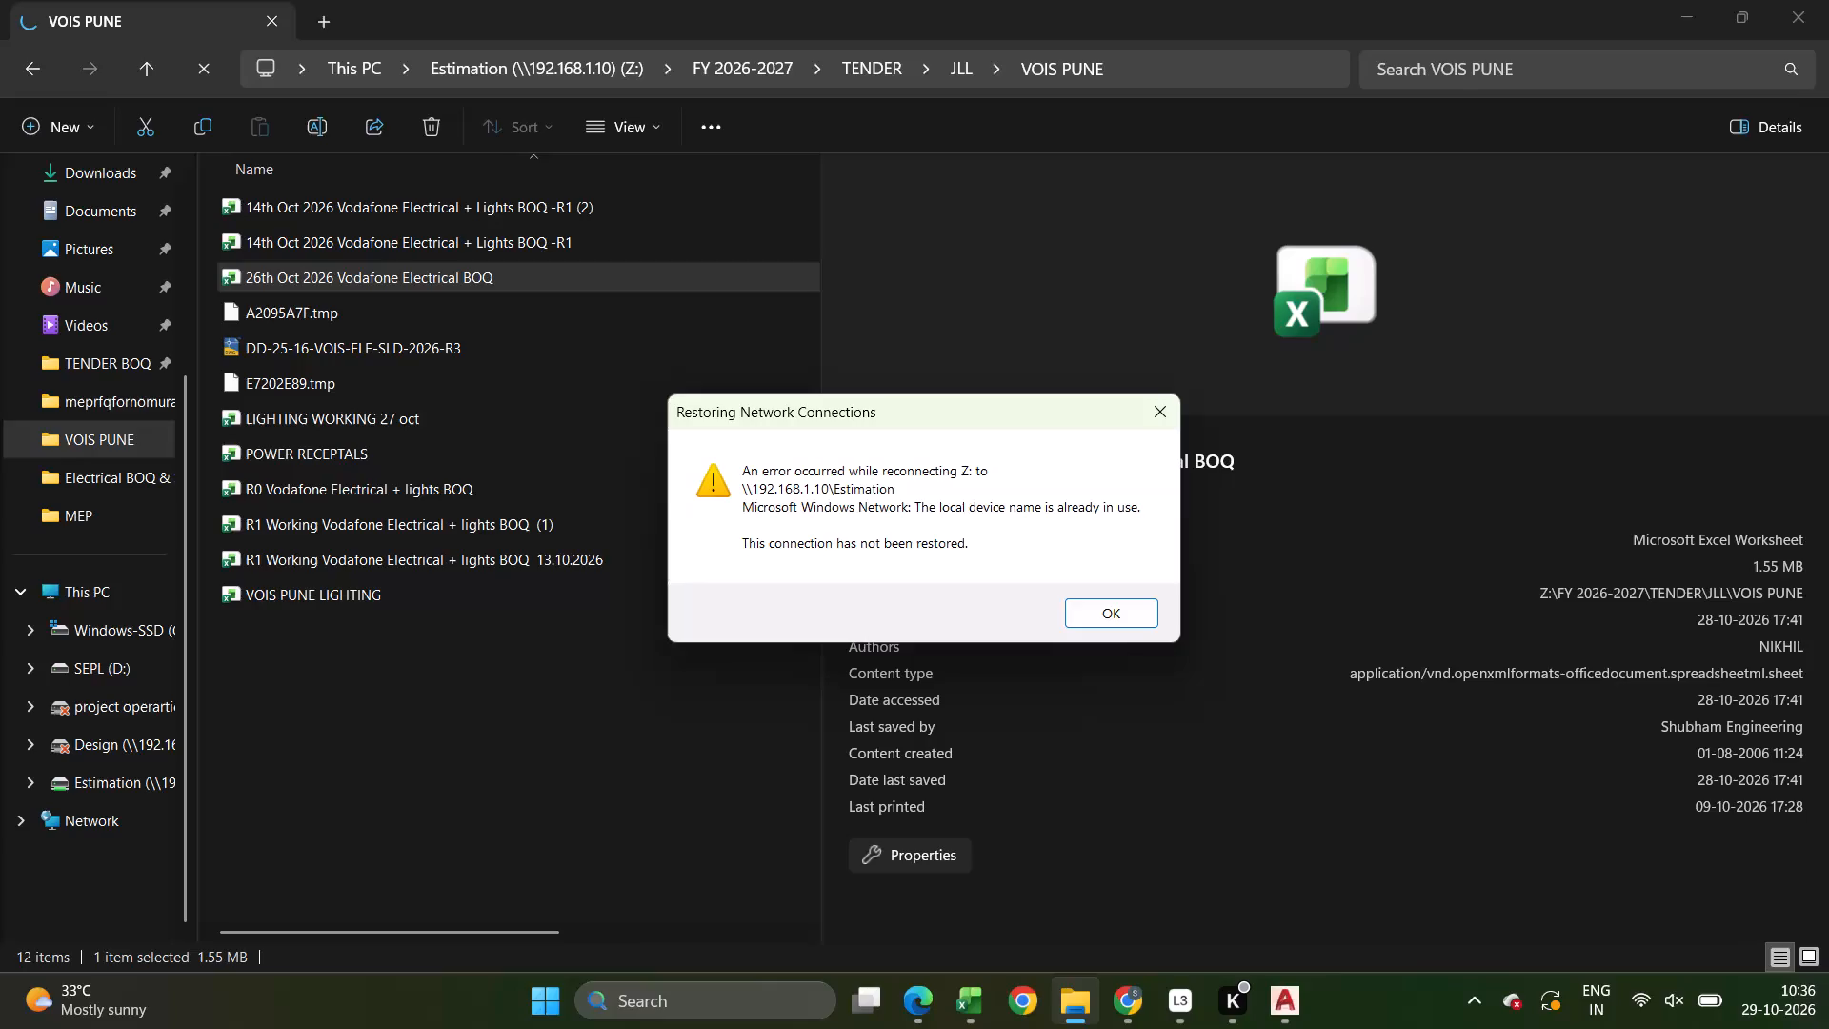
Dismiss the Restoring Network Connections dialog covering the VOIS PUNE folder.
key("Escape")
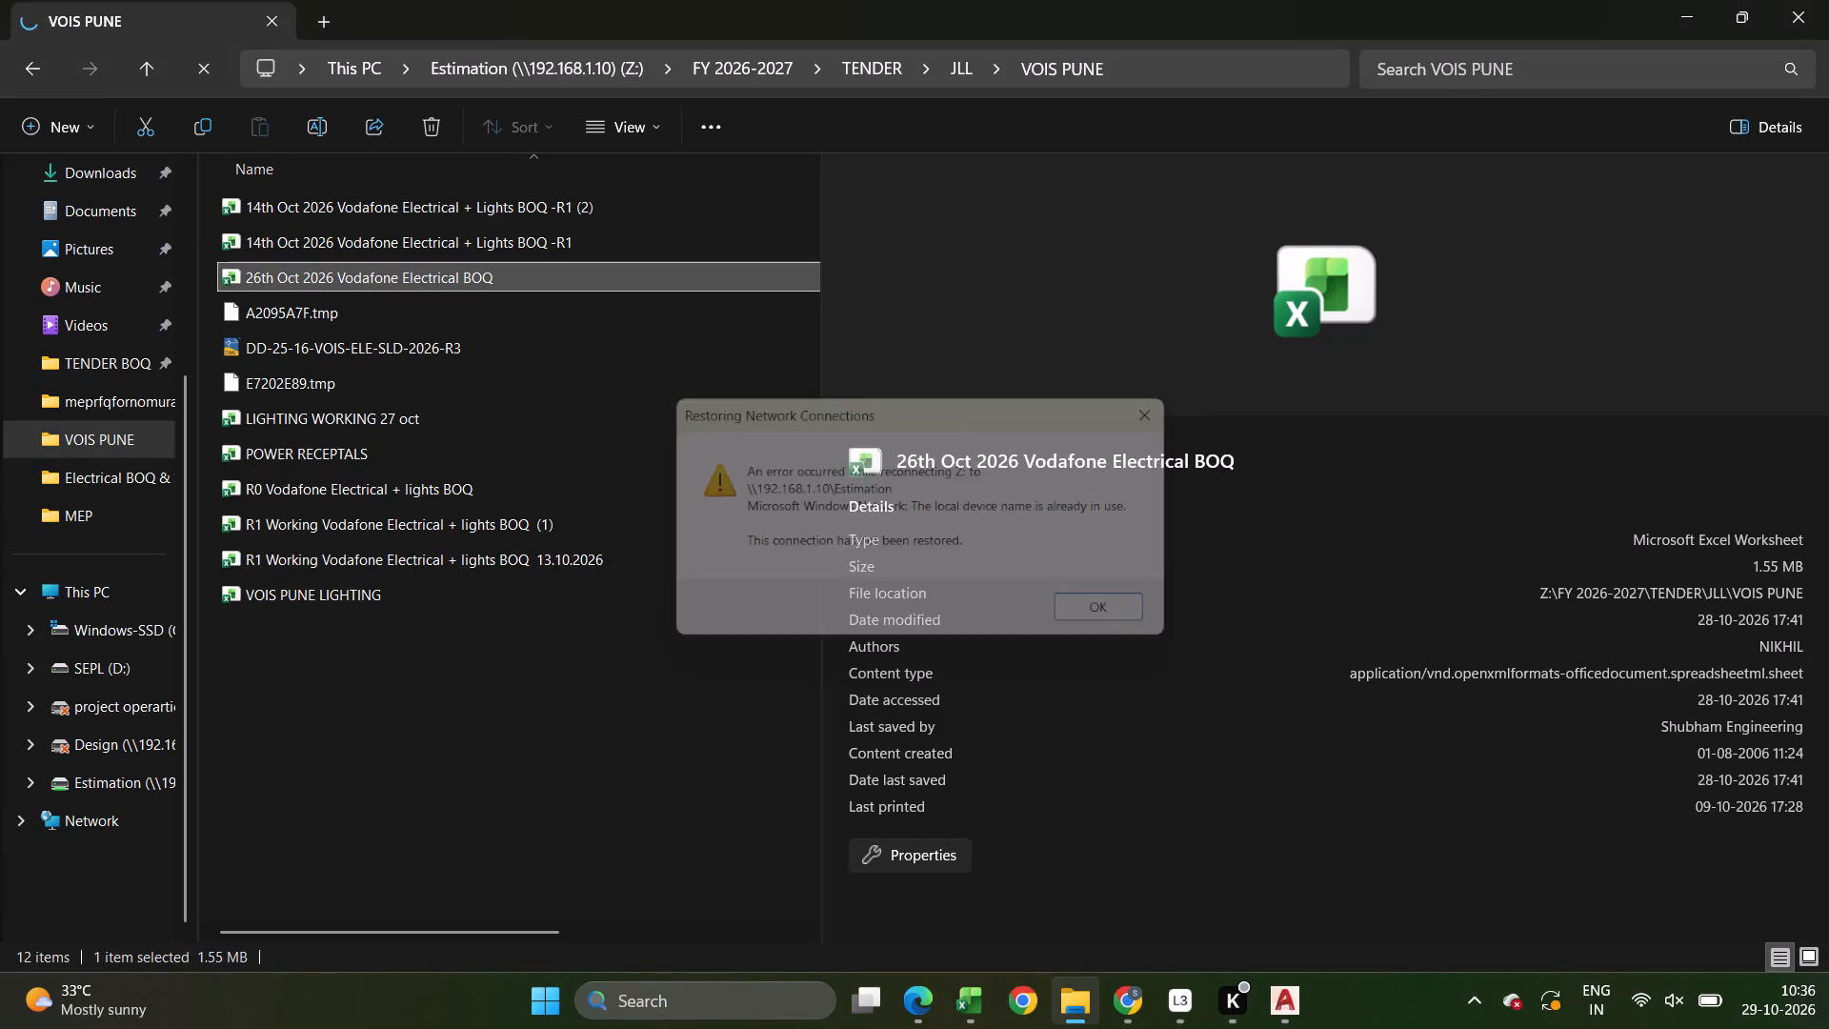
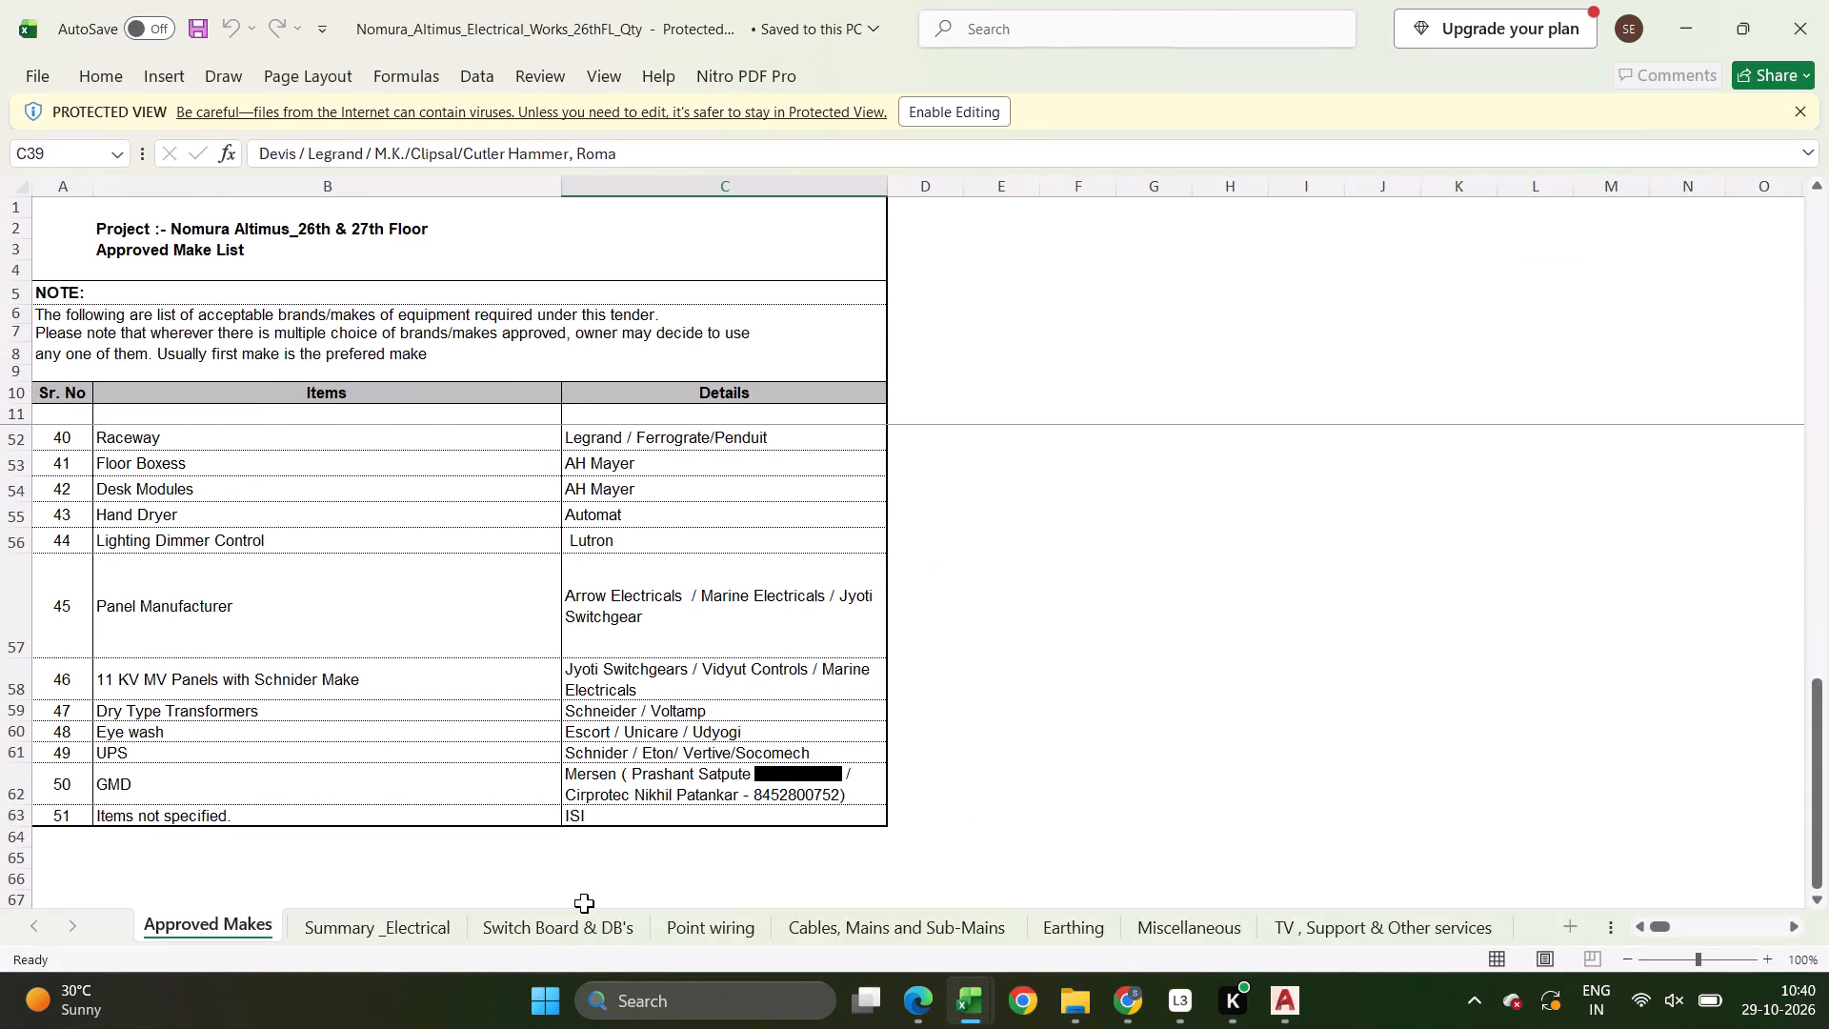
Open the Switch Board & DB's sheet and examine the panel specifications and first item quantities from its beginning.
left_click(583, 906)
left_click(582, 915)
scroll(937, 728, "up", 2)
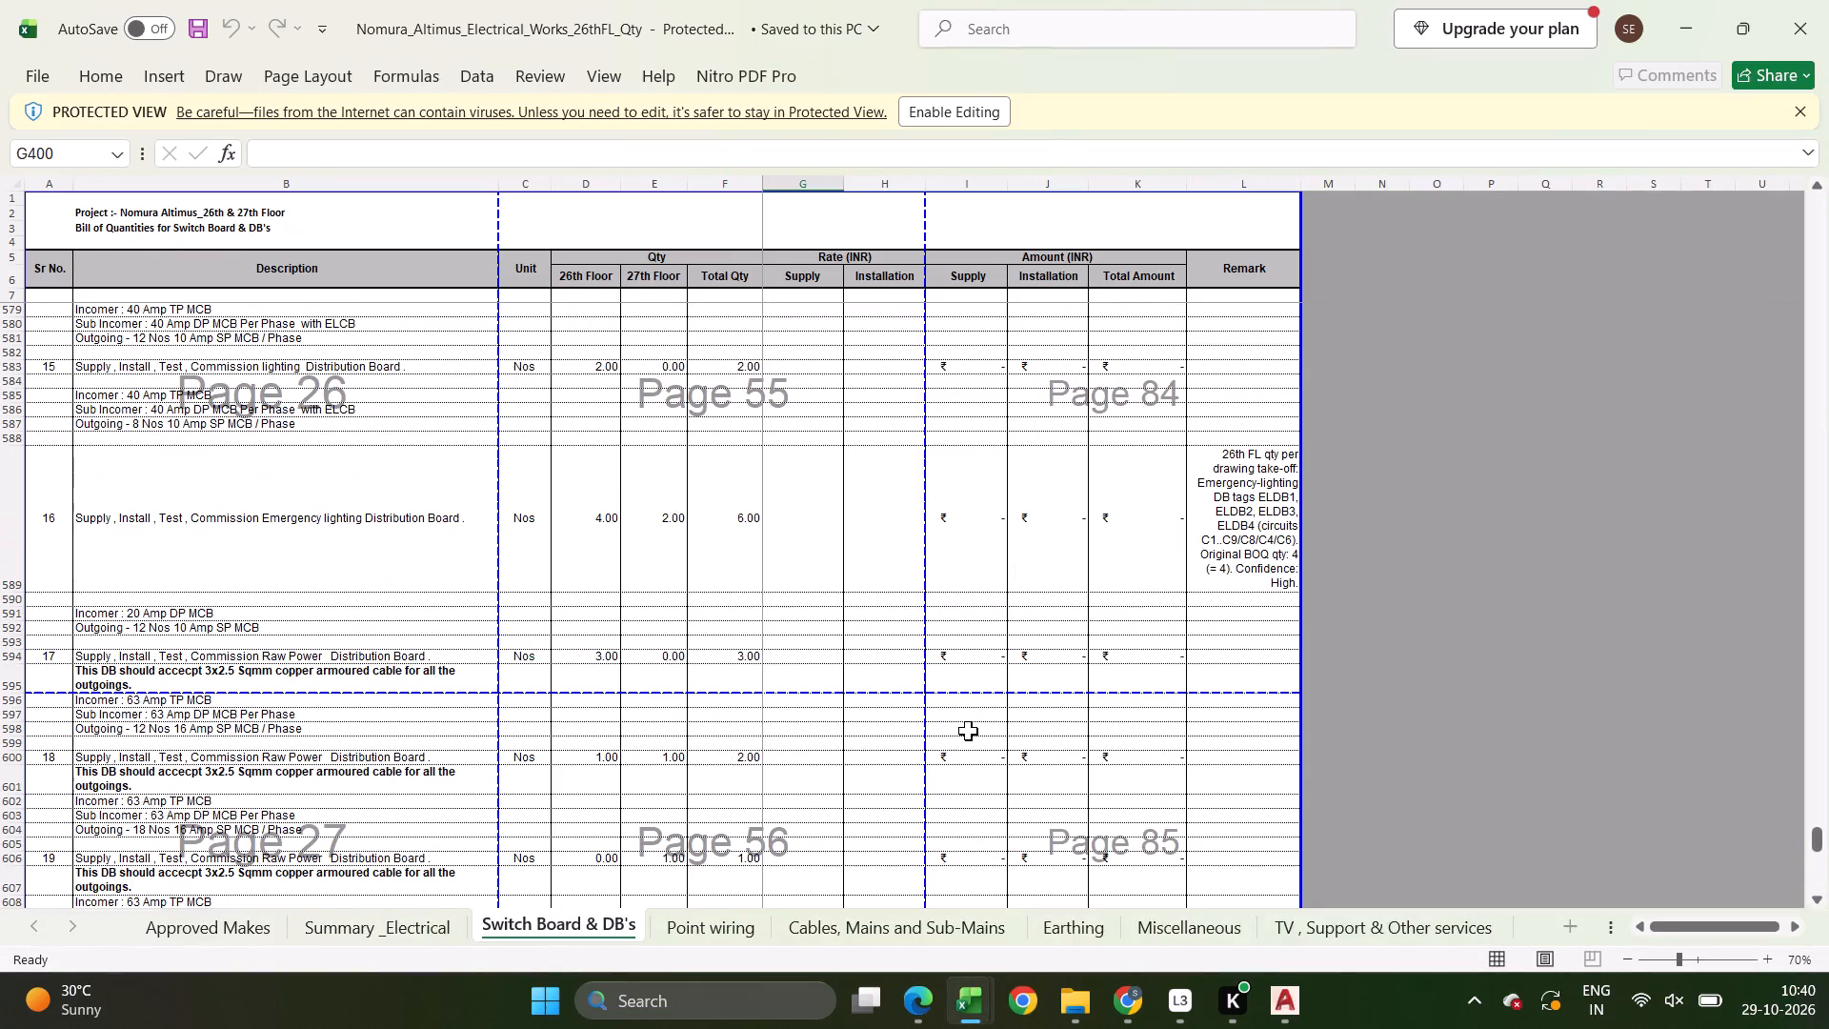
middle_click_drag(1014, 755, 1037, 302)
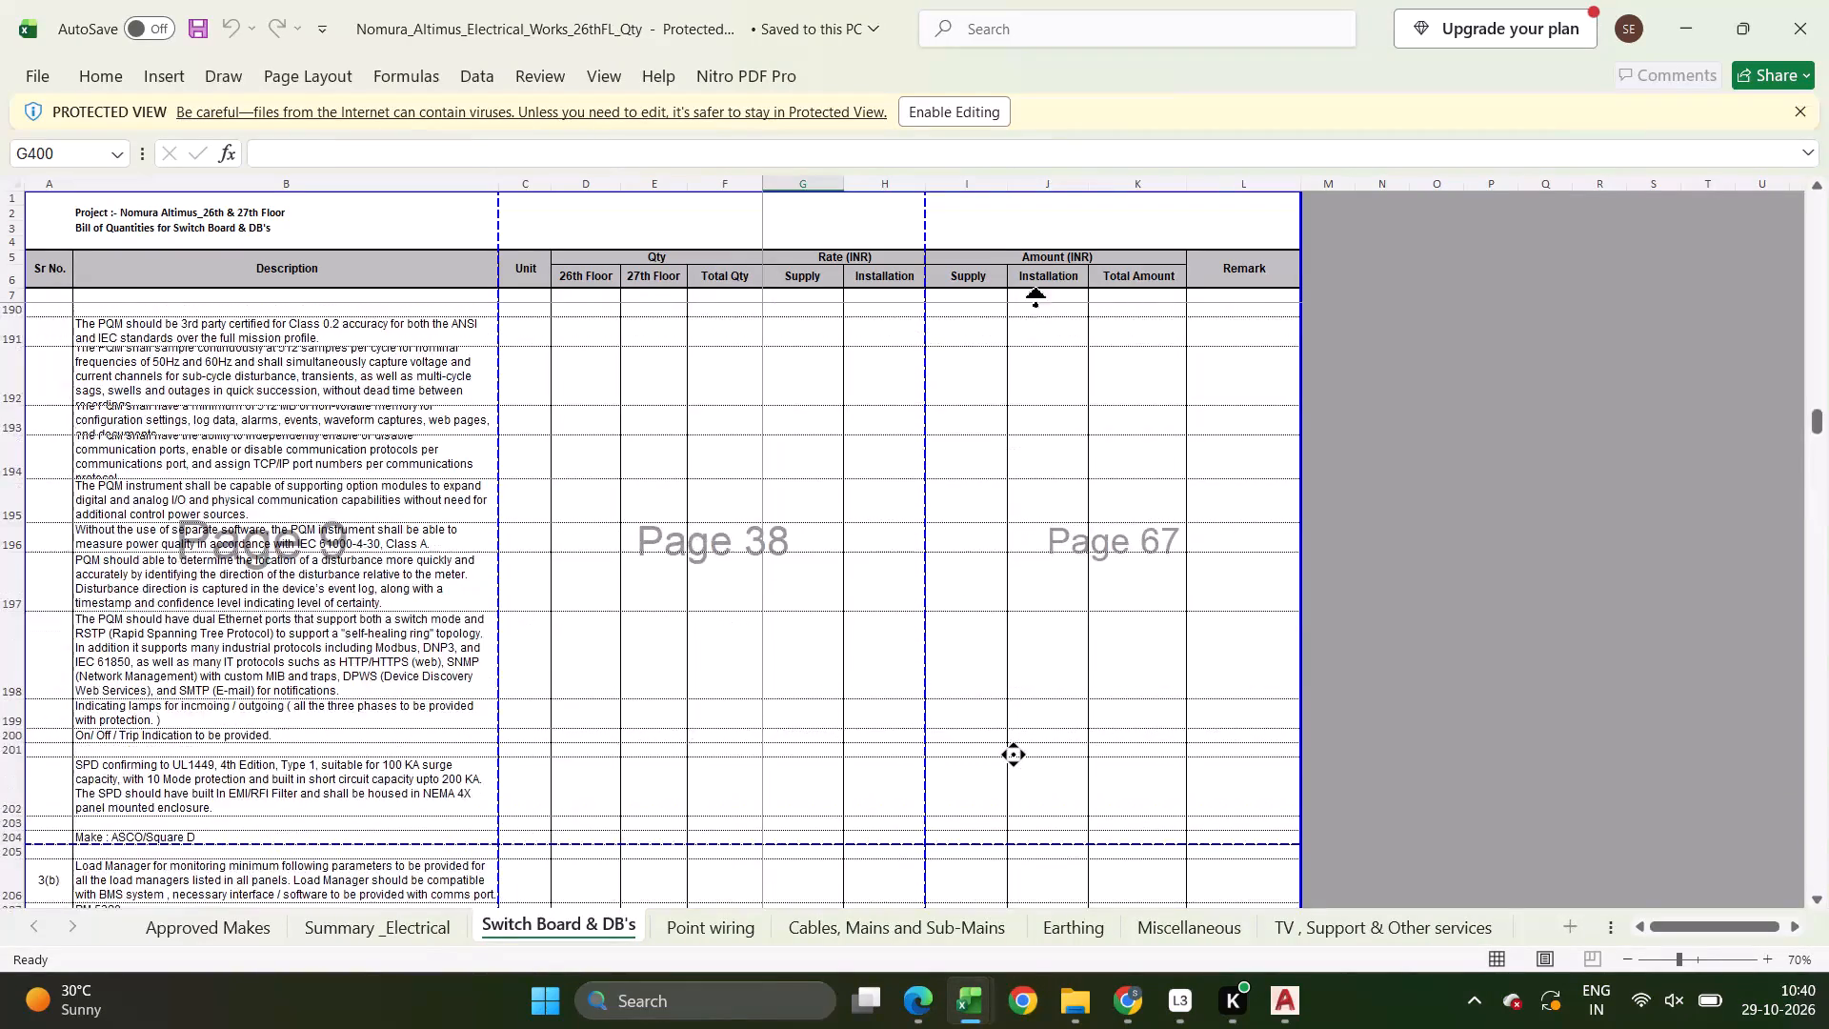
middle_click_drag(1037, 302, 1047, 113)
scroll(957, 700, "down", 2)
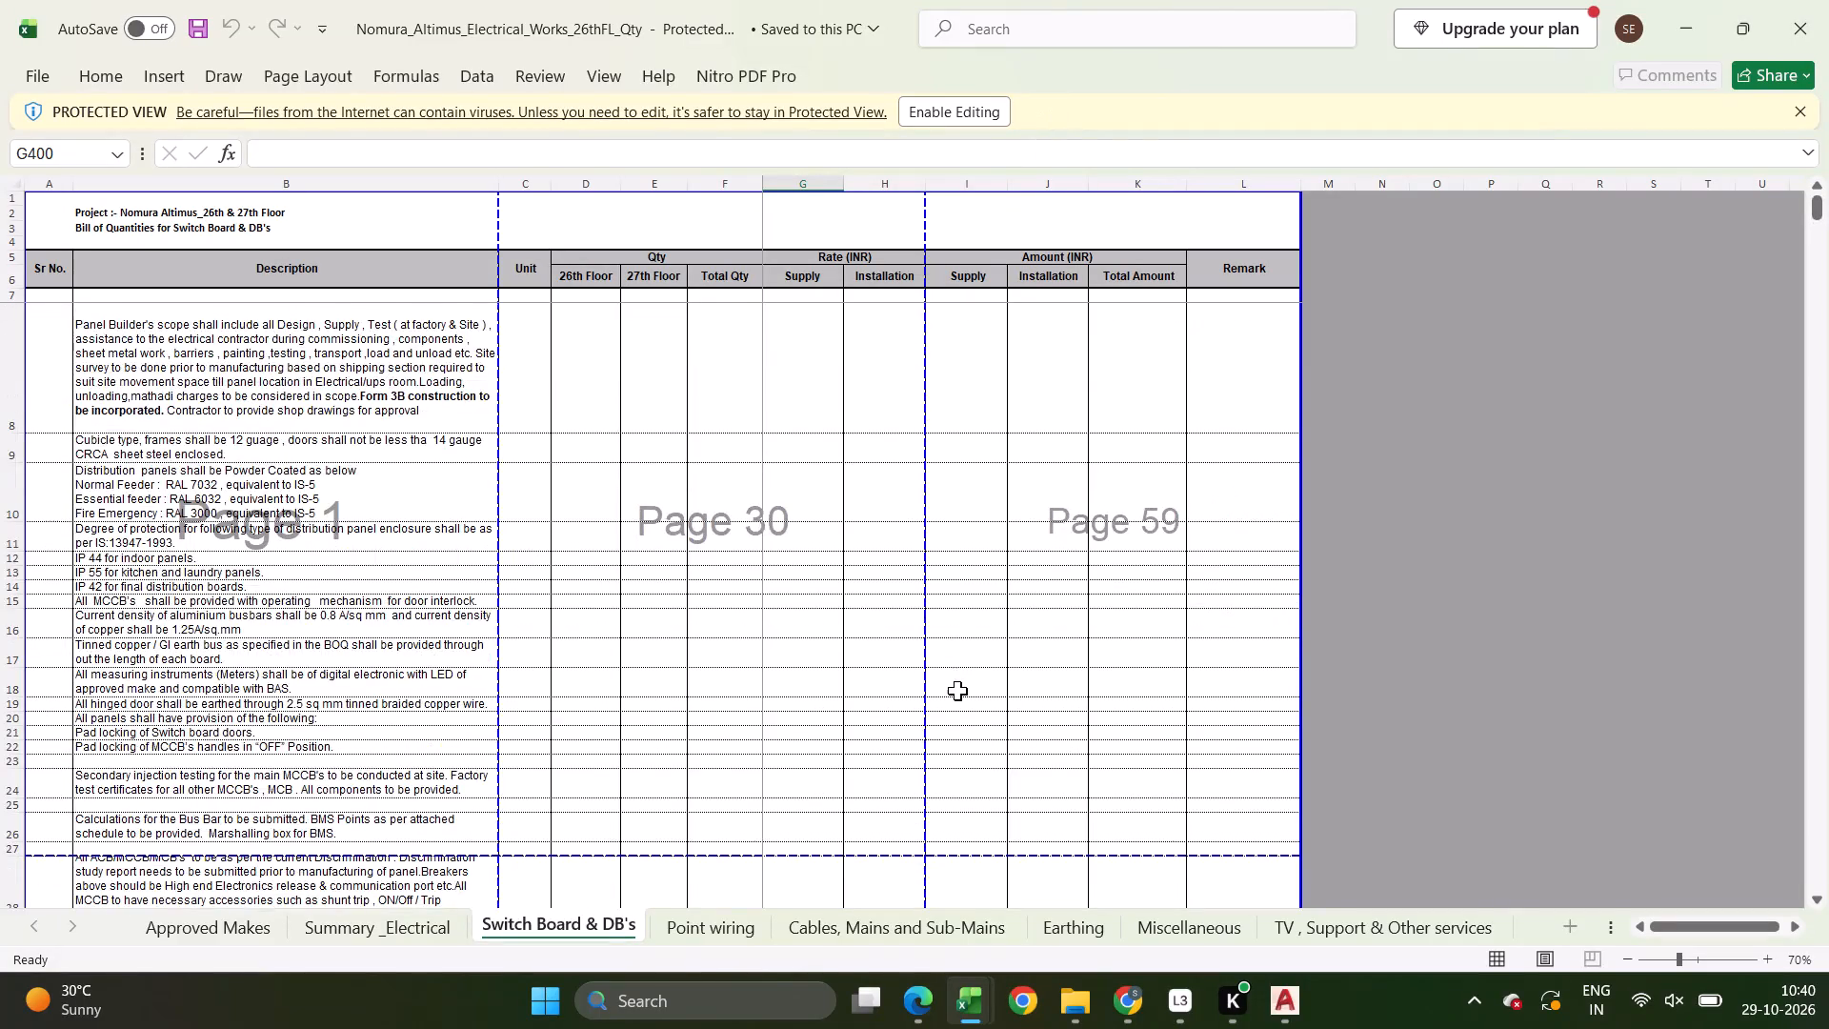
scroll(957, 691, "down", 8)
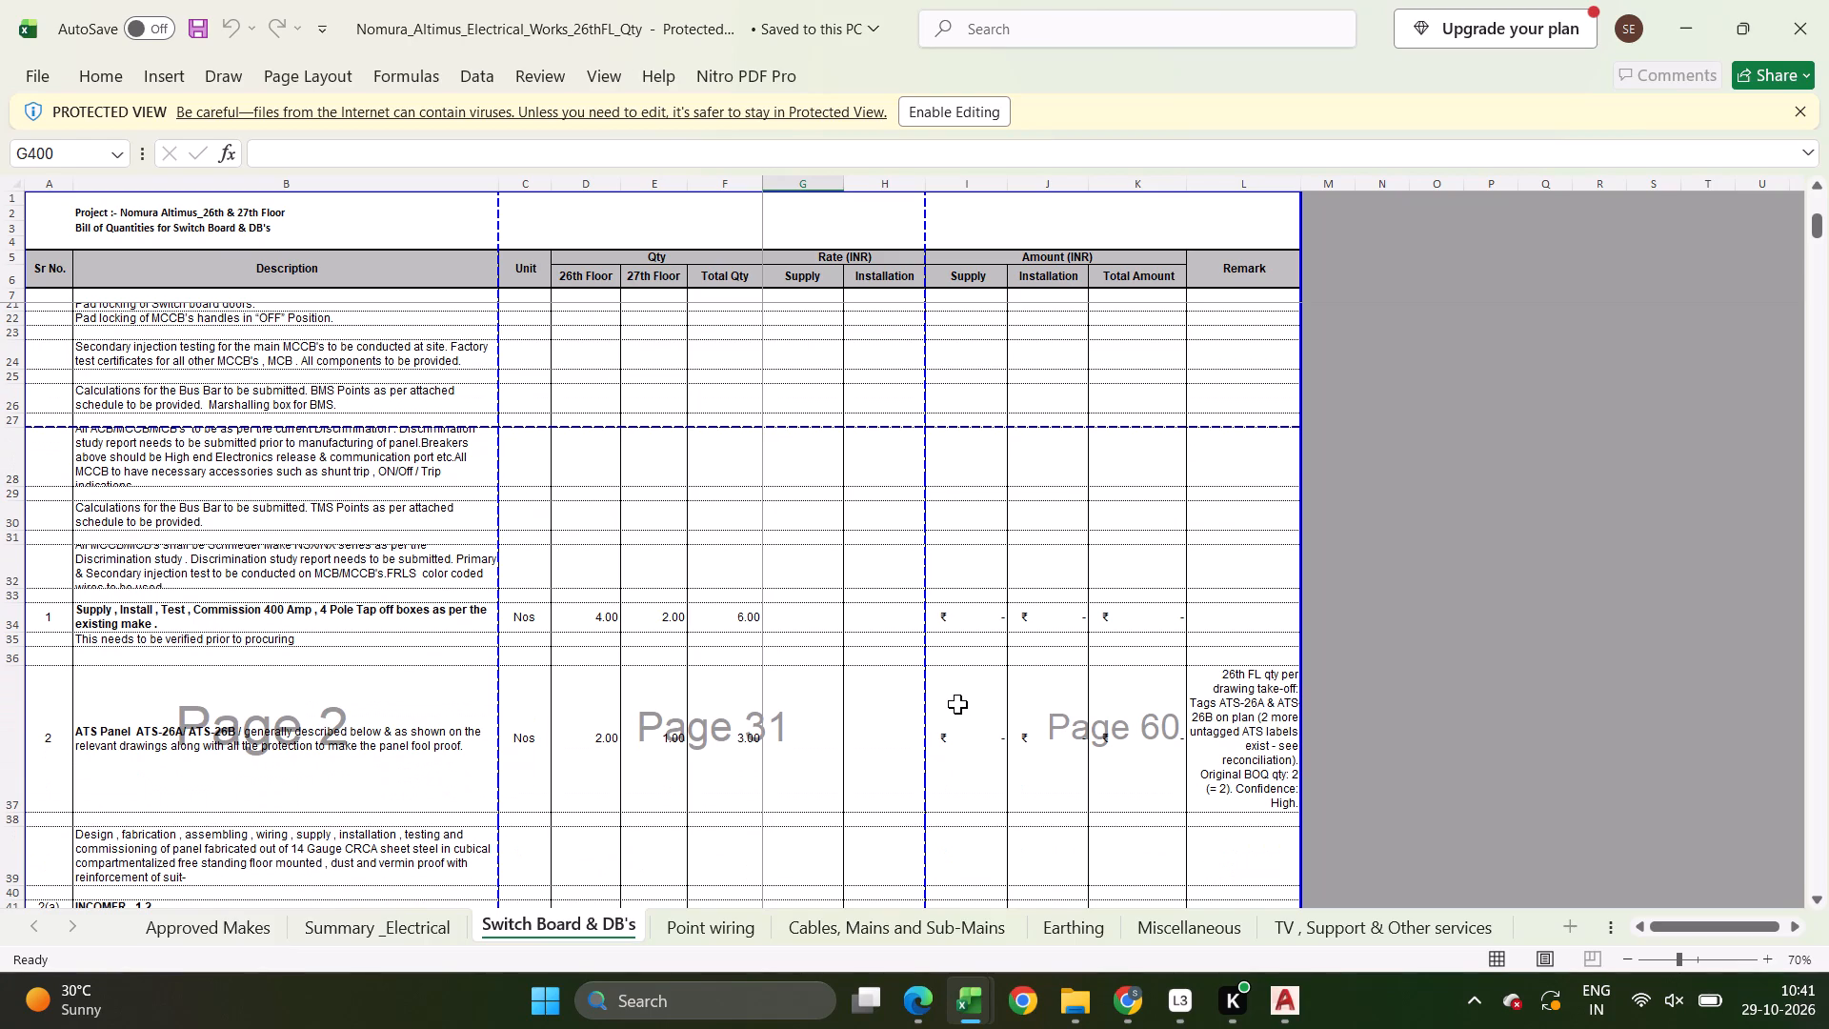
Read the Remark entries in the Switch Board & DB's sheet one after another, starting from the ATS-26A/ATS-26B panel.
left_click(1265, 694)
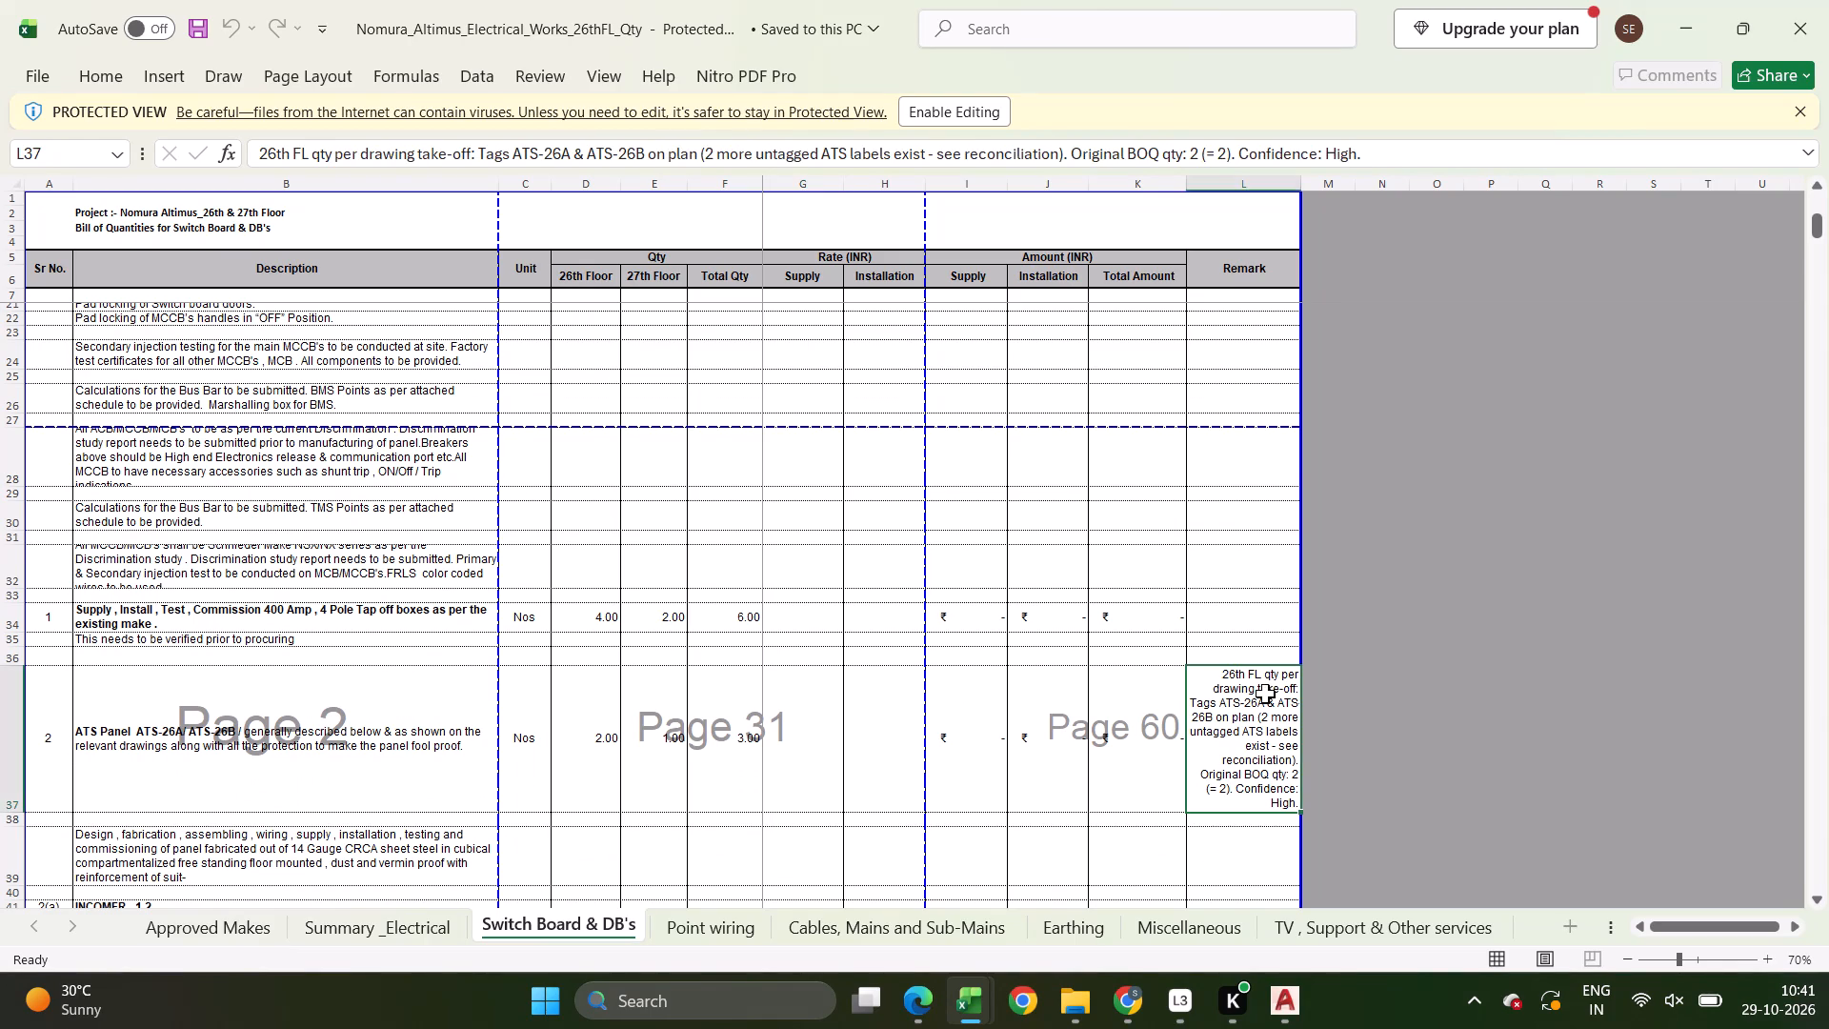
key("ctrl+Down")
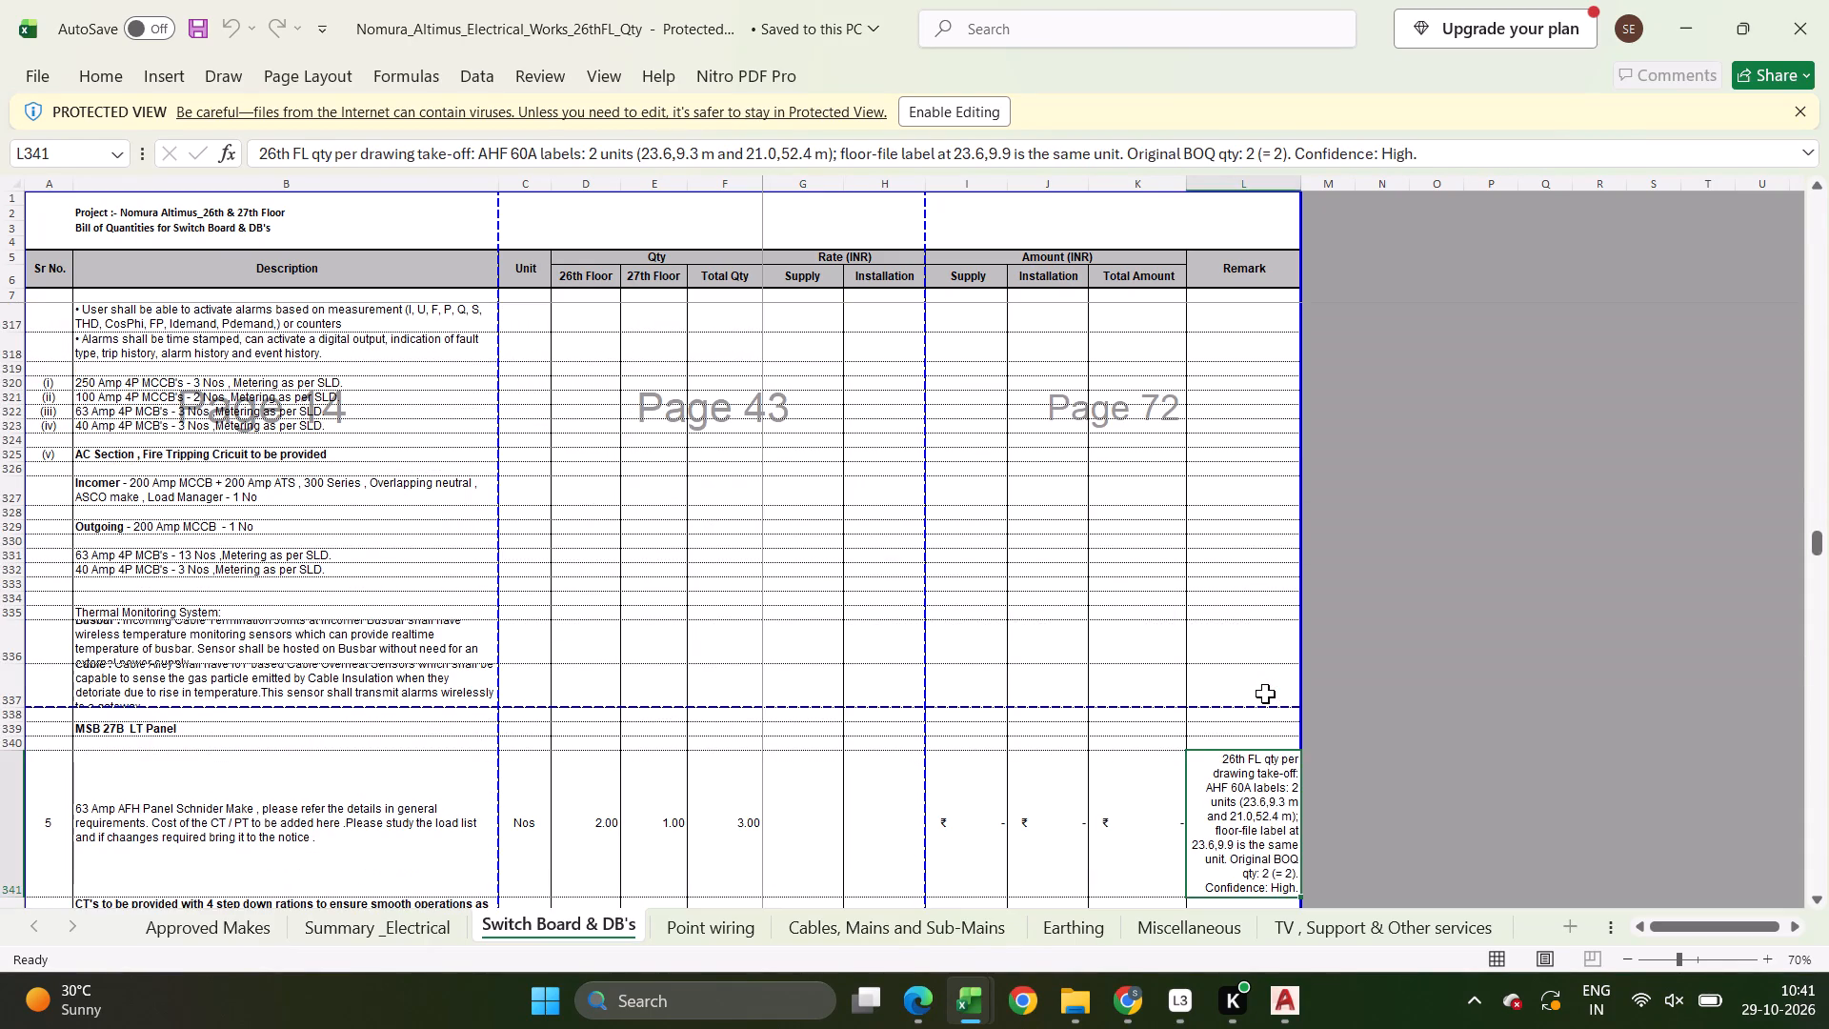
key("ctrl+Down")
key("ctrl+Down")
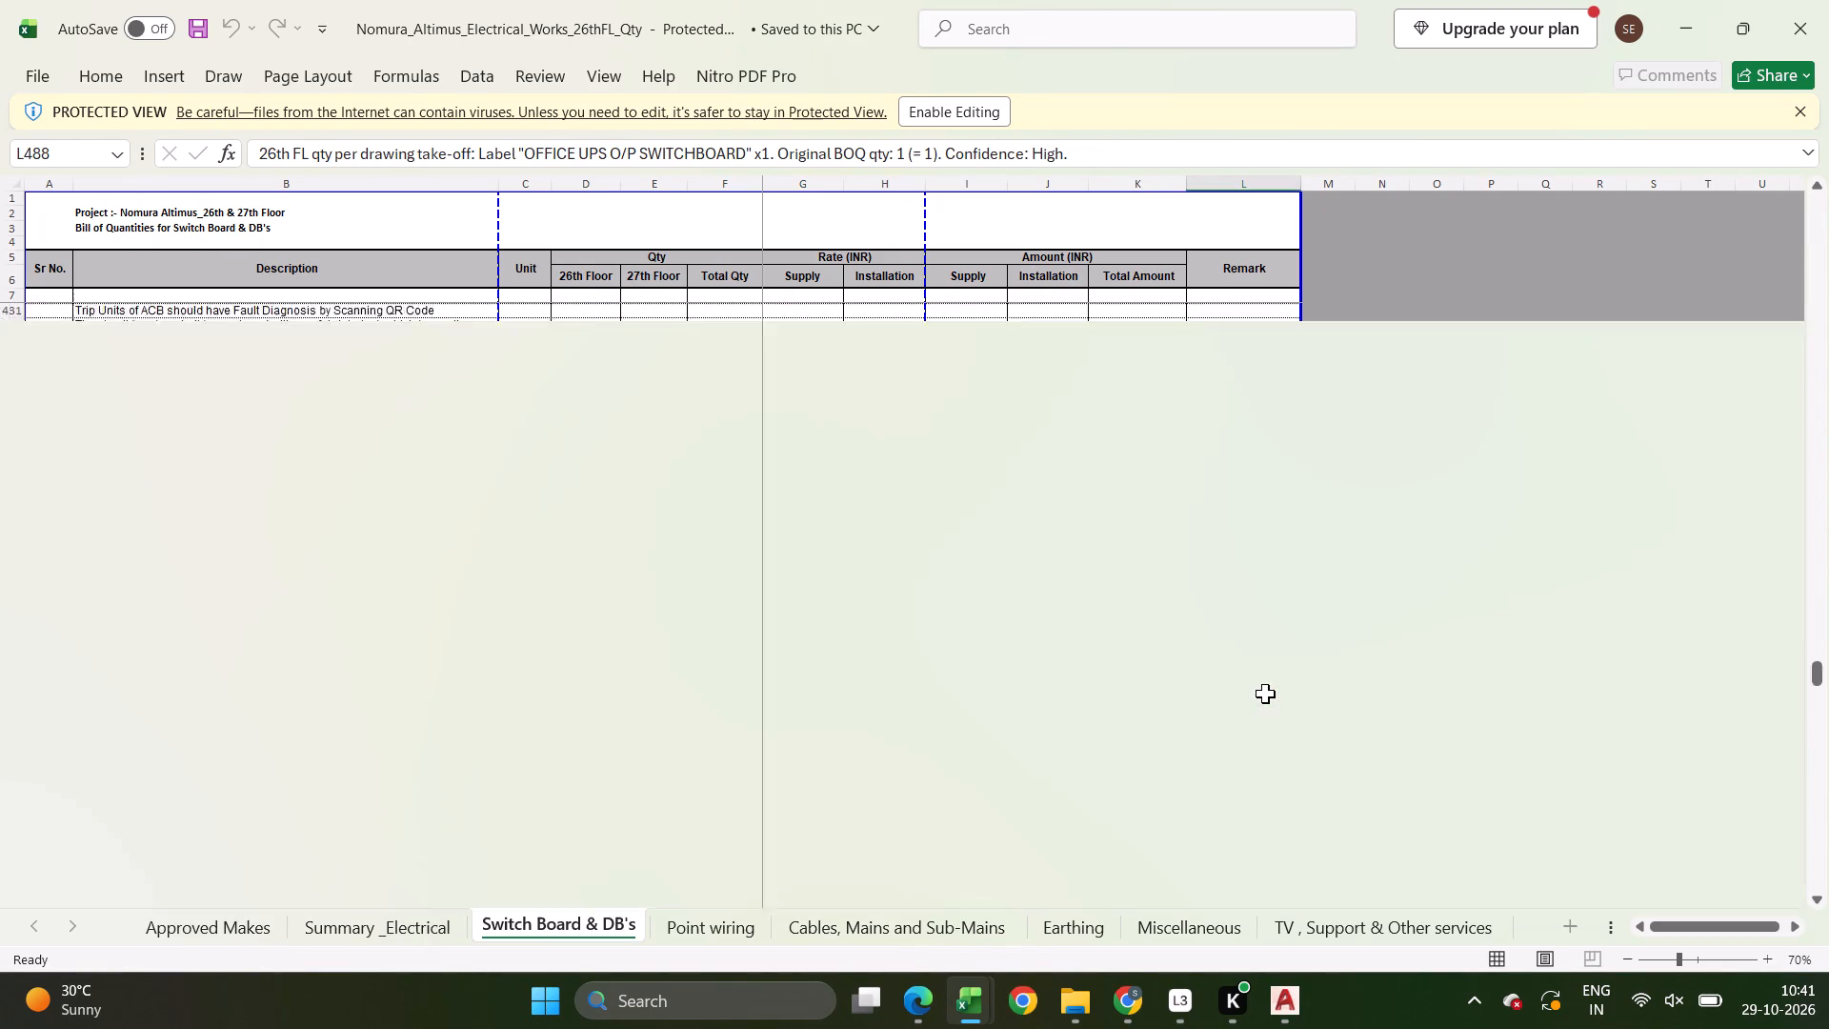
key("ctrl+Down")
key("ctrl+Down")
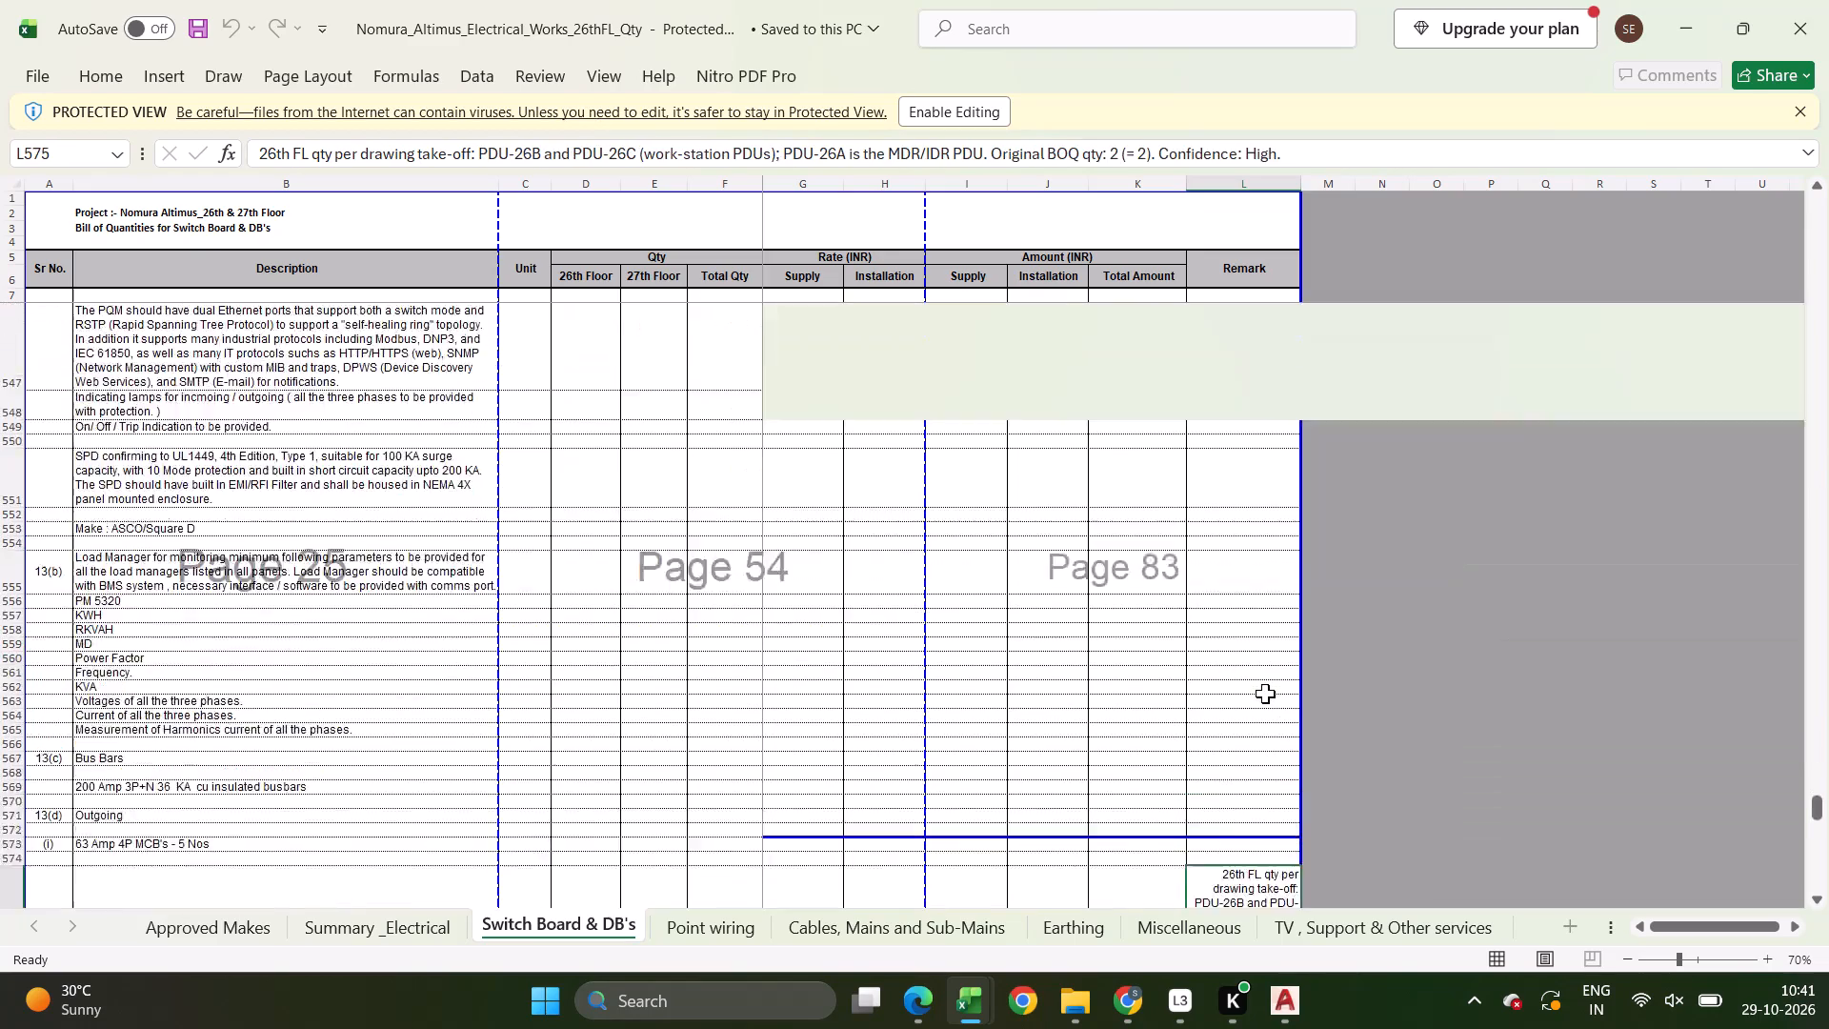
key("ctrl+Down")
key("ctrl+Down")
Examine the emergency lighting distribution board's Remark and compare it with the neighbouring distribution board quantities.
key("ctrl+Up")
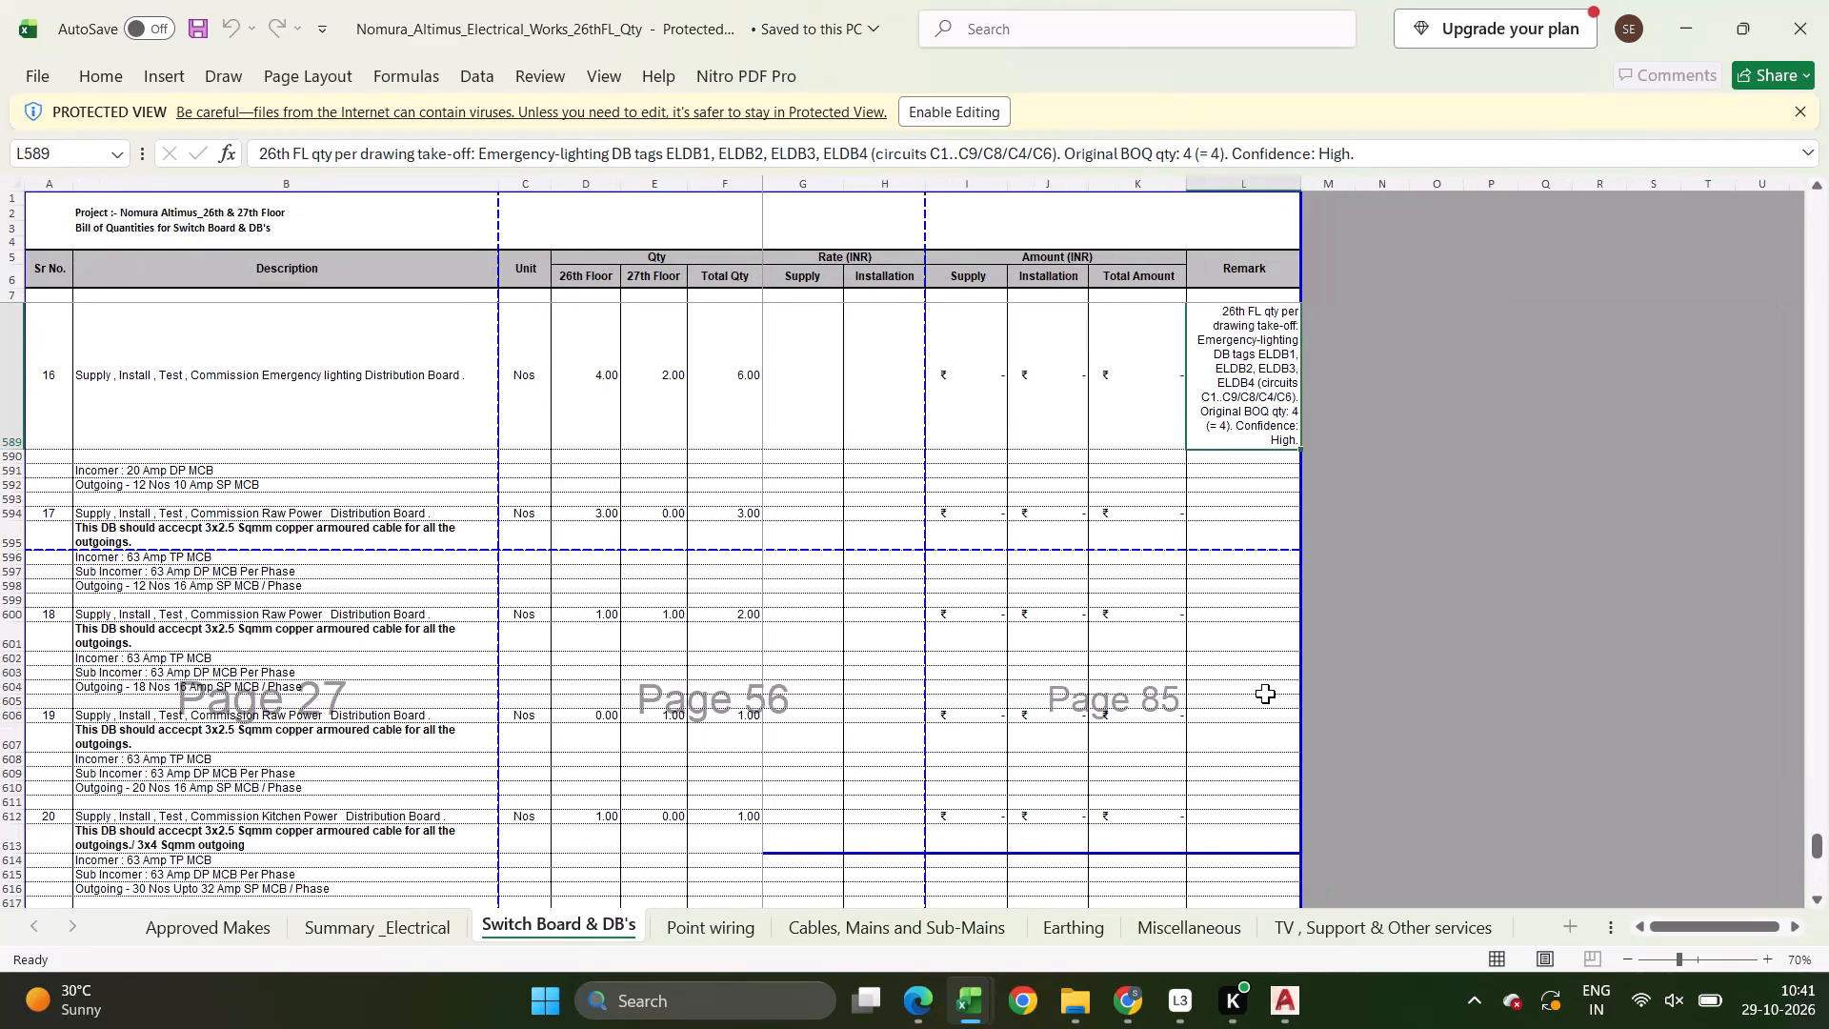
key("Left")
scroll(1216, 714, "down", 9)
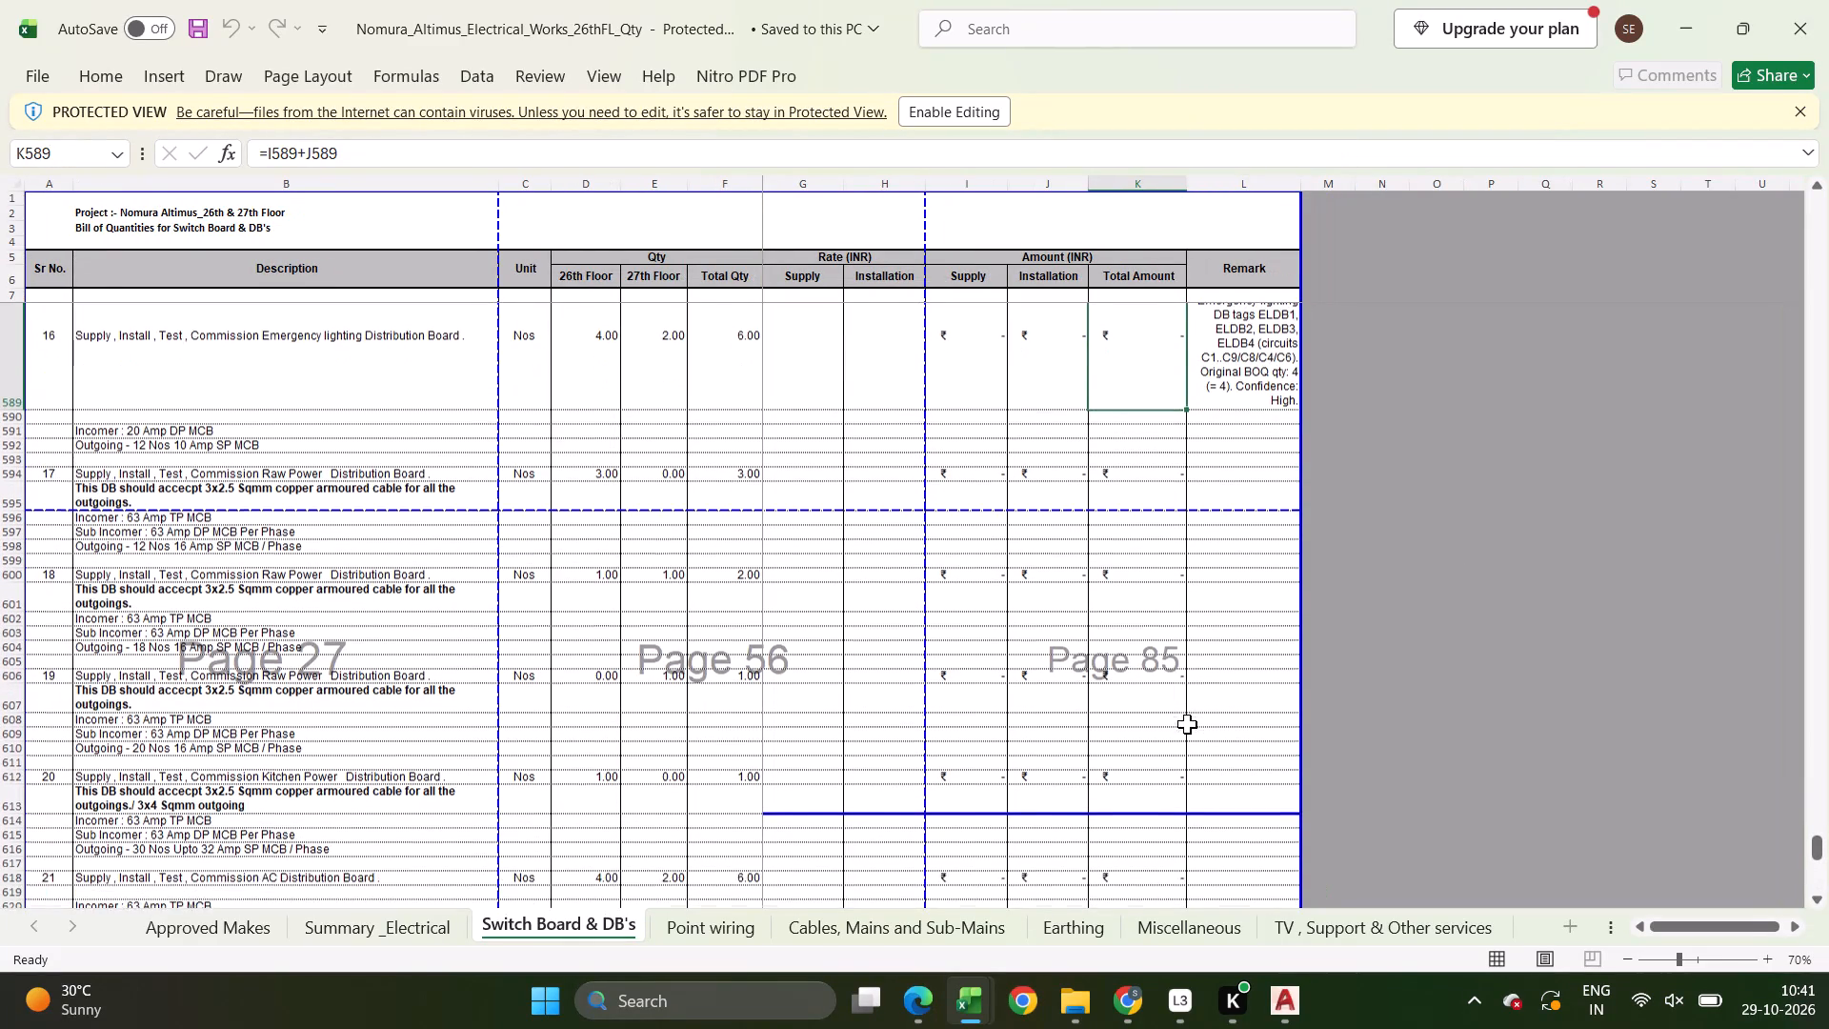
scroll(845, 861, "up", 6)
scroll(1144, 706, "up", 6)
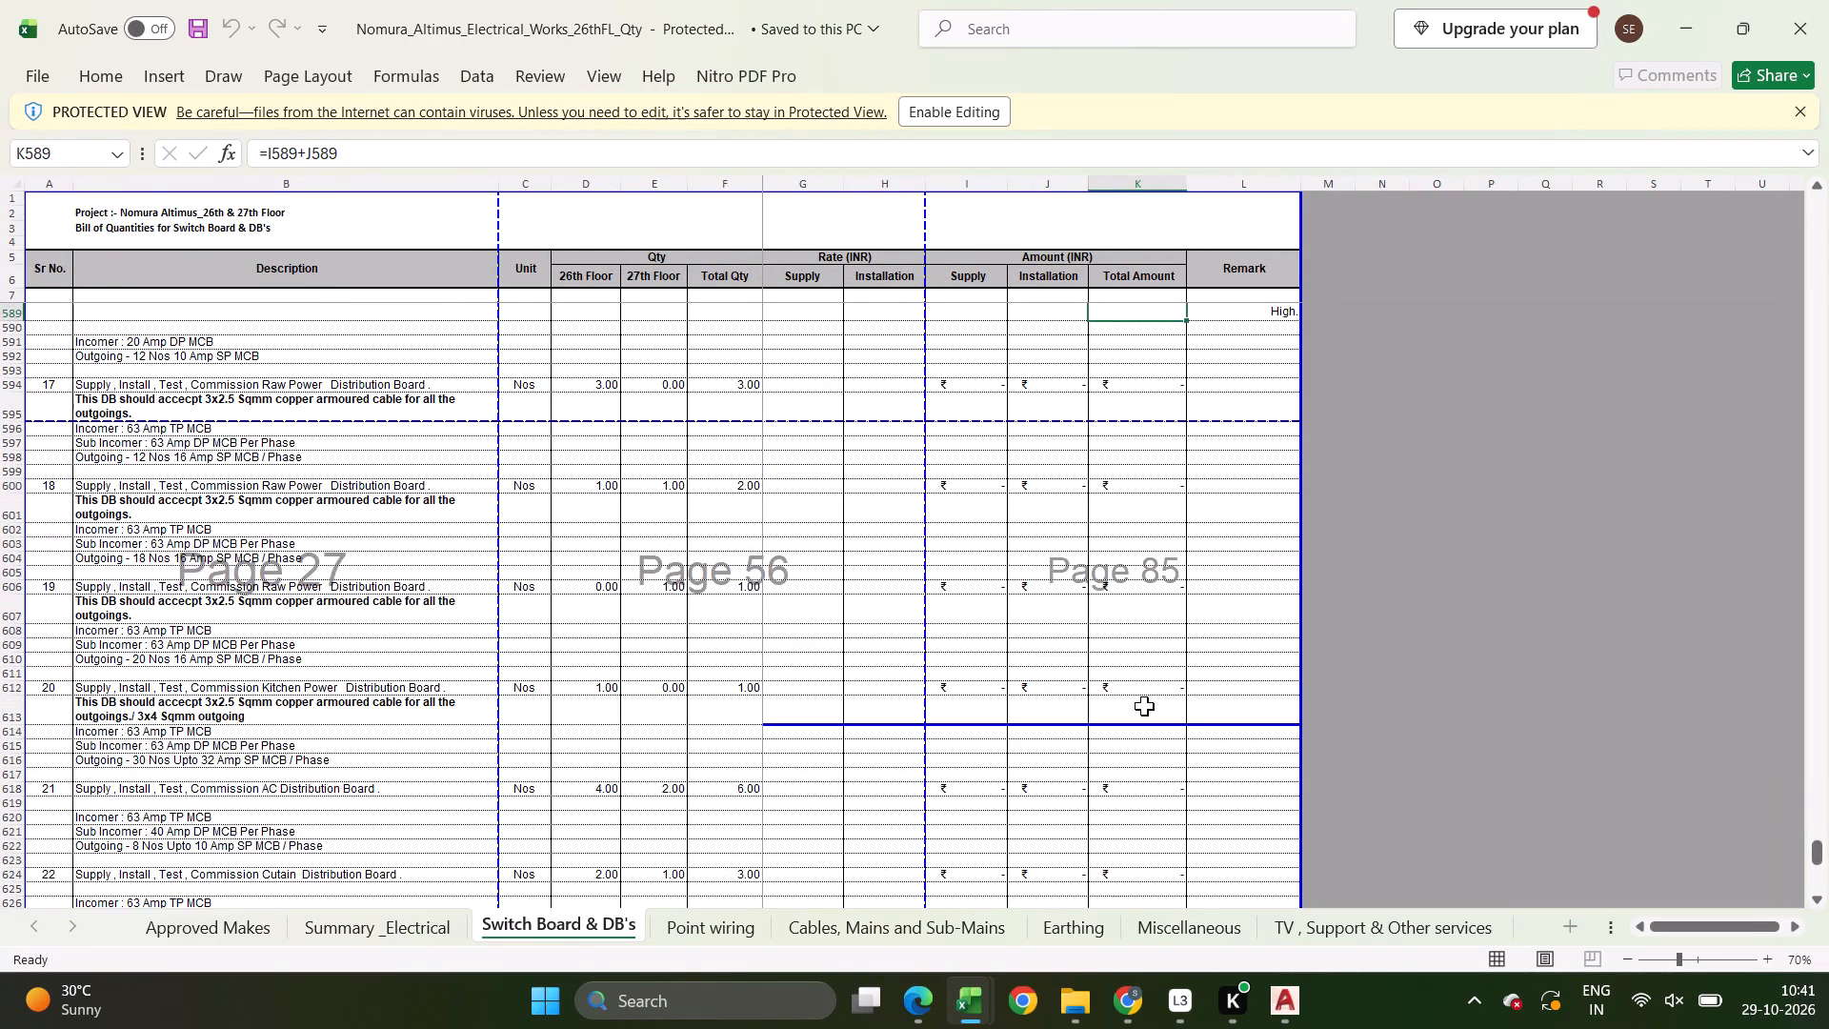
scroll(1144, 706, "up", 2)
left_click(1239, 575)
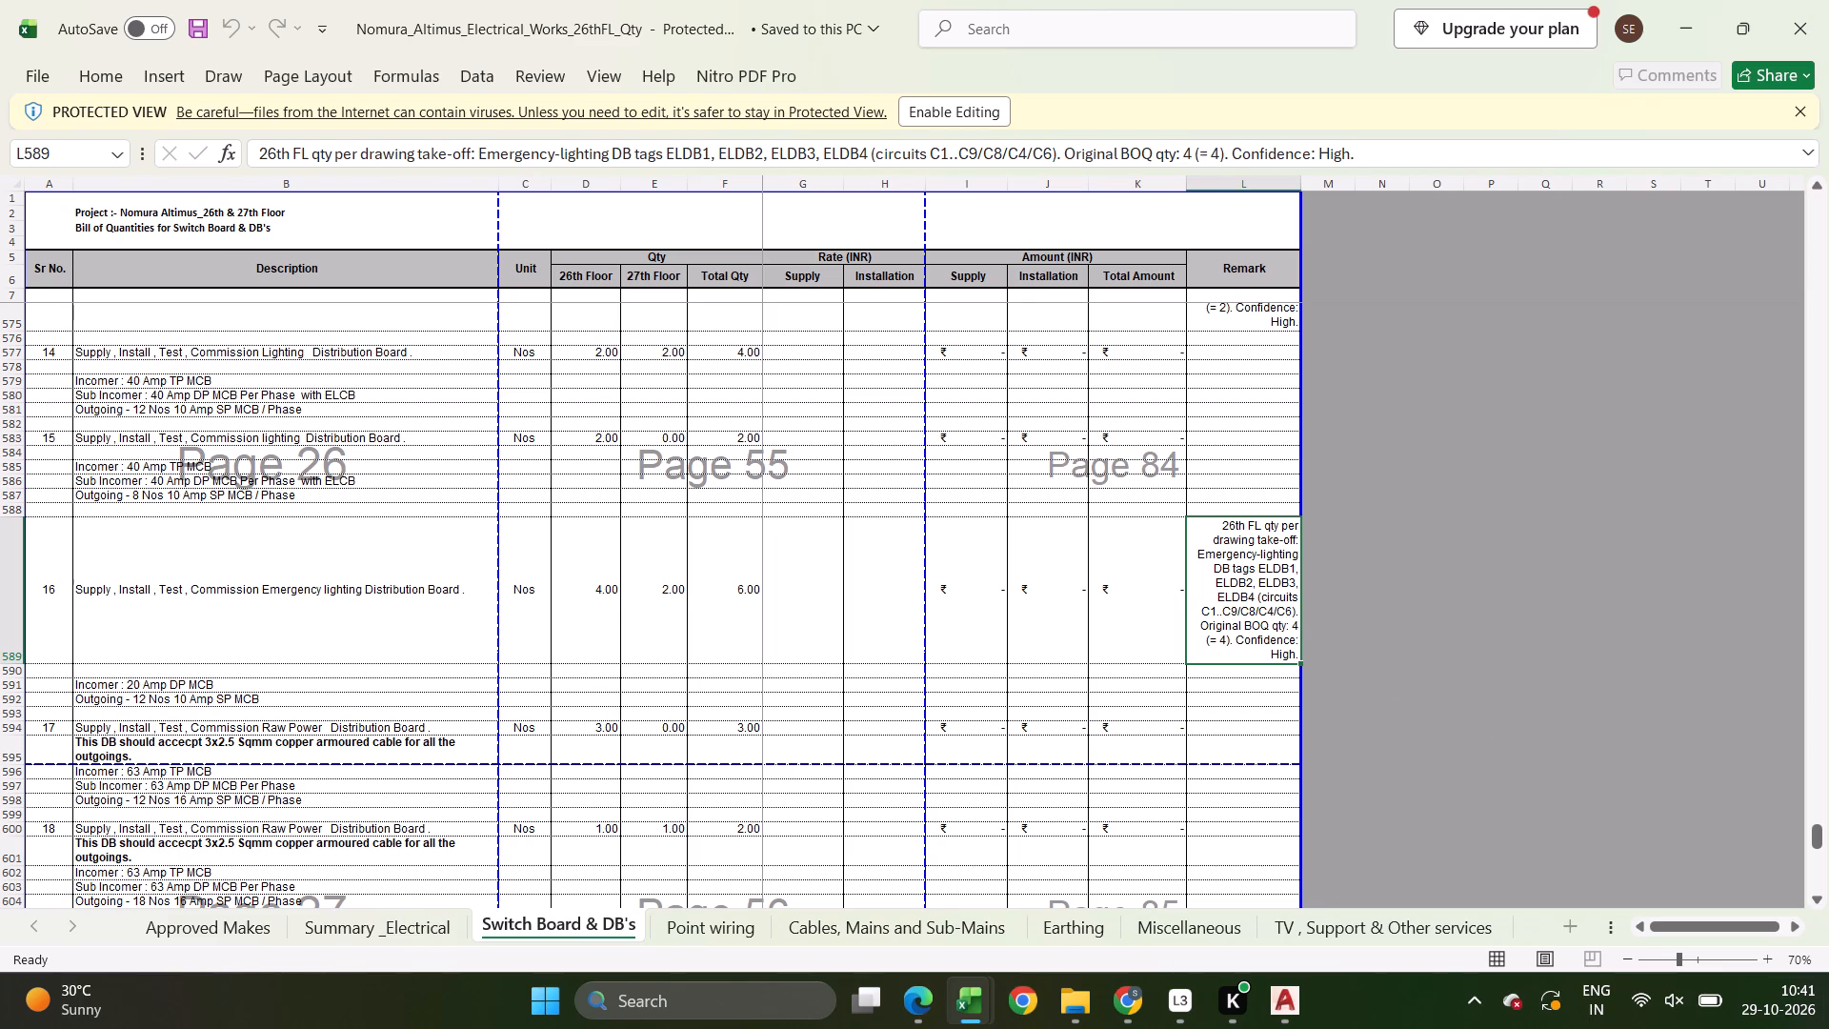
scroll(630, 601, "up", 3)
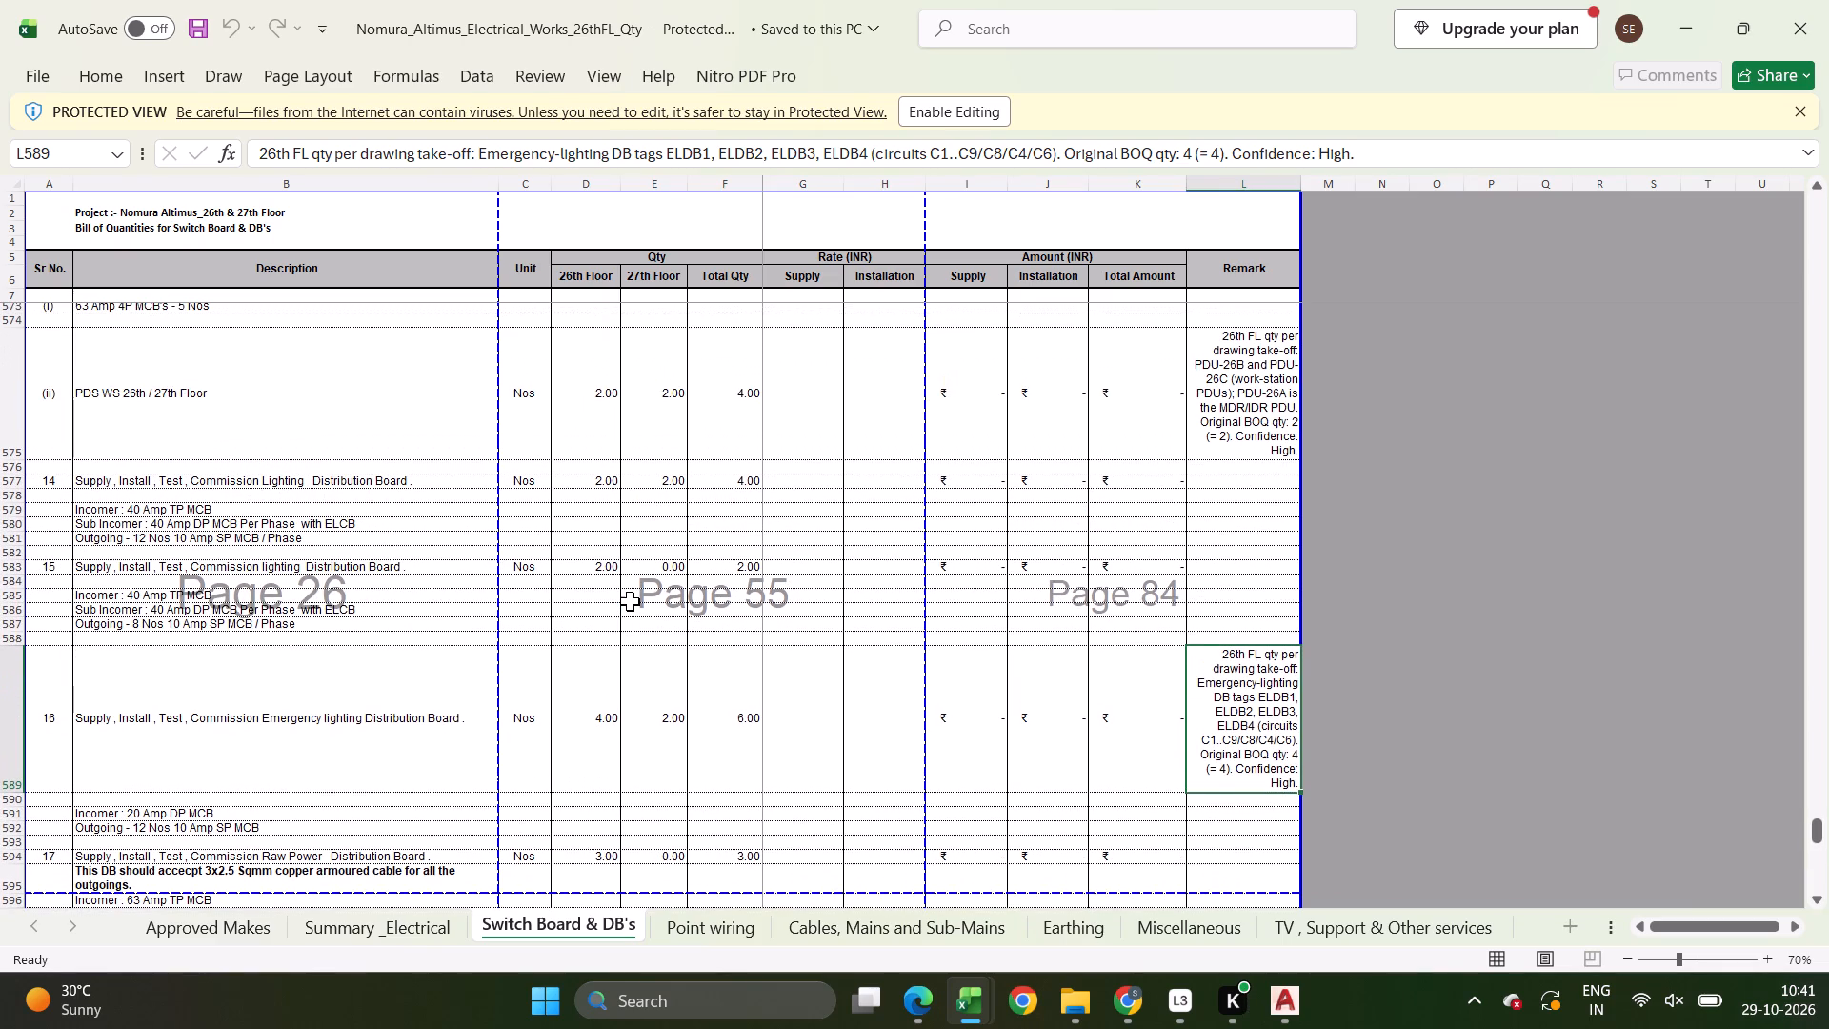
Open the Point wiring sheet and read the Remark entries for socket items 2(f) and 2(g).
left_click(690, 931)
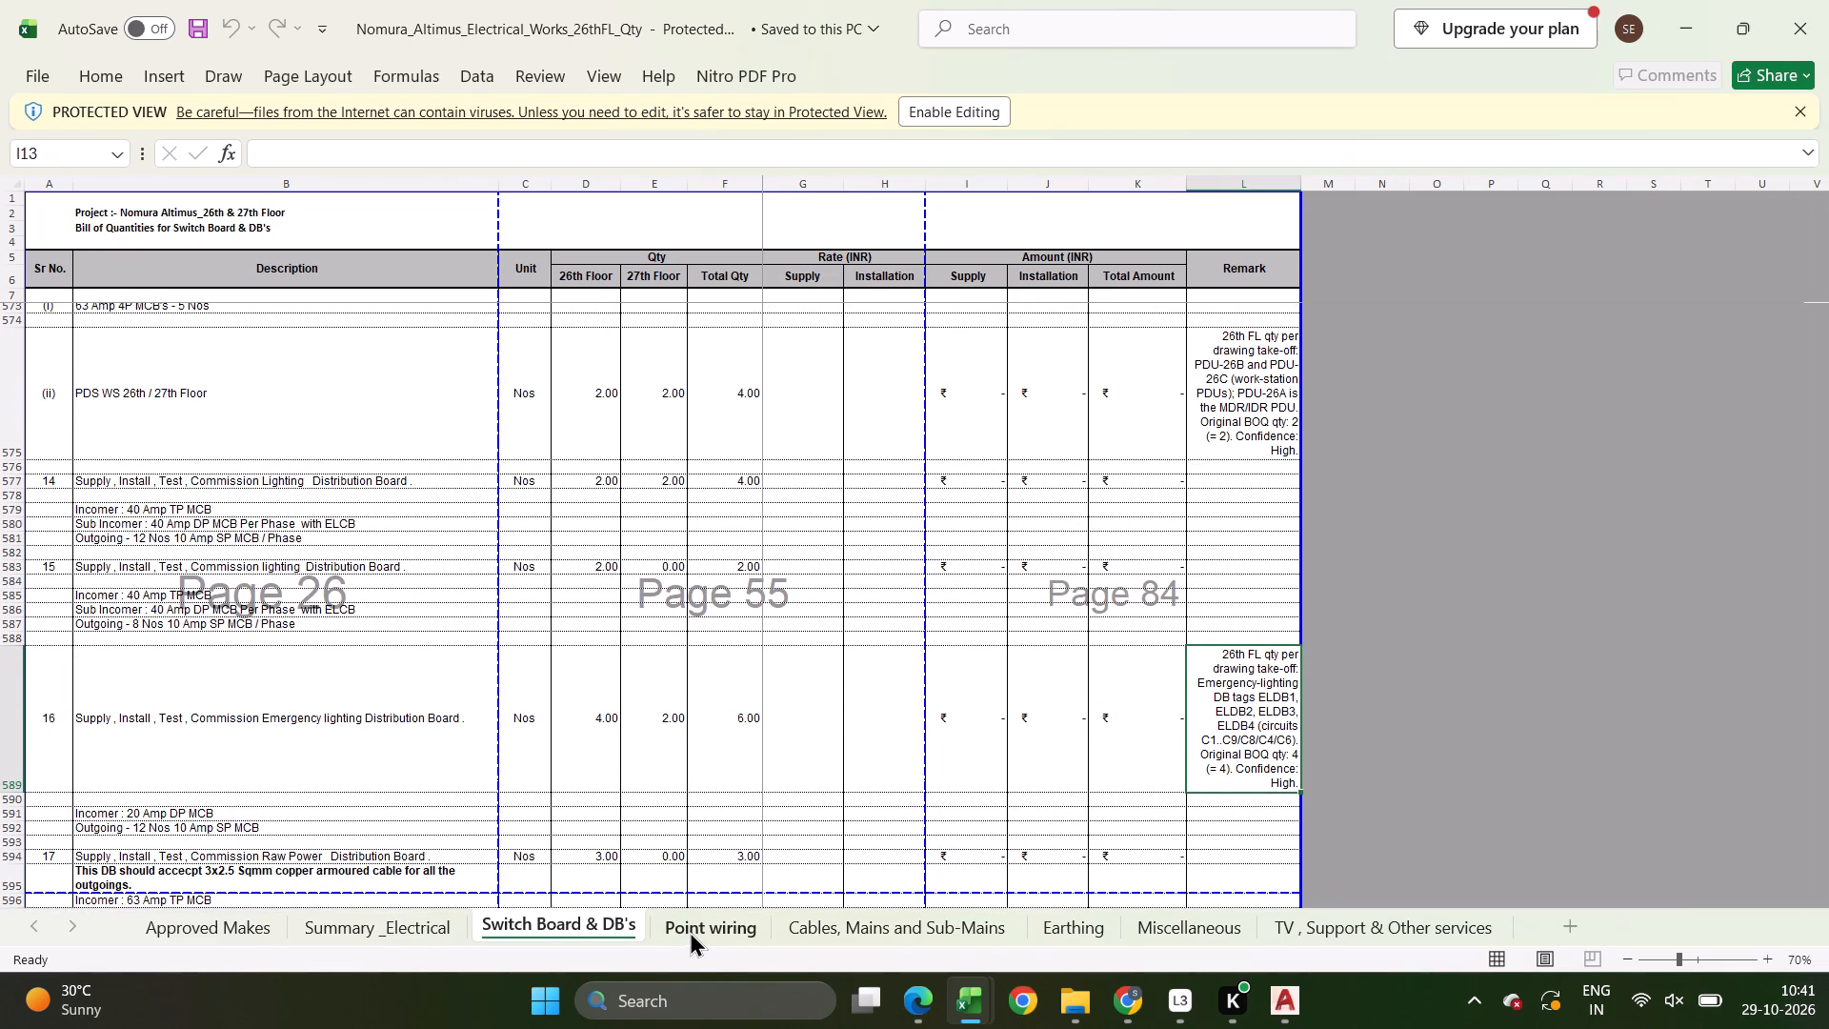
scroll(891, 800, "up", 1)
left_click(893, 742)
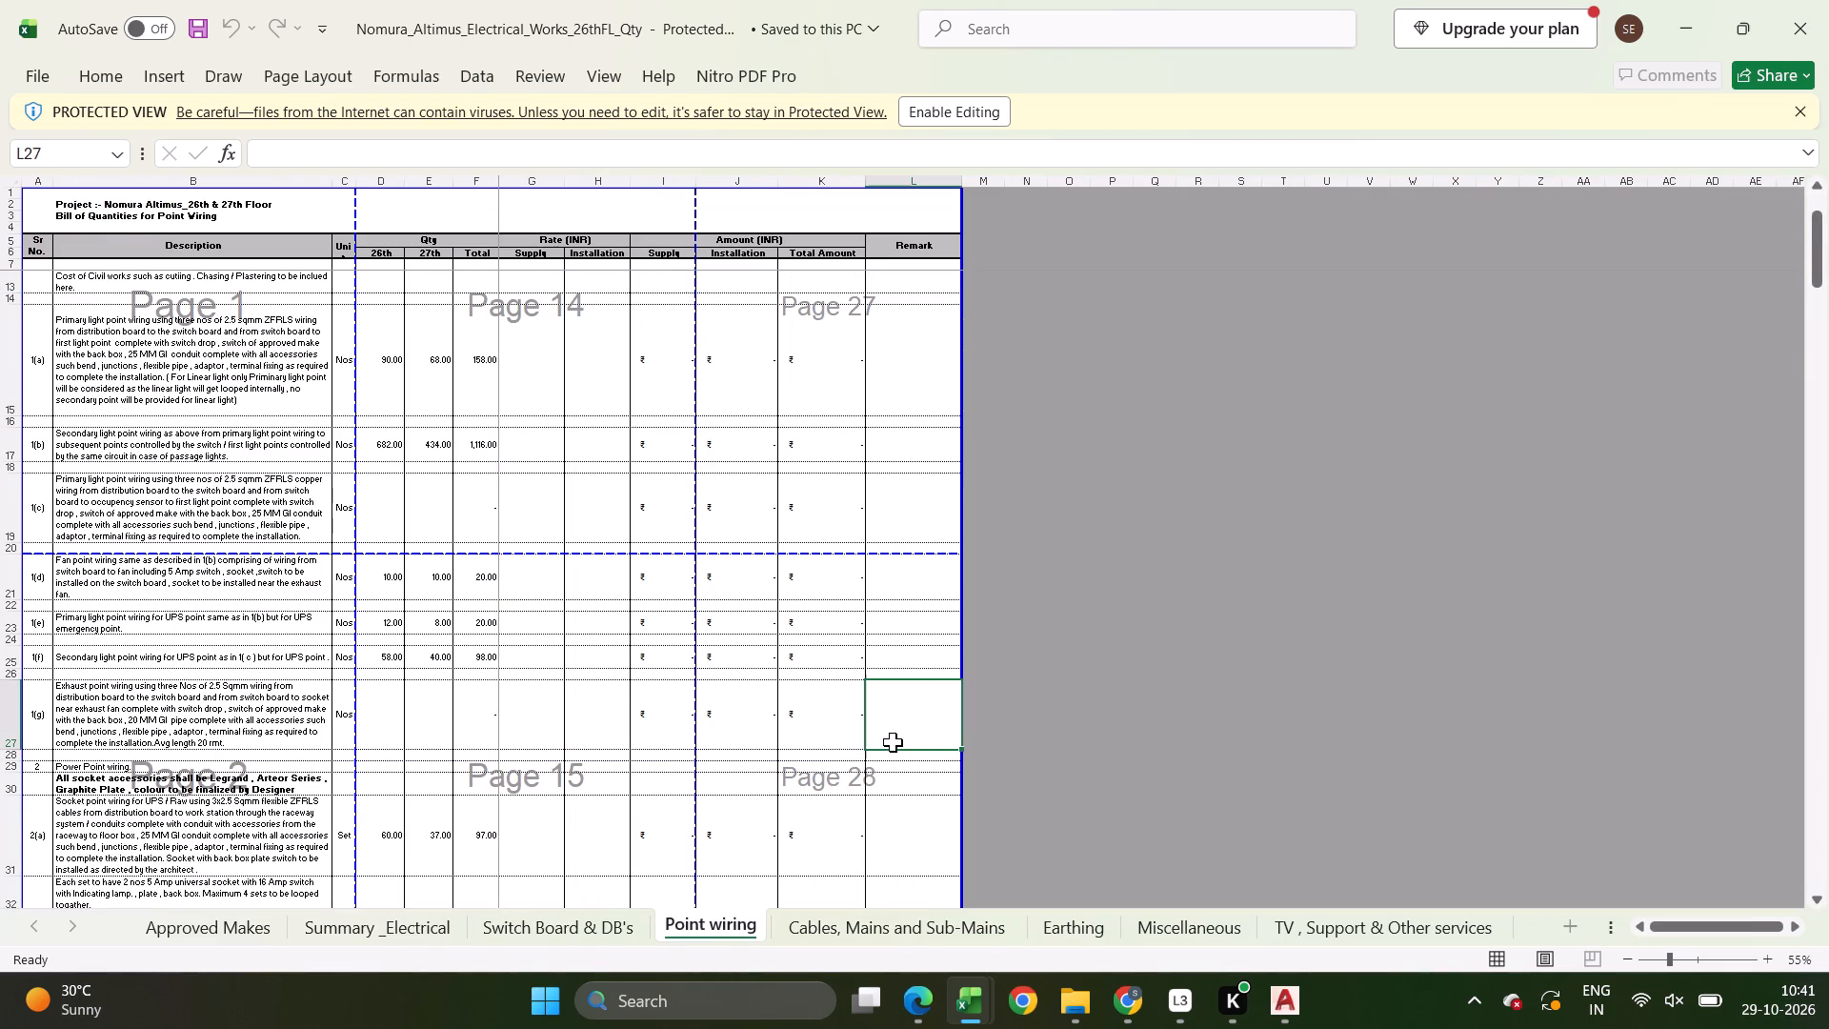
key("ctrl+Up")
key("Down")
key("Down")
key("Down")
key("Down")
key("Down")
key("Down")
key("Down")
key("Down")
key("Down")
key("Down")
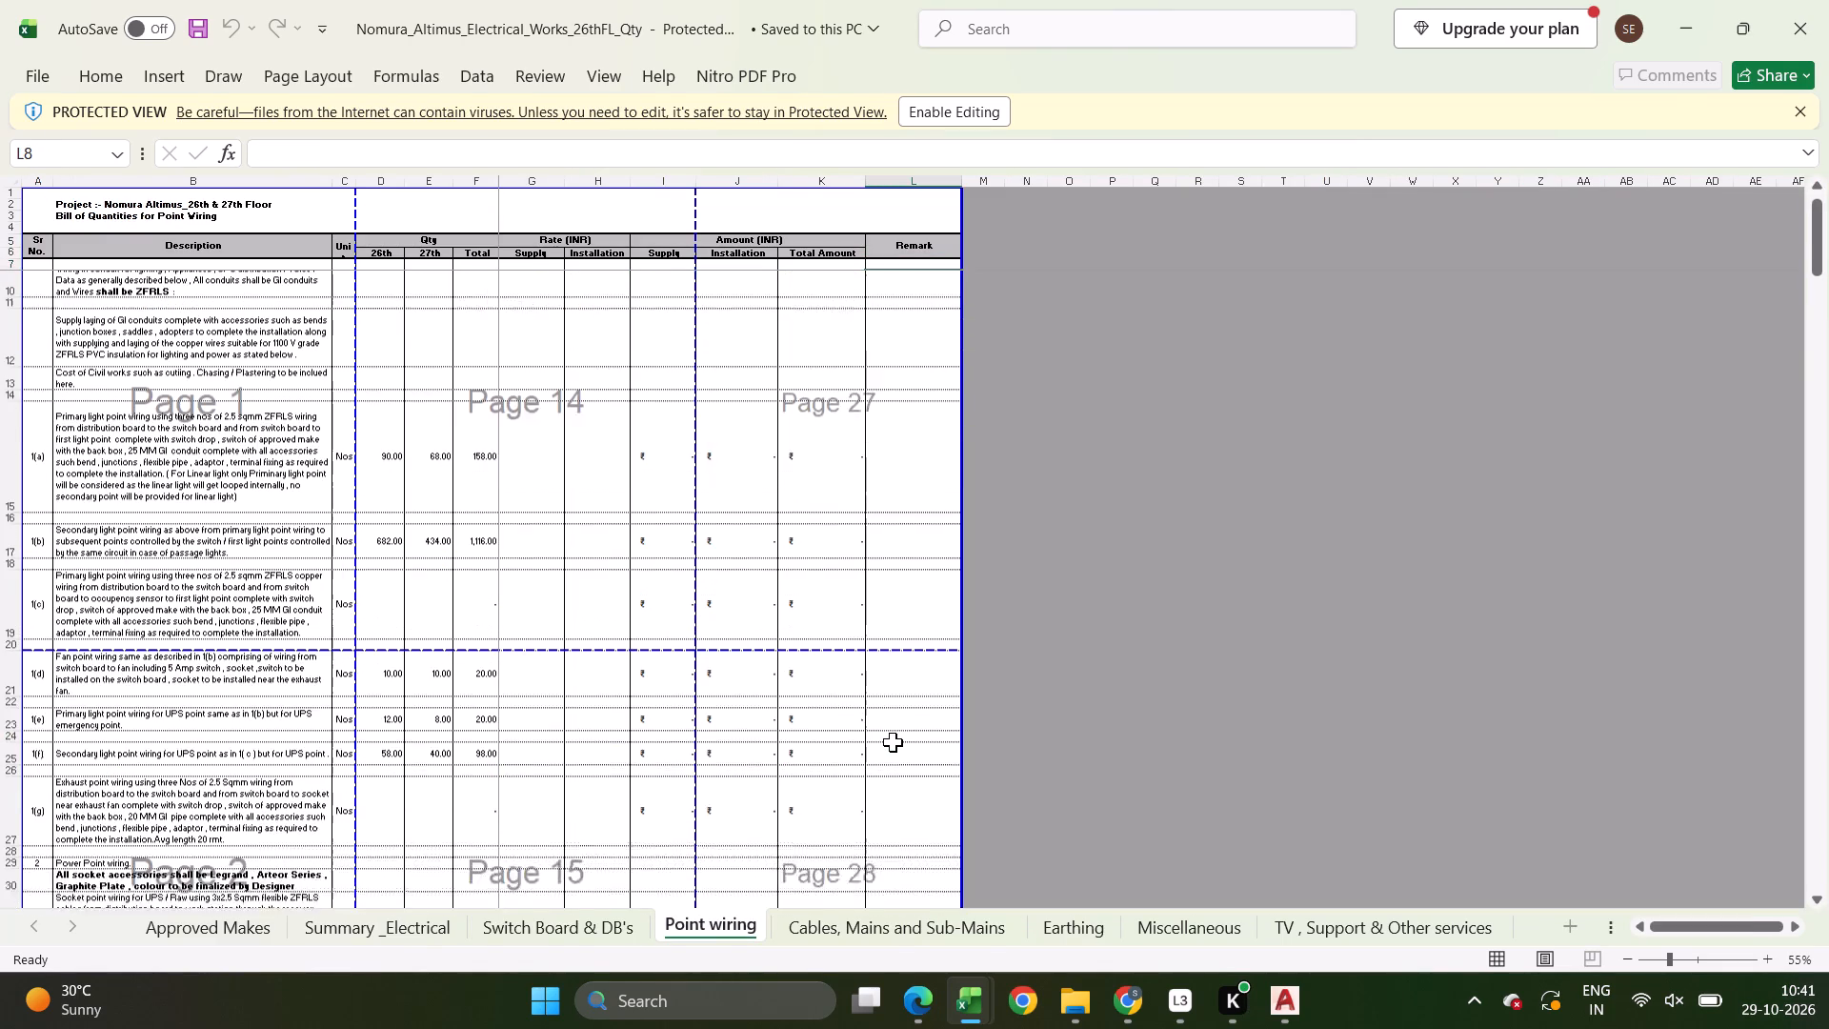
key("ctrl+Down")
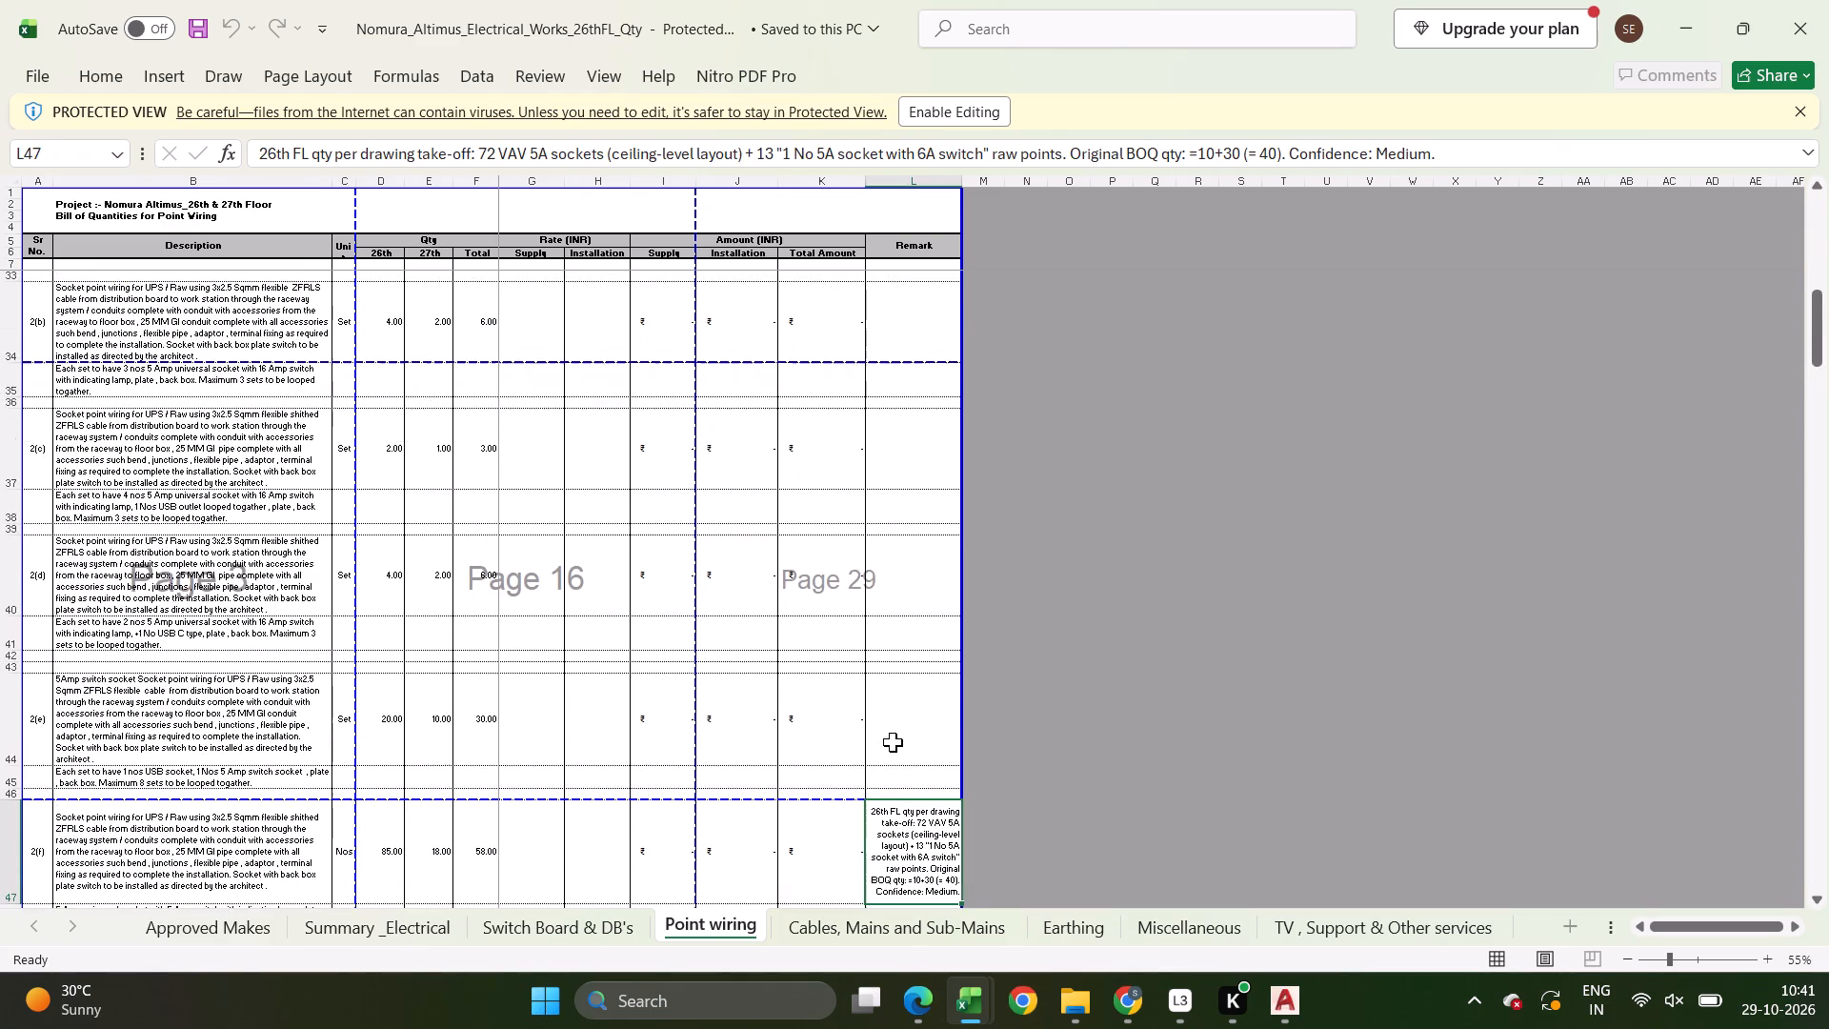
key("ctrl+Down")
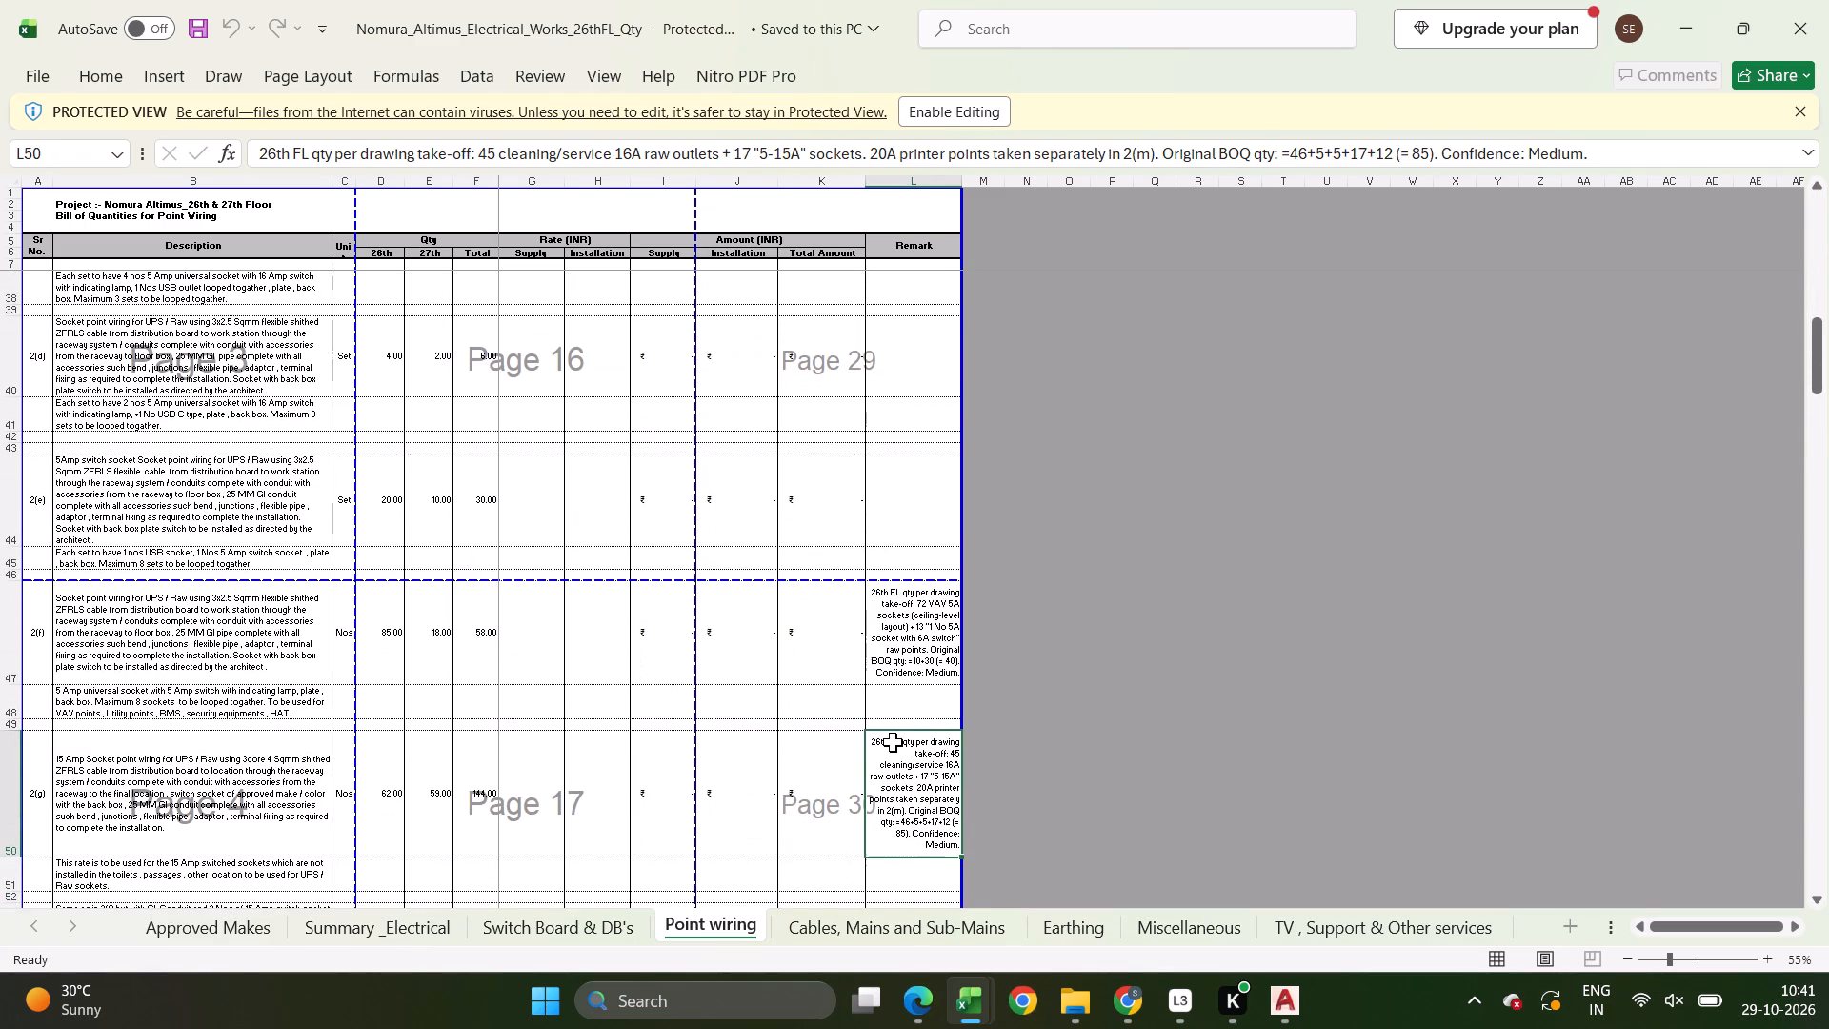
key("ctrl+Down")
key("ctrl+Up")
key("ctrl+Up")
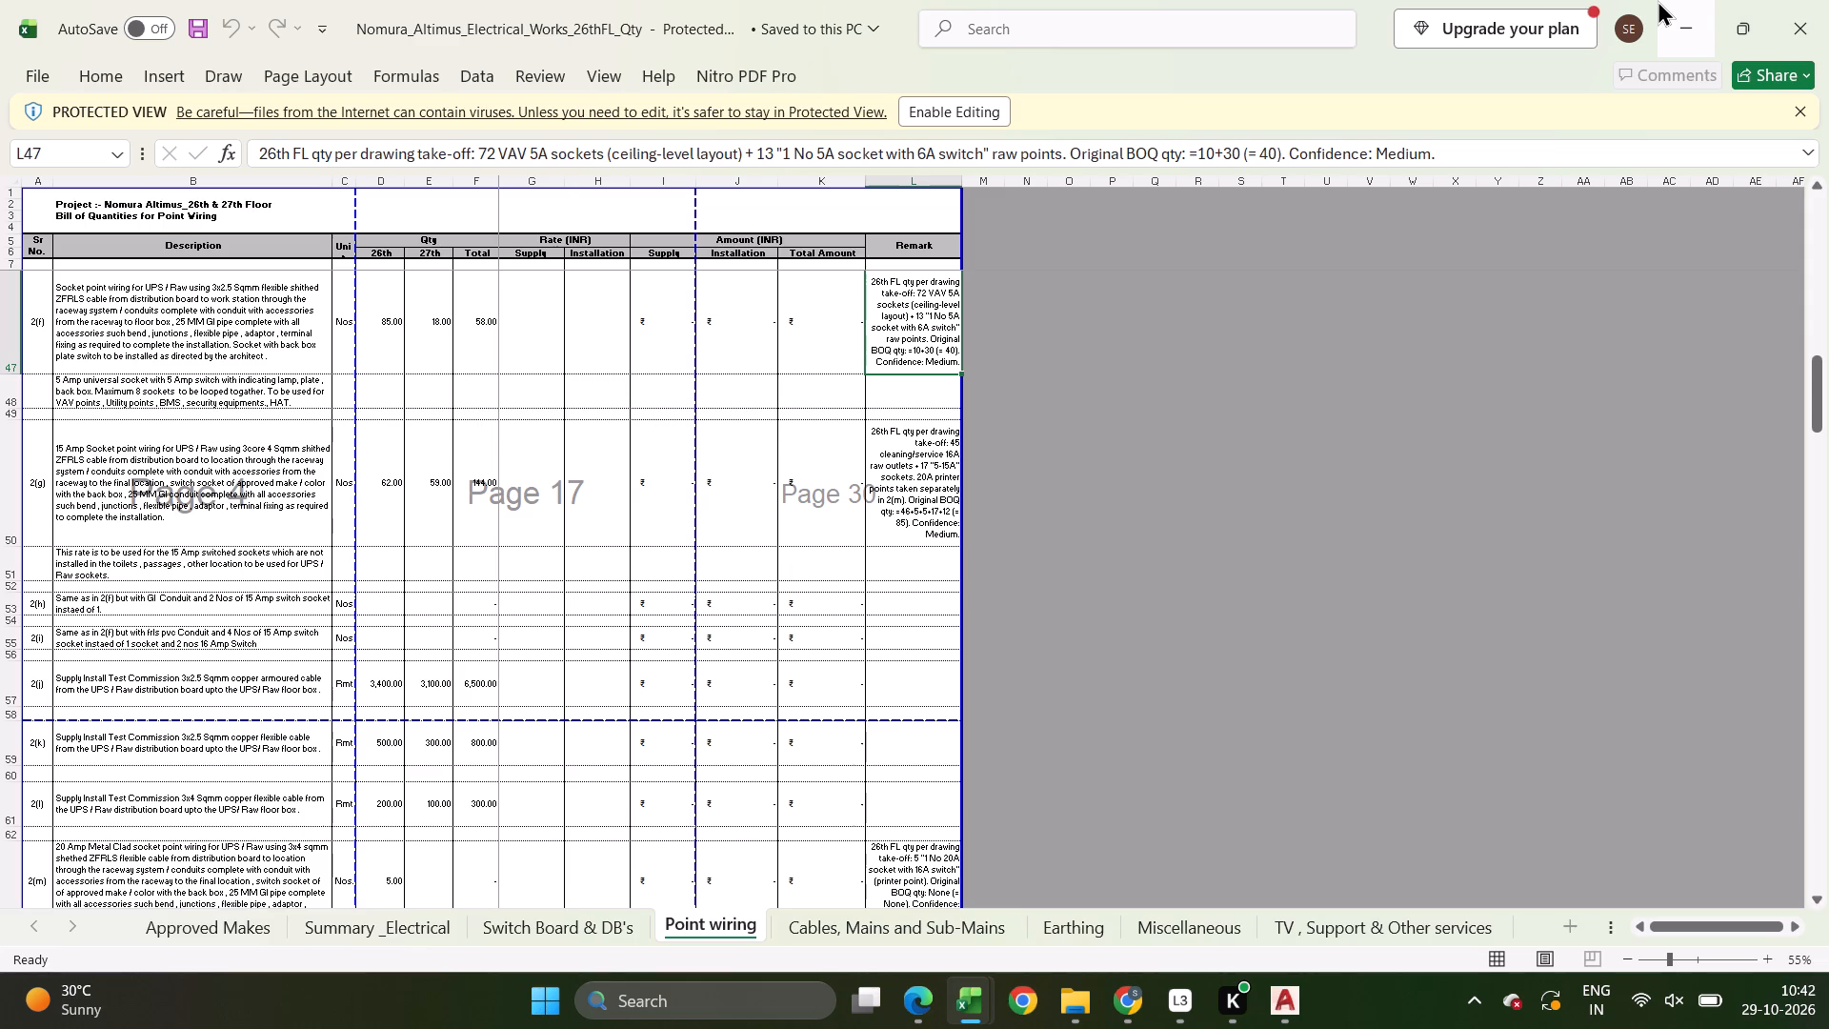
Examine the 26th-floor quantities and remarks for the power point, socket, MCB and raceway items in the Point wiring sheet.
scroll(1658, 0, "up", 4)
scroll(1759, 25, "up", 3)
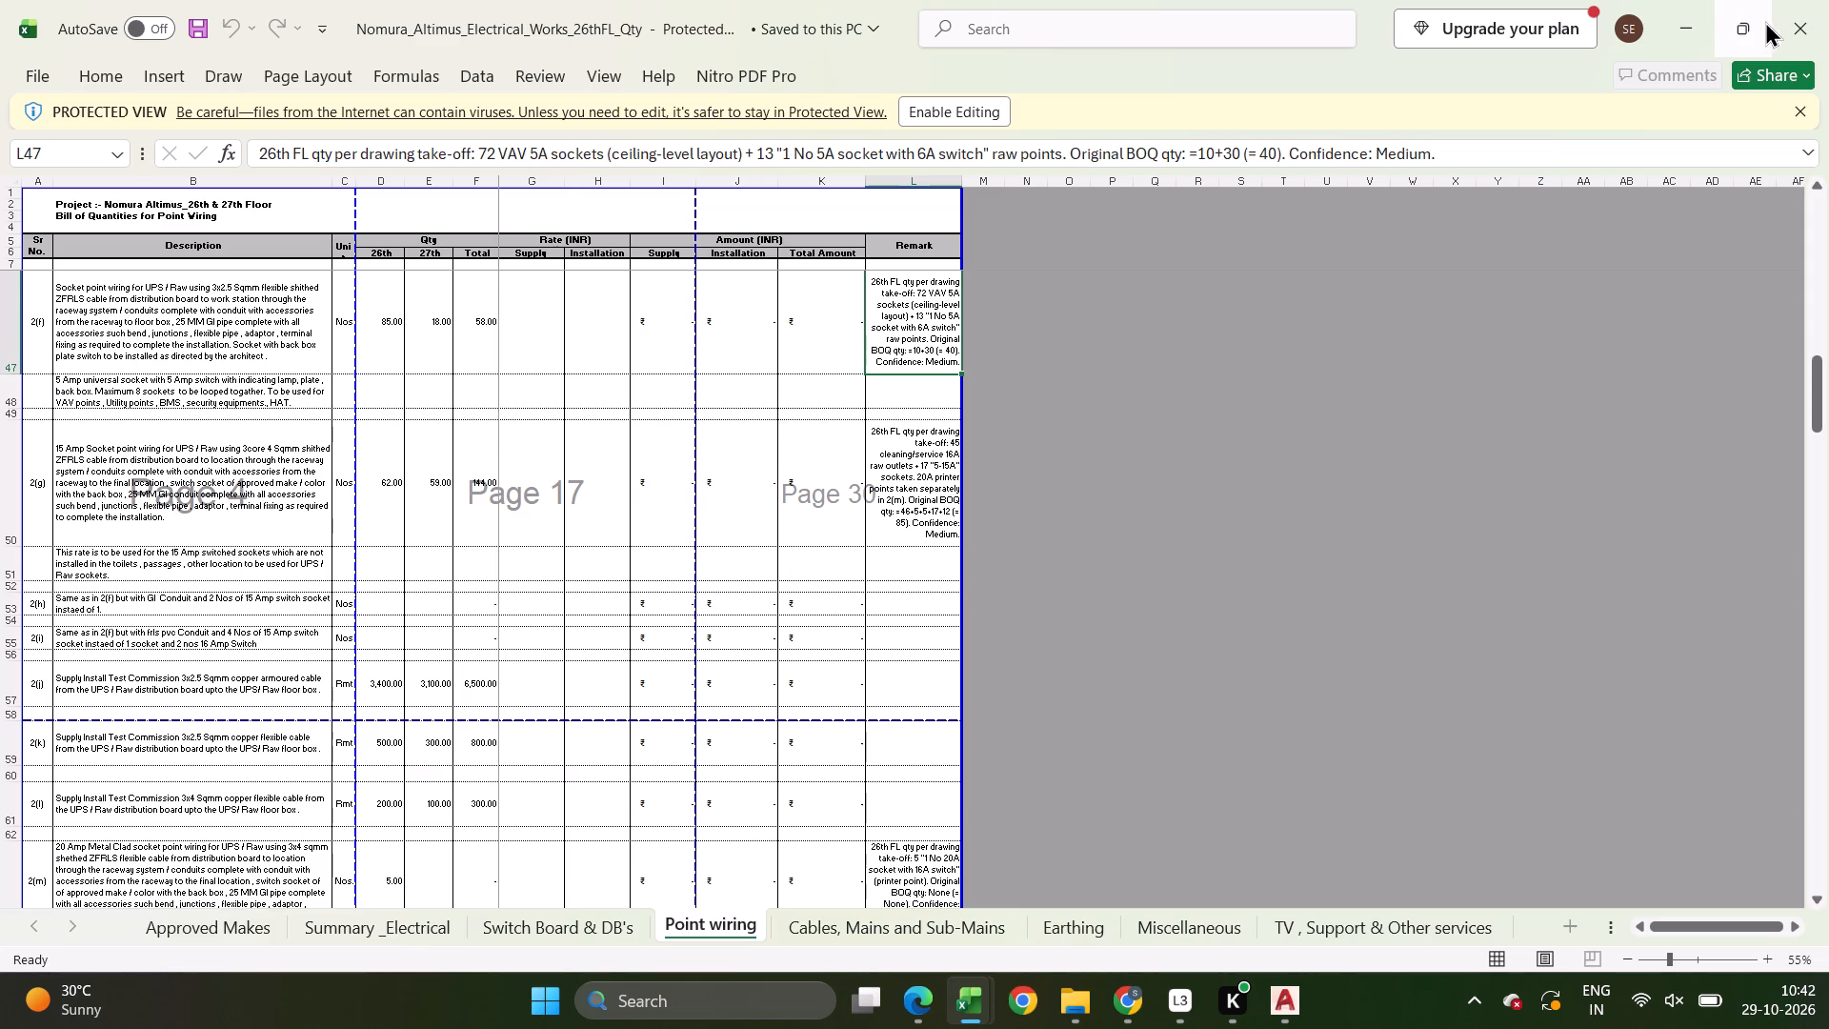
scroll(1765, 21, "up", 1)
scroll(1024, 441, "up", 3)
scroll(874, 500, "up", 4)
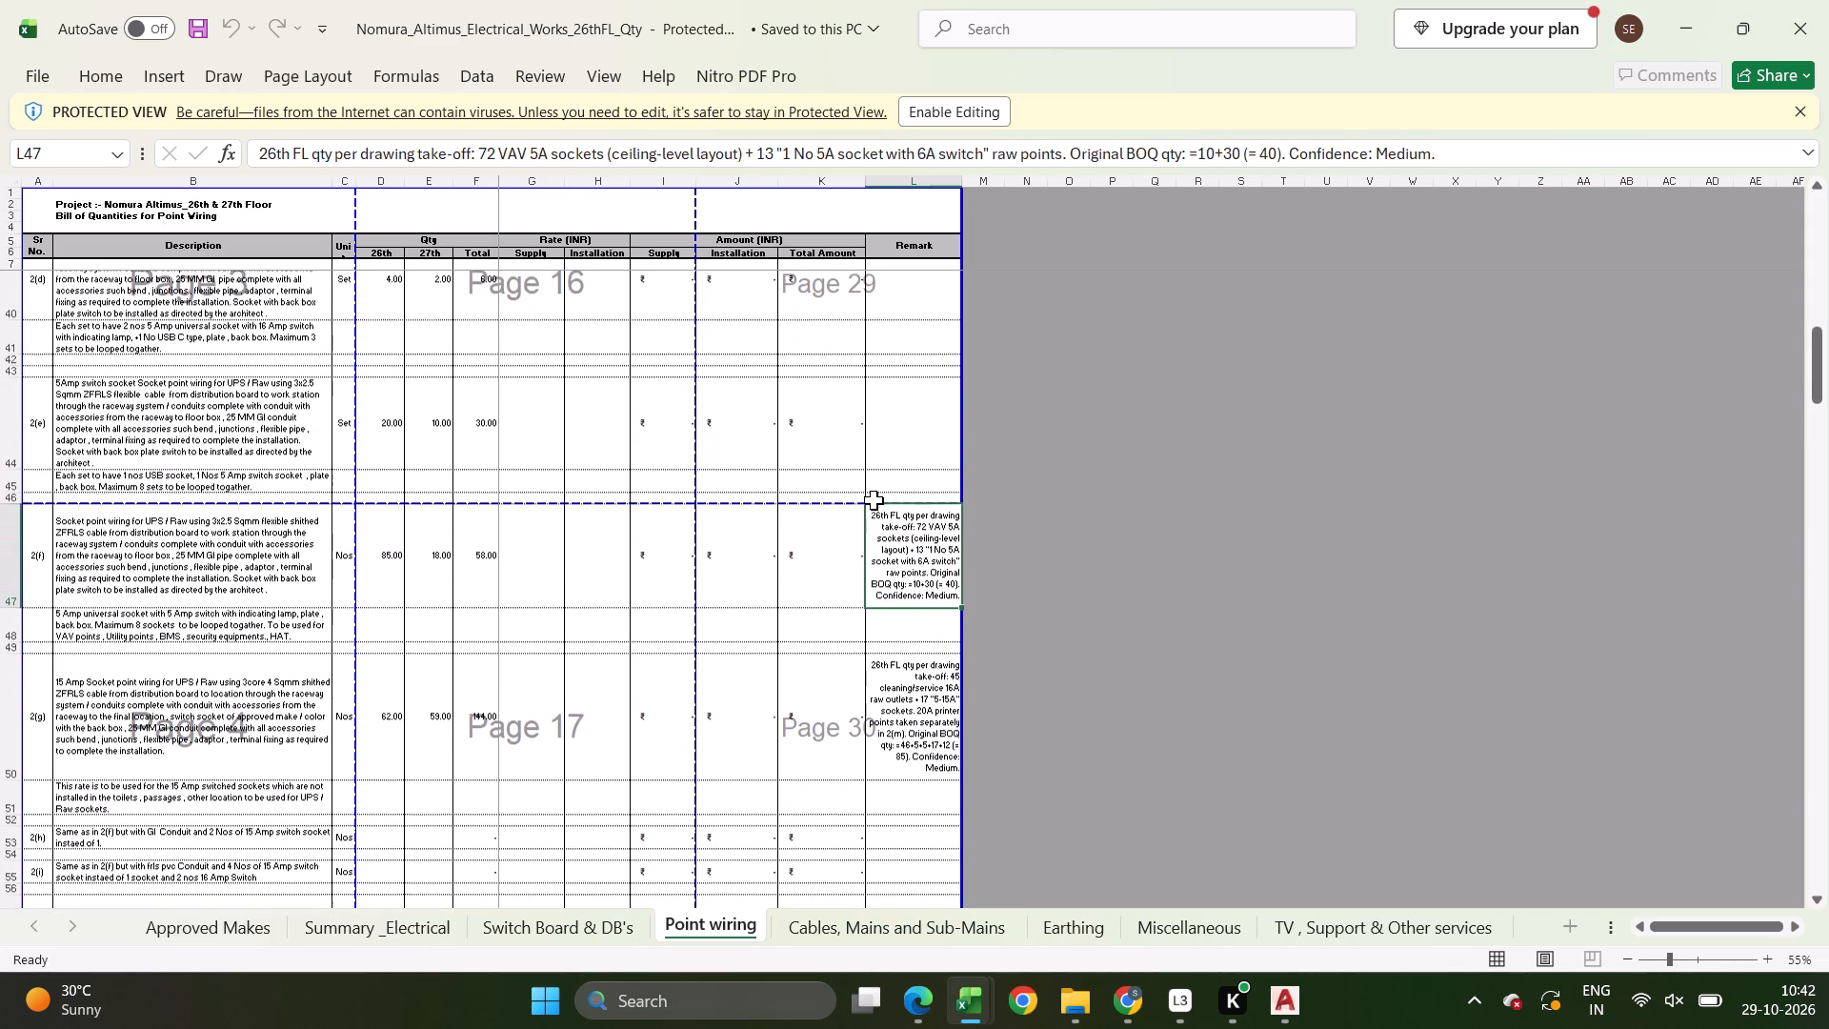
scroll(993, 553, "up", 4)
scroll(993, 553, "down", 4)
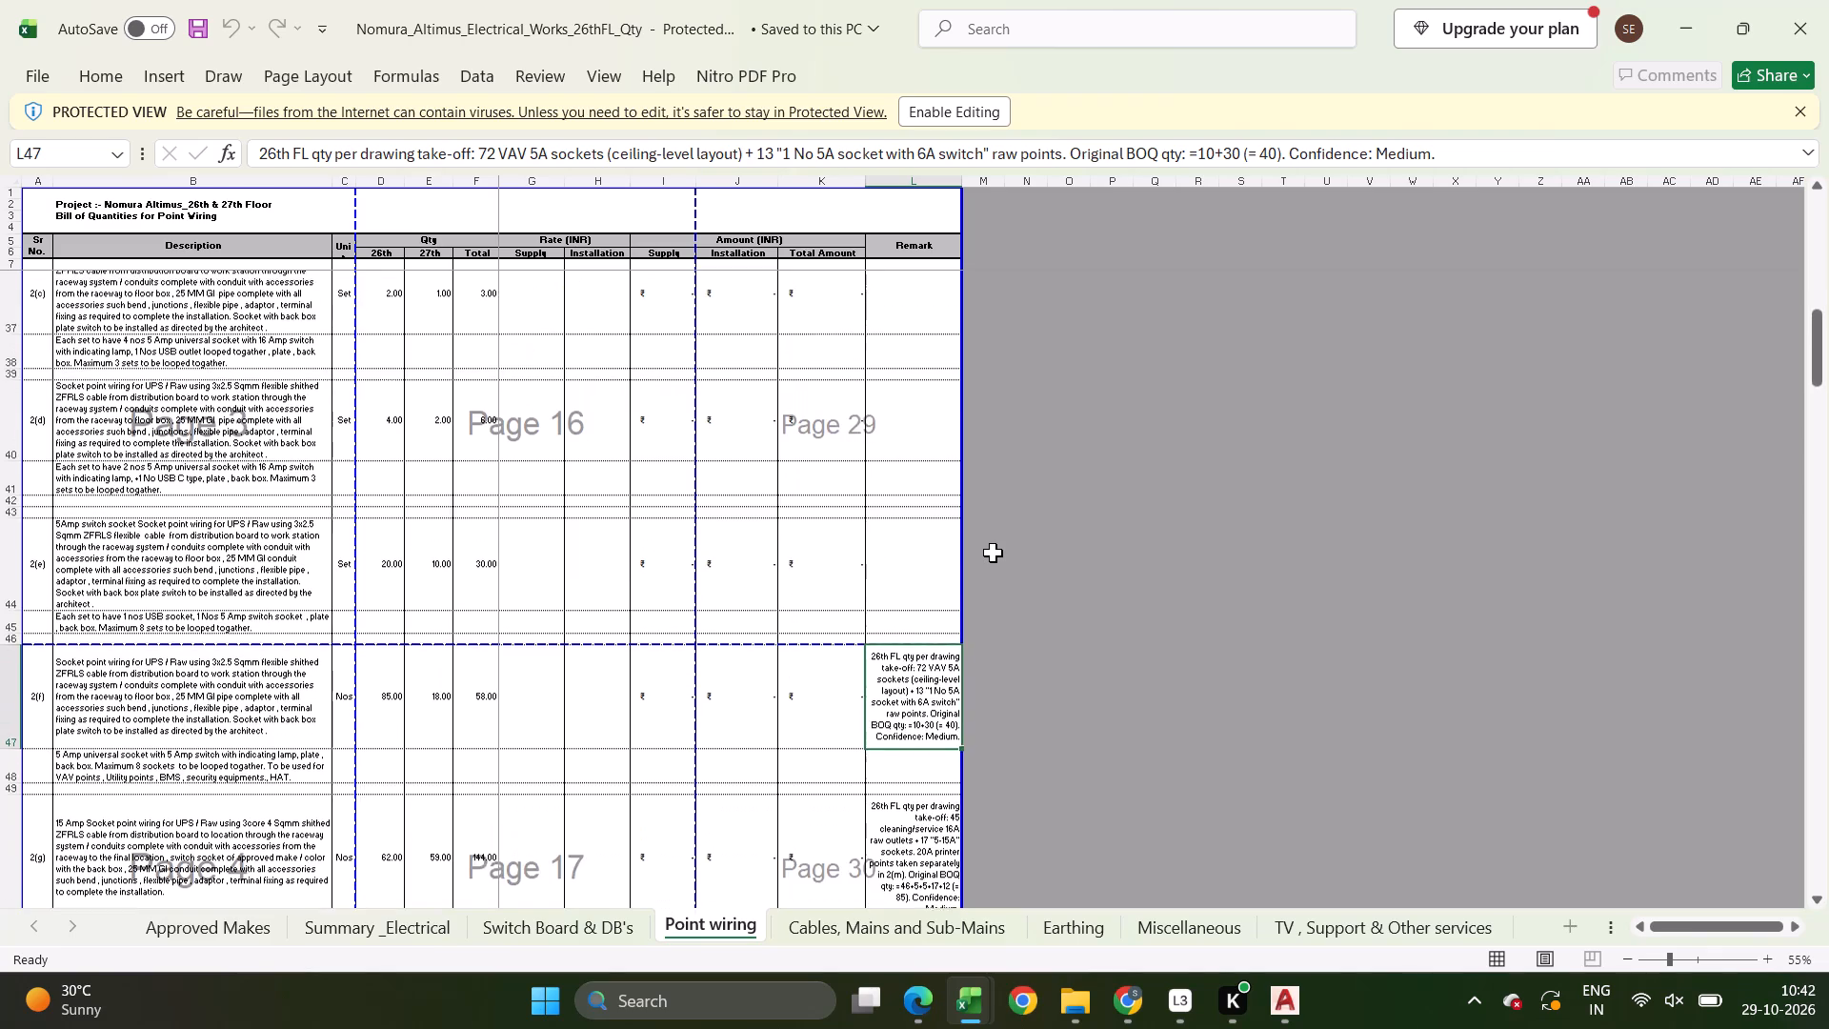
scroll(993, 553, "down", 14)
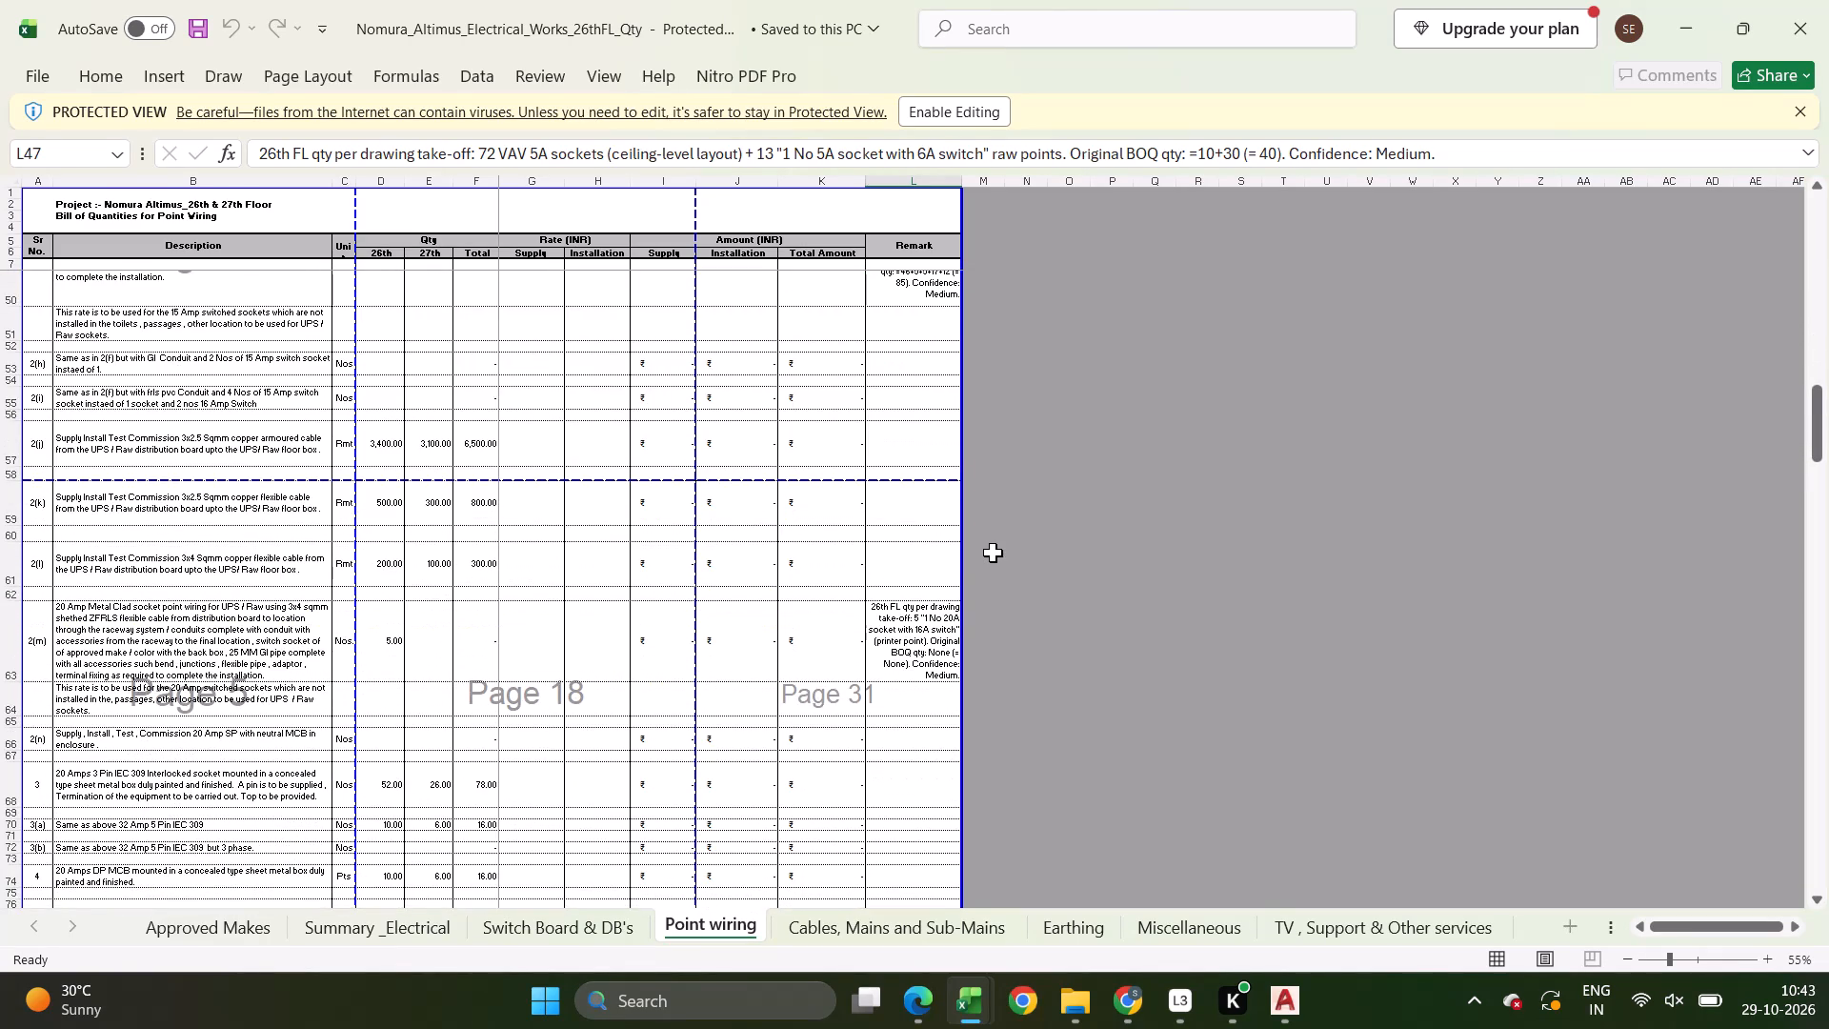
scroll(993, 553, "down", 14)
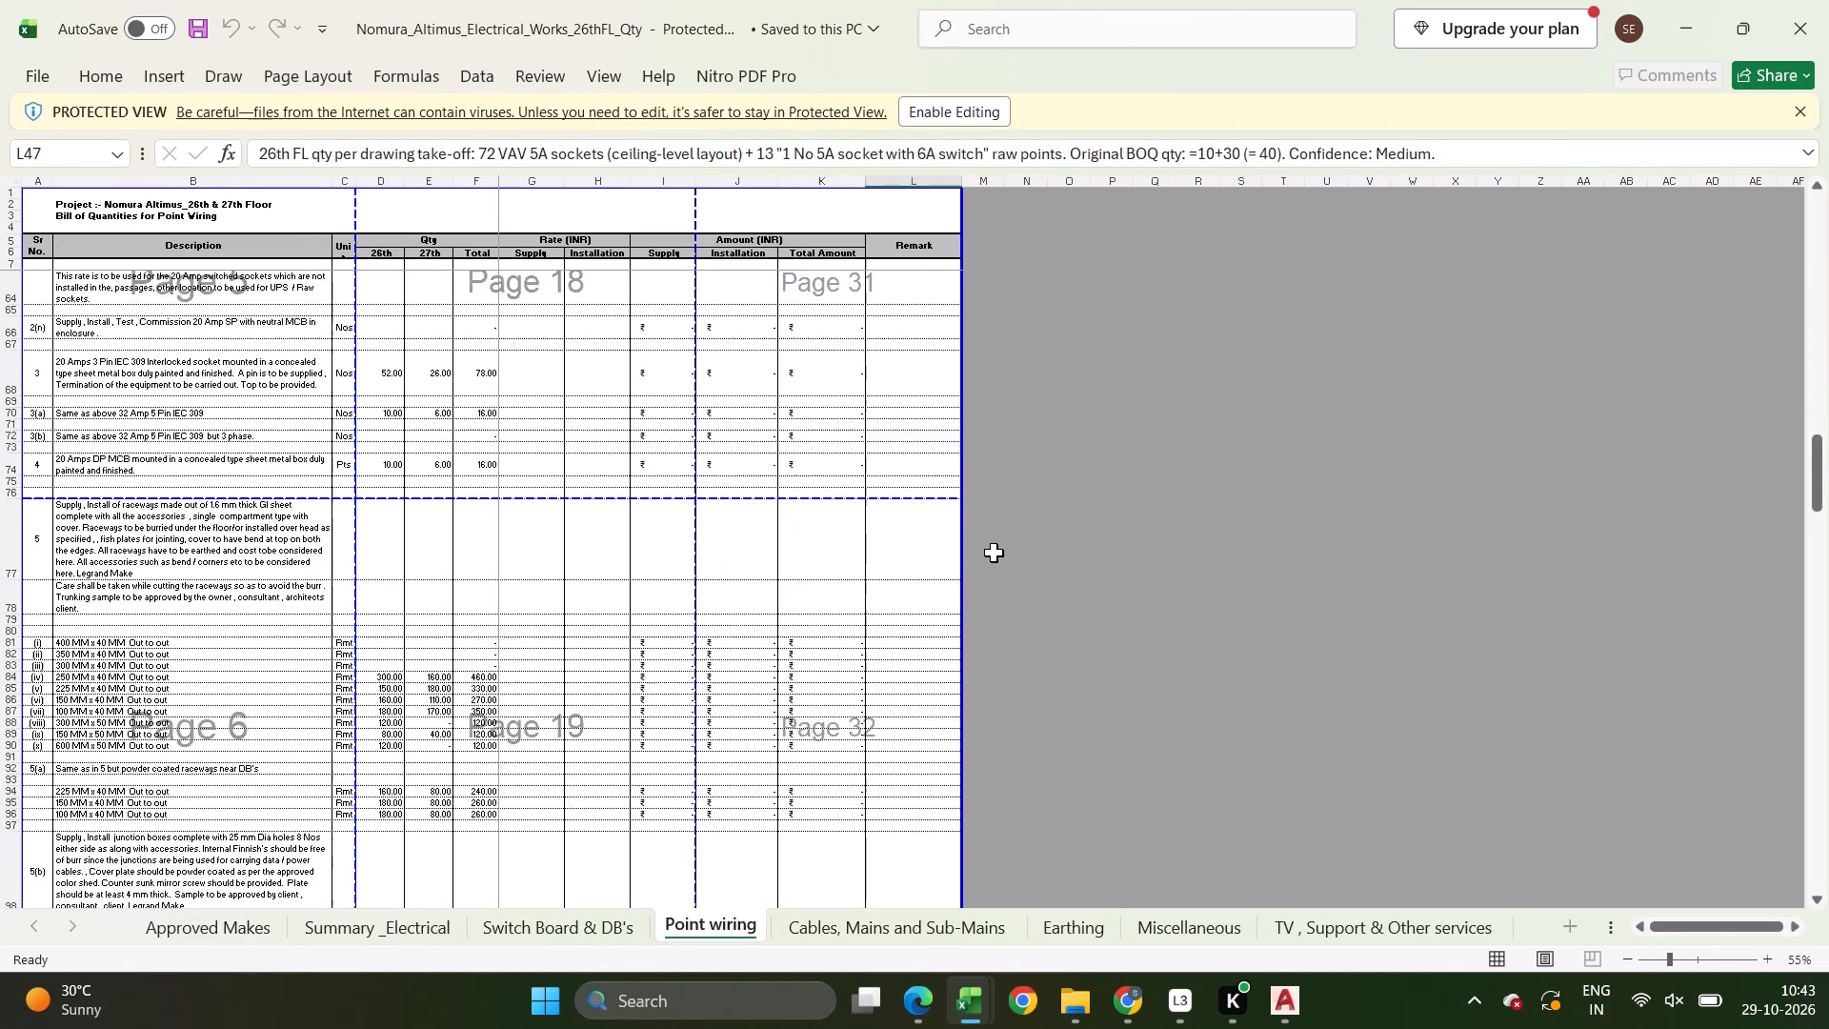
Review the quantities and remarks for the 5(b) junction boxes and the 25 mm power and data conduits.
scroll(997, 526, "down", 6)
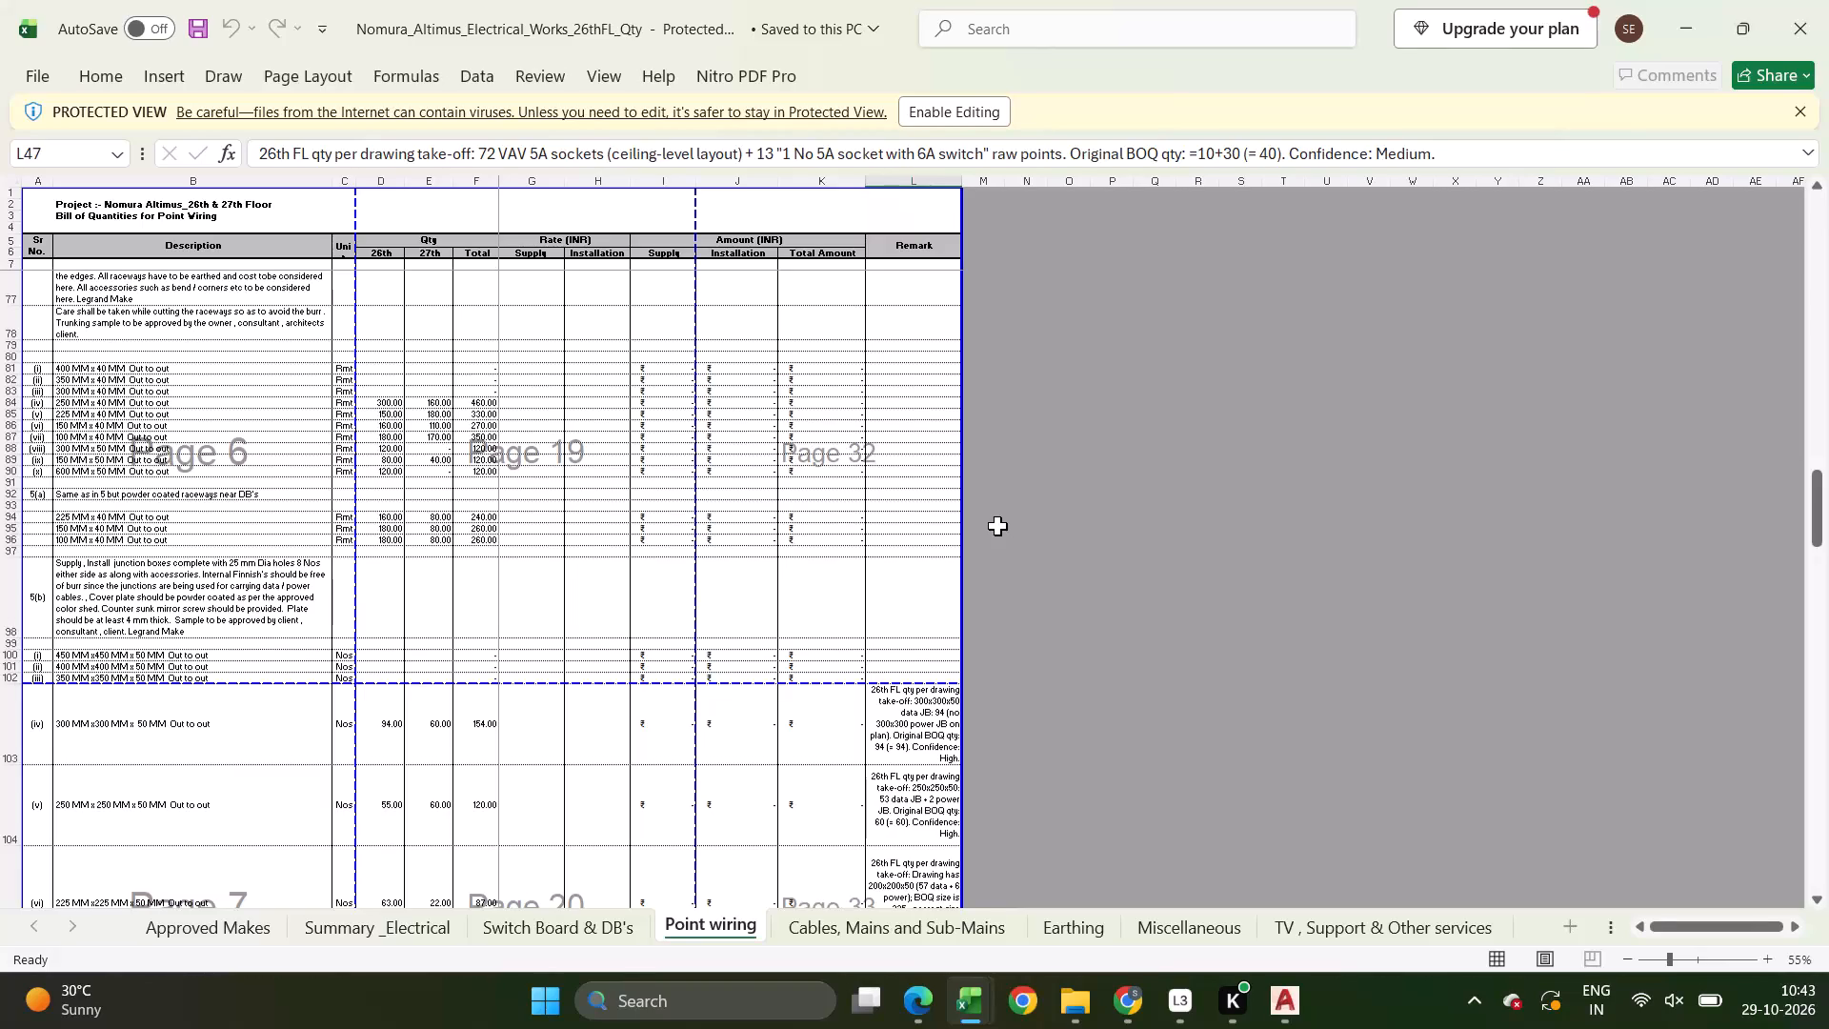
scroll(997, 526, "down", 3)
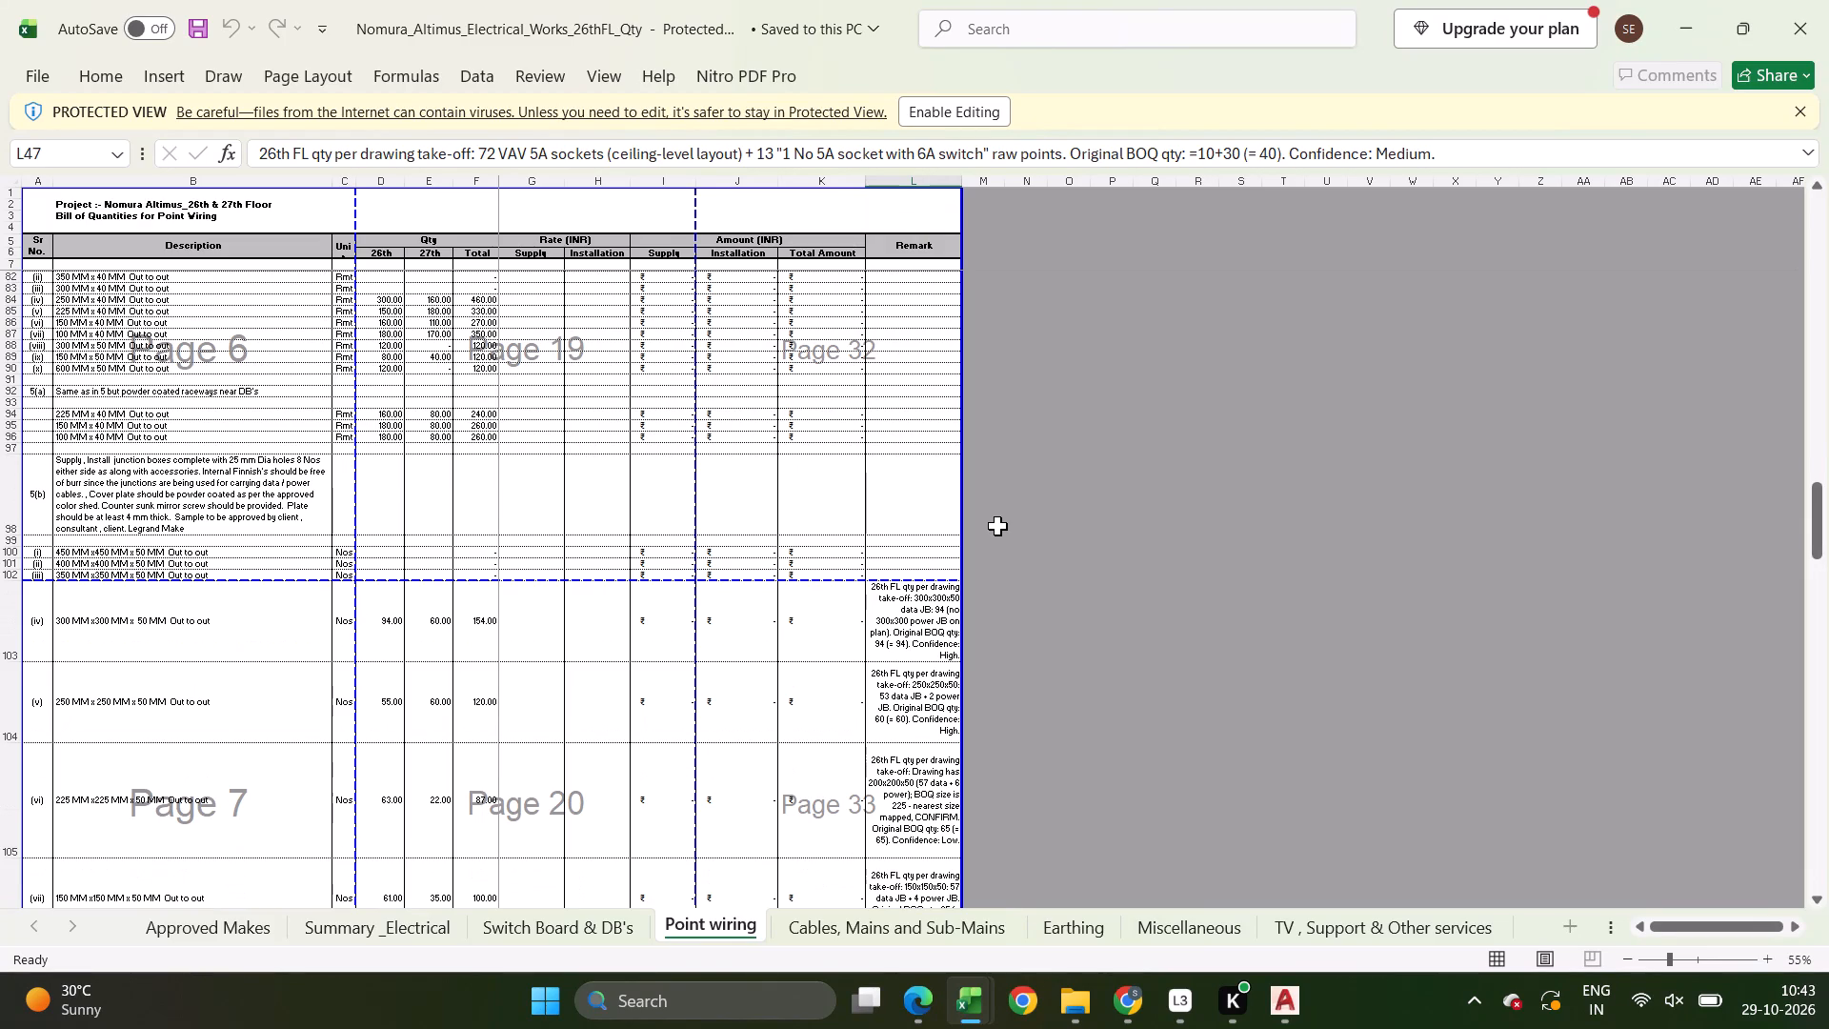
scroll(997, 526, "down", 3)
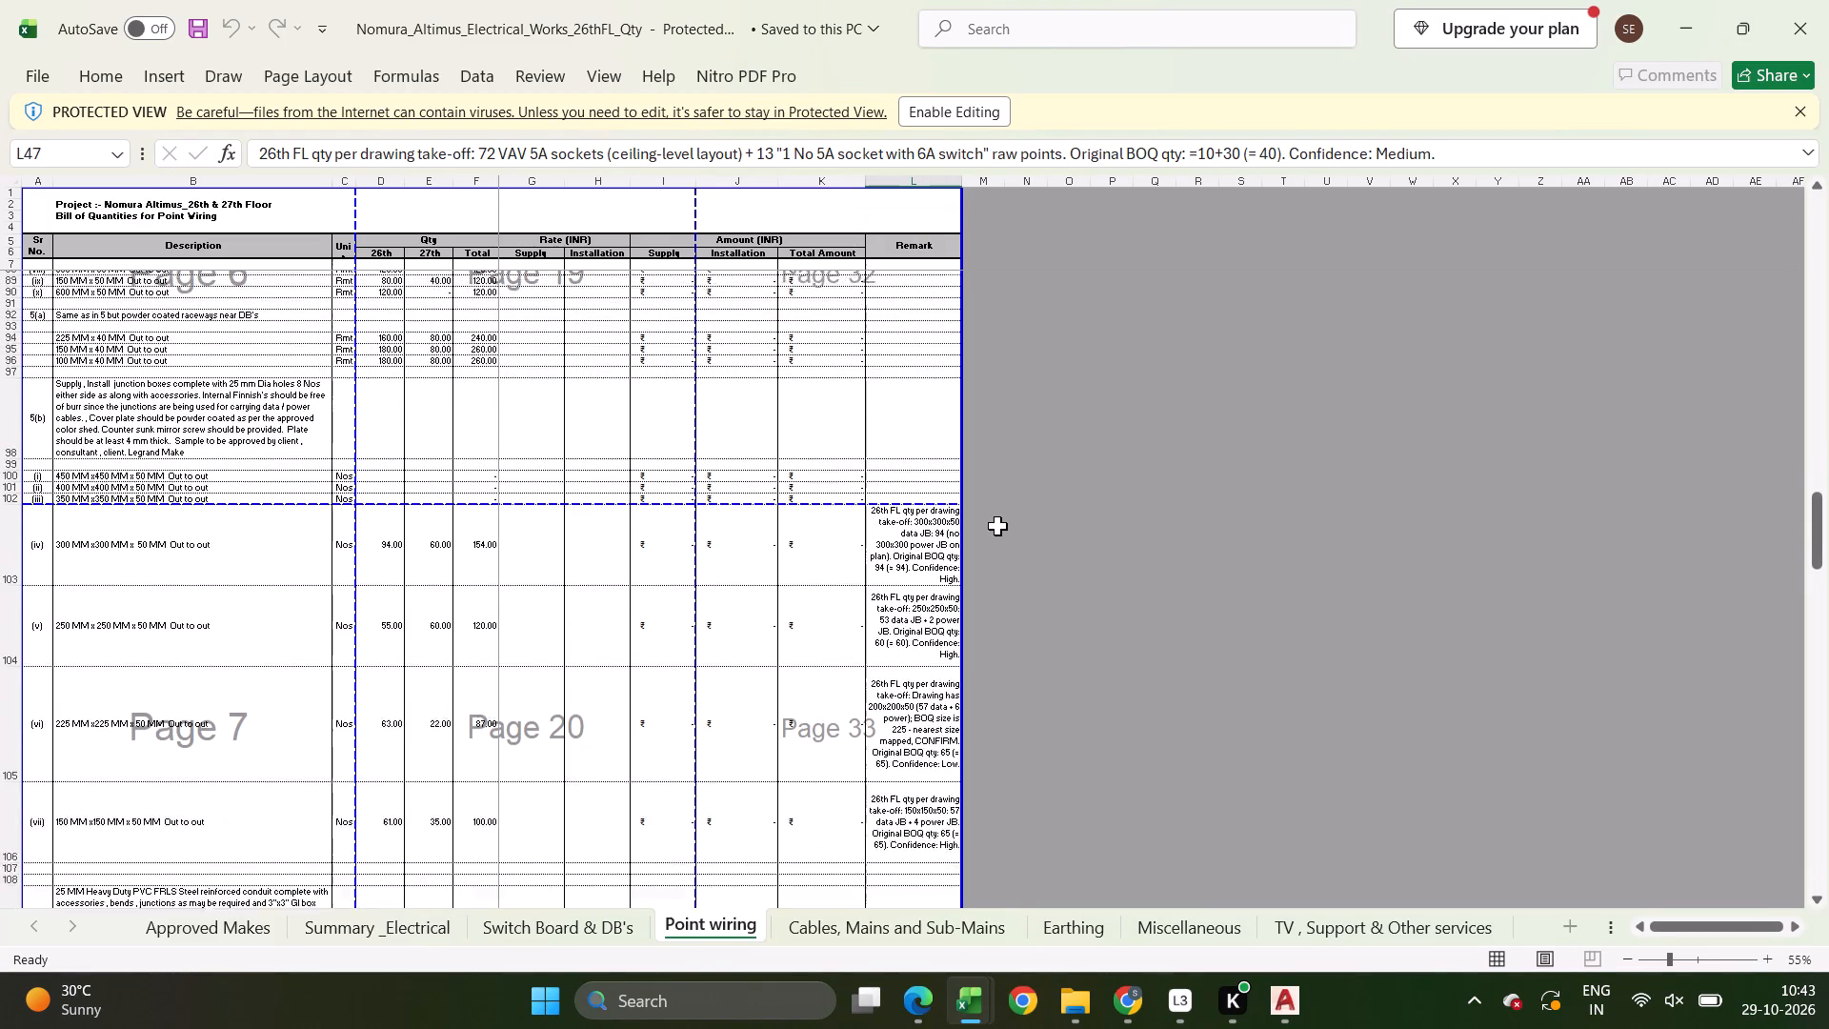
scroll(997, 526, "down", 4)
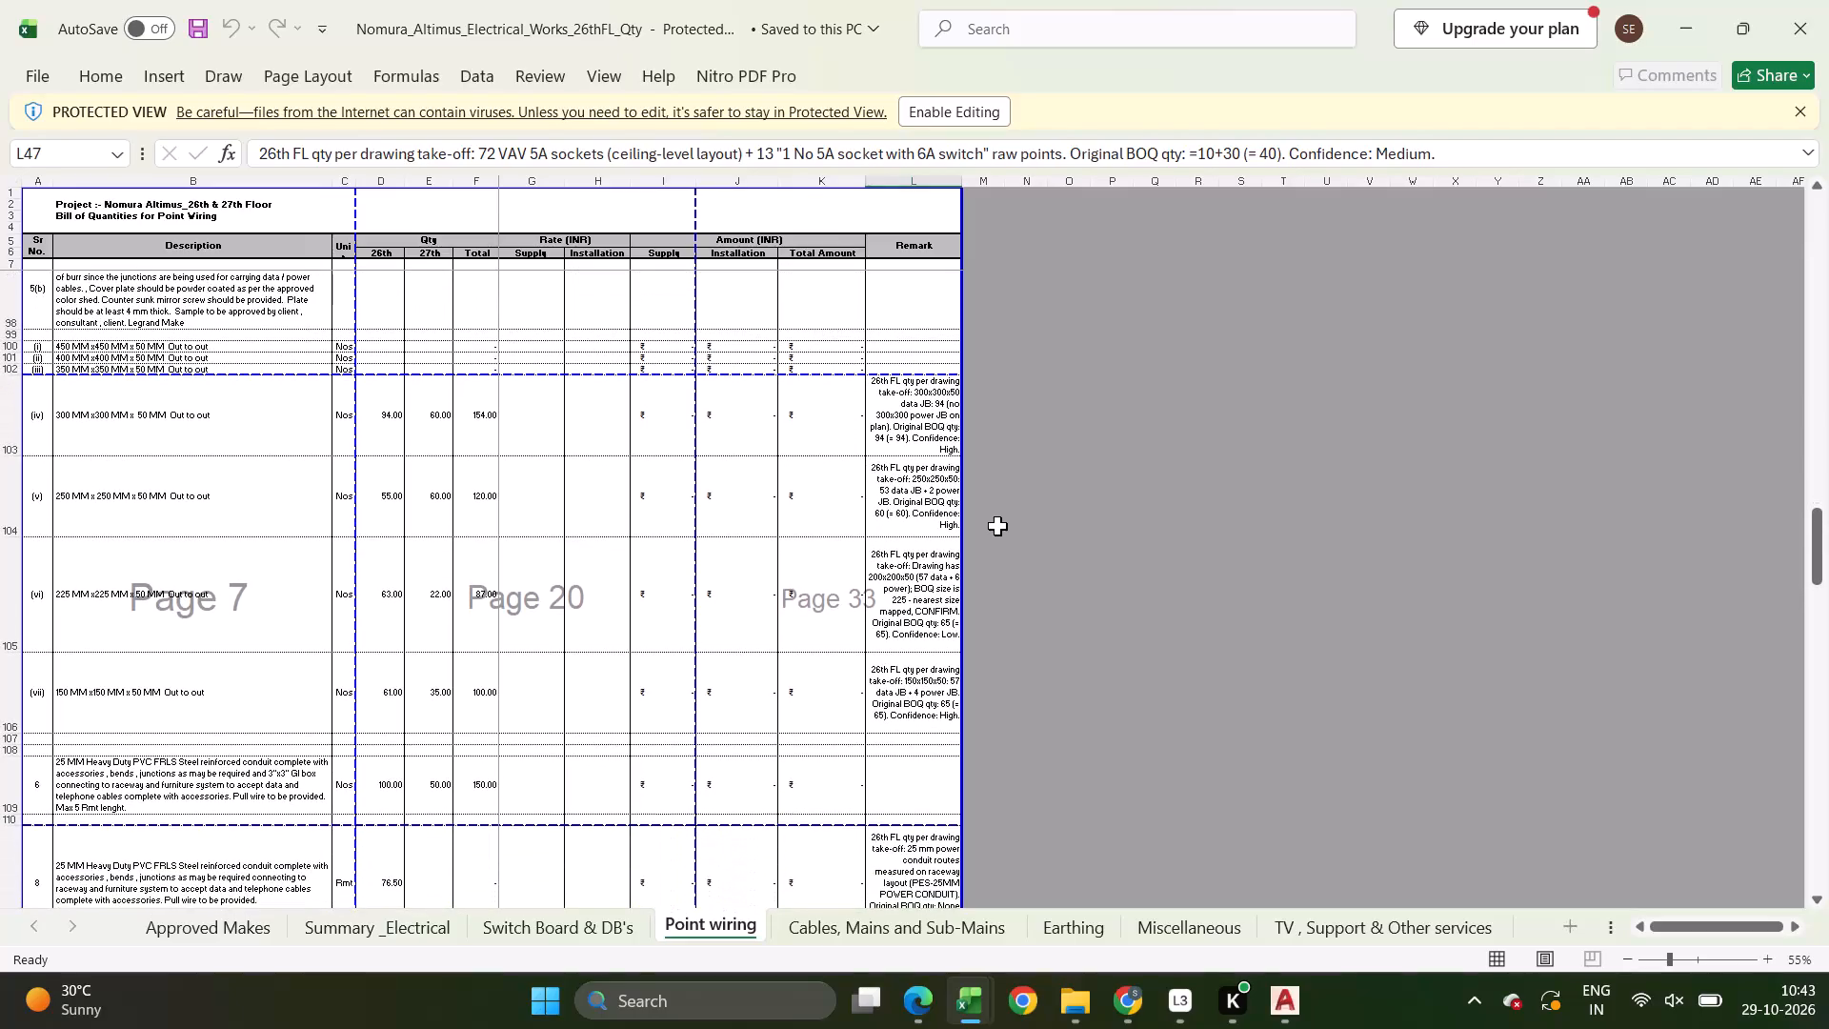
scroll(997, 526, "down", 20)
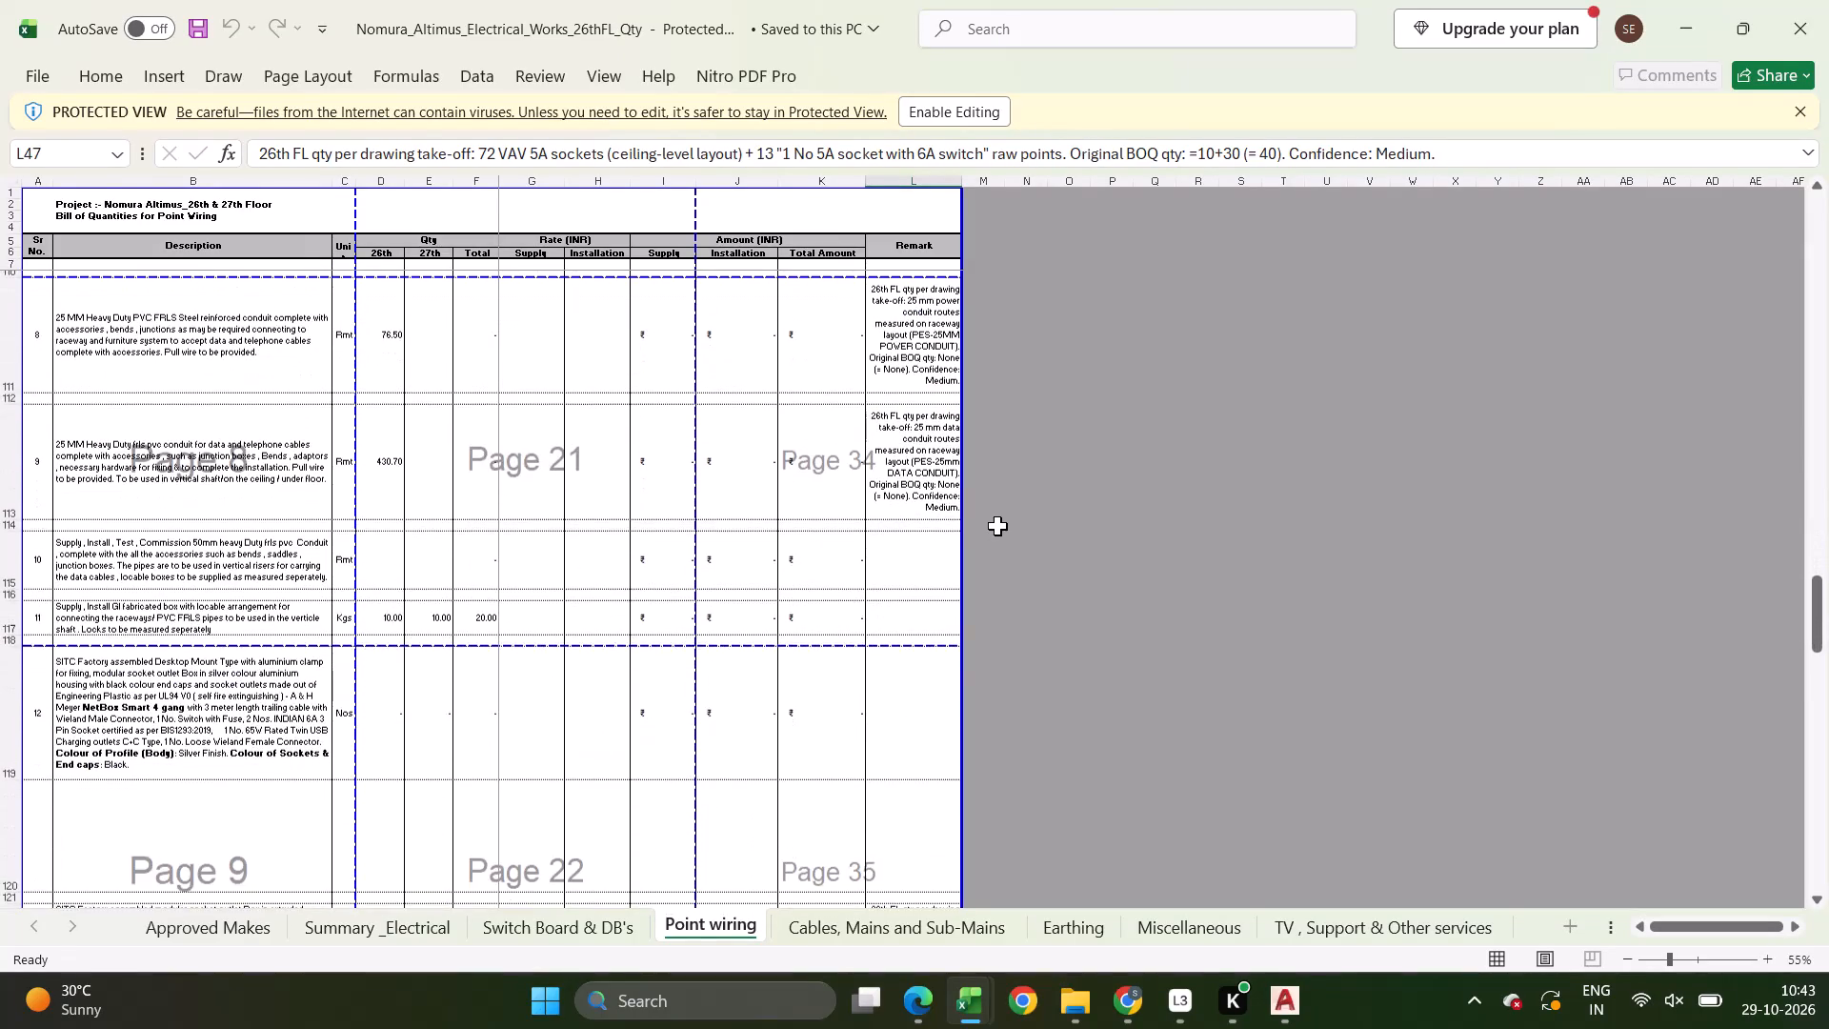
Check item 13, the eight-socket UPS outlet box, reading its floor quantities against its Remark.
scroll(998, 525, "down", 3)
scroll(998, 525, "up", 1)
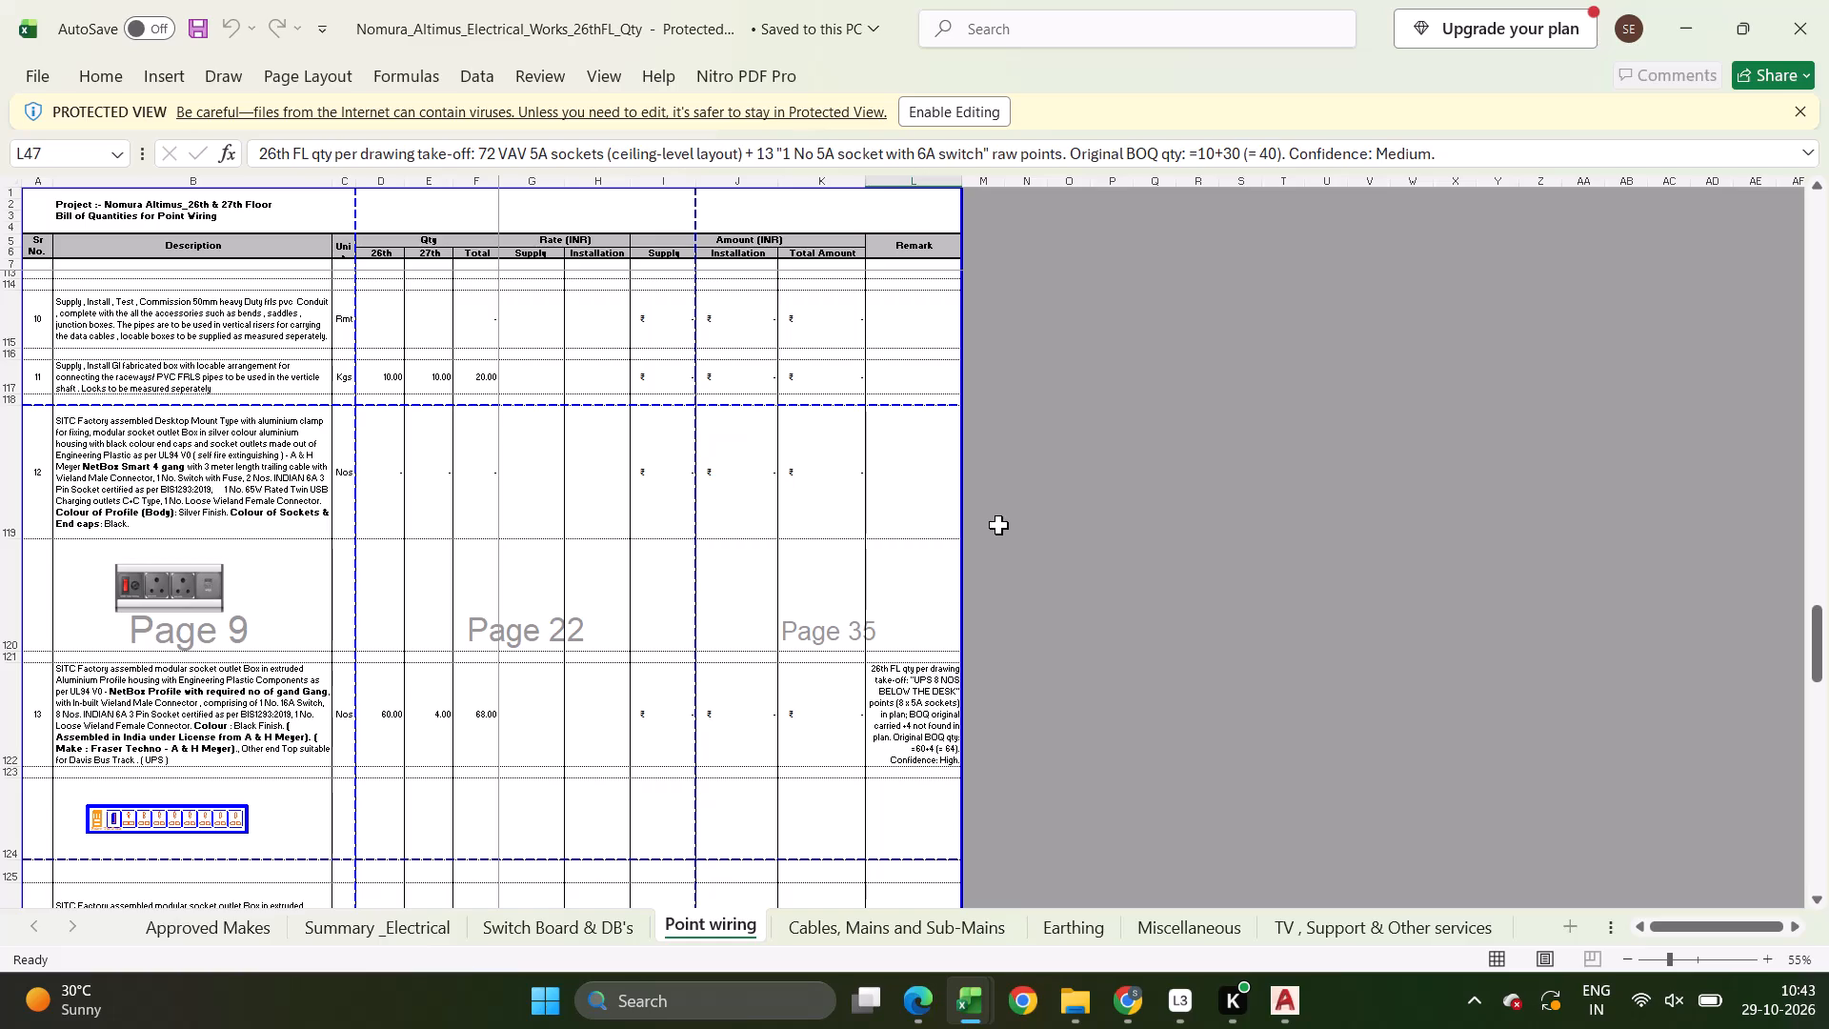
left_click(491, 704)
double_click(486, 704)
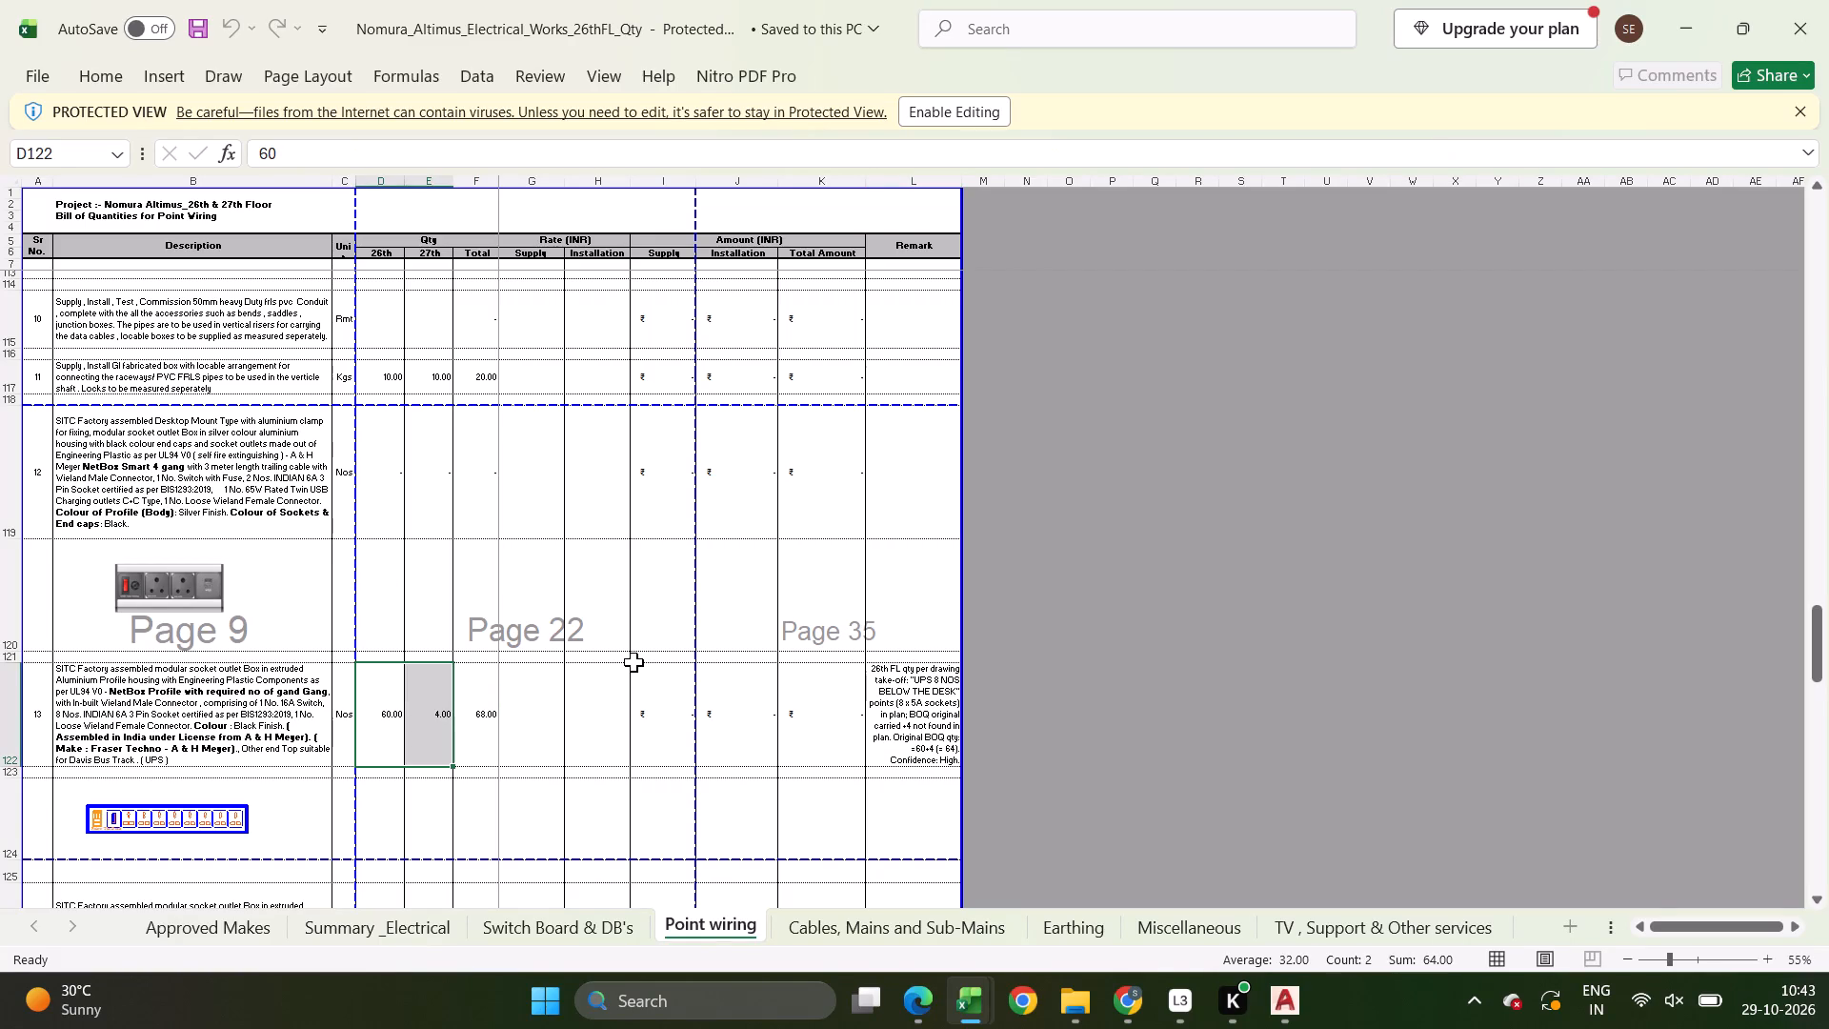
left_click(633, 662)
left_click(918, 683)
Read the Remark for item 15, the four-socket UPS outlet box, in the Point wiring sheet.
scroll(918, 683, "down", 7)
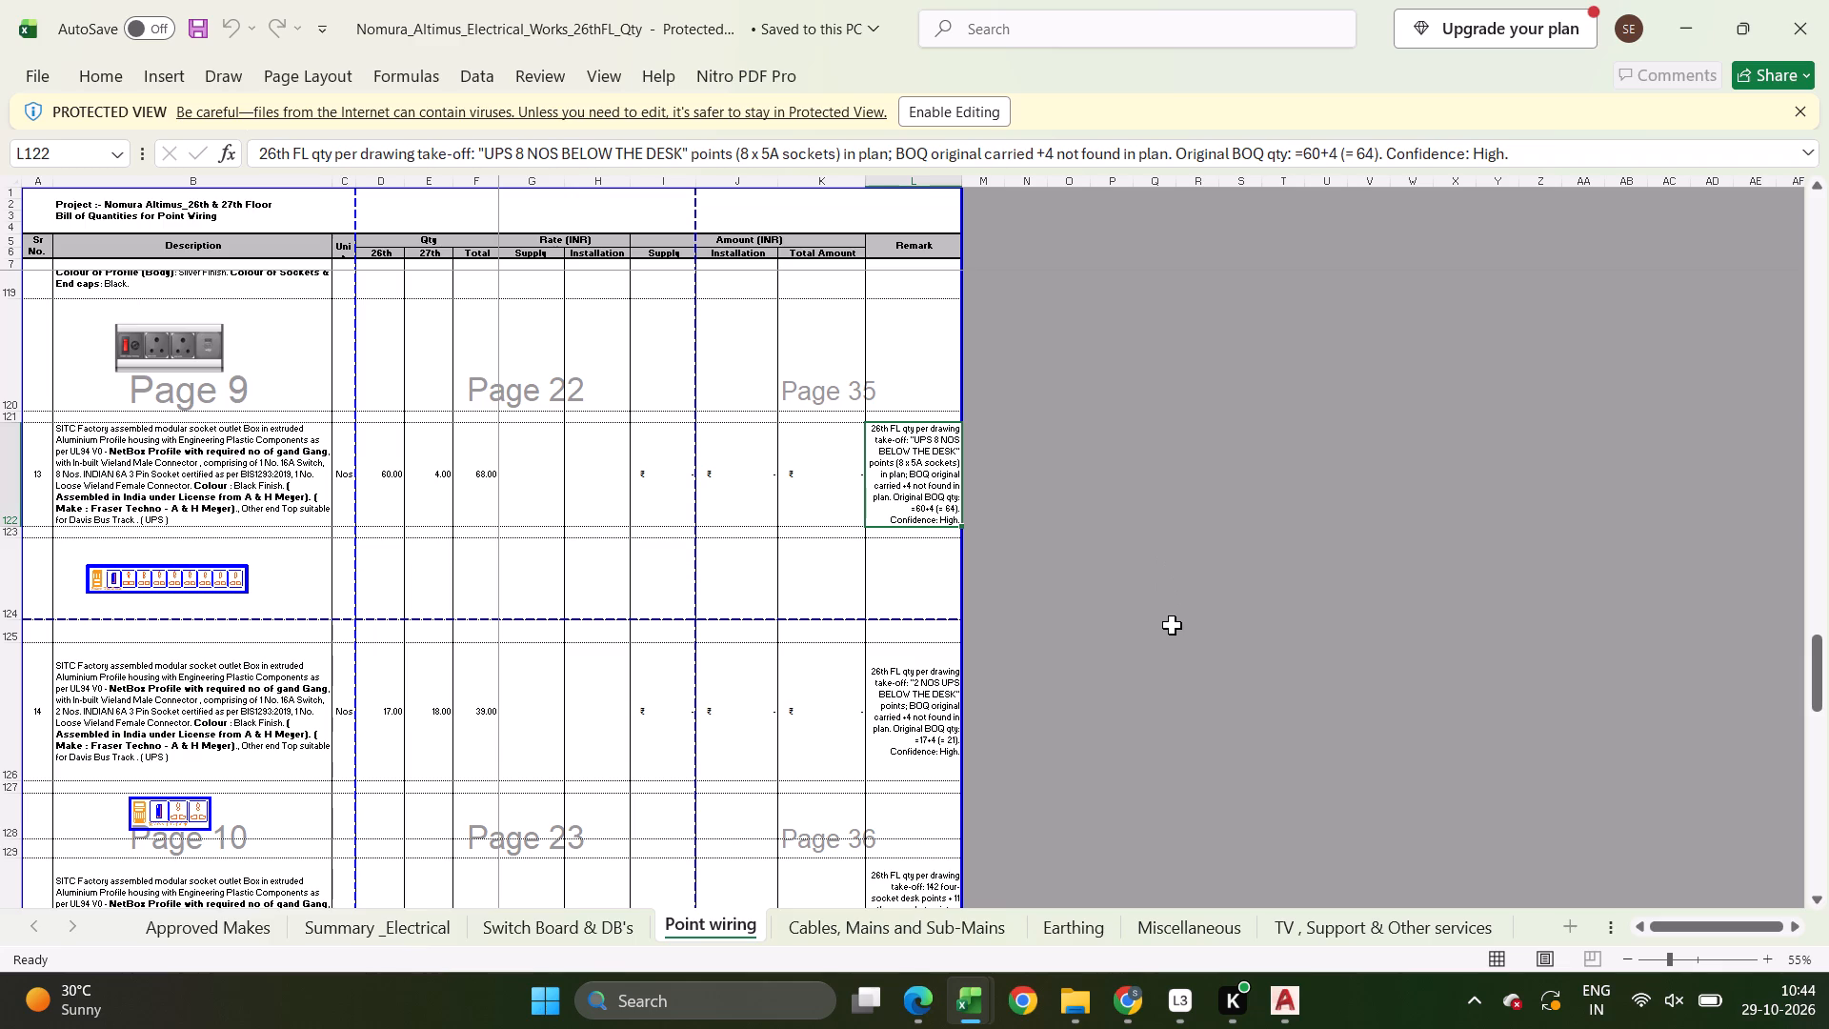
key("Down")
key("Down")
key("Down")
key("Down")
key("Down")
key("Down")
key("Down")
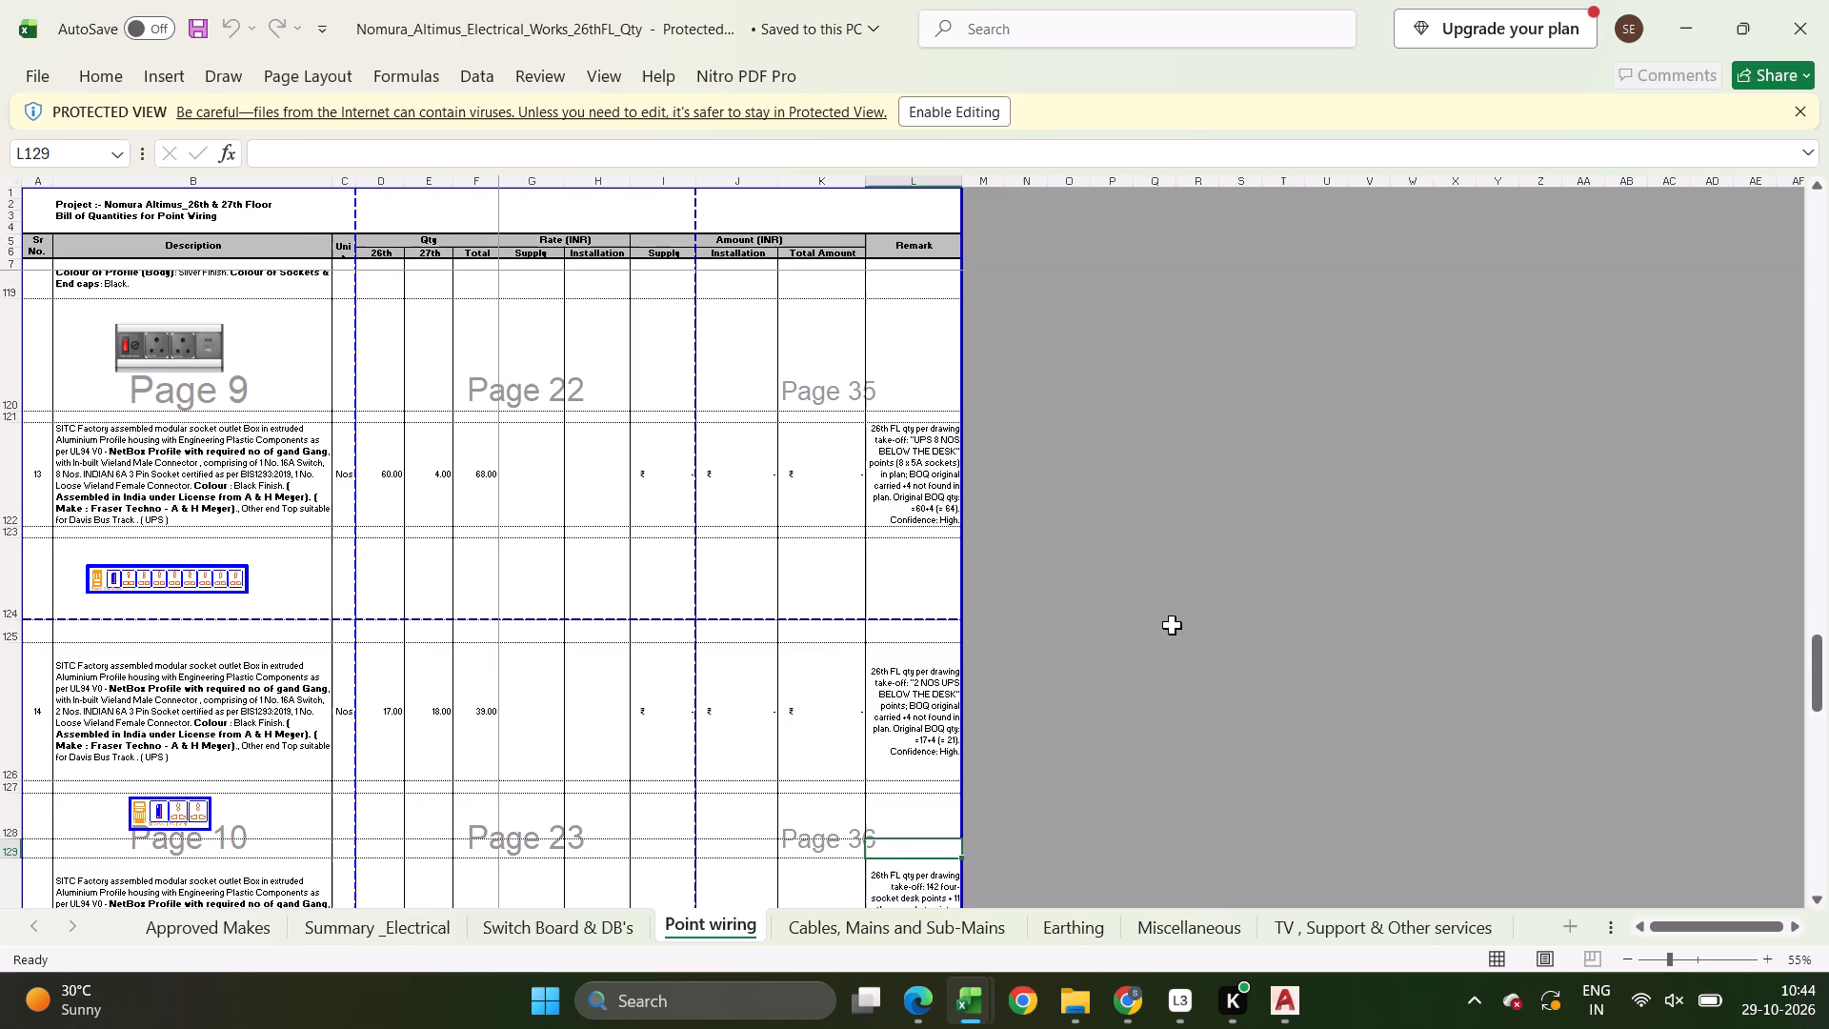
key("Down")
key("Down")
key("Up")
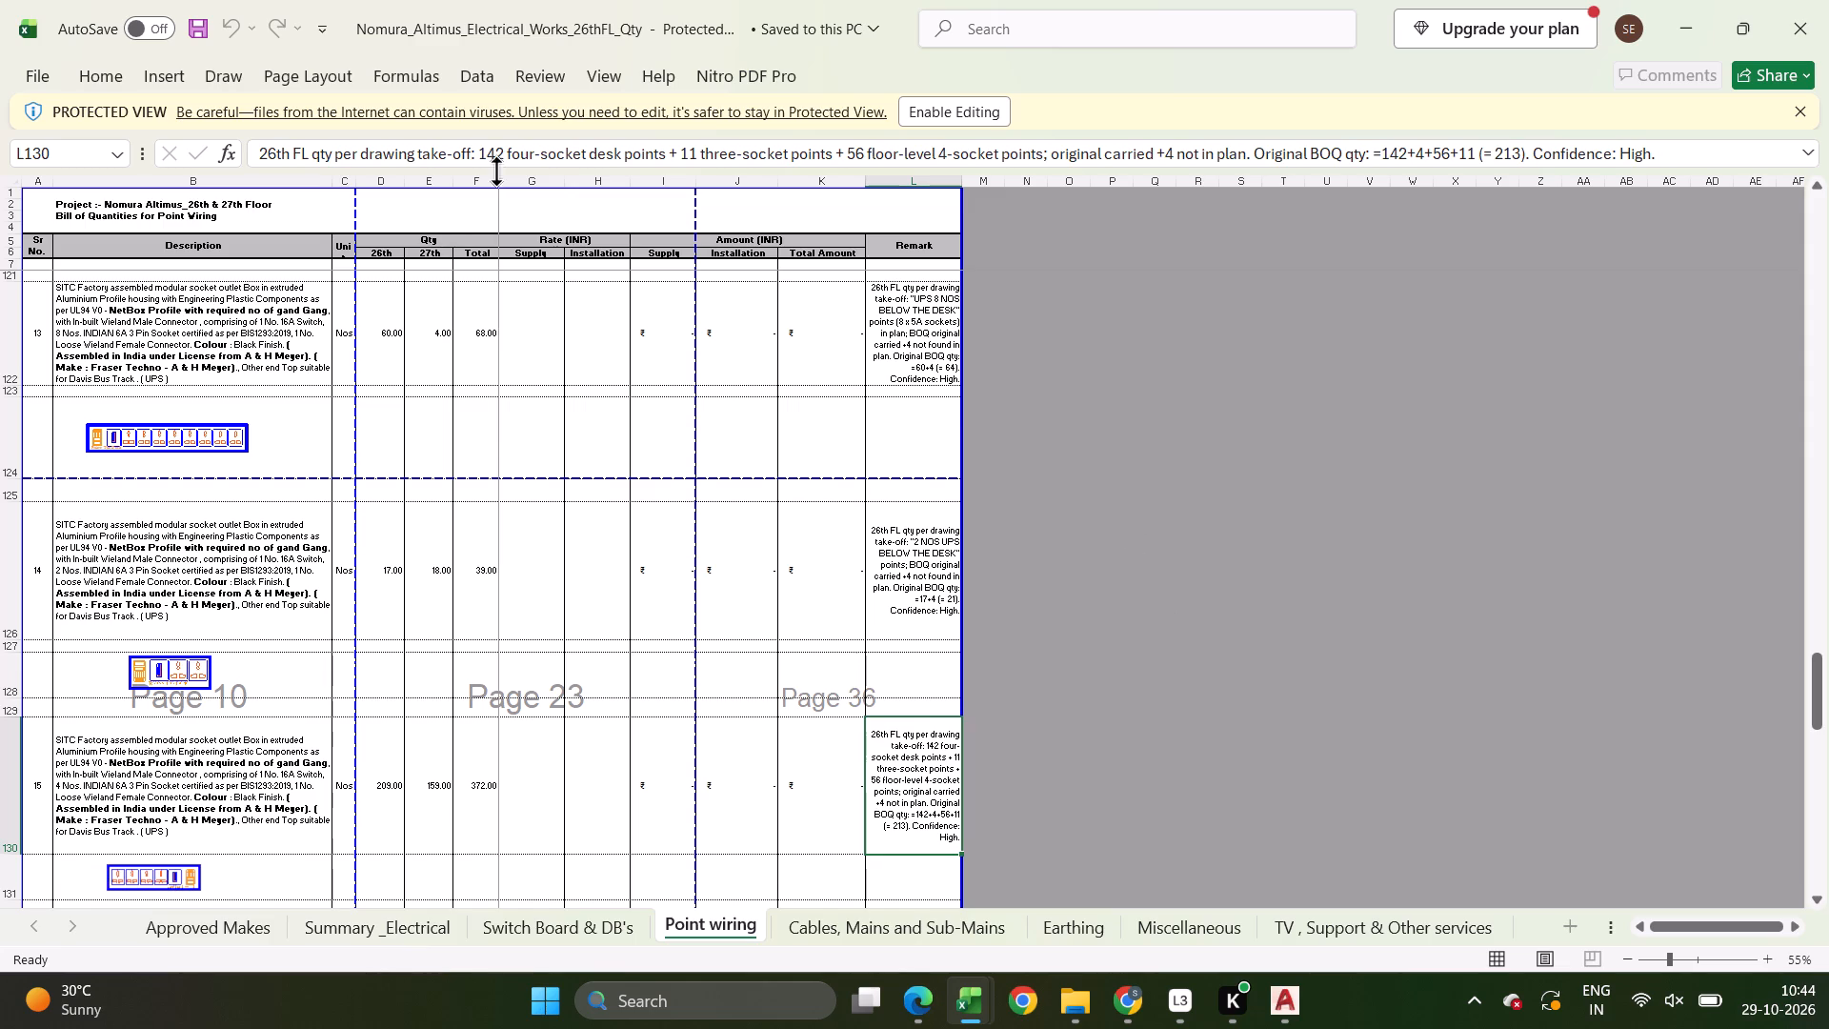
Close the Nomura Altimus electrical works quantity workbook.
left_click(1828, 0)
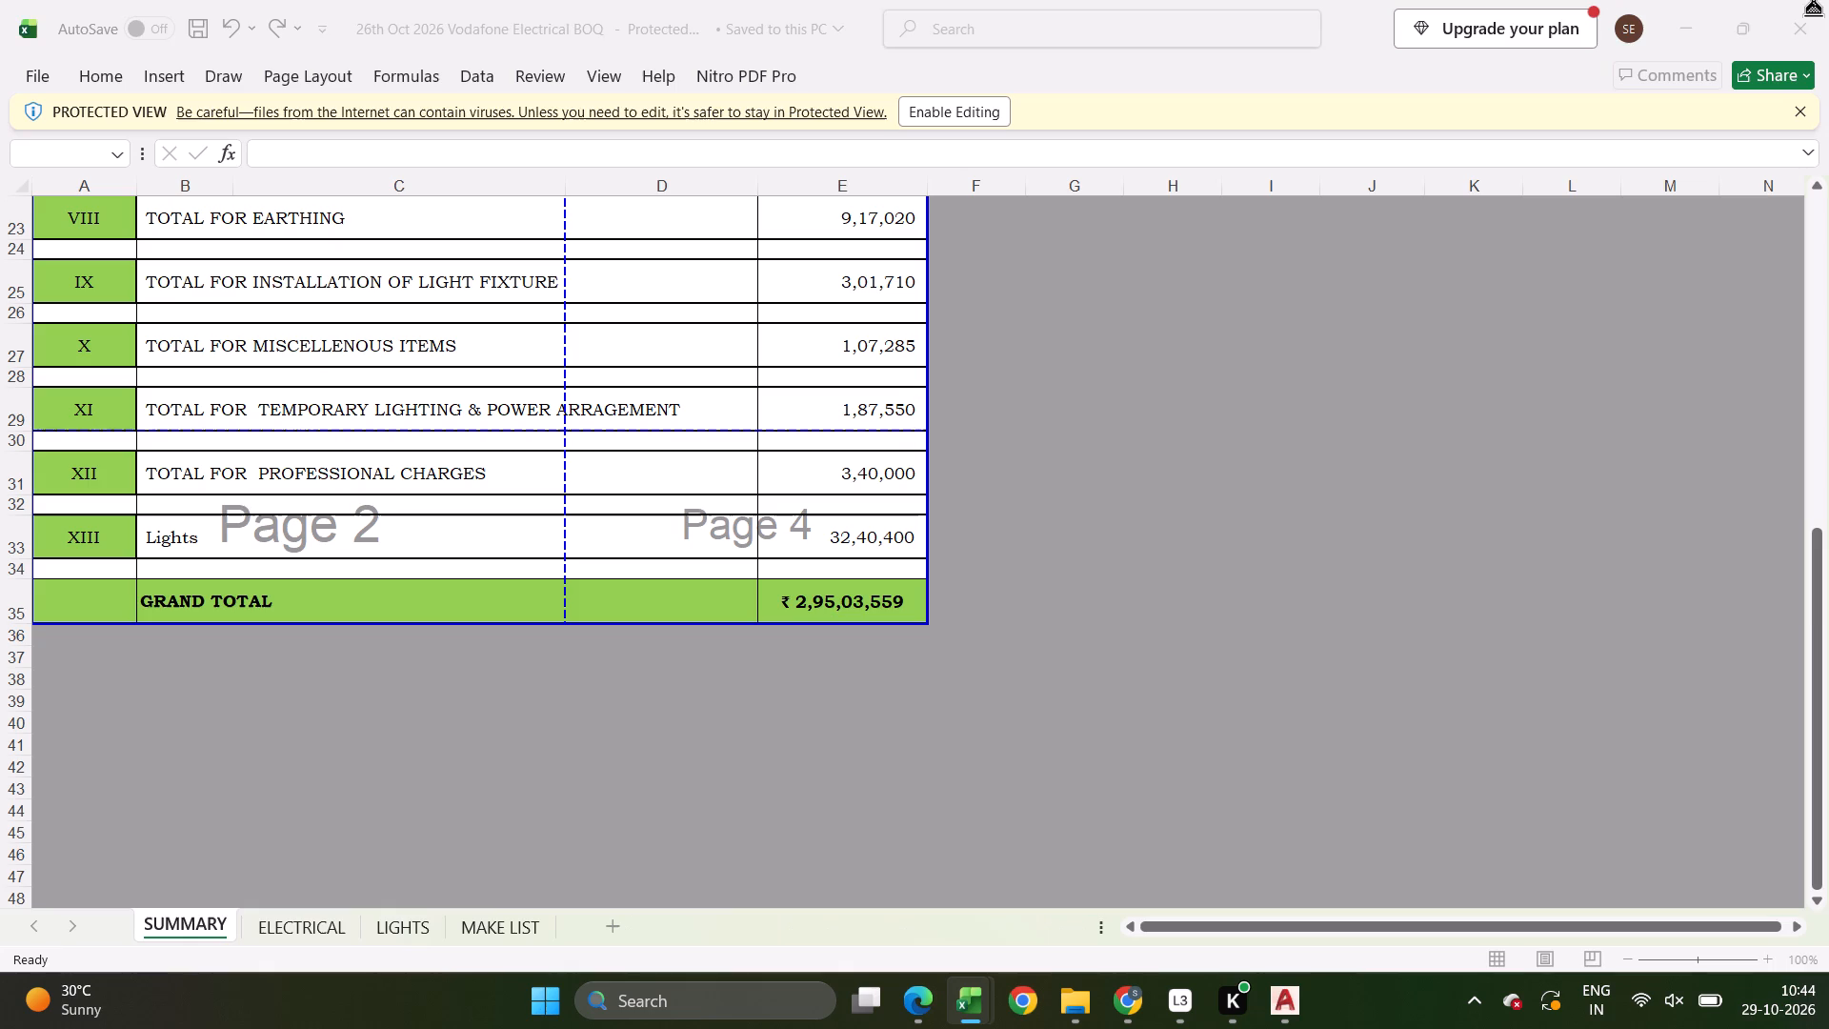
Close the 26th Oct 2026 Vodafone Electrical BOQ and Request for sub-contractor list workbooks.
left_click(1828, 0)
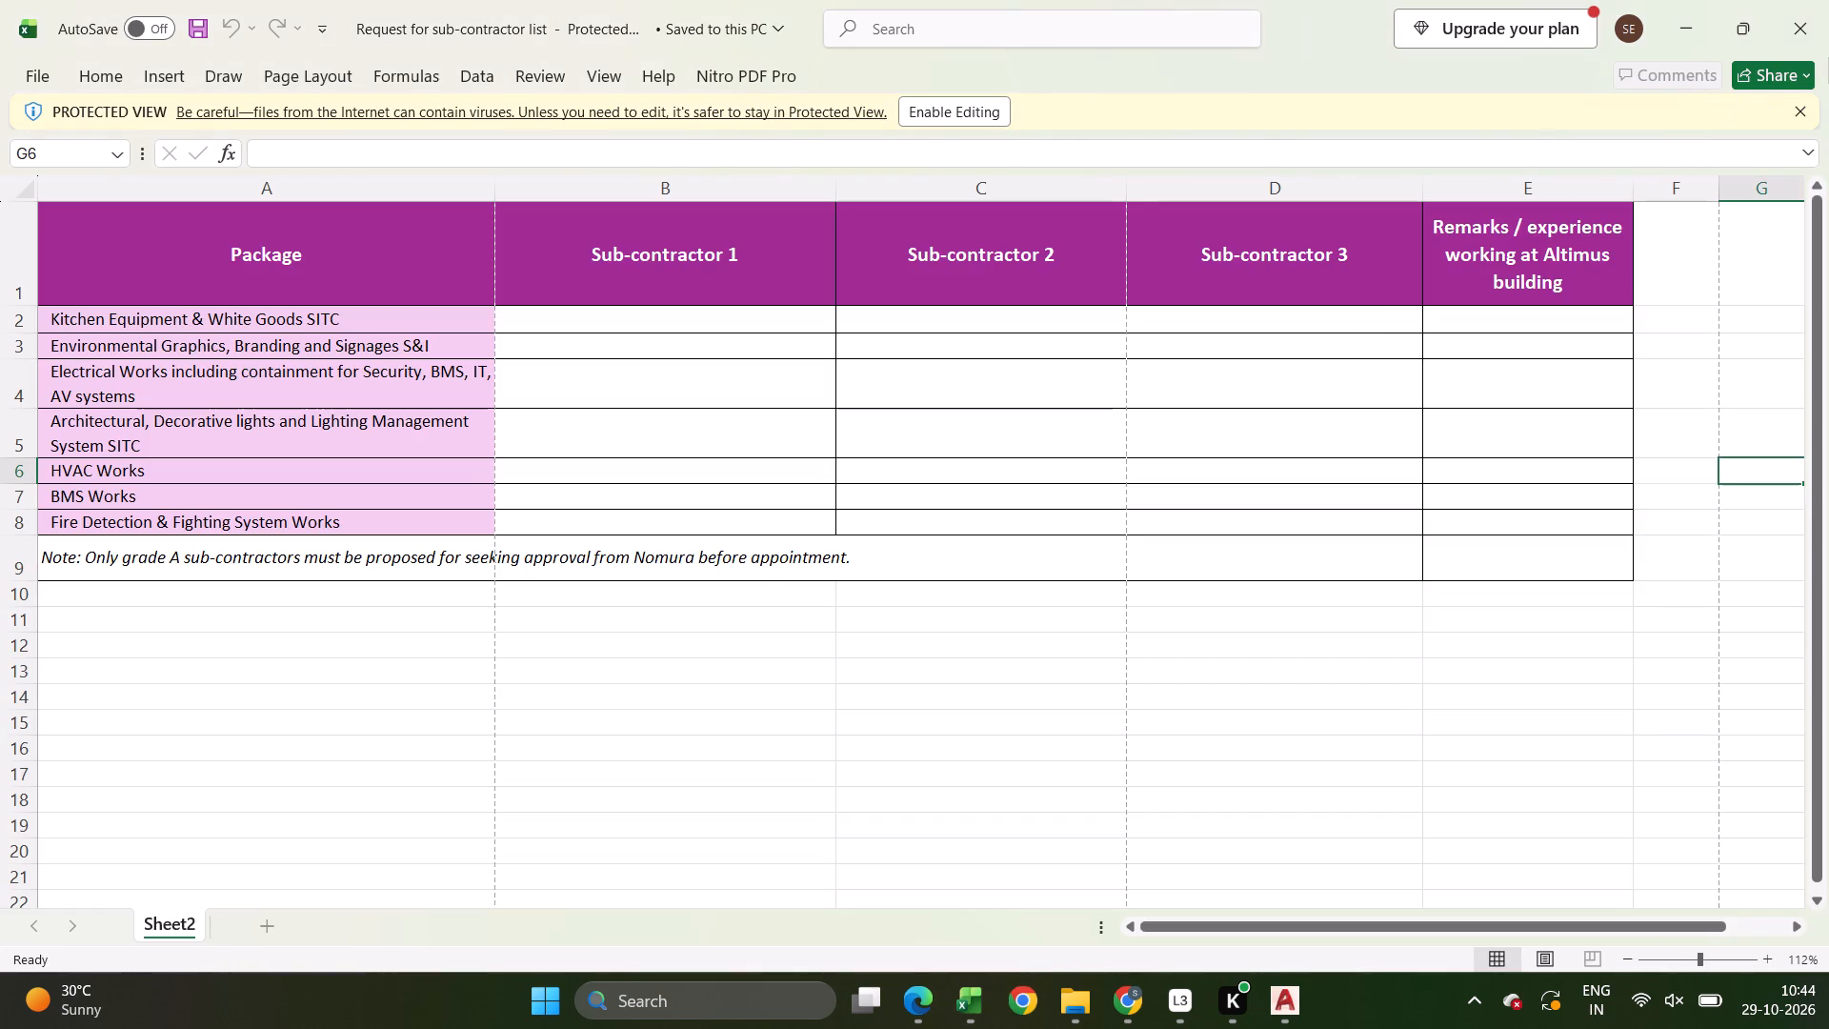
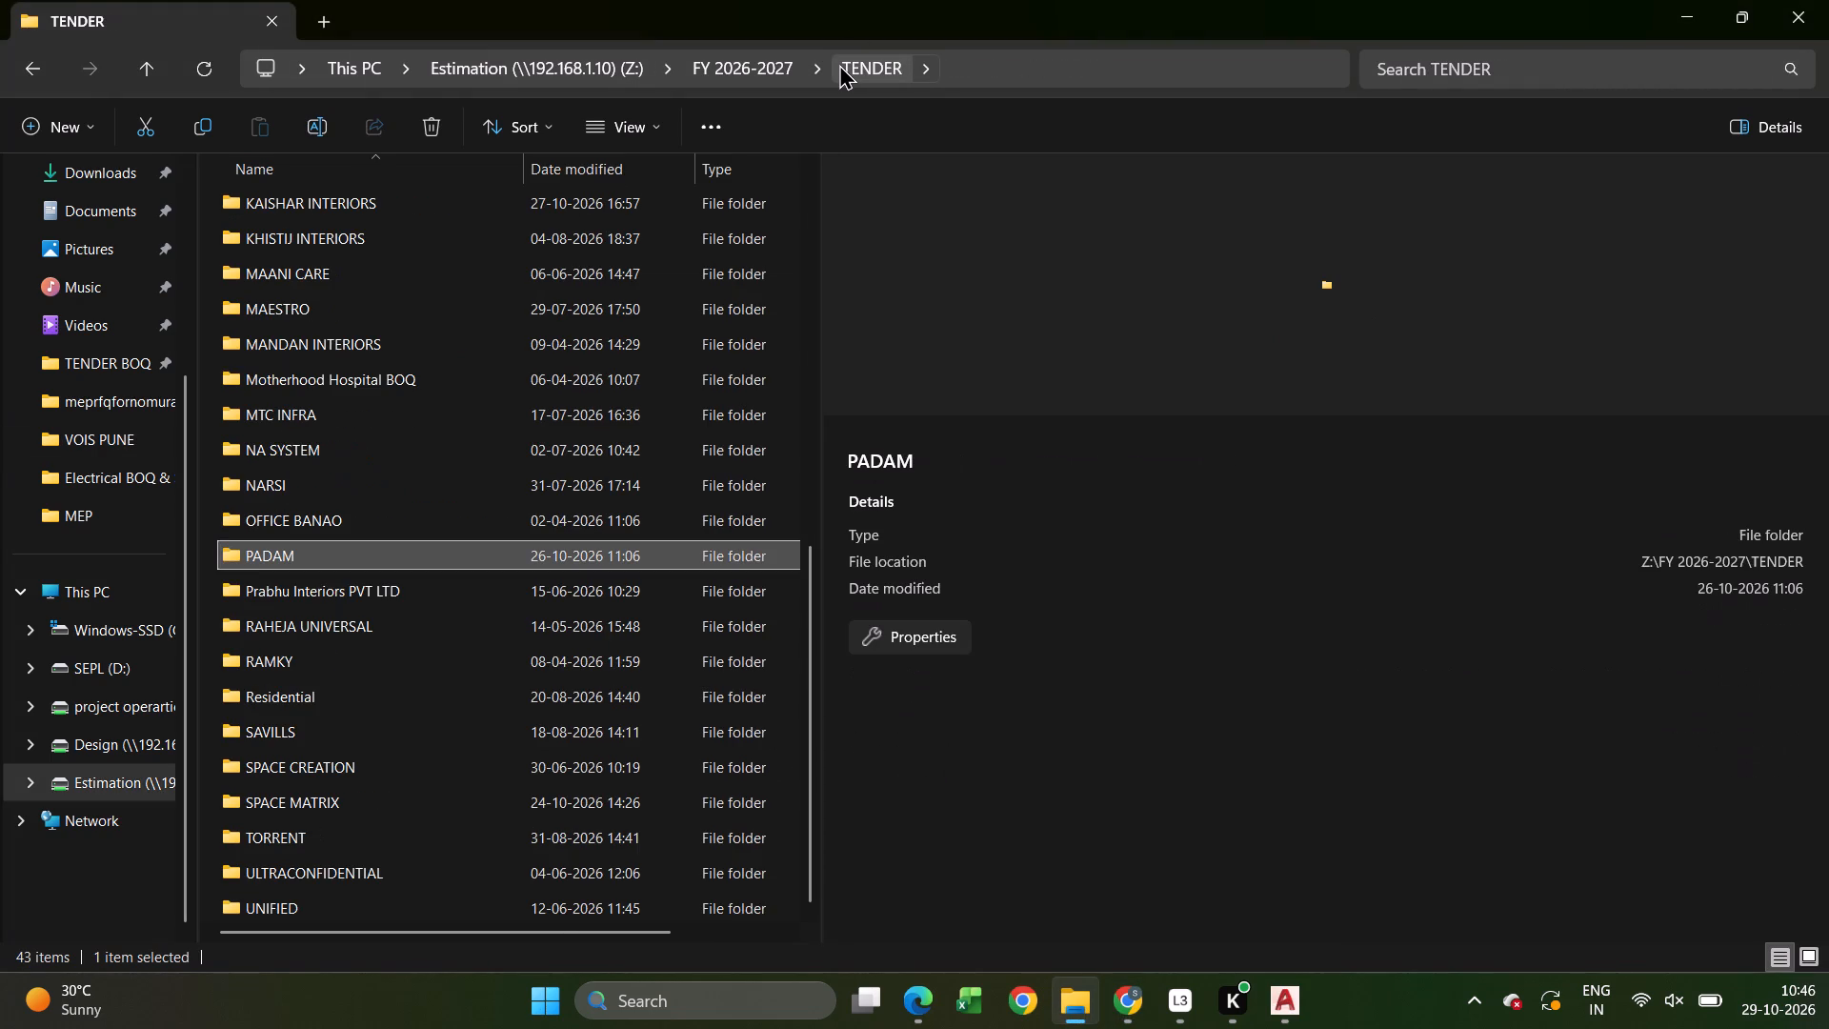
In the PADAM tender folder, open the Nomura Altimus Worli project's meprfqfornomuraaltimusworliproject_ folder.
key("Return")
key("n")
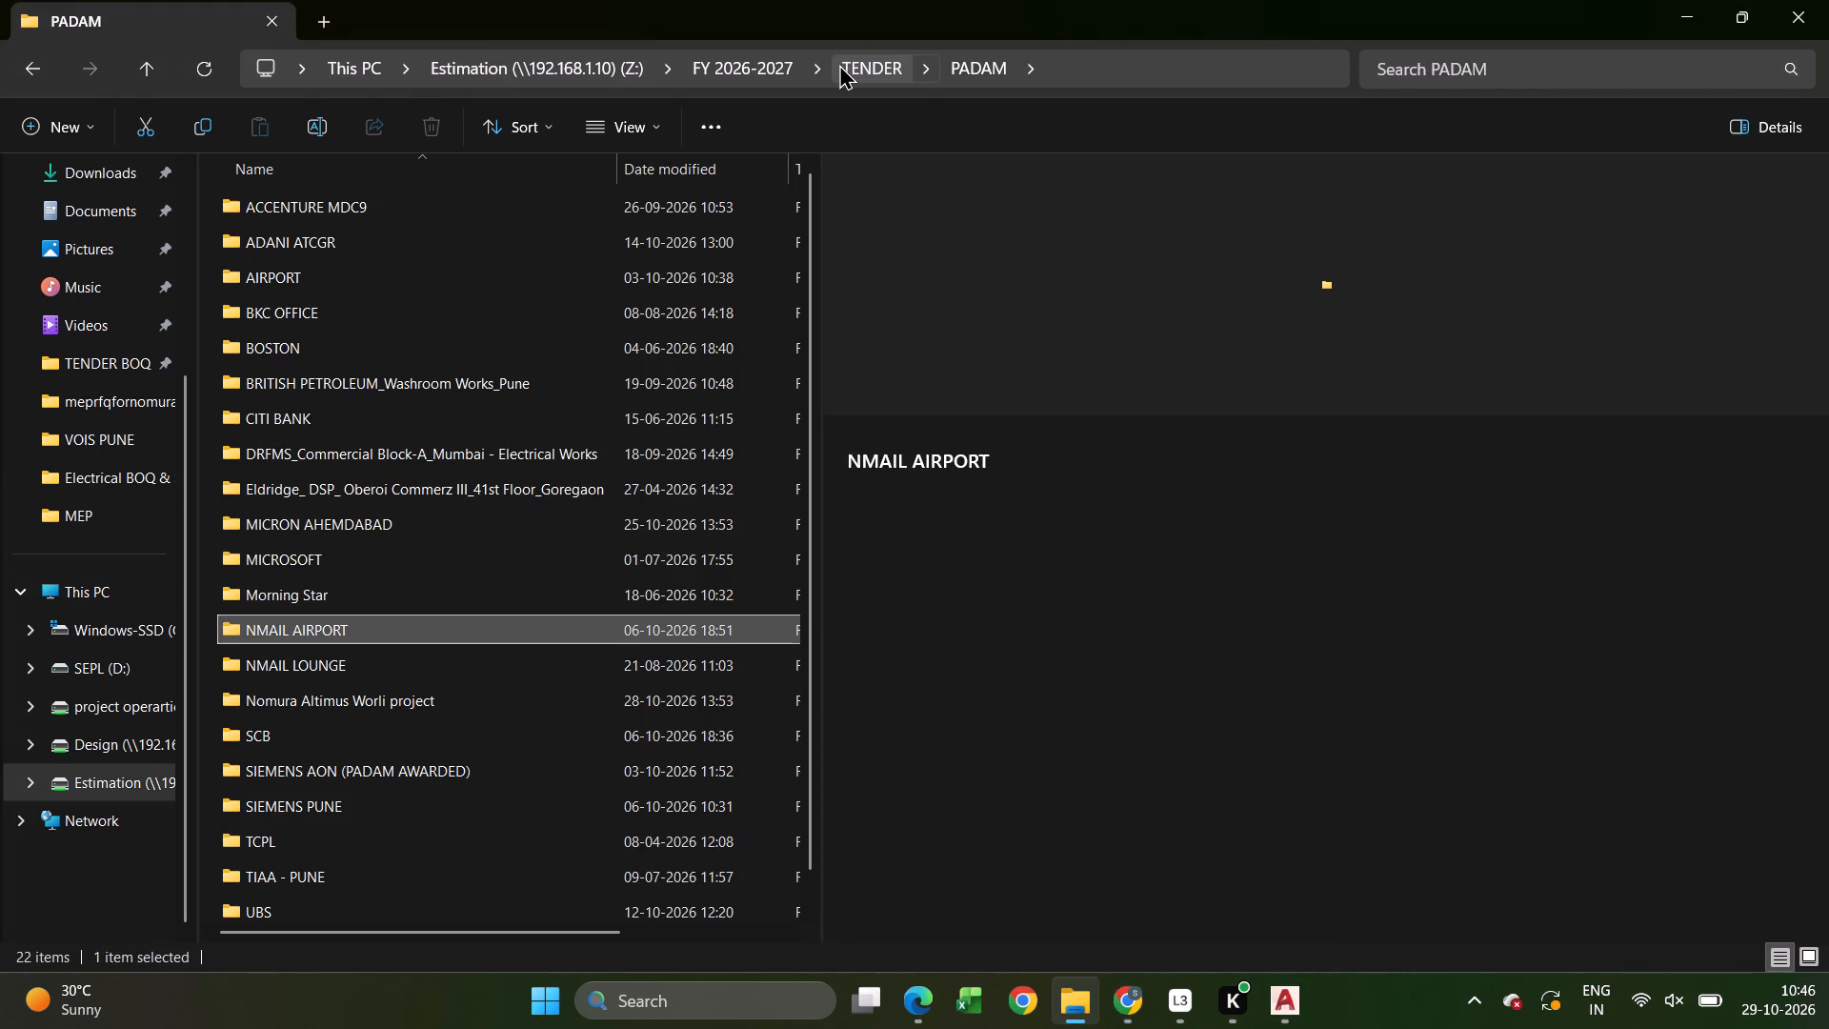
key("Down")
key("Down")
key("Return")
key("Down")
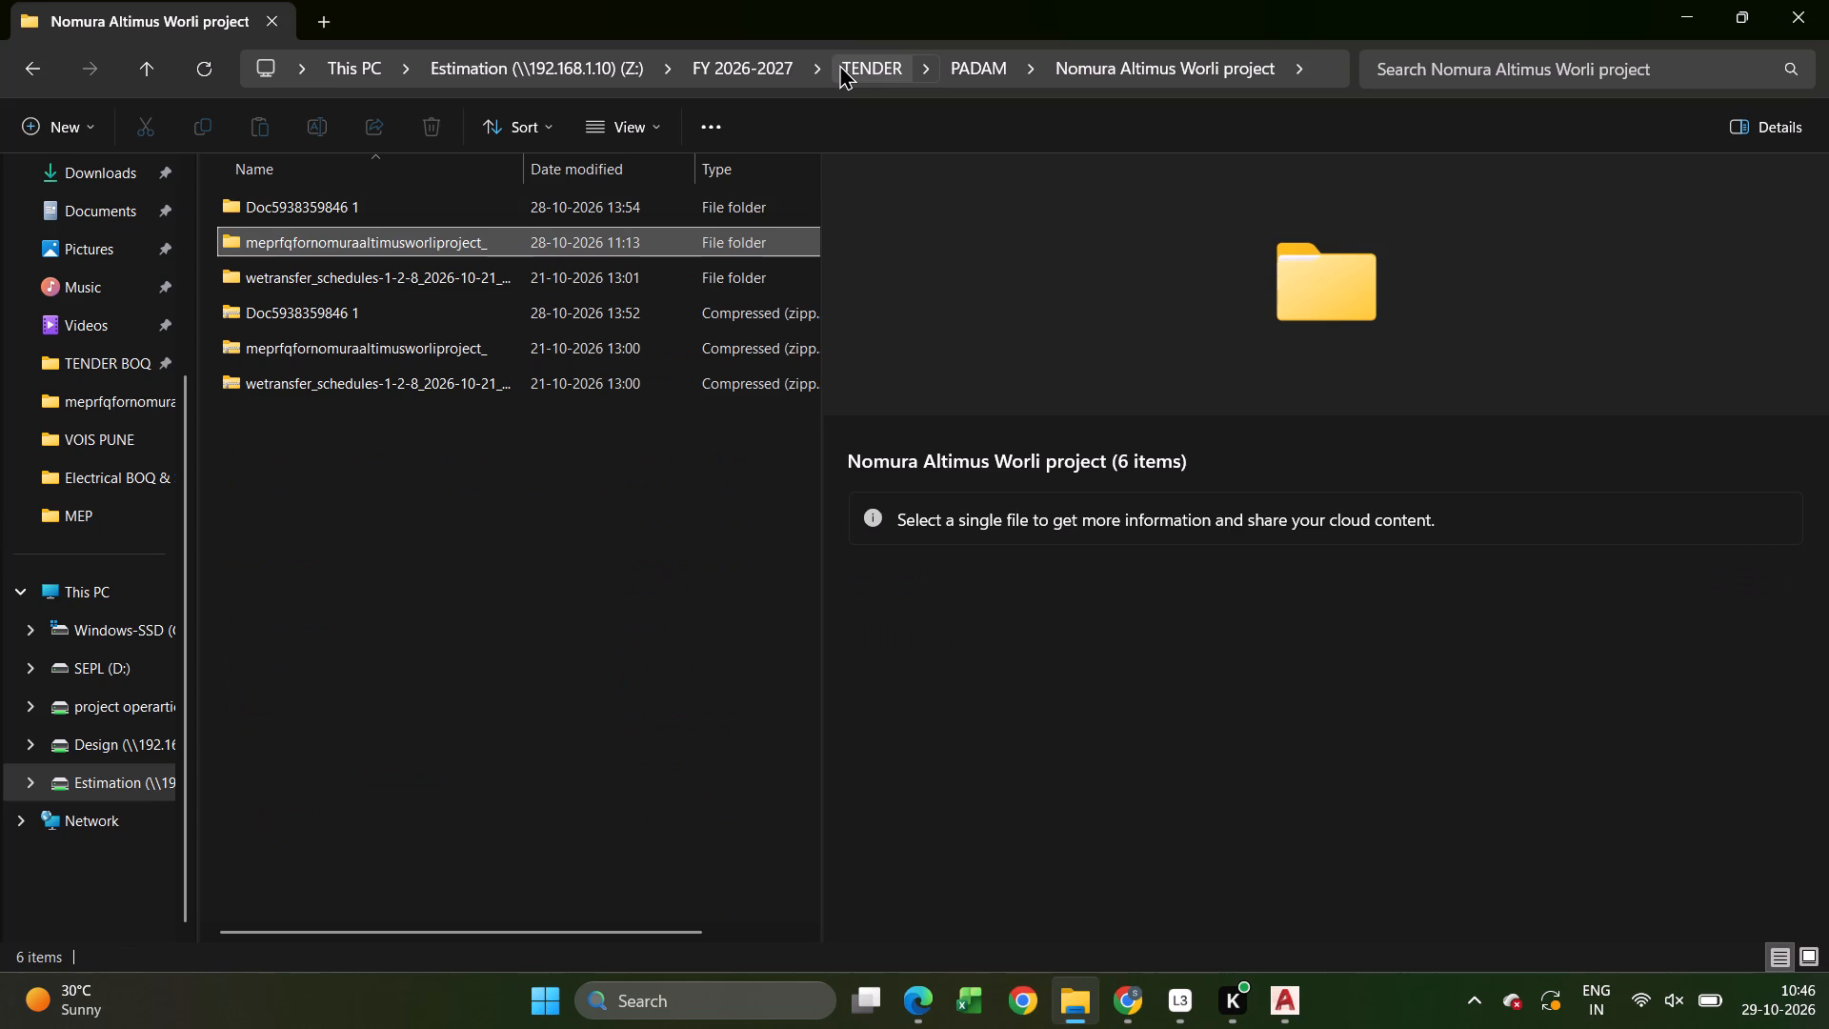
key("Up")
key("Down")
key("Down")
key("Up")
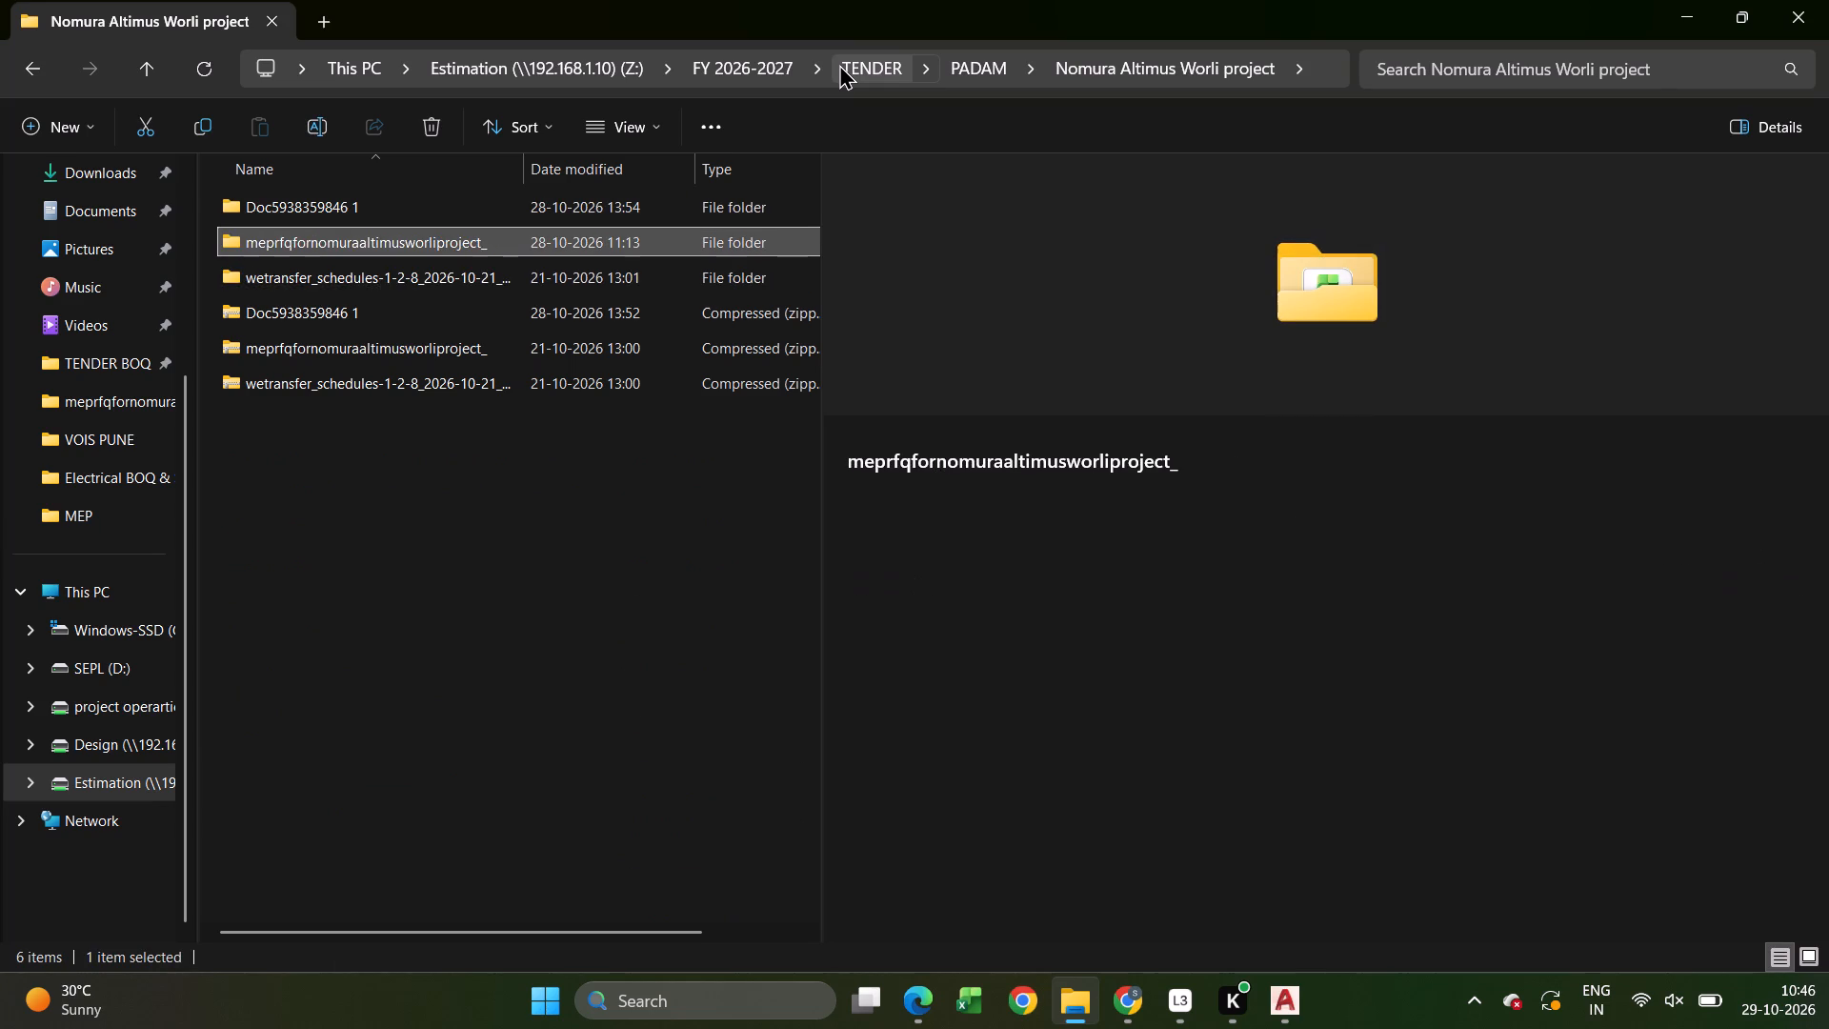
key("Return")
Open the Nomura Altimus_Electrical Works Unlockedd workbook in Excel.
key("Down")
key("Down")
key("Down")
key("Up")
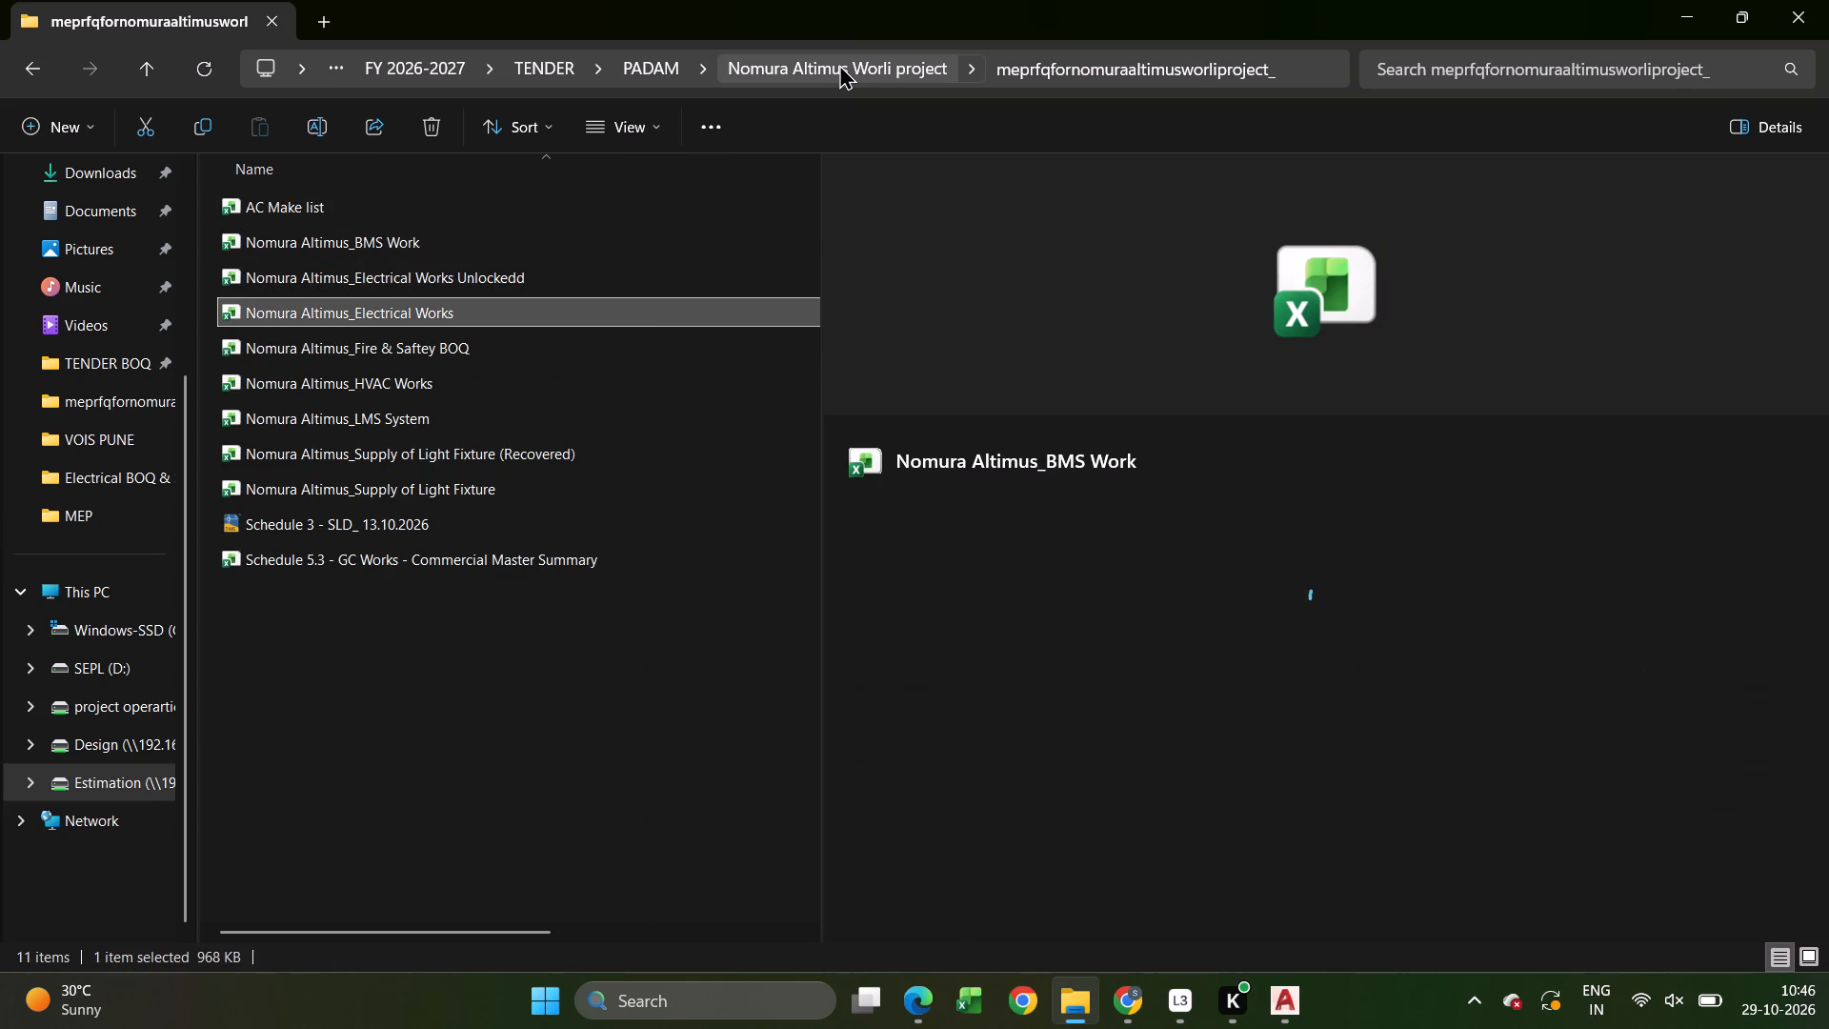
key("Return")
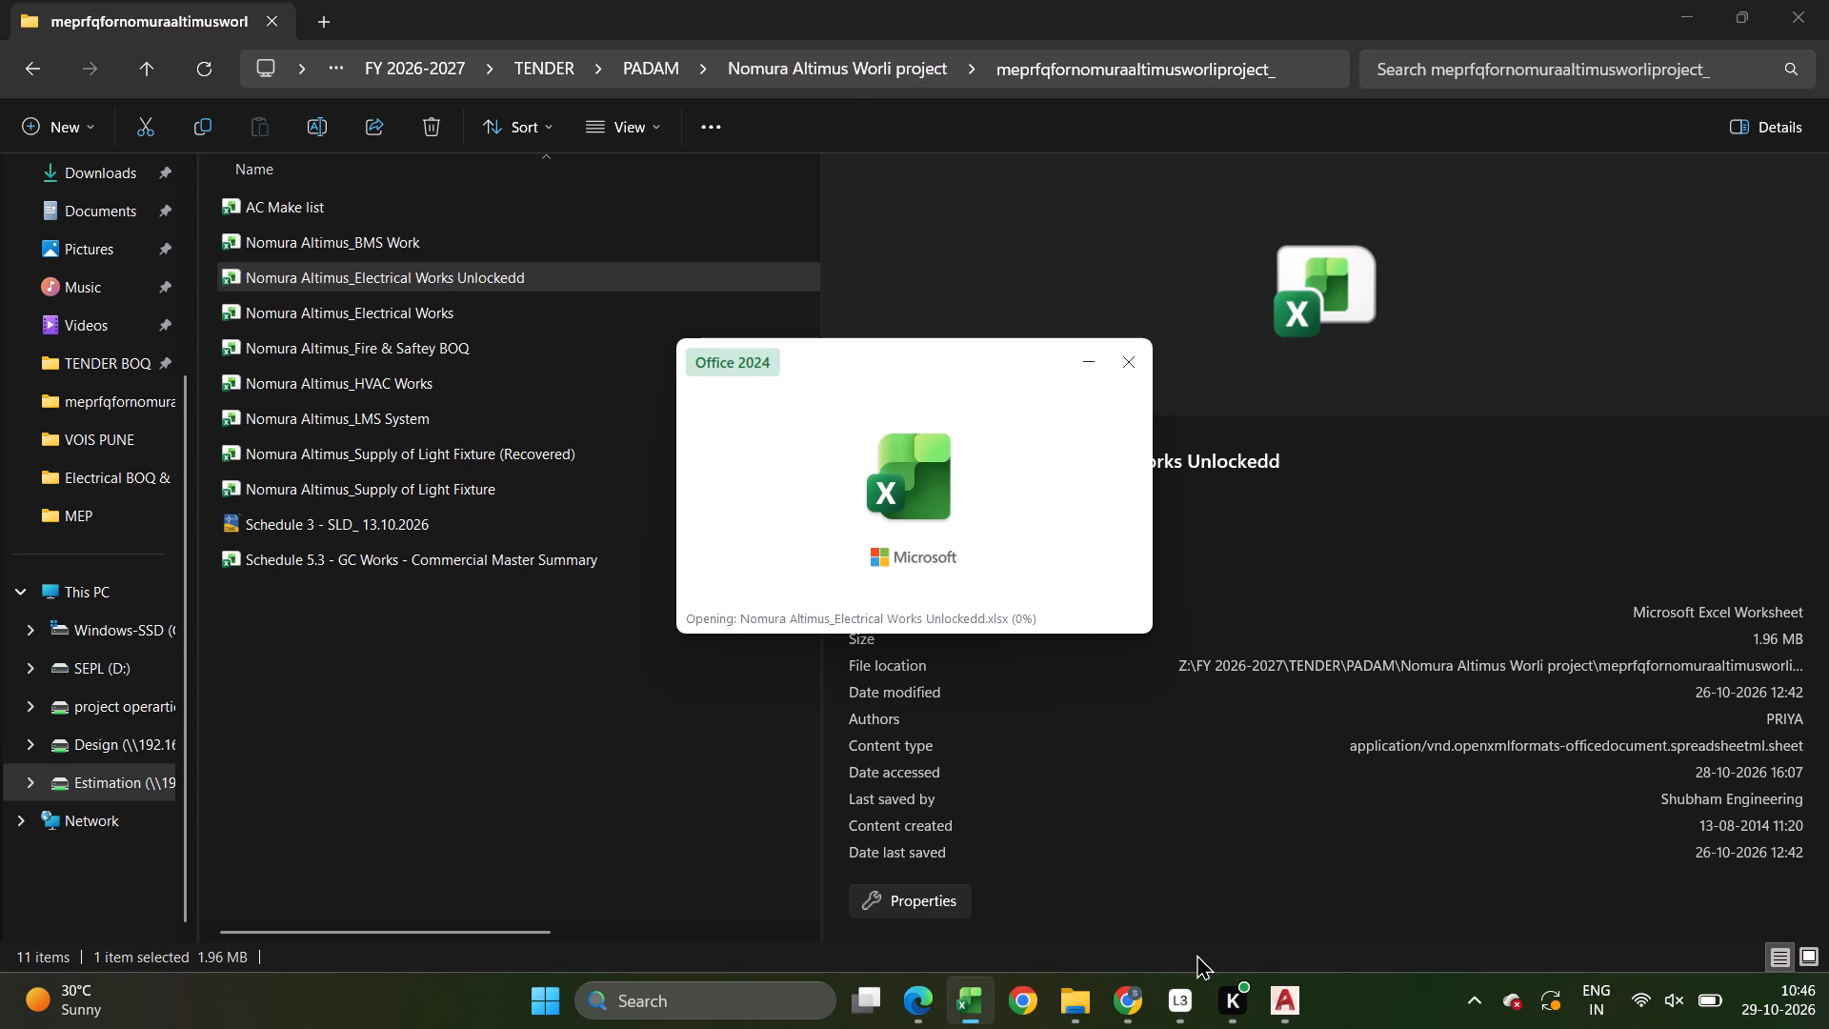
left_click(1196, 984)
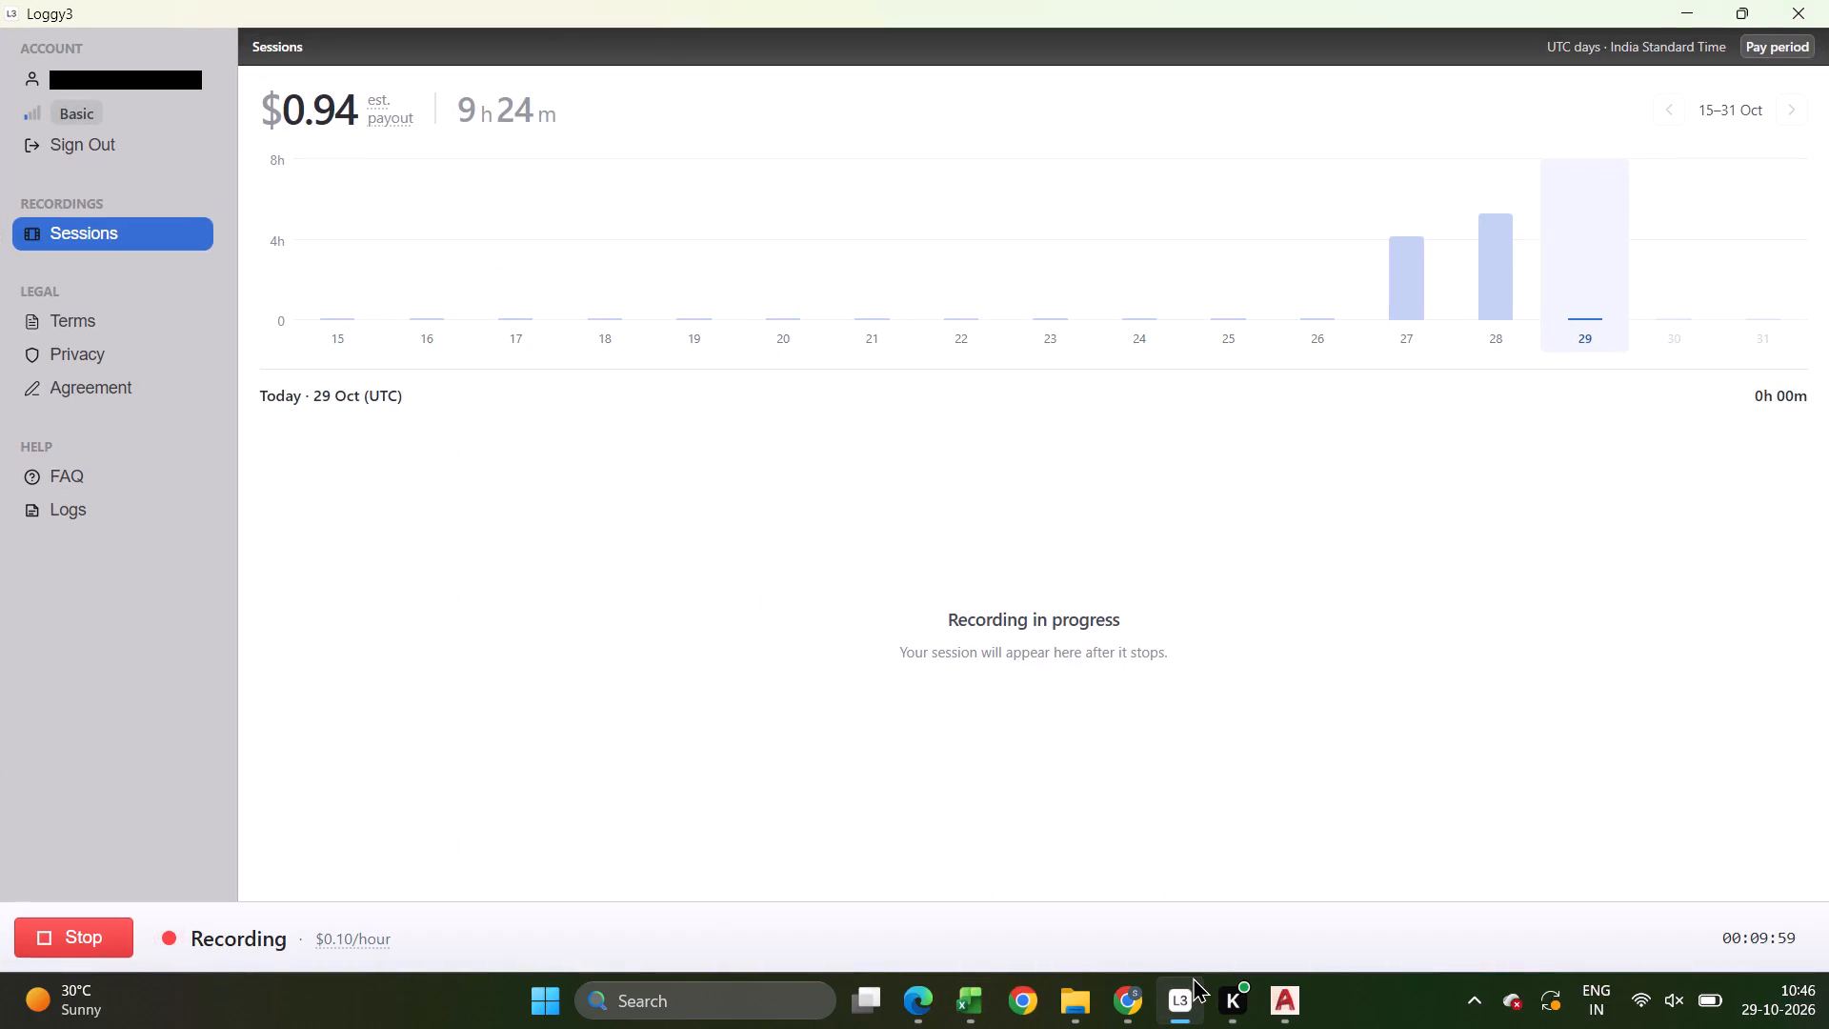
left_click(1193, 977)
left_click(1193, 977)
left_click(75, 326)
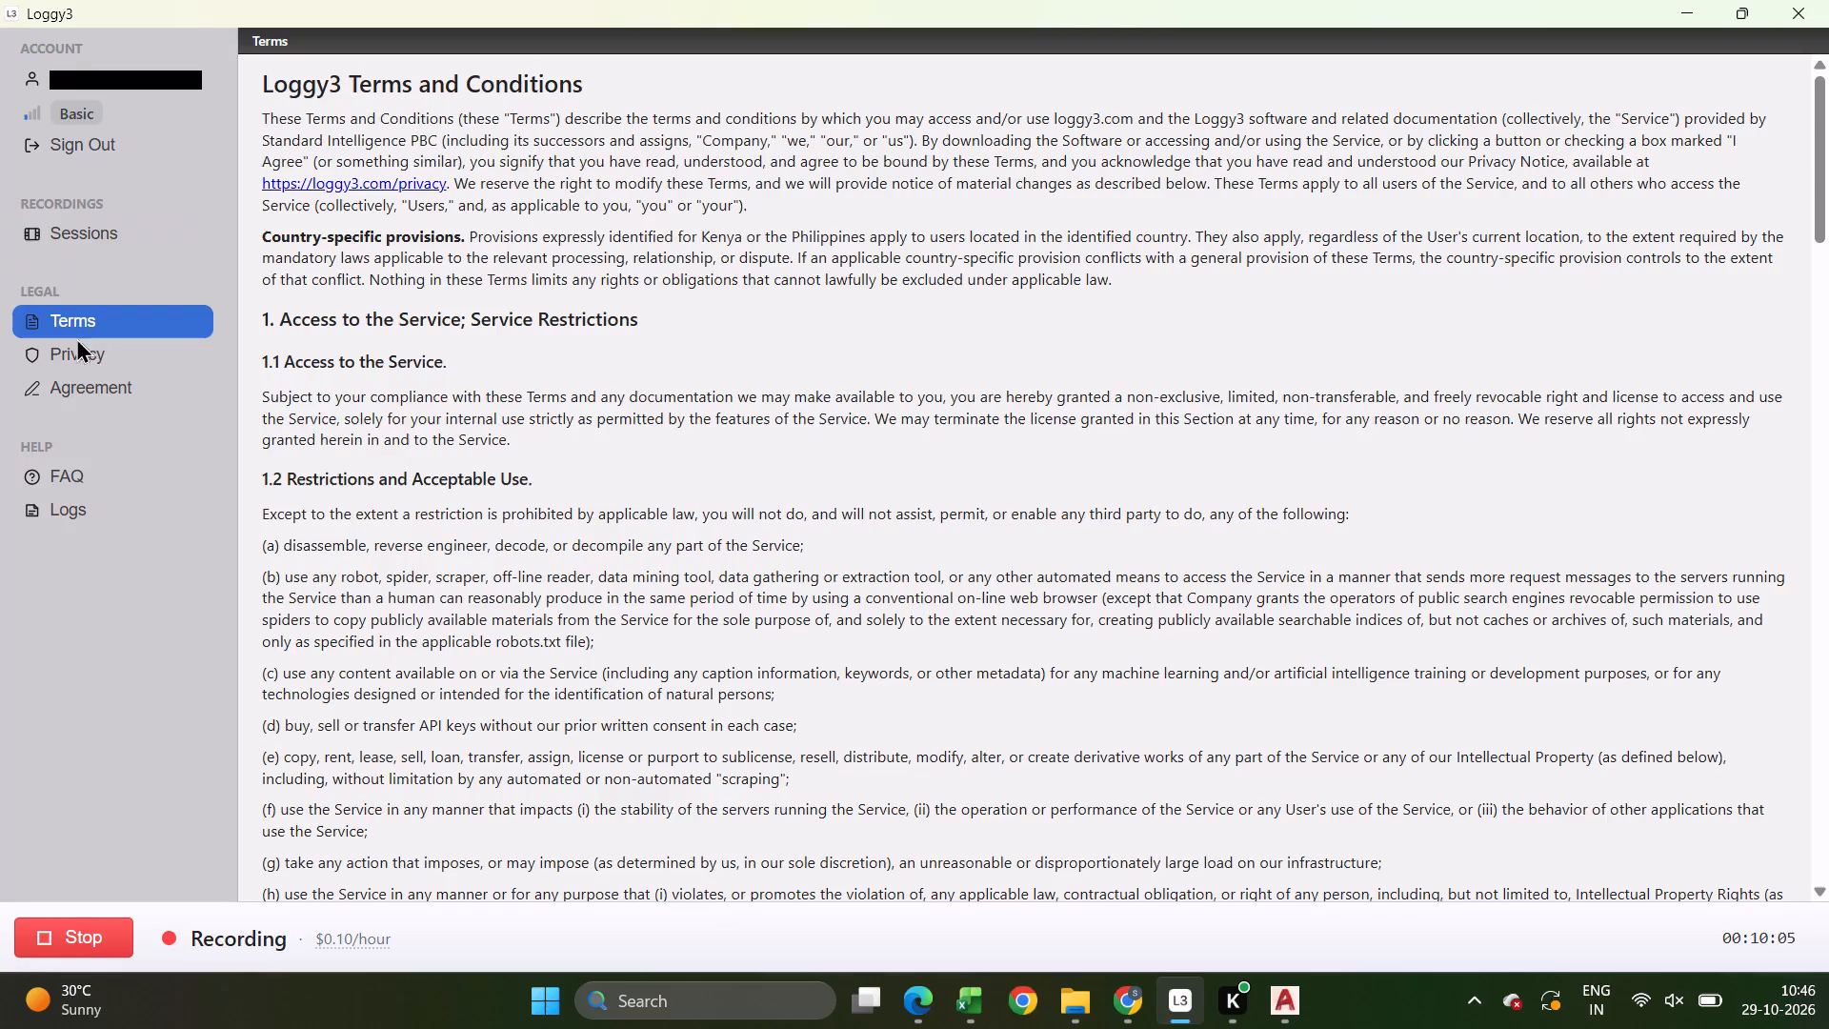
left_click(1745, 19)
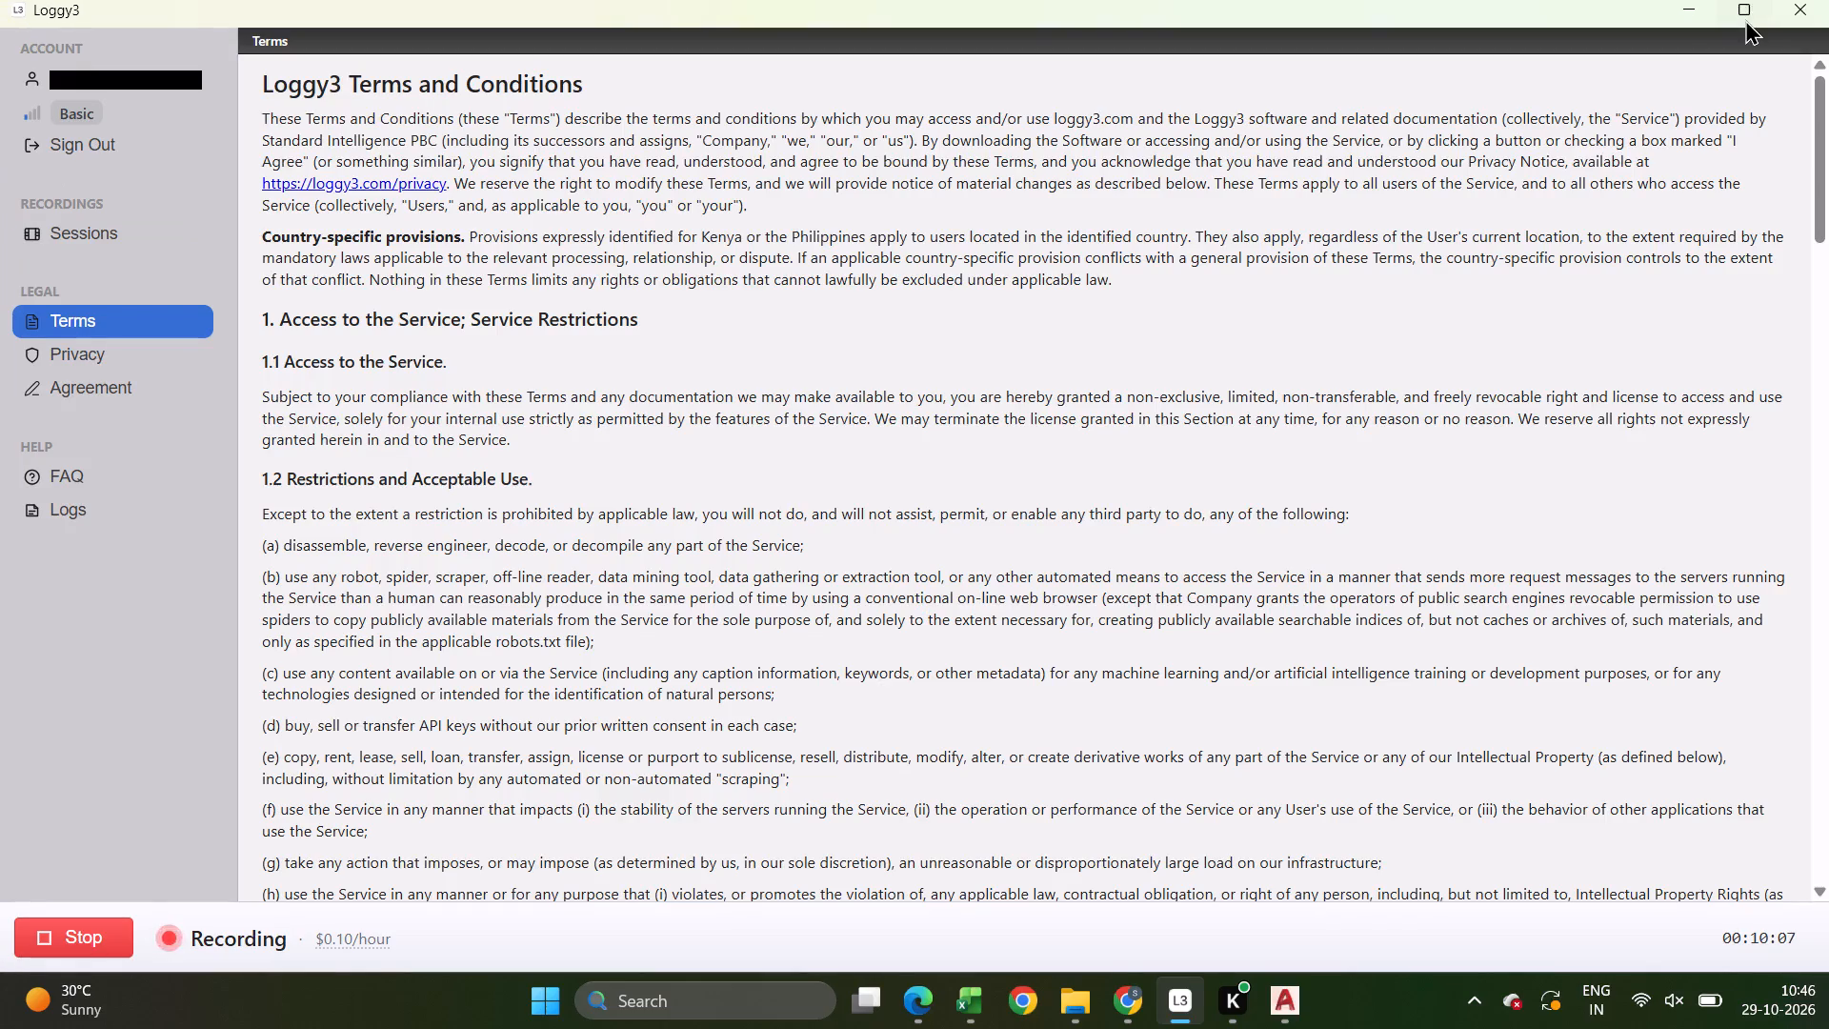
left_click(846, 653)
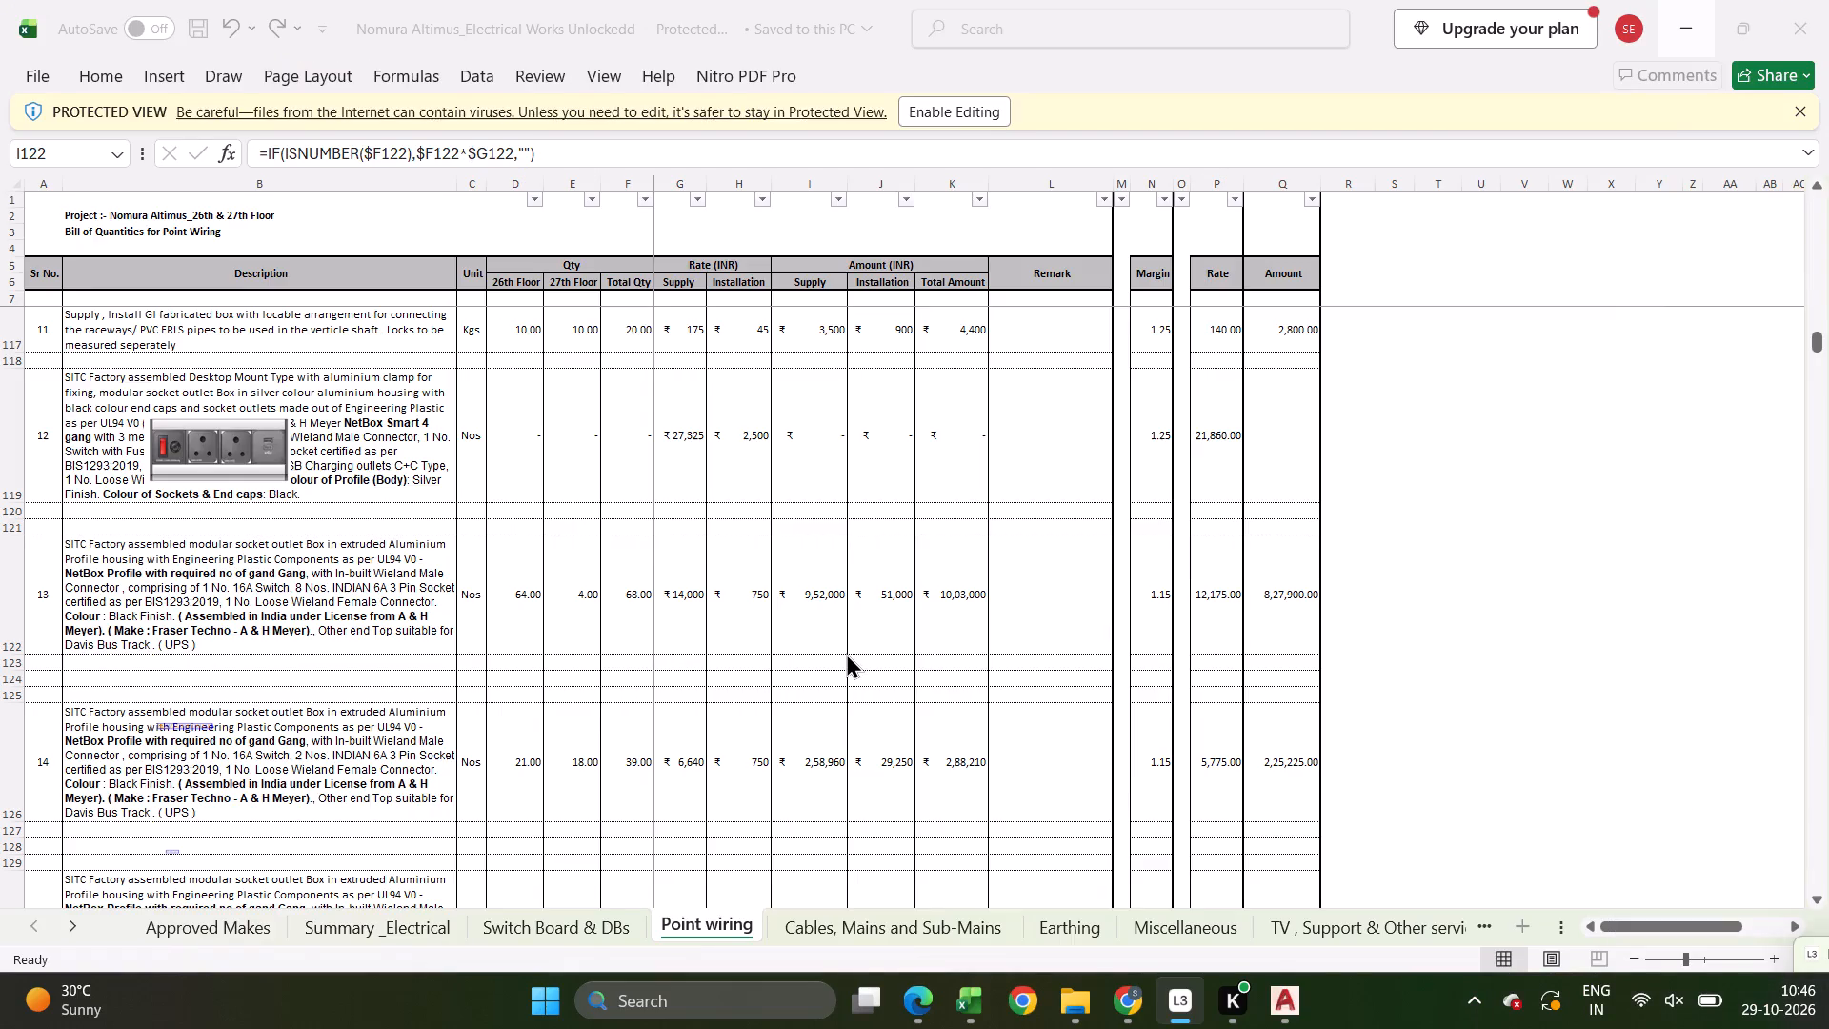
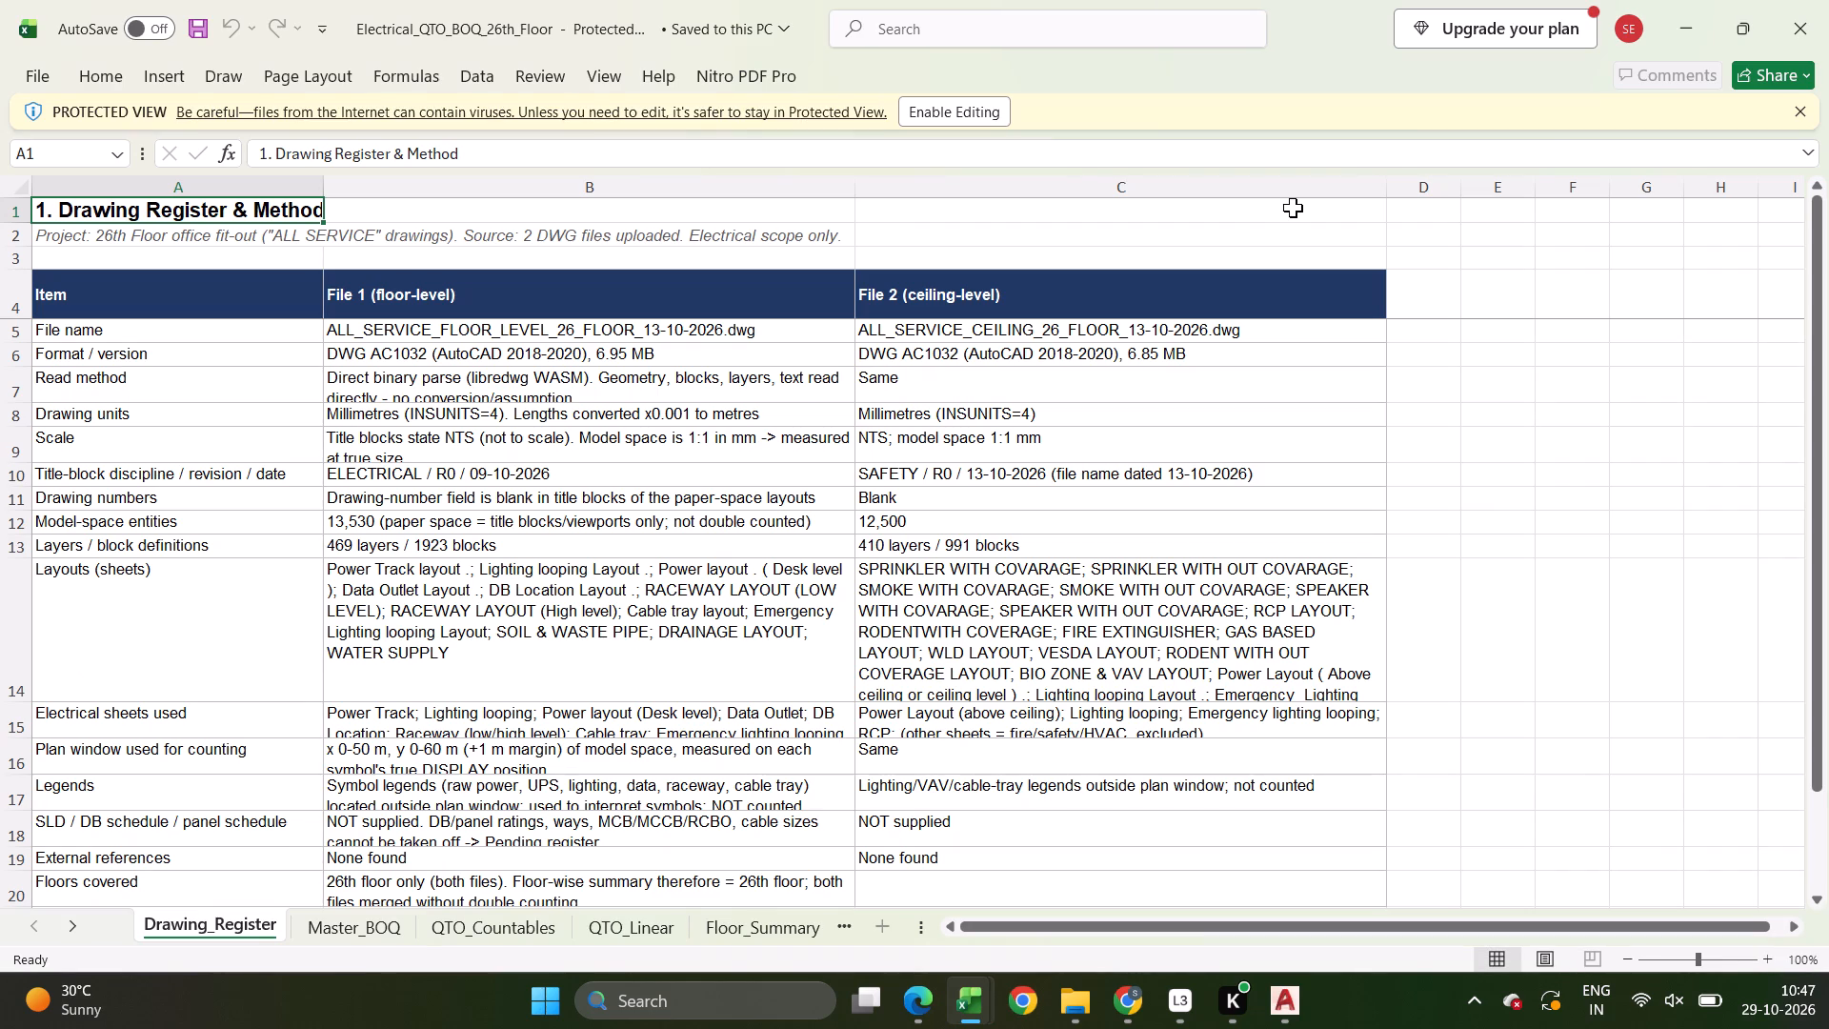
left_click(935, 105)
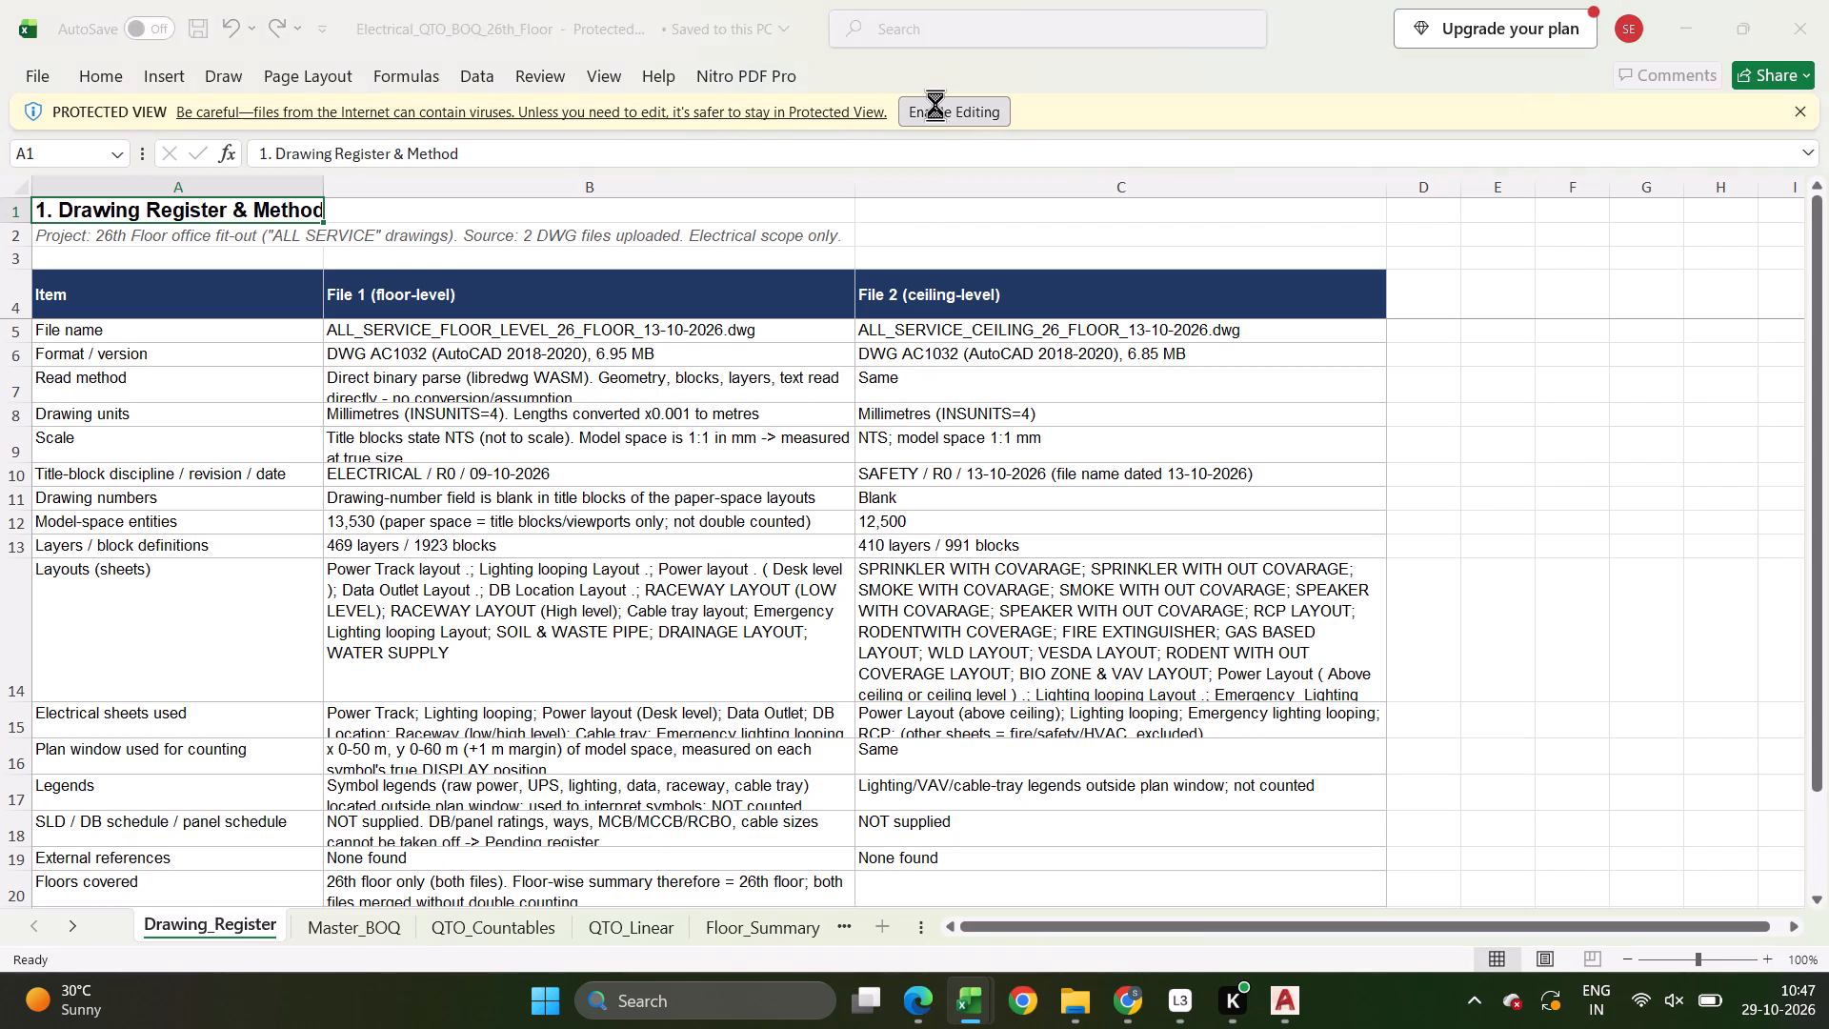
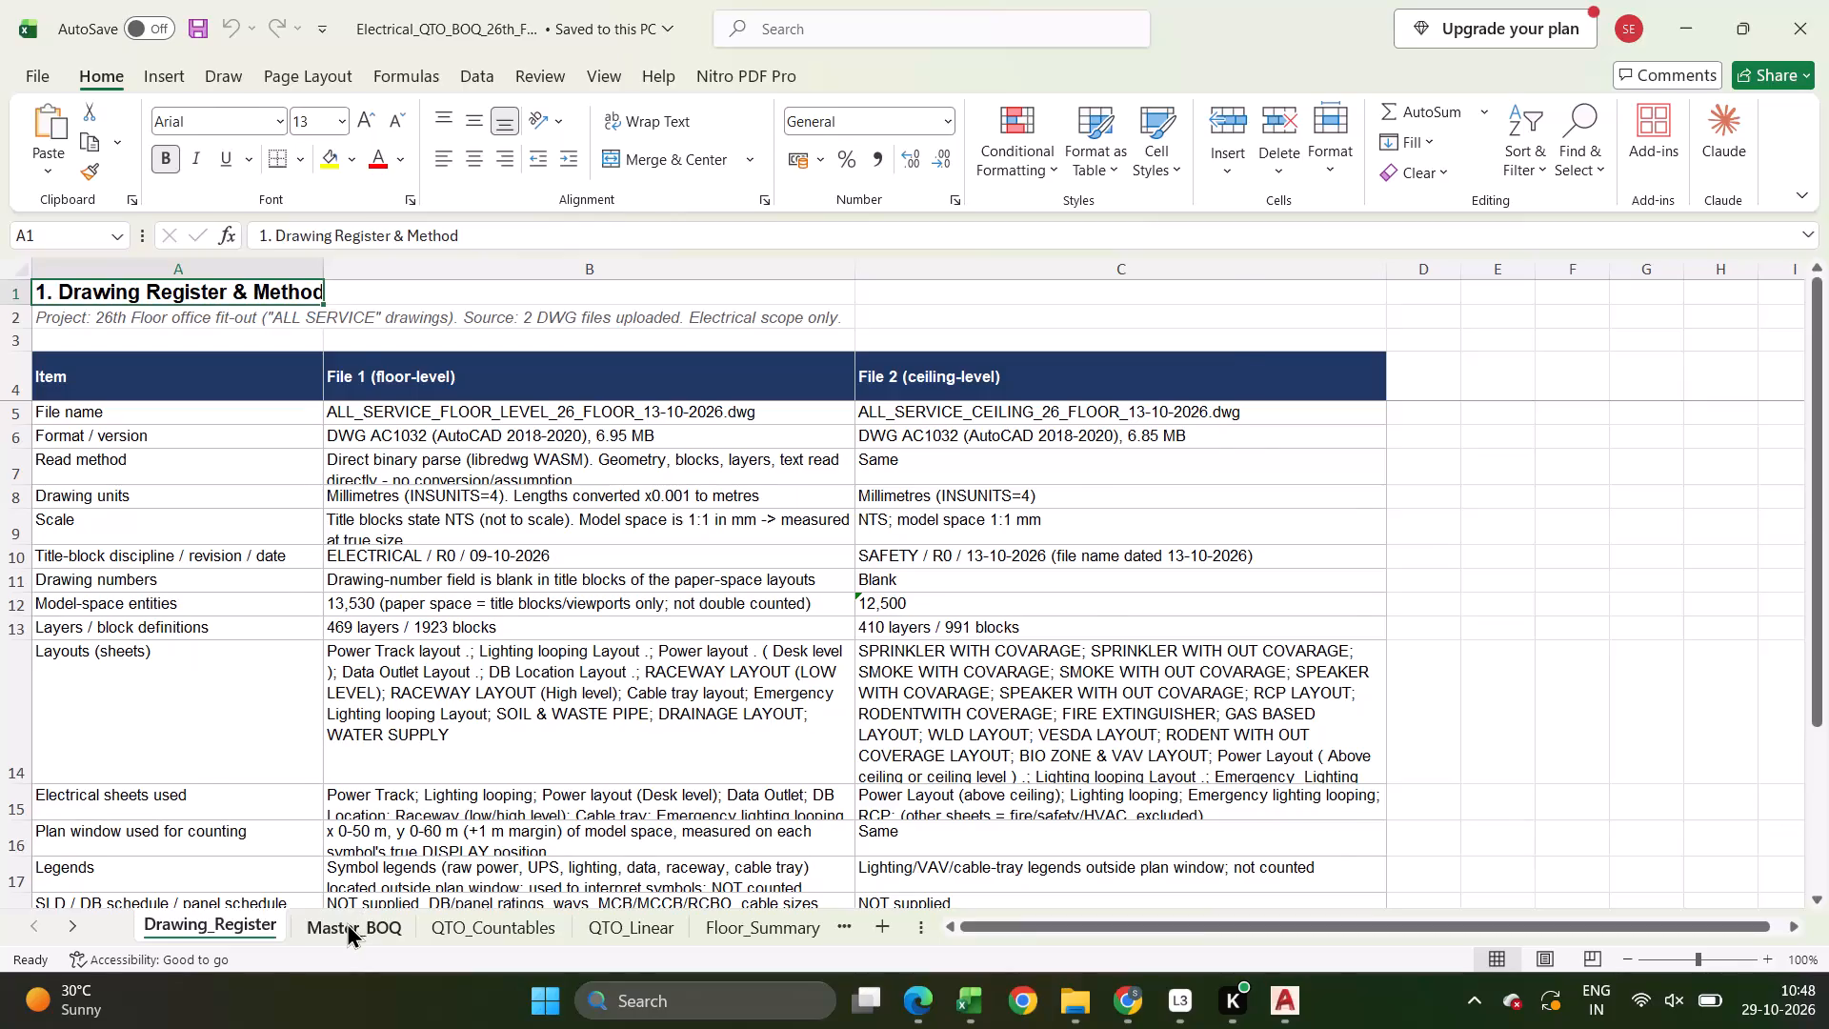
Examine the columns of the Master_BOQ sheet along the LED spot downlight 18 W row, from item description to QTO link reference.
left_click(347, 922)
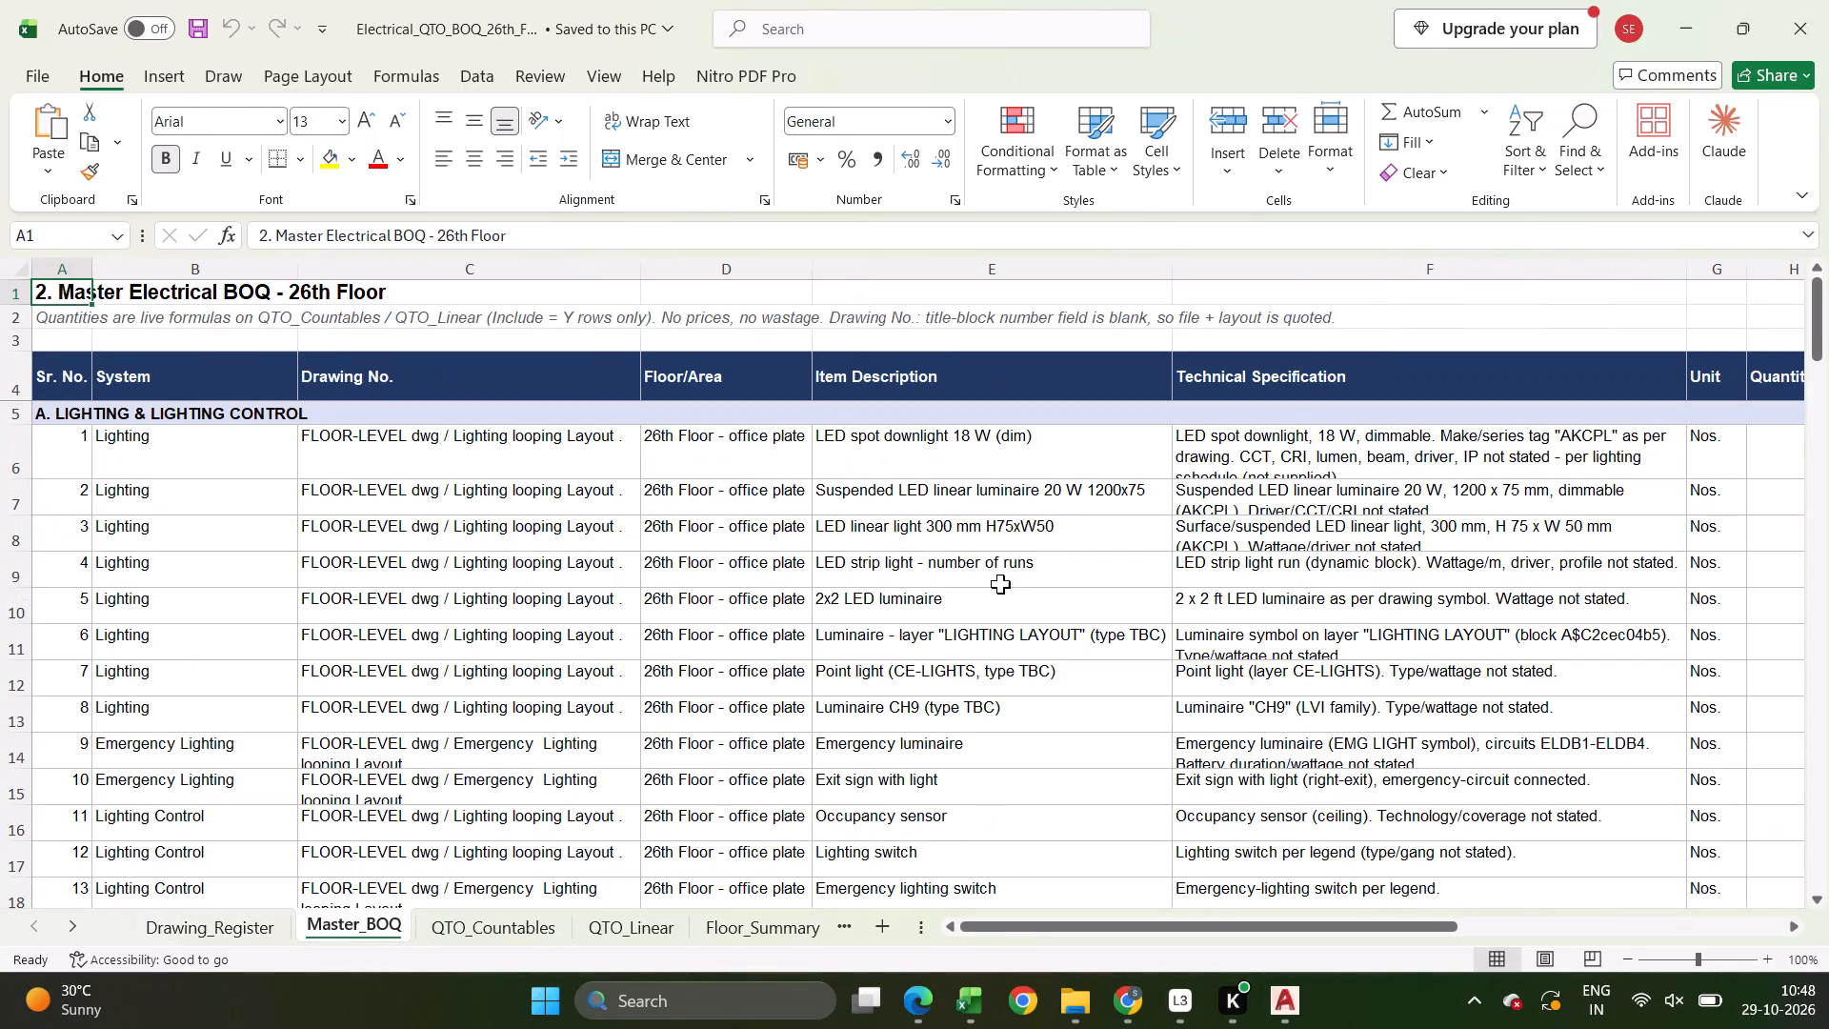
left_click(1100, 447)
key("Right")
key("Right")
key("Right")
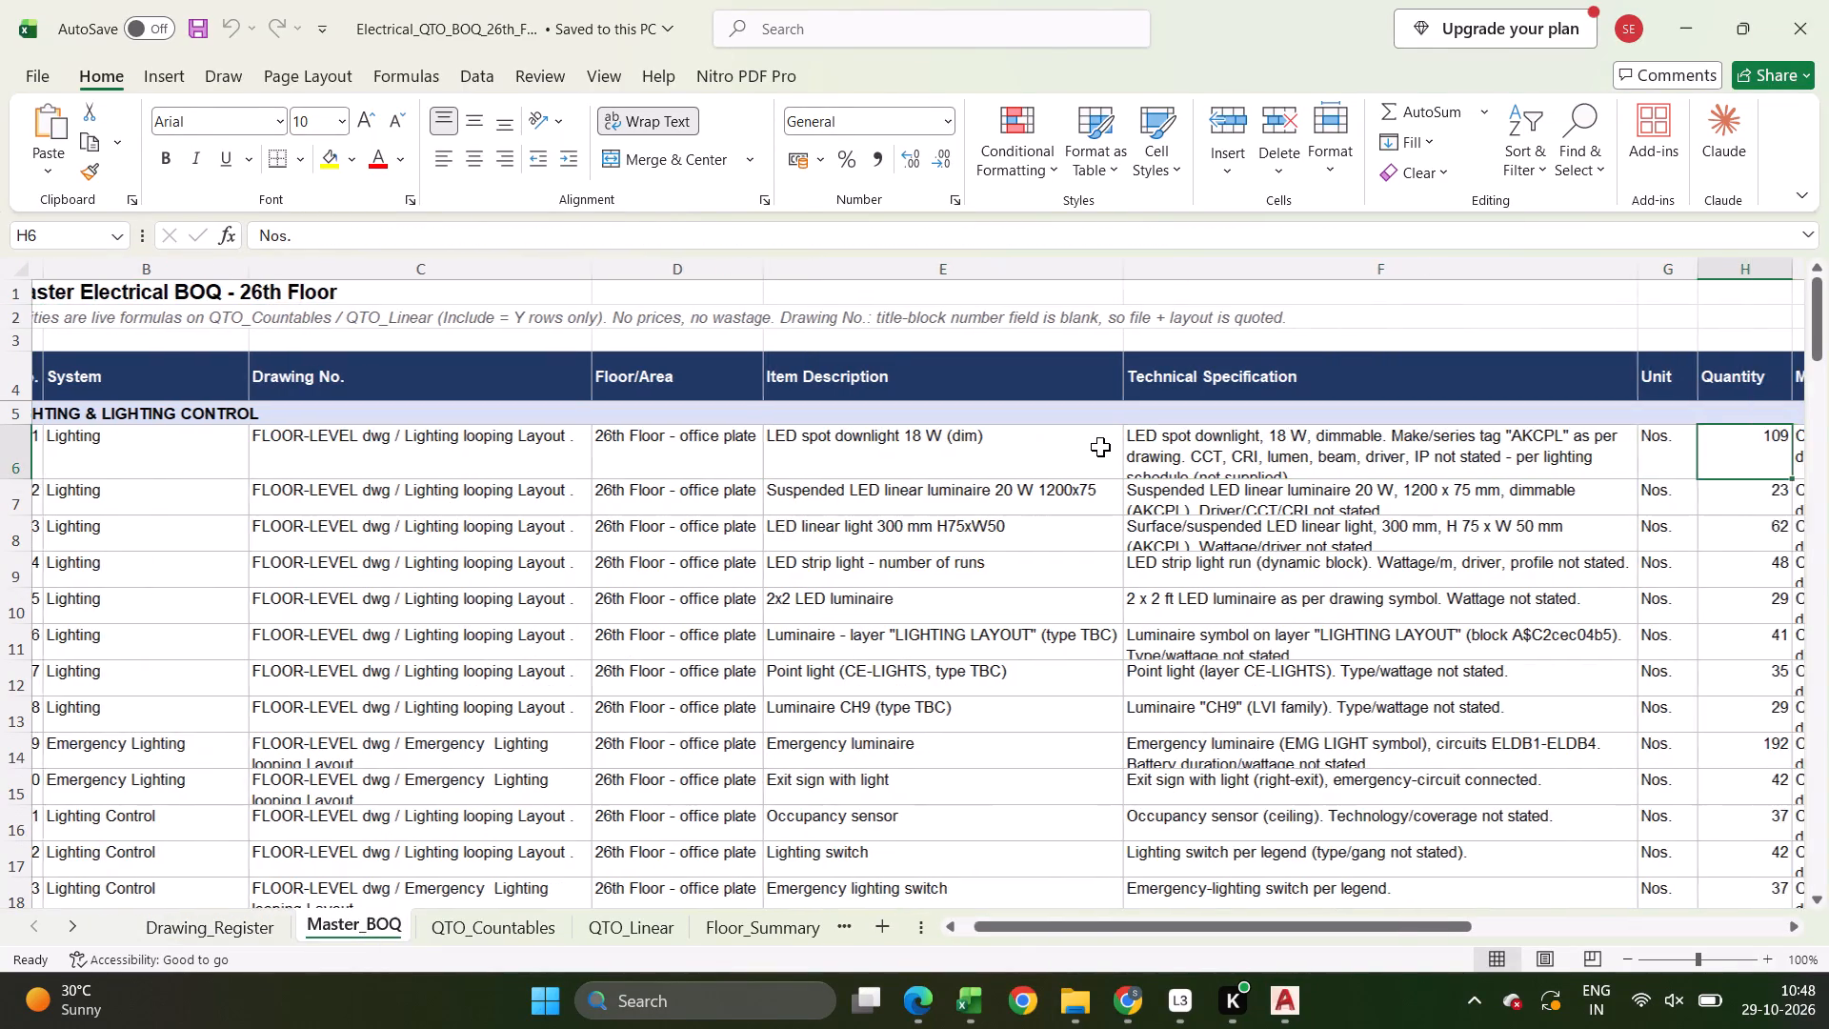
key("Right")
key("Right")
key("Right")
key("Left")
key("Left")
key("Left")
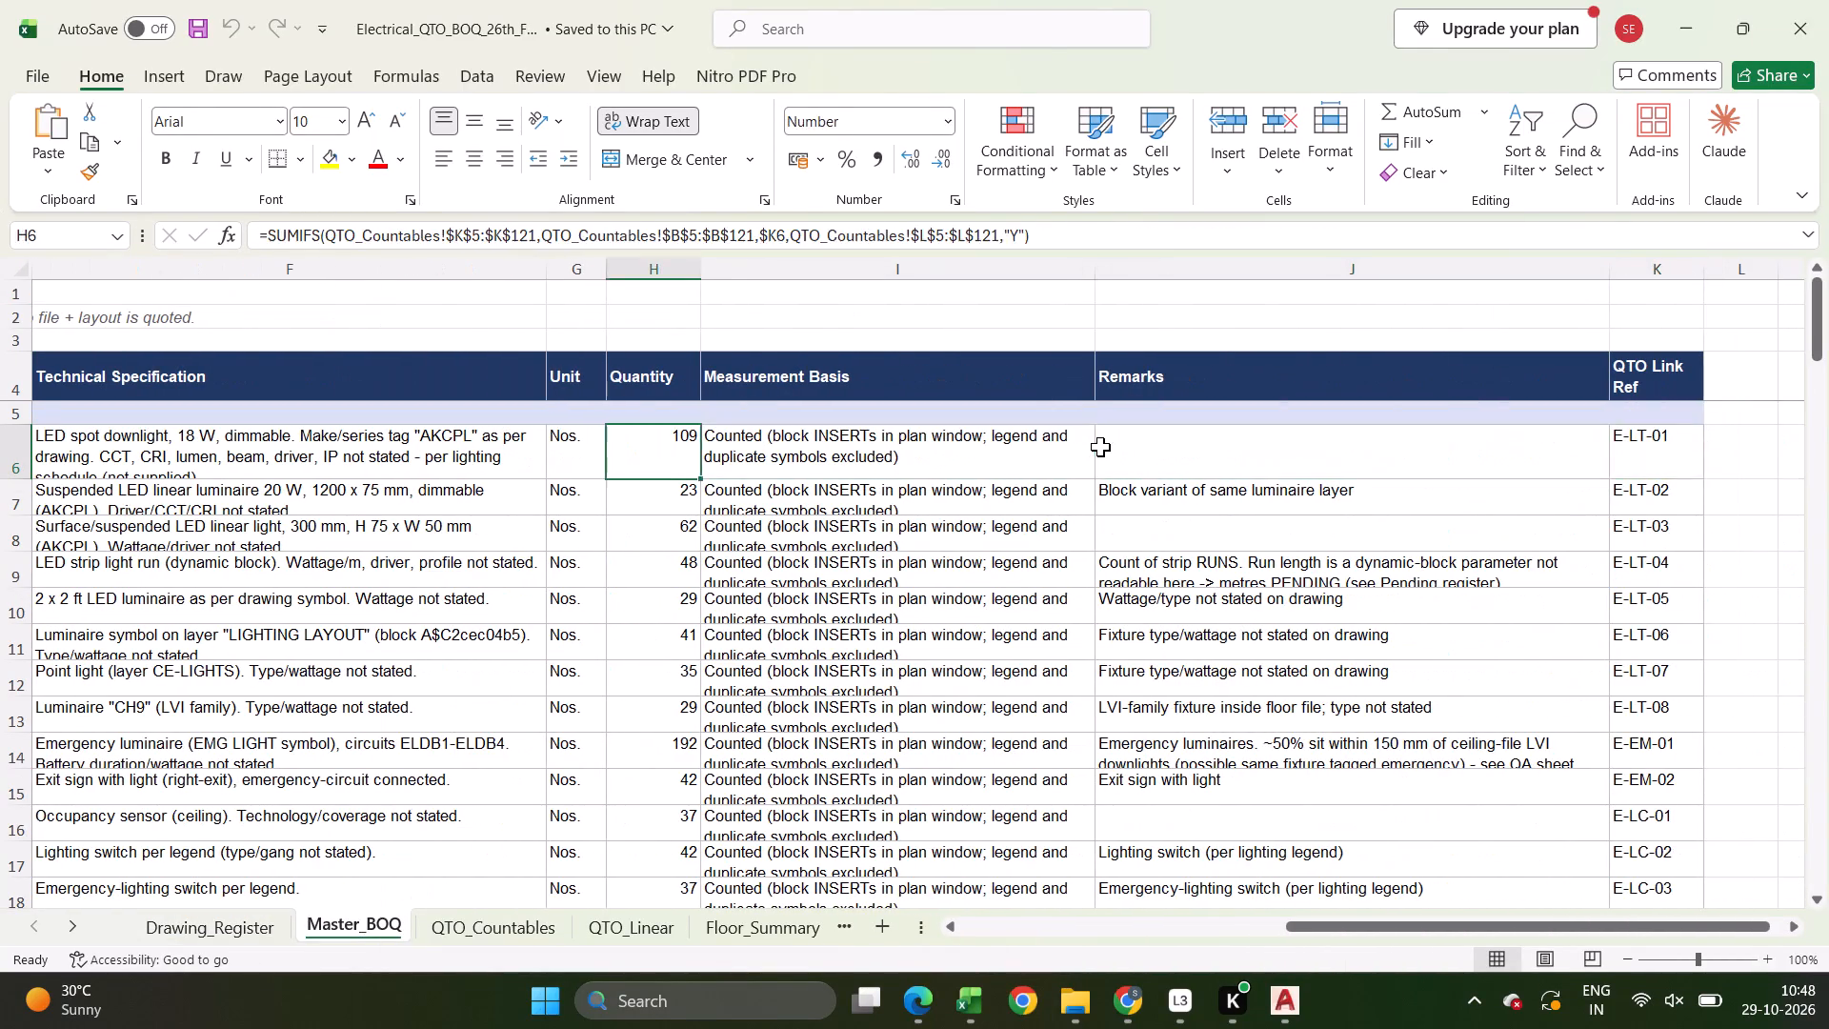
key("Left")
key("Left")
key("Left")
key("Left")
key("Right")
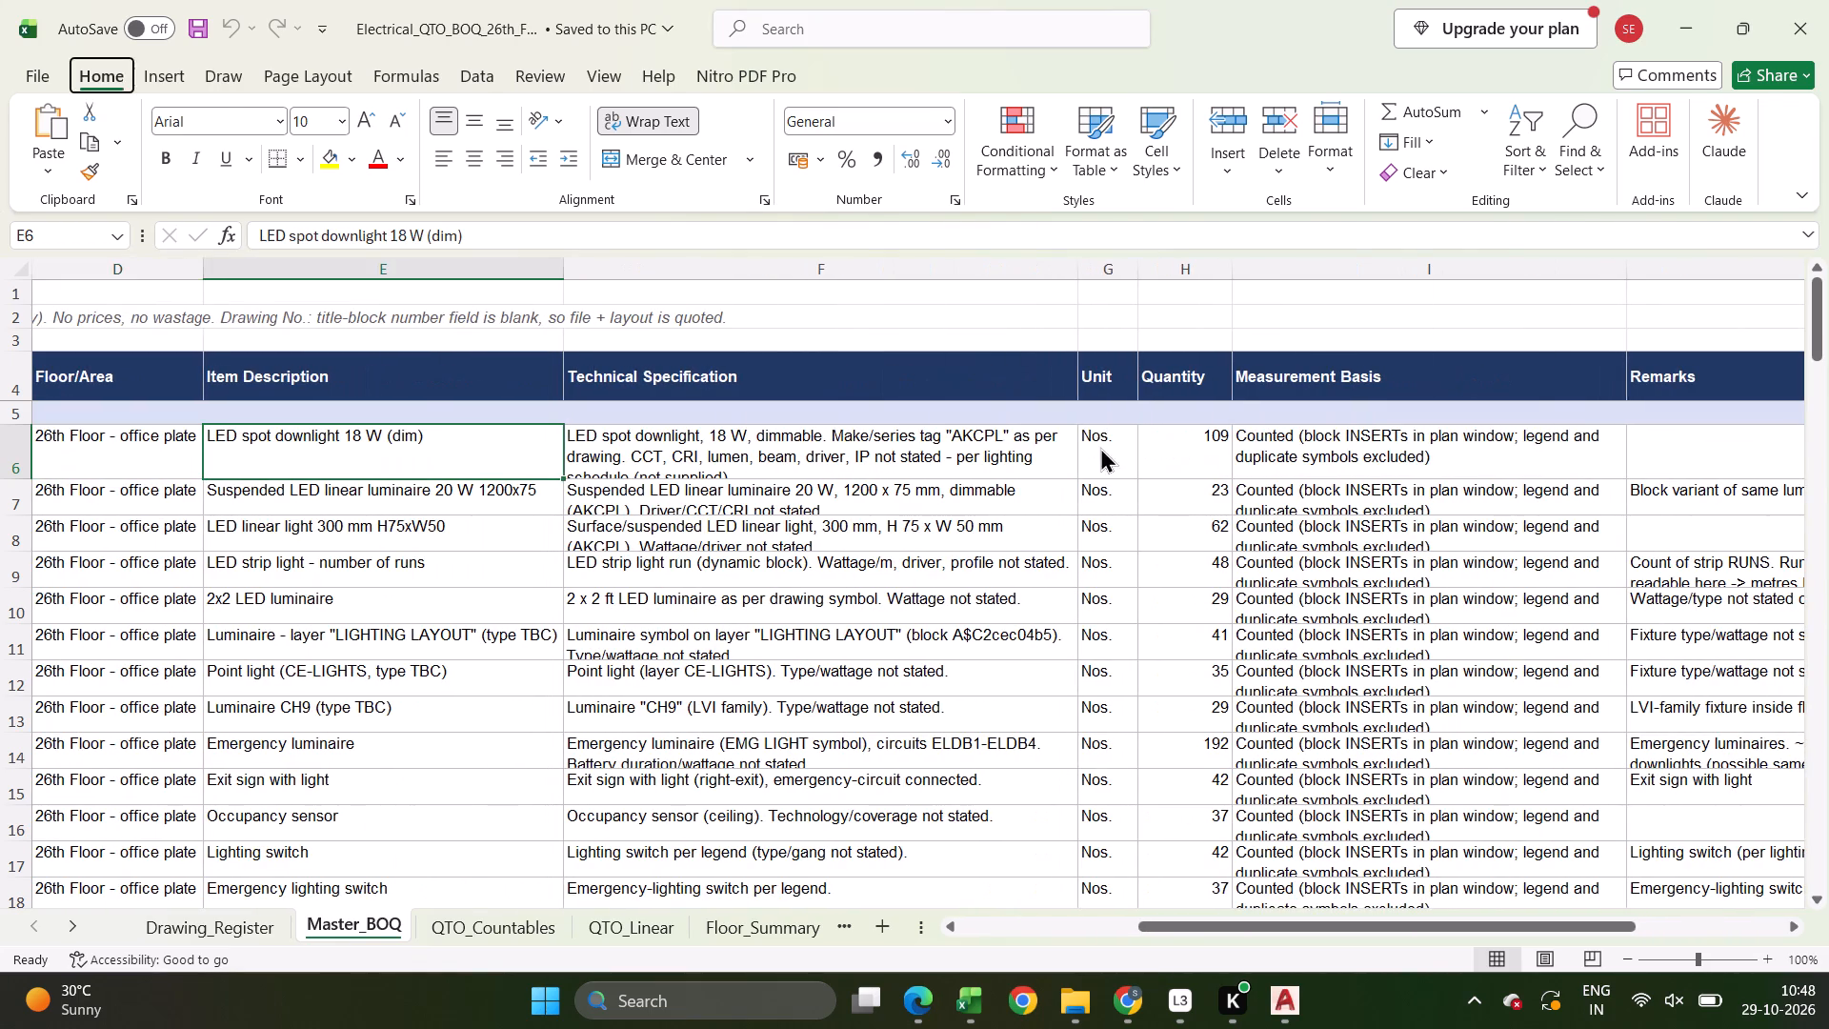
Compare the Nomura Altimus BOQ's Point wiring sheet with the lighting and raw power items of the Master_BOQ sheet.
key("Tab")
key("alt+Tab")
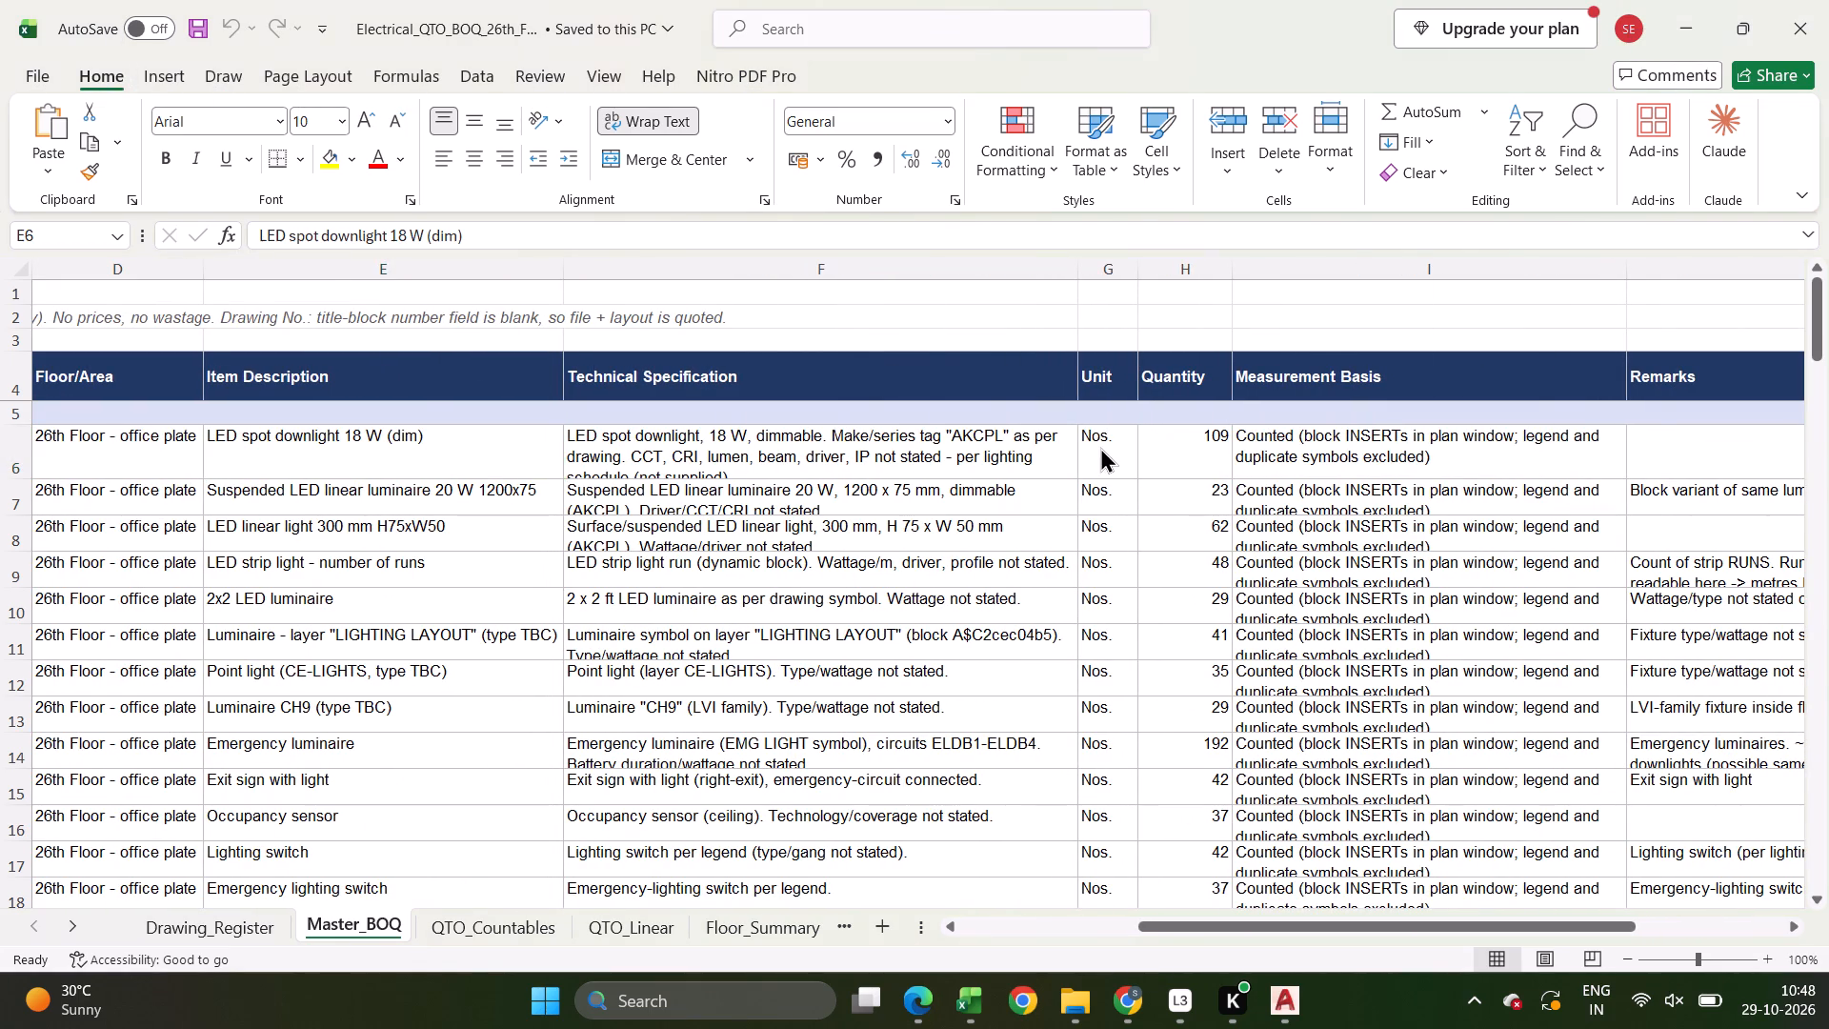
left_click(919, 608)
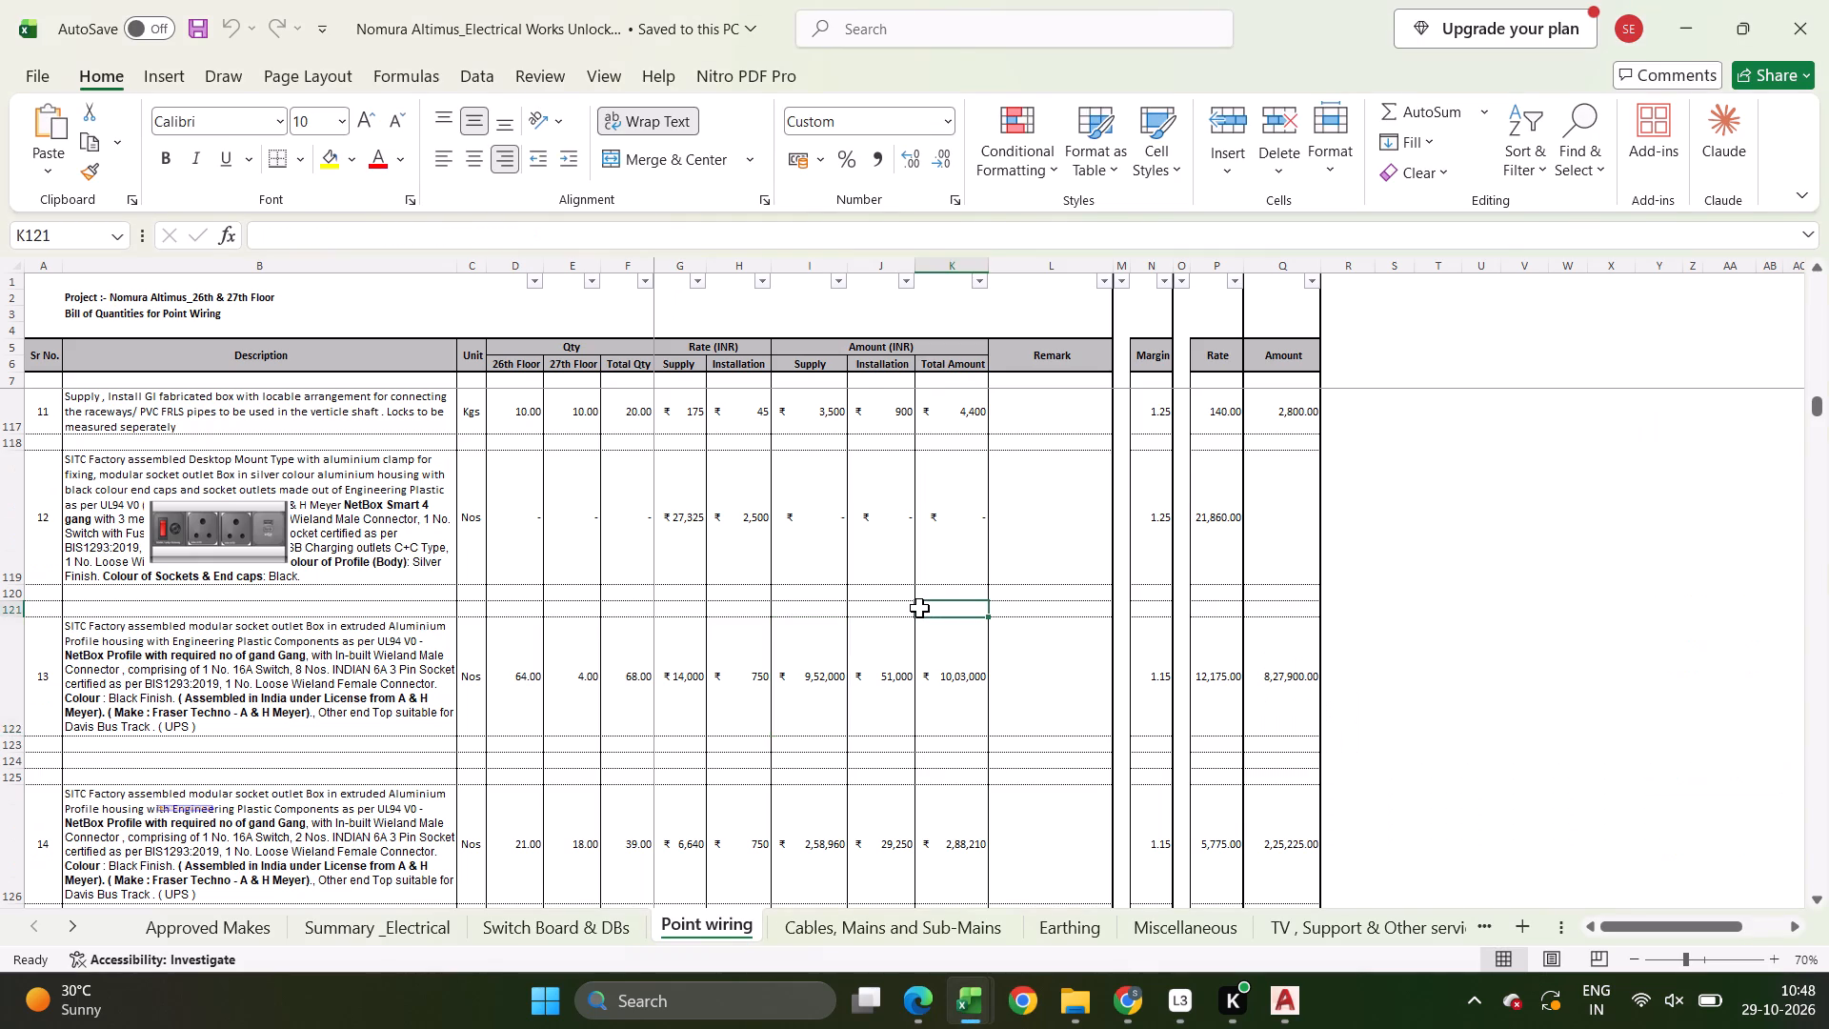
scroll(919, 608, "up", 2)
key("alt+Tab")
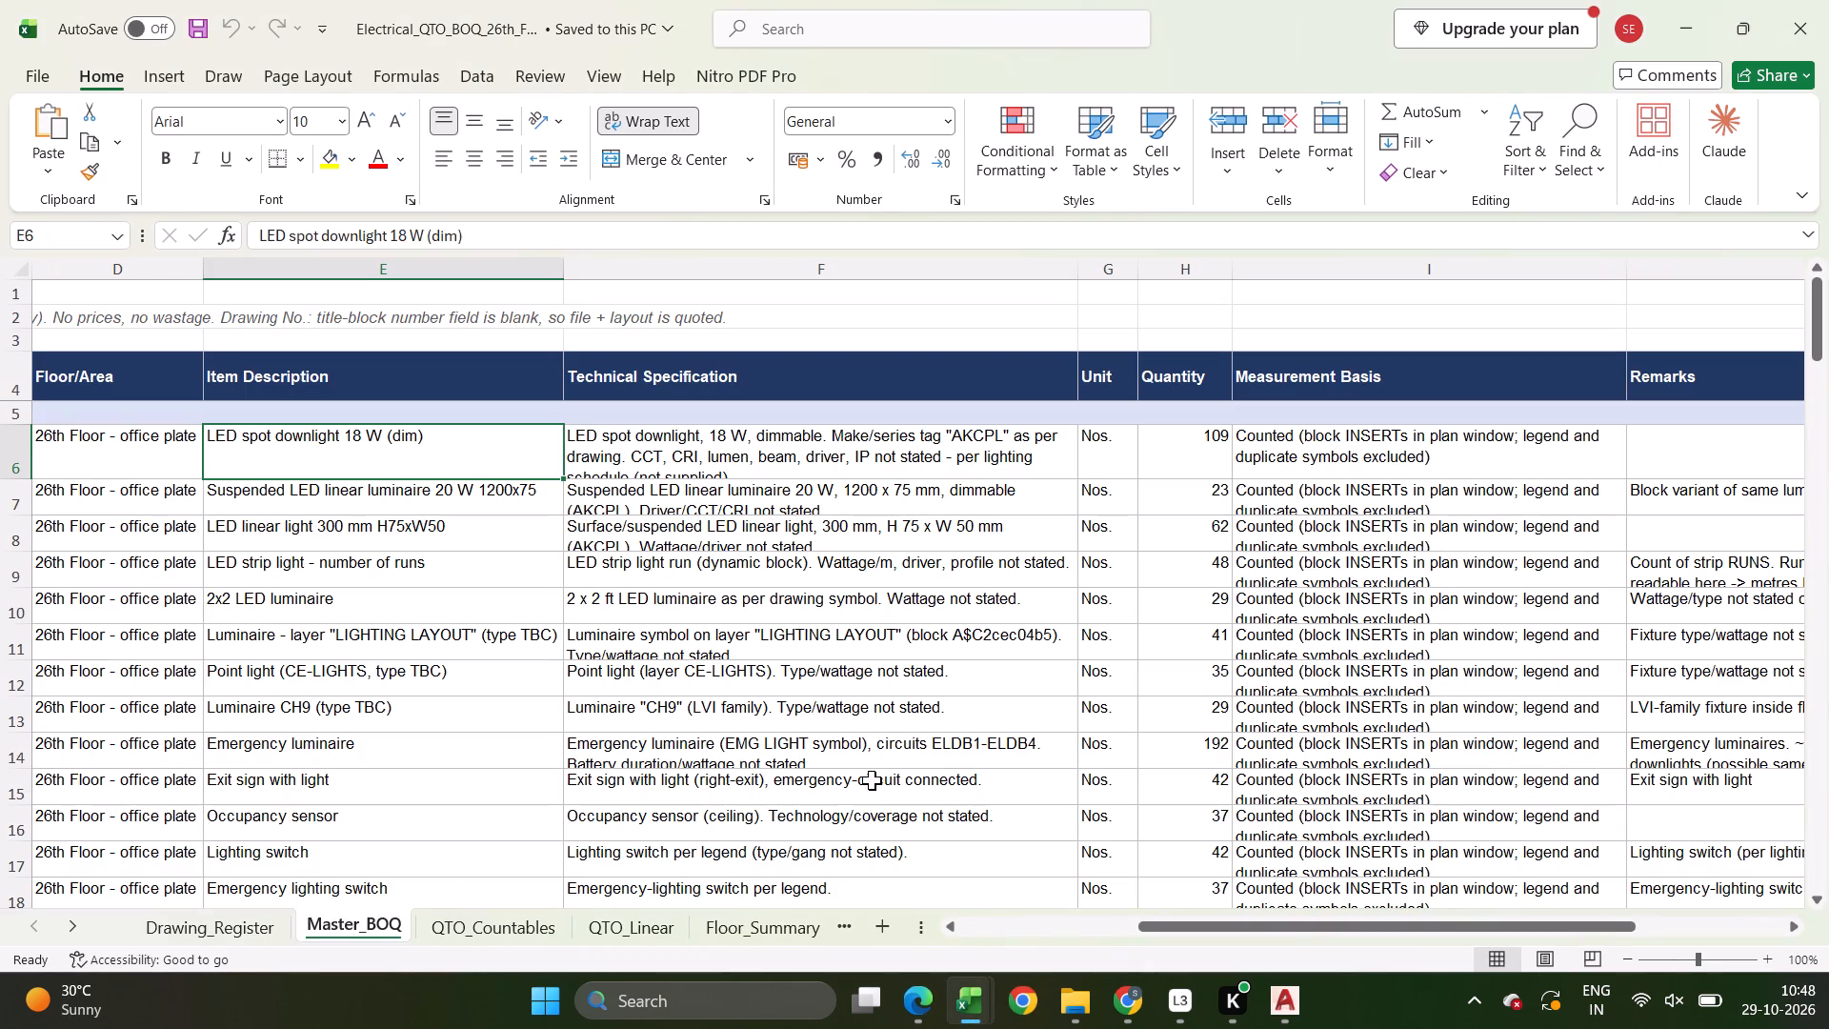
scroll(767, 841, "down", 5)
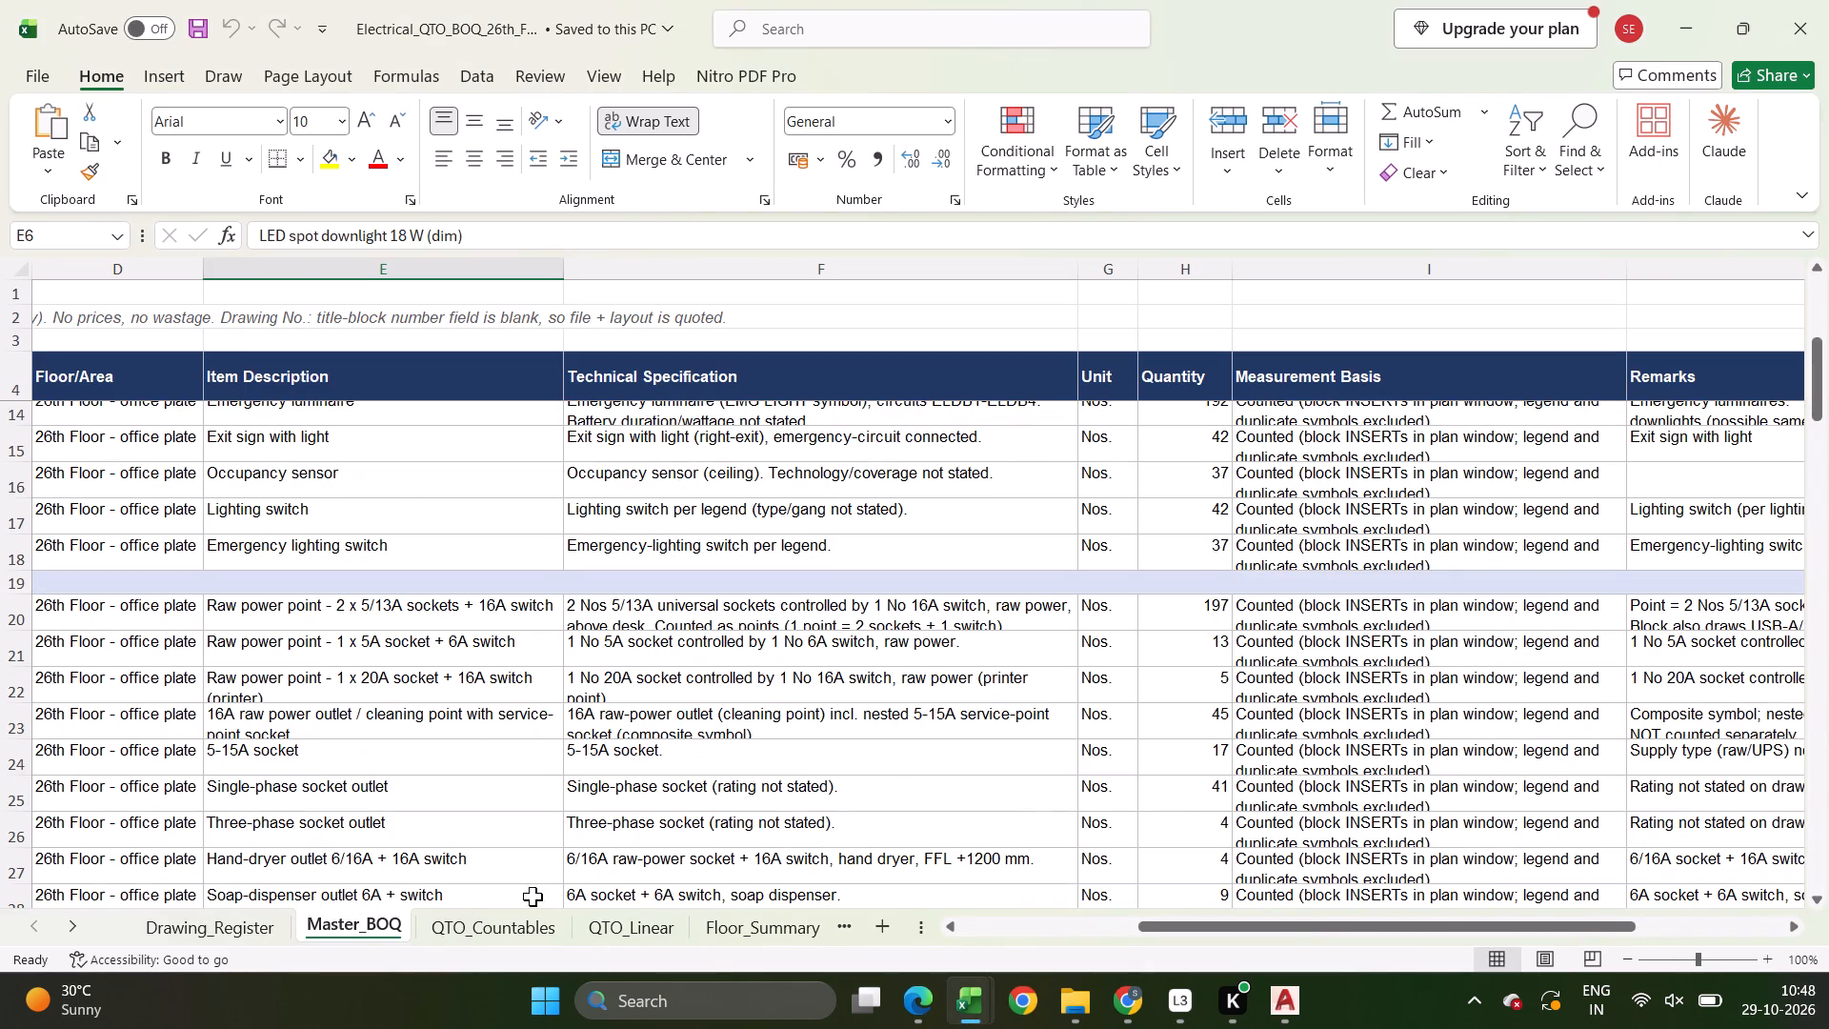
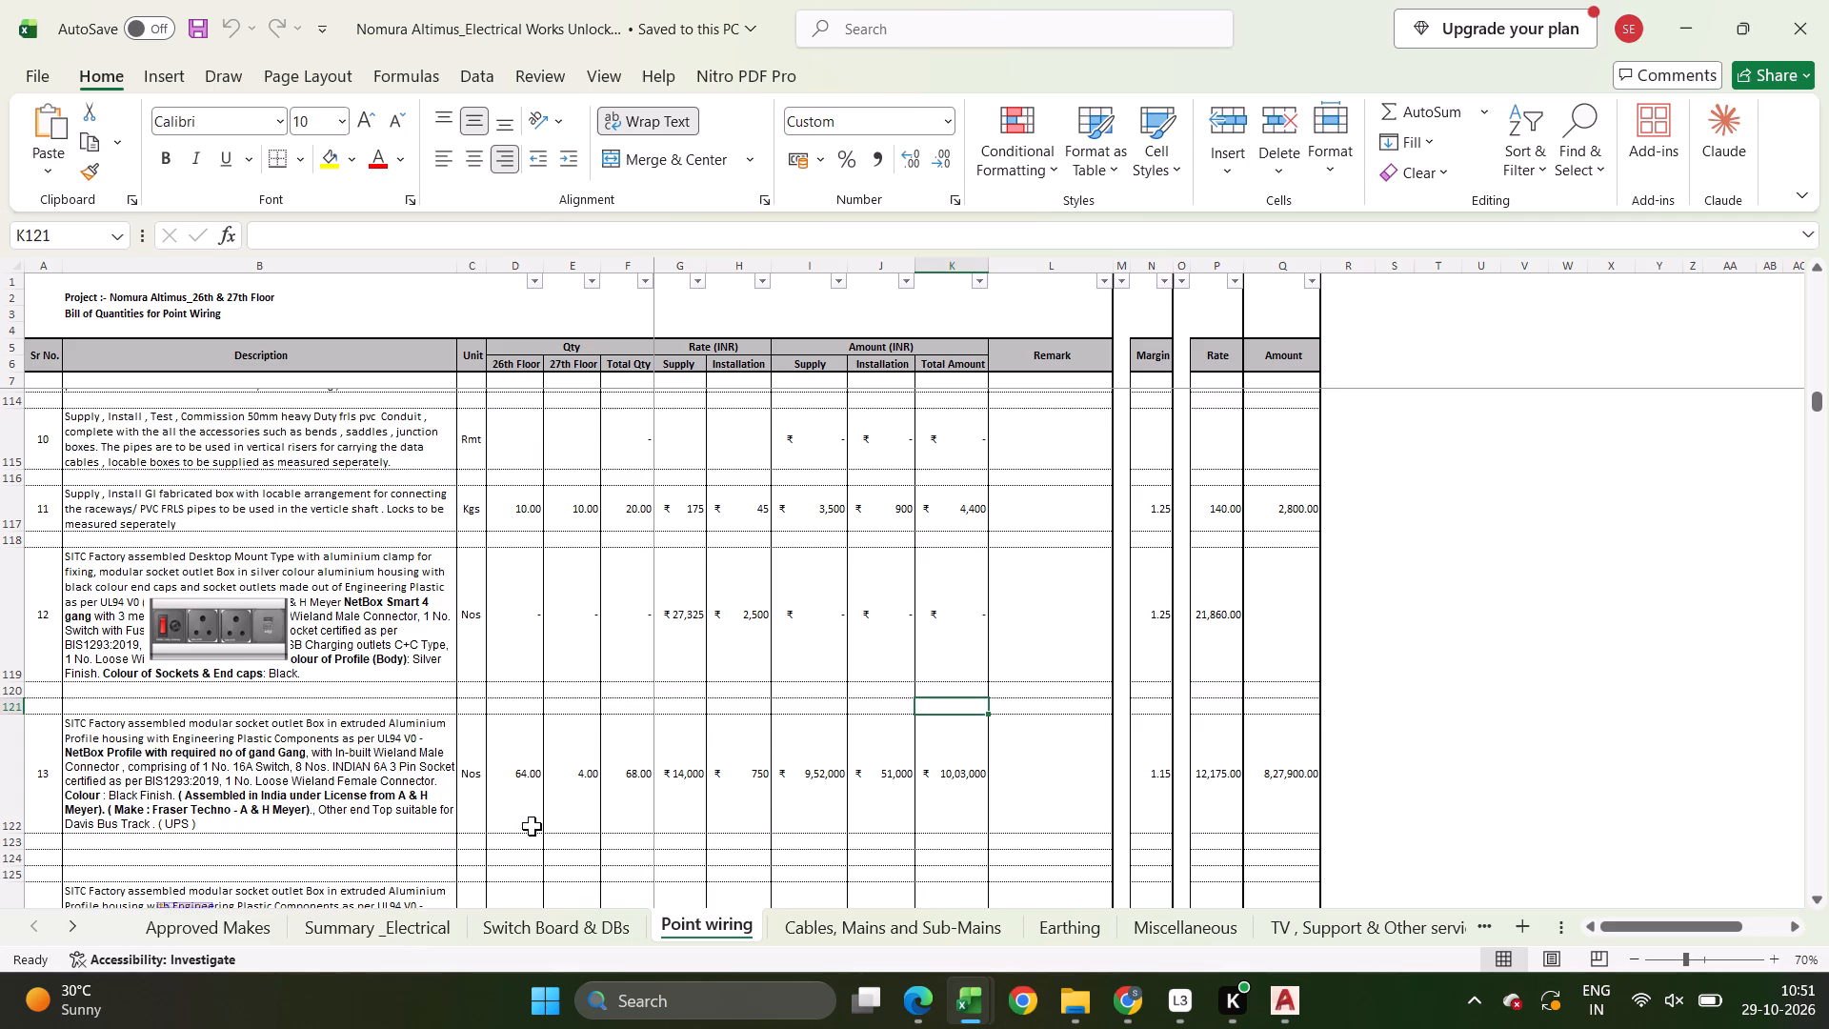
Set the margin of the item 13 NetBox socket outlet row in the Point wiring sheet to 1.08.
scroll(696, 608, "up", 11)
scroll(712, 713, "down", 3)
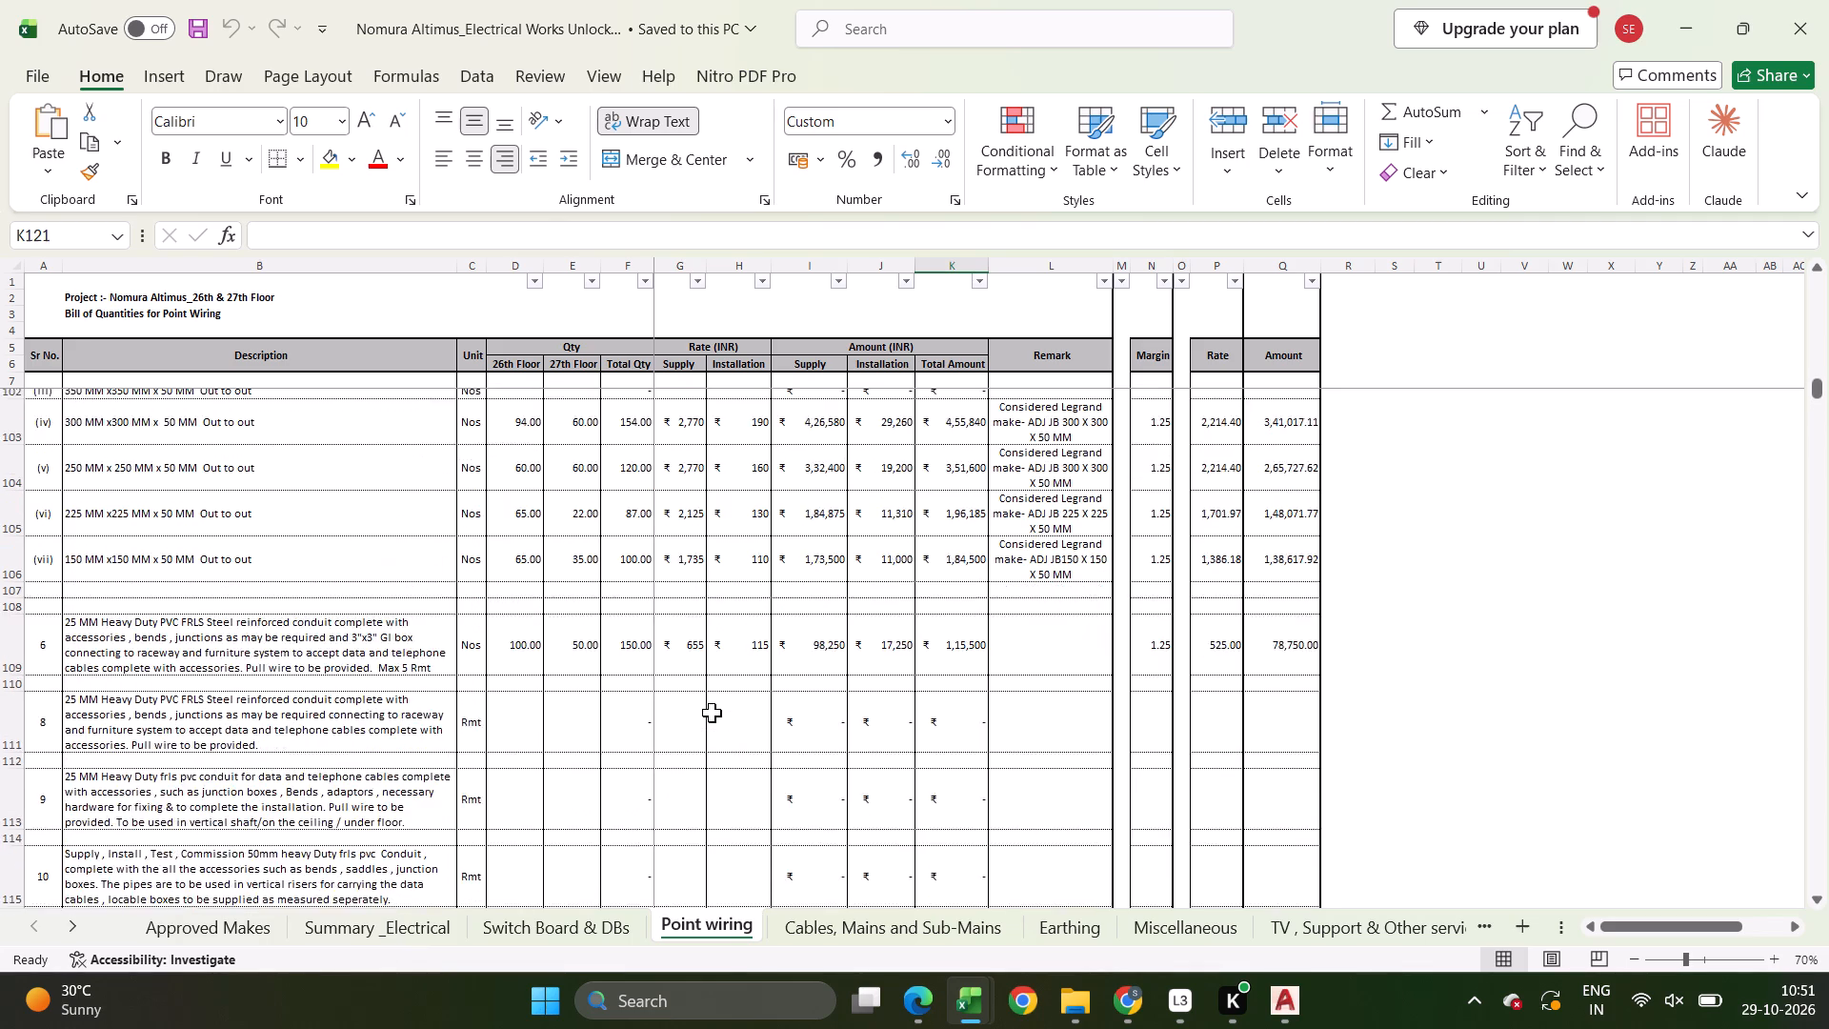
scroll(712, 713, "down", 4)
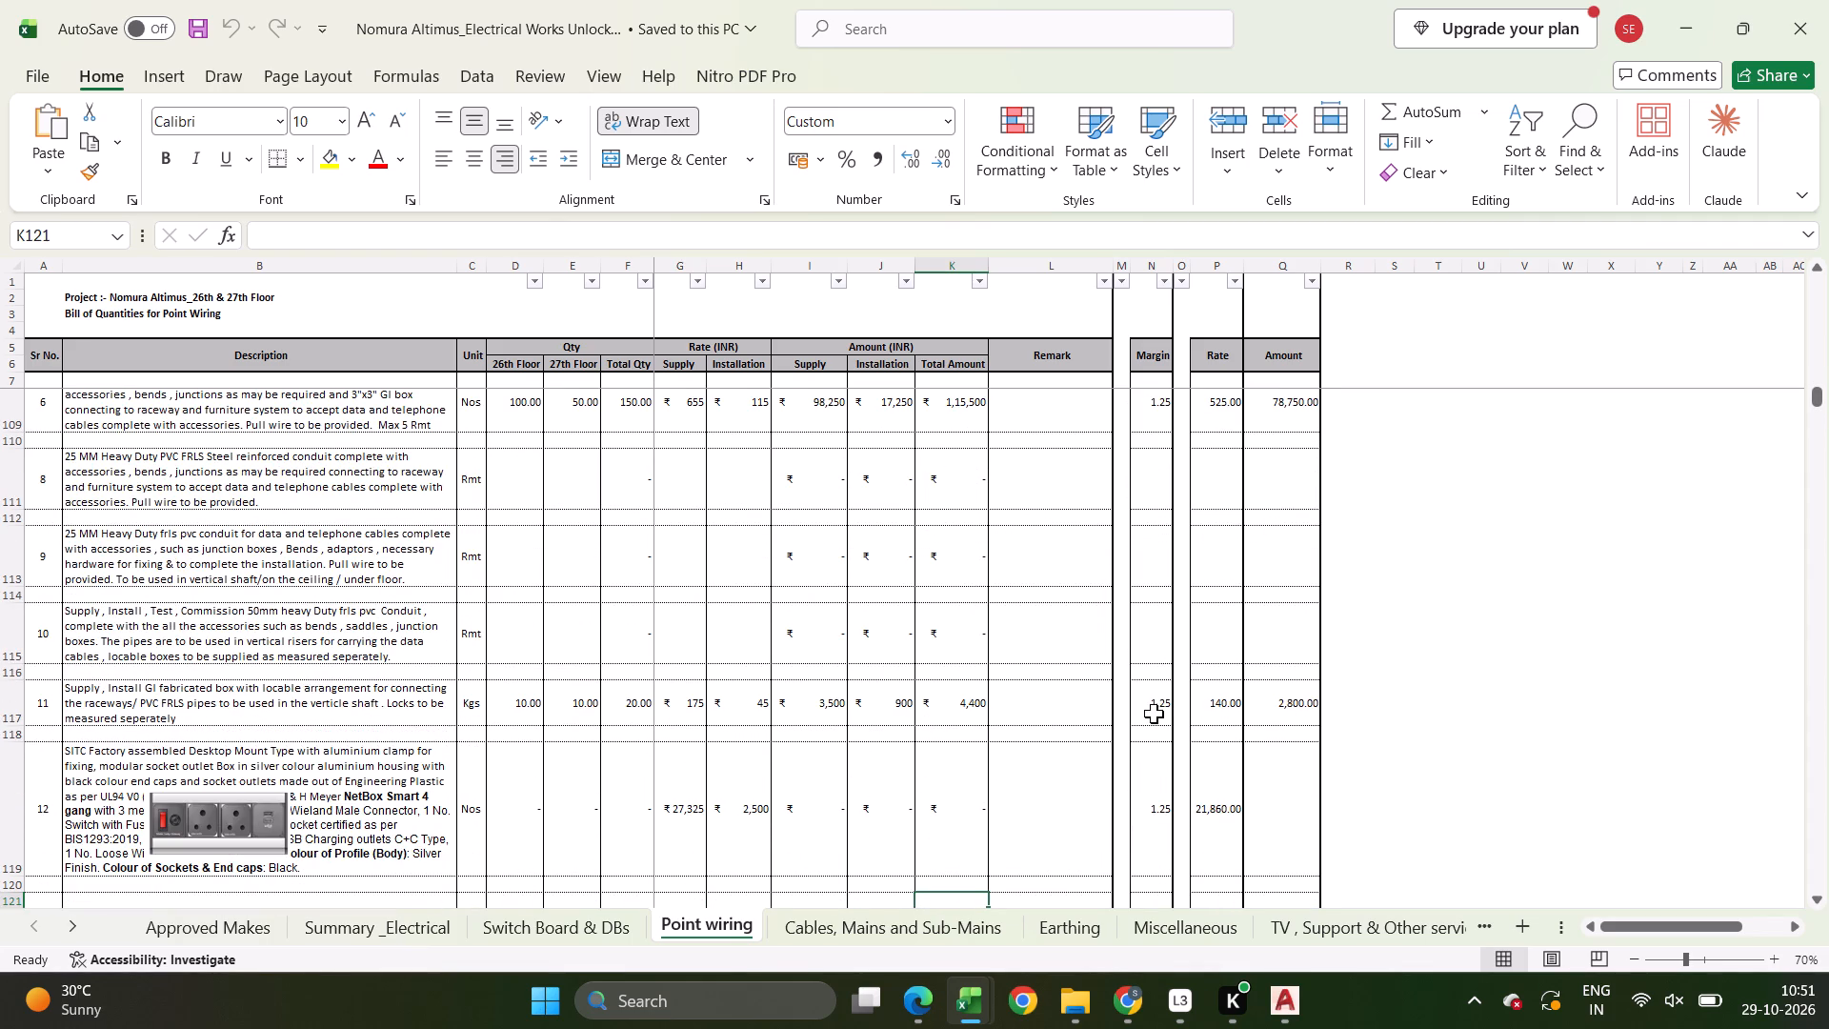
left_click(1141, 800)
scroll(1185, 793, "down", 5)
left_click(1151, 730)
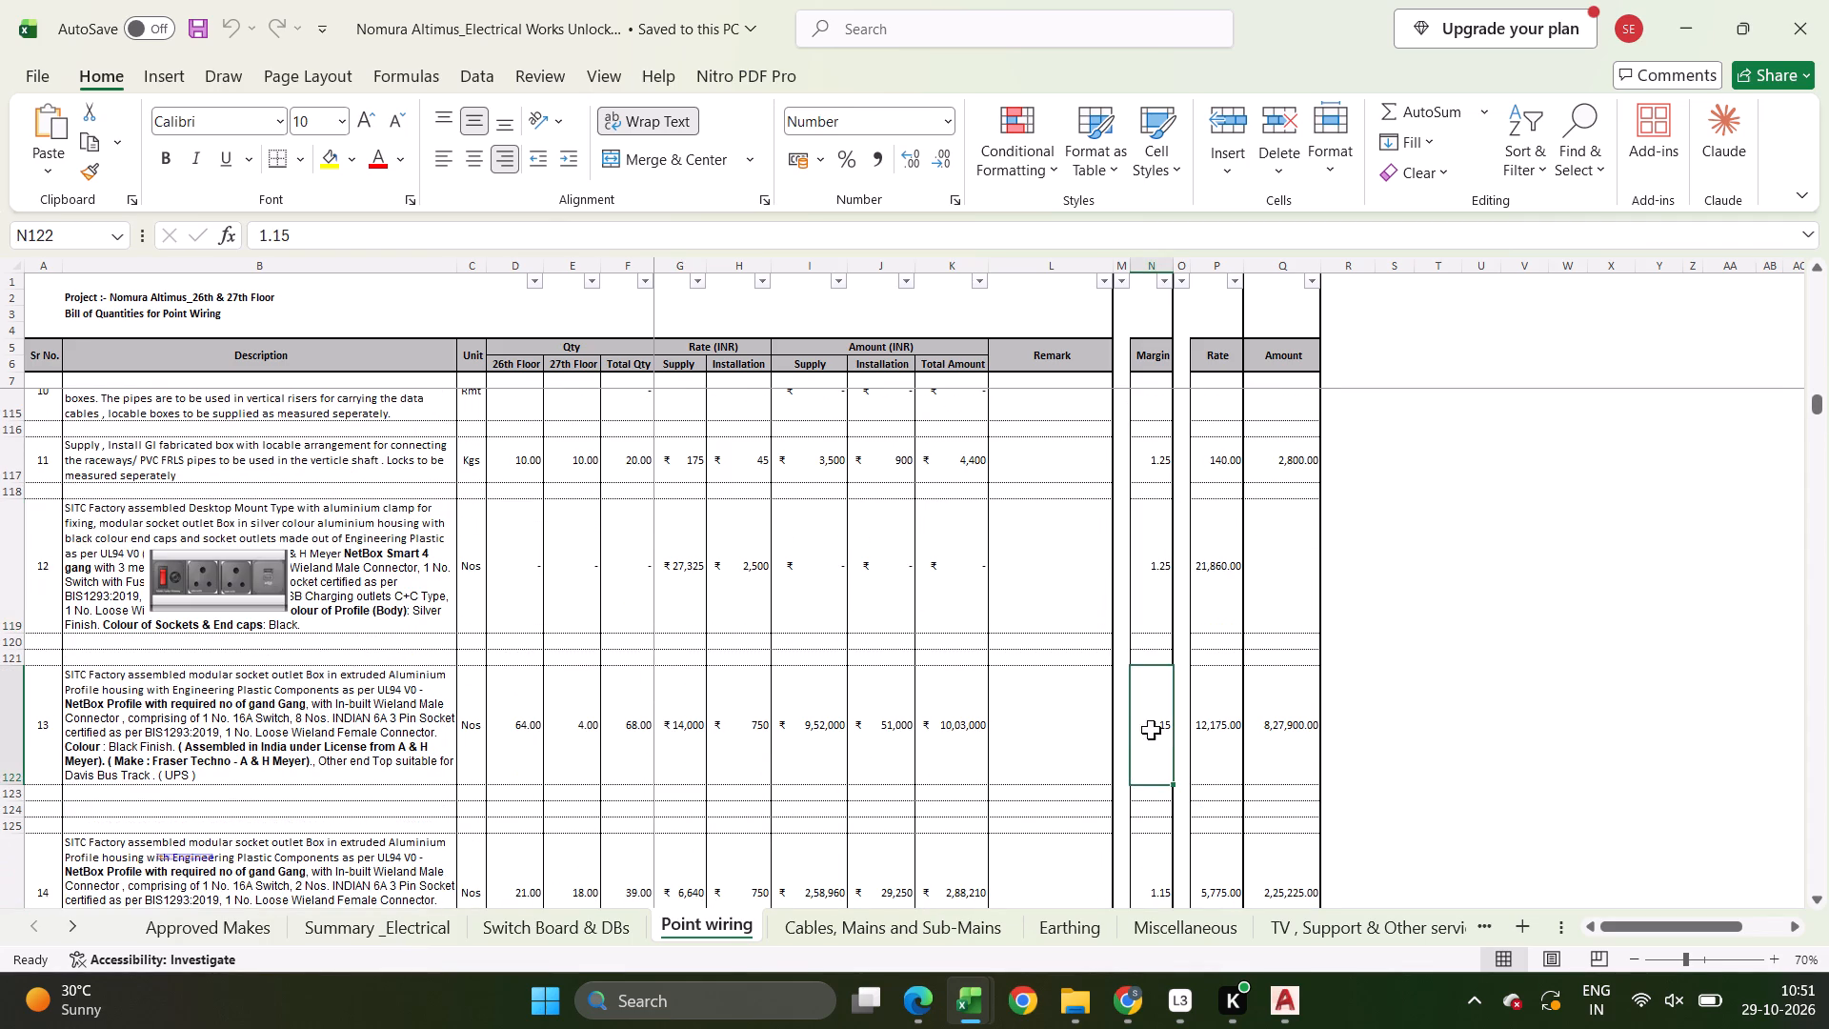
type("1.08")
key("Return")
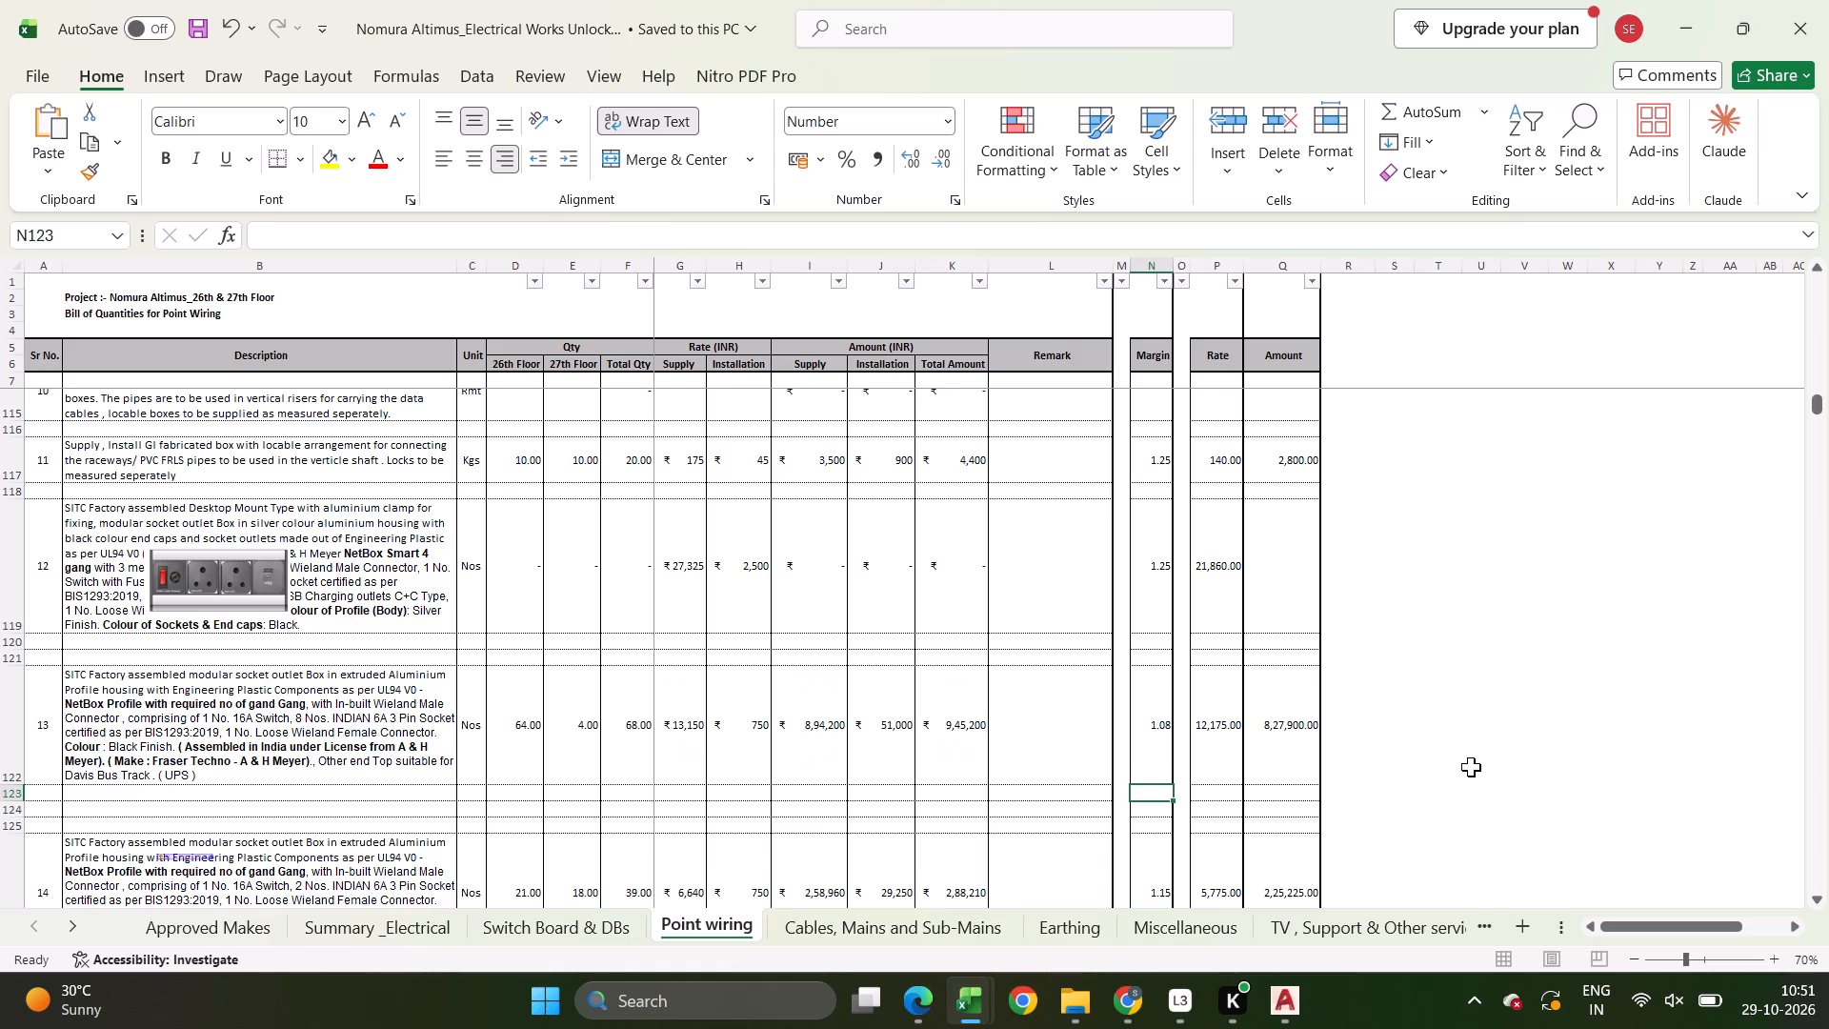
Copy the 1.08 margin from item 13 to the NetBox socket outlet rows of items 14, 15 and 16.
key("Up")
key("ctrl+Down")
key("ctrl+Up")
key("ctrl+c")
key("ctrl+Down")
key("ctrl+v")
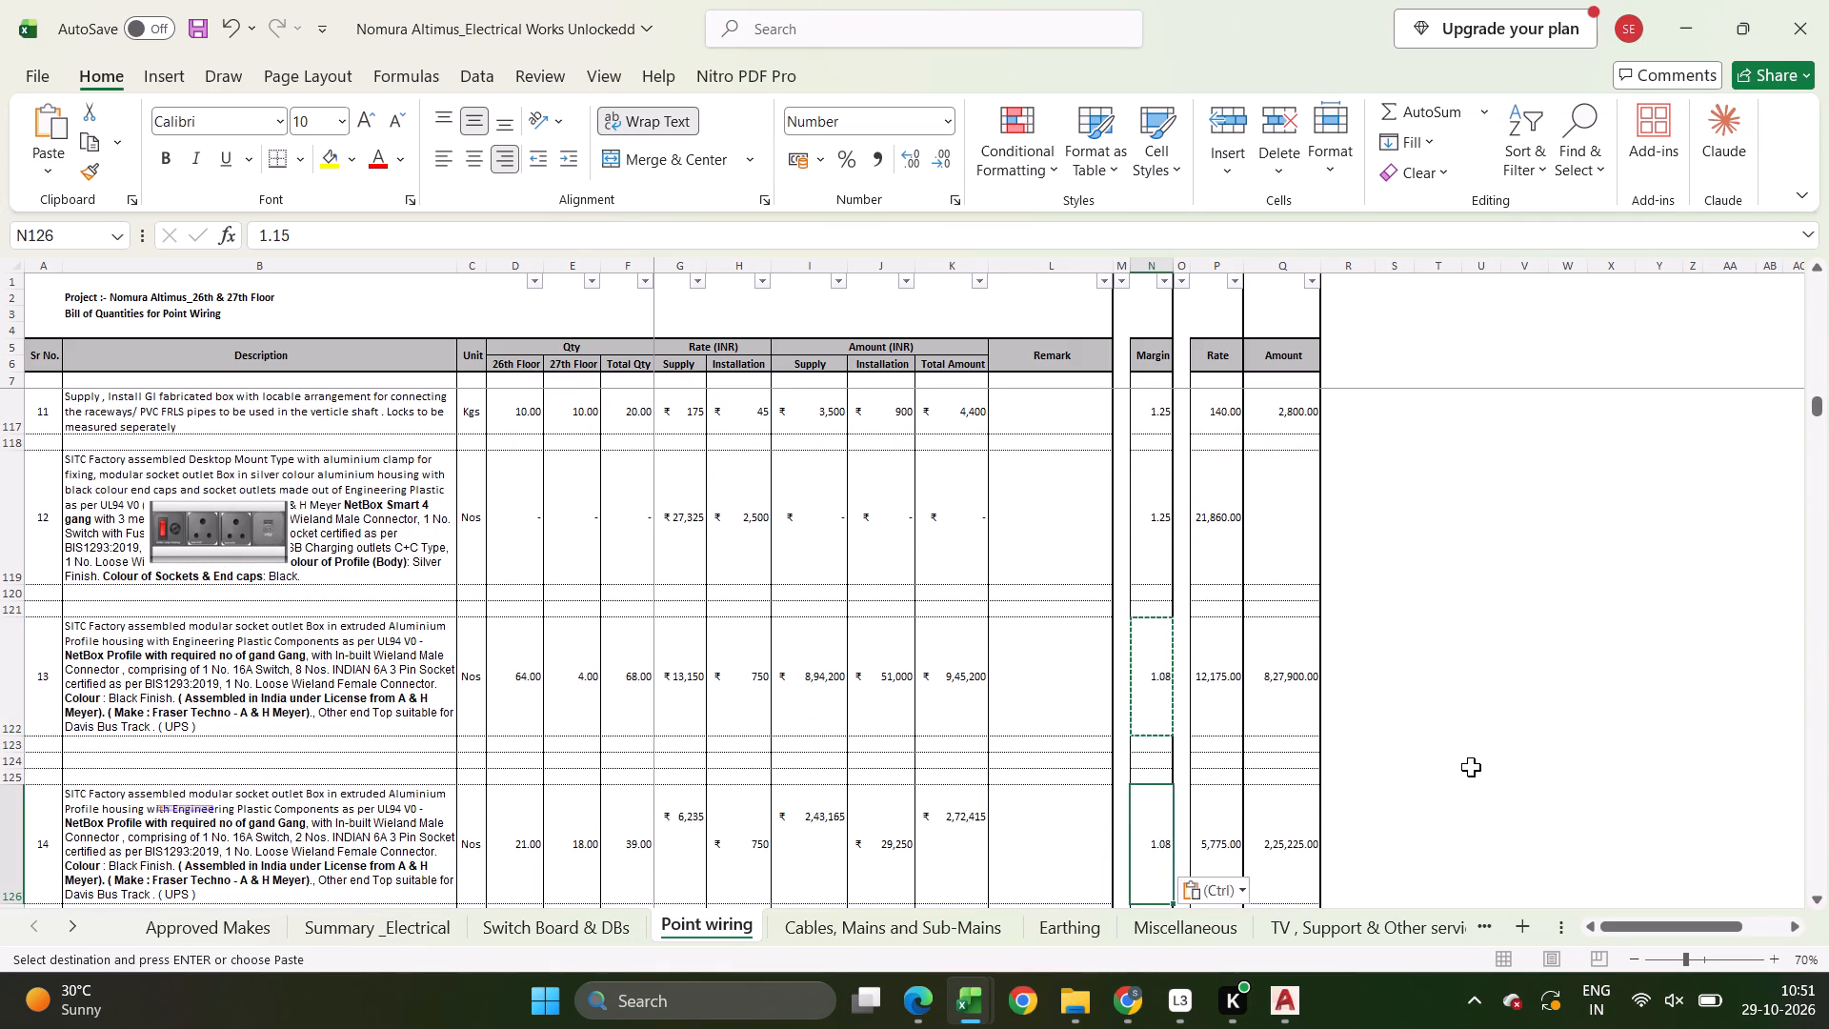
key("ctrl+Down")
key("ctrl+v")
key("ctrl+Down")
key("ctrl+v")
Apply the copied 1.08 margin to the DAVIS bus-track rows, items 17 to 19, and the item 20 in-feed unit row.
key("ctrl+Down")
key("ctrl+v")
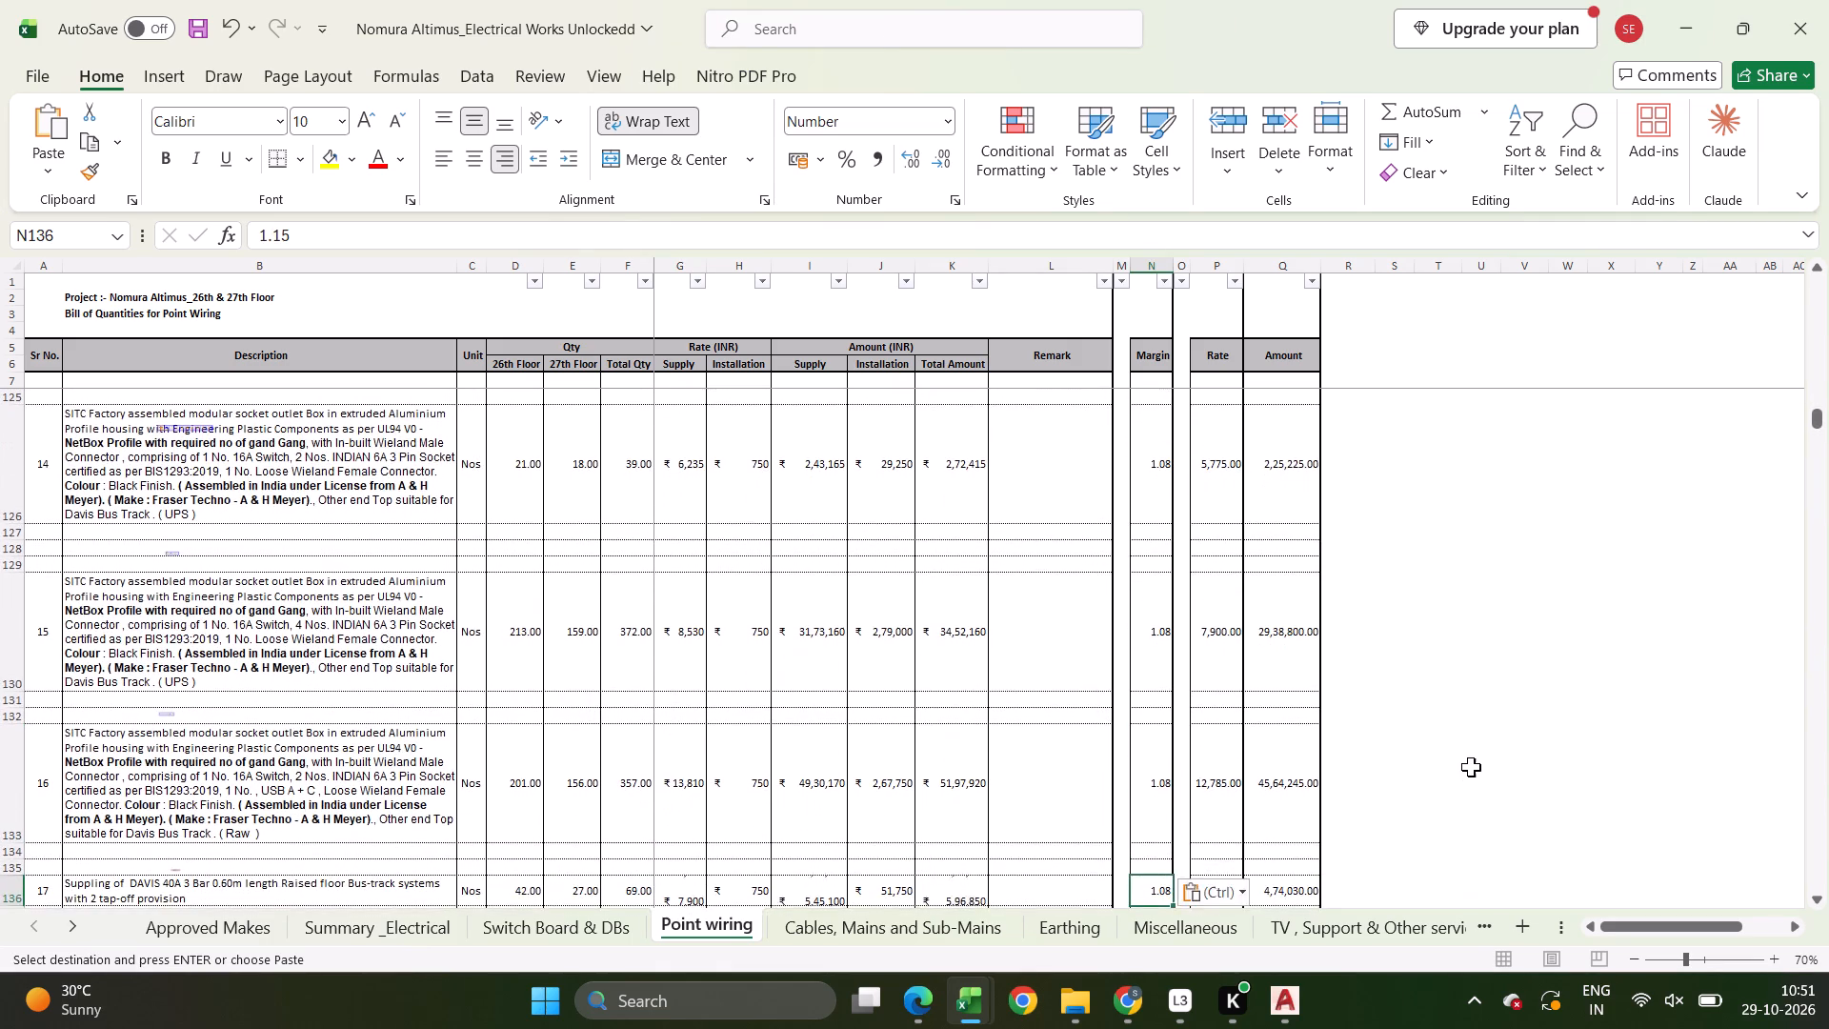
key("ctrl+Down")
key("ctrl+v")
key("ctrl+Down")
key("ctrl+v")
key("ctrl+Down")
key("ctrl+v")
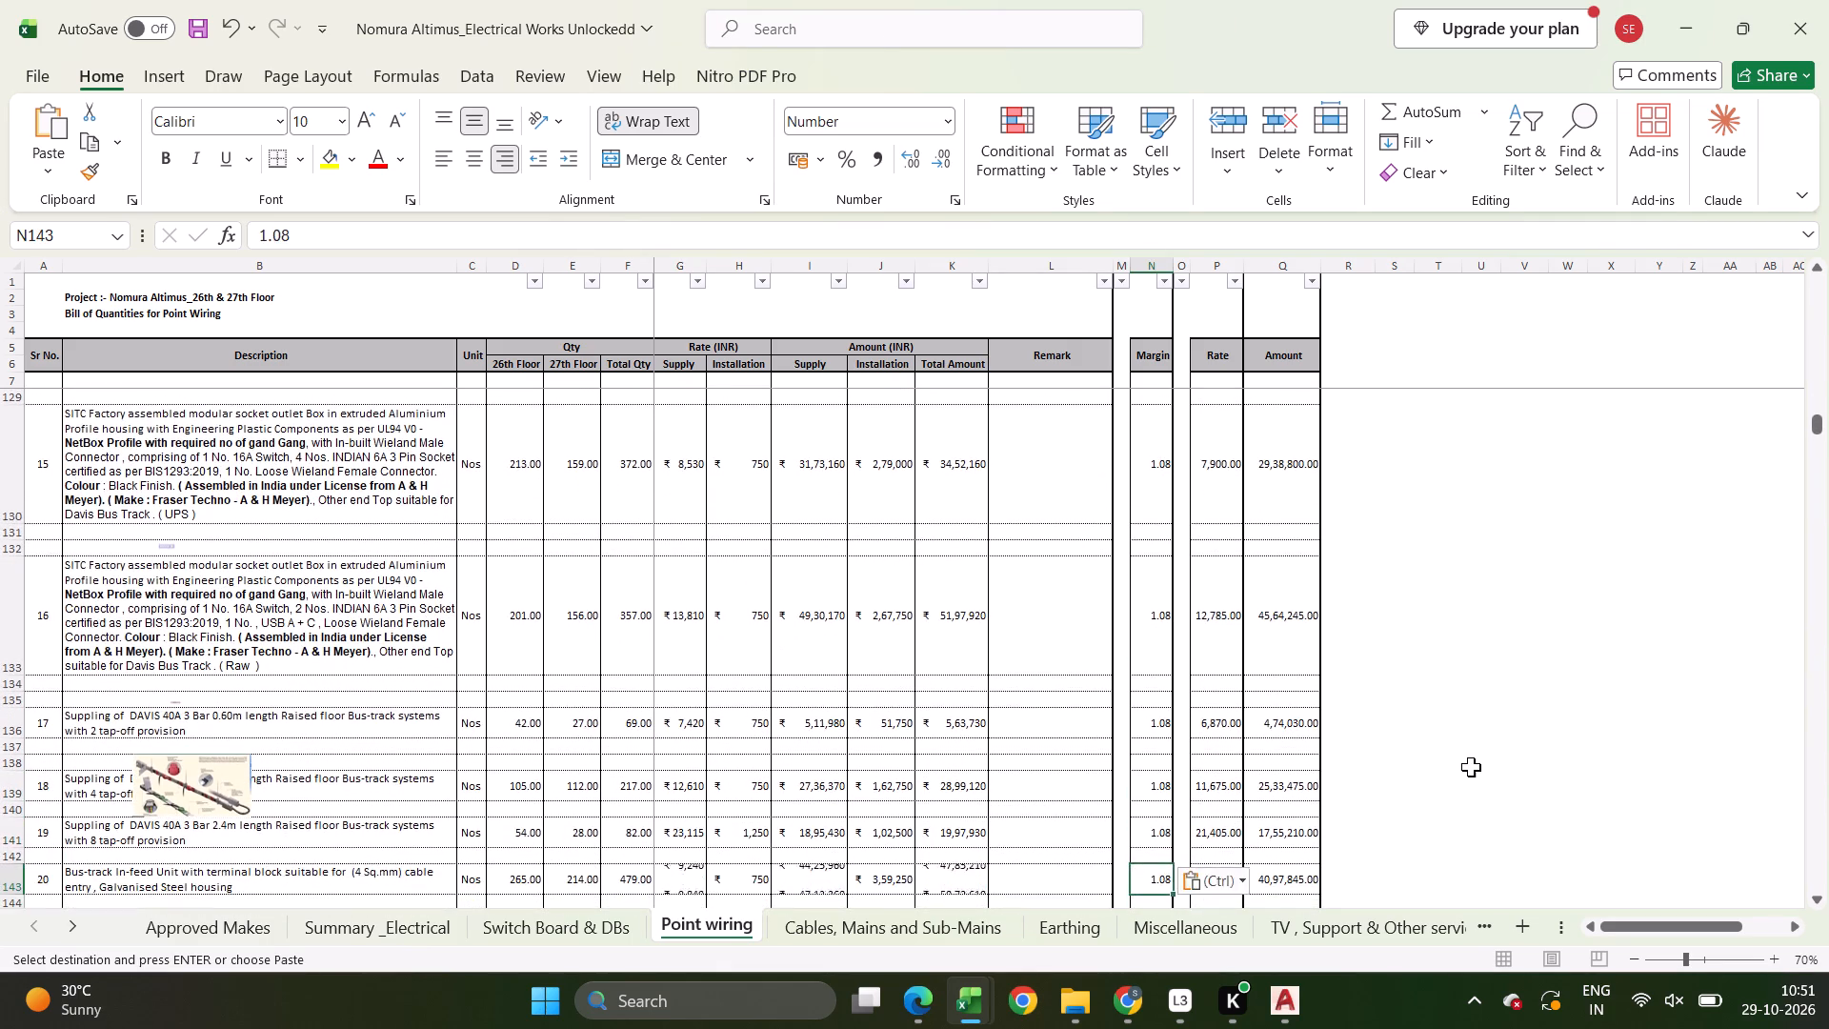
Apply the copied 1.08 margin to the item 21 tap-off, floor box and 15 Amp socket rows, down to row 151.
key("ctrl+Down")
key("ctrl+v")
key("ctrl+Down")
key("ctrl+v")
key("ctrl+Down")
key("ctrl+v")
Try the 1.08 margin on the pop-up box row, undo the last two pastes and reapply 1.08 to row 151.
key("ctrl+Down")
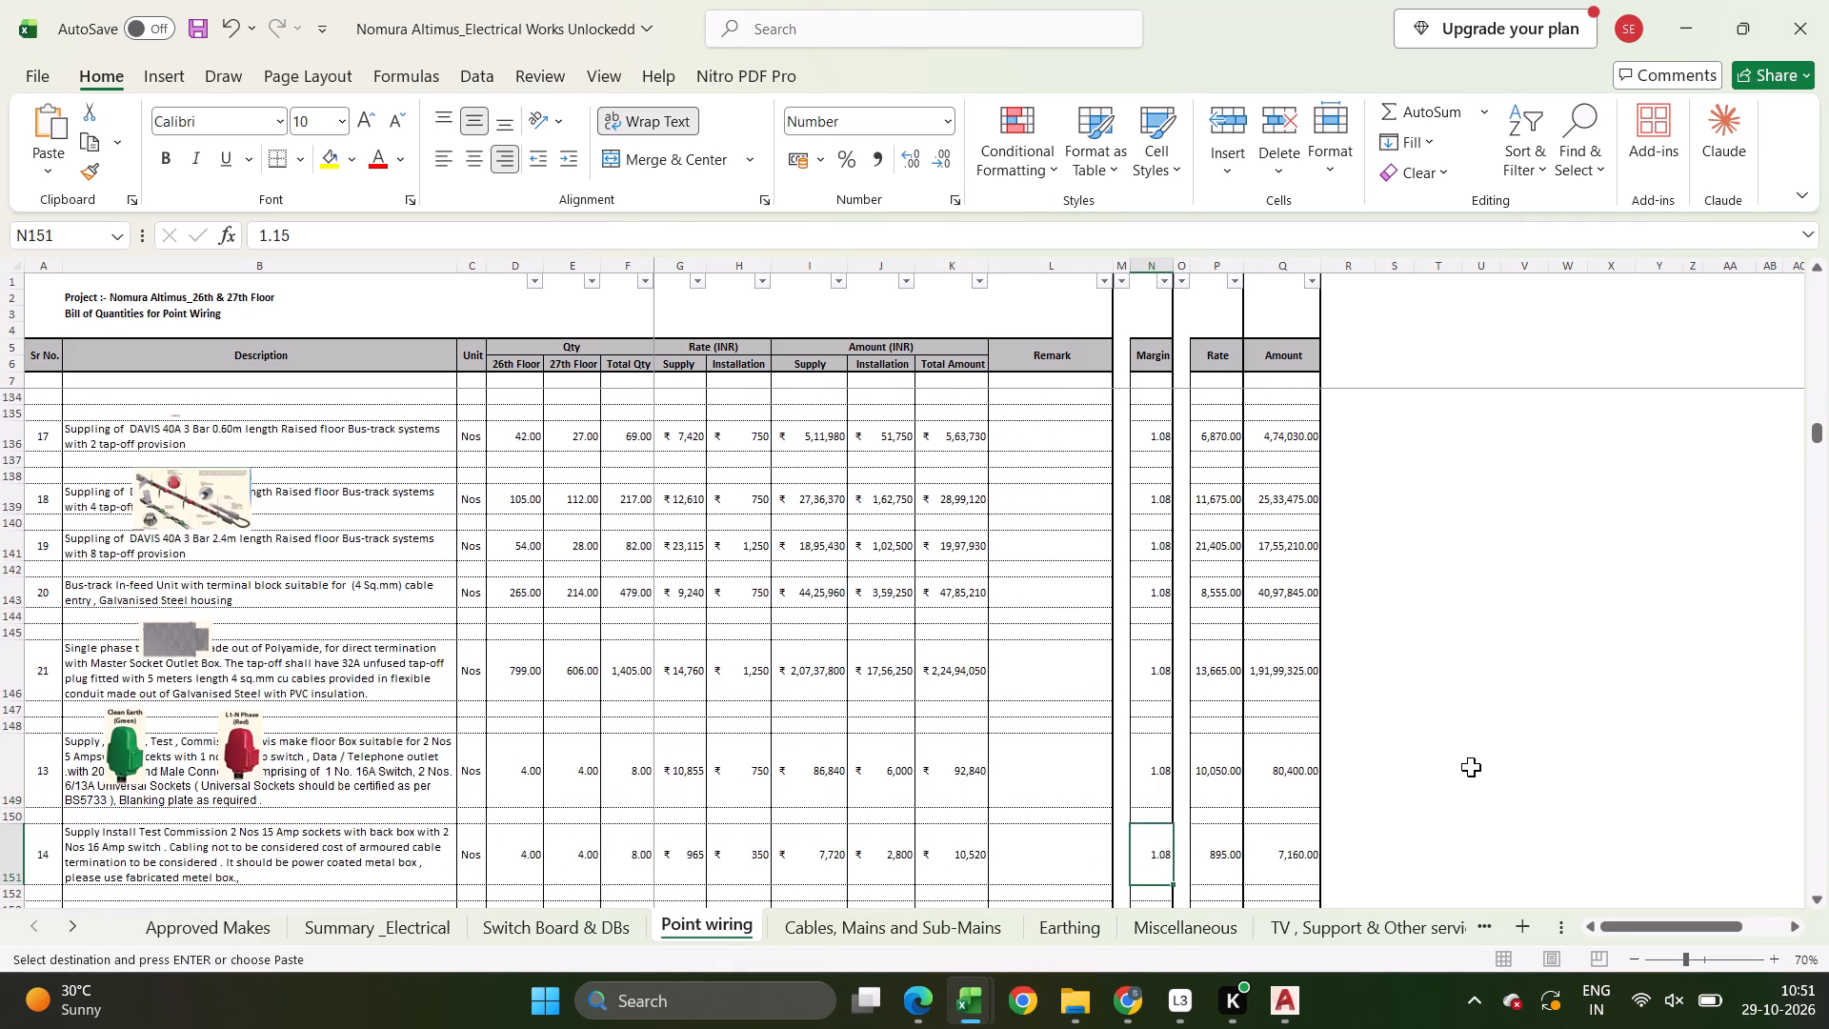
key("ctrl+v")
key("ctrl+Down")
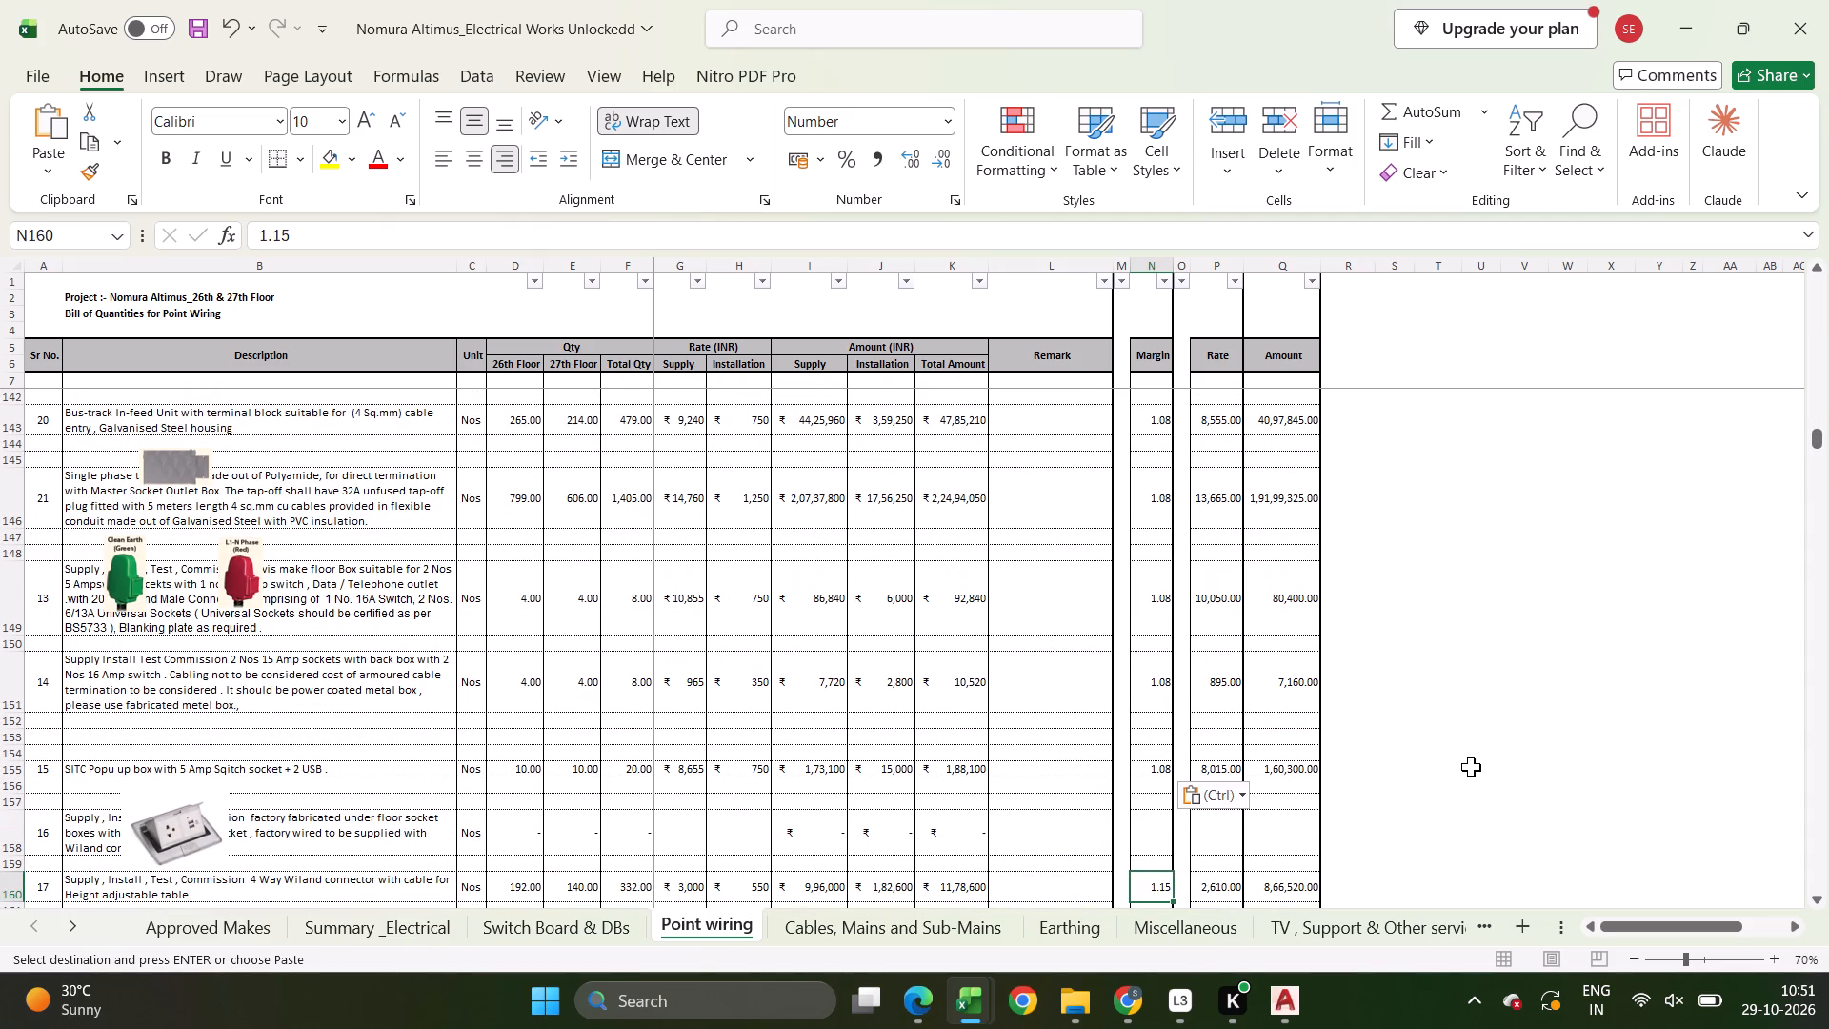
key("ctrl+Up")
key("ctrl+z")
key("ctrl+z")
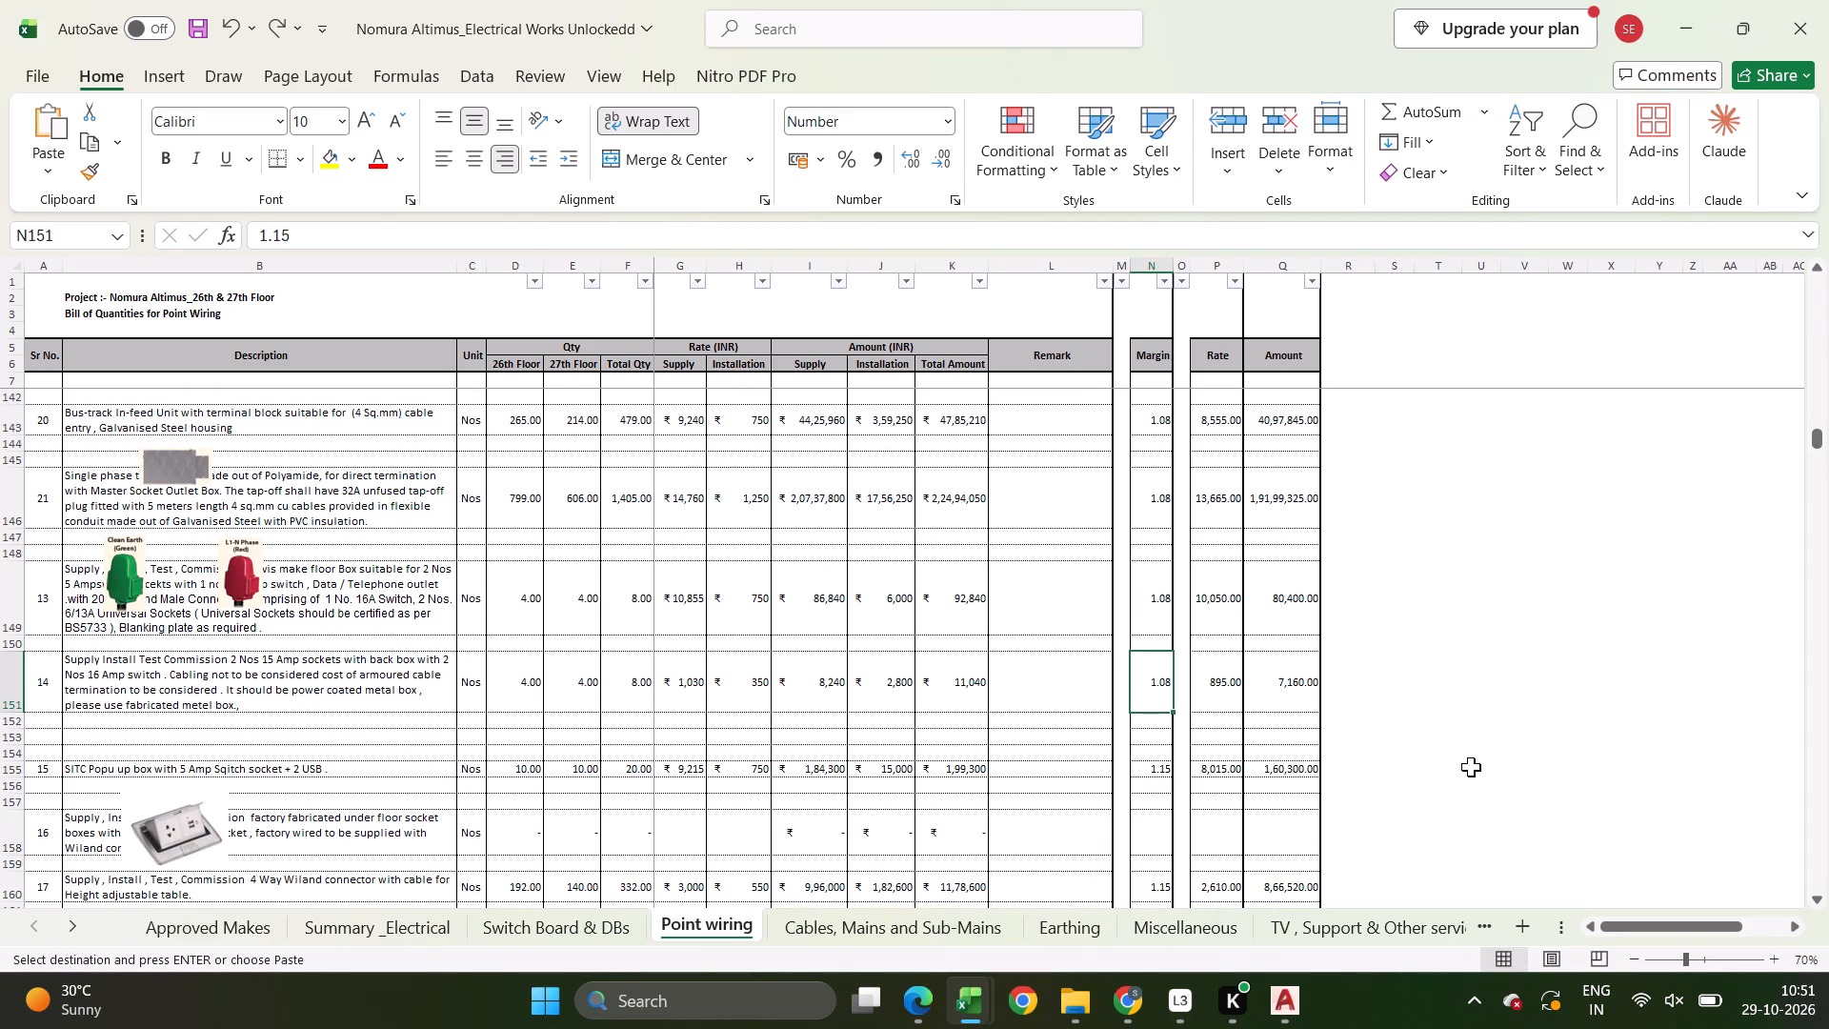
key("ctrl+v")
Apply the copied 1.08 margin to the Wiland connector and two industrial socket rows, items 17 to 19.
key("ctrl+Down")
key("ctrl+Down")
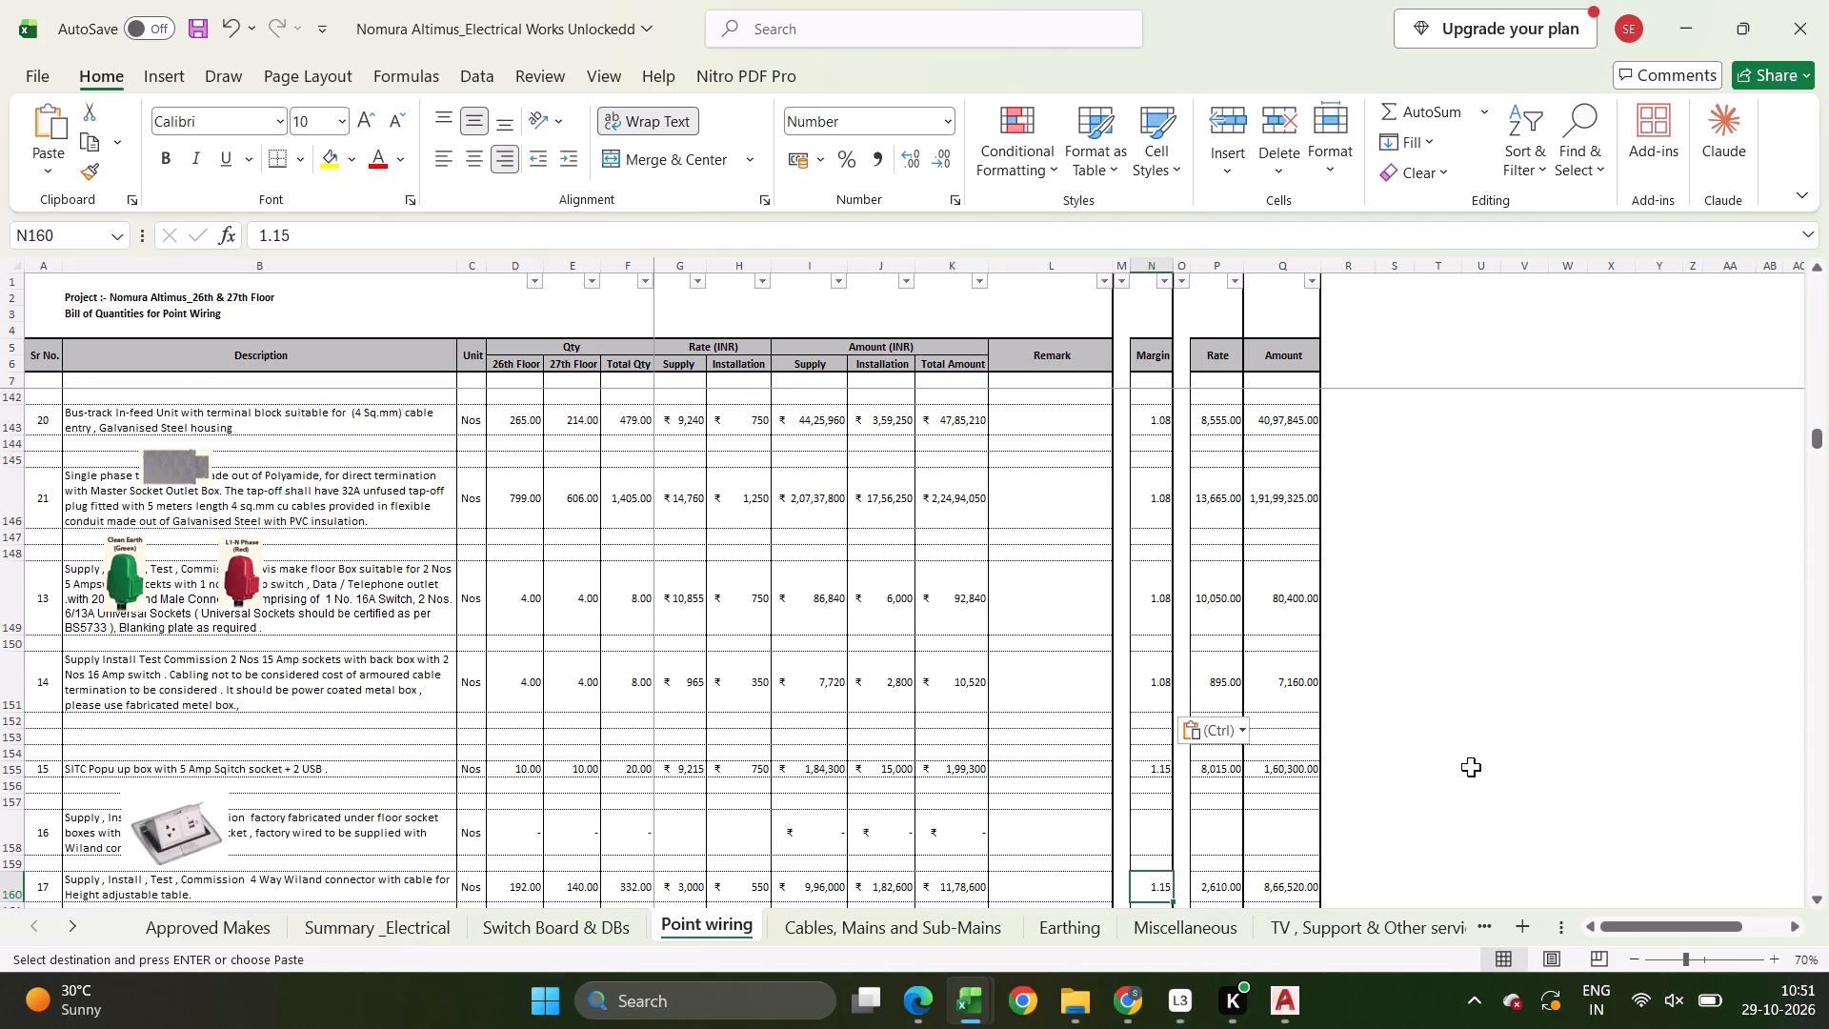
key("ctrl+v")
key("ctrl+Down")
key("ctrl+v")
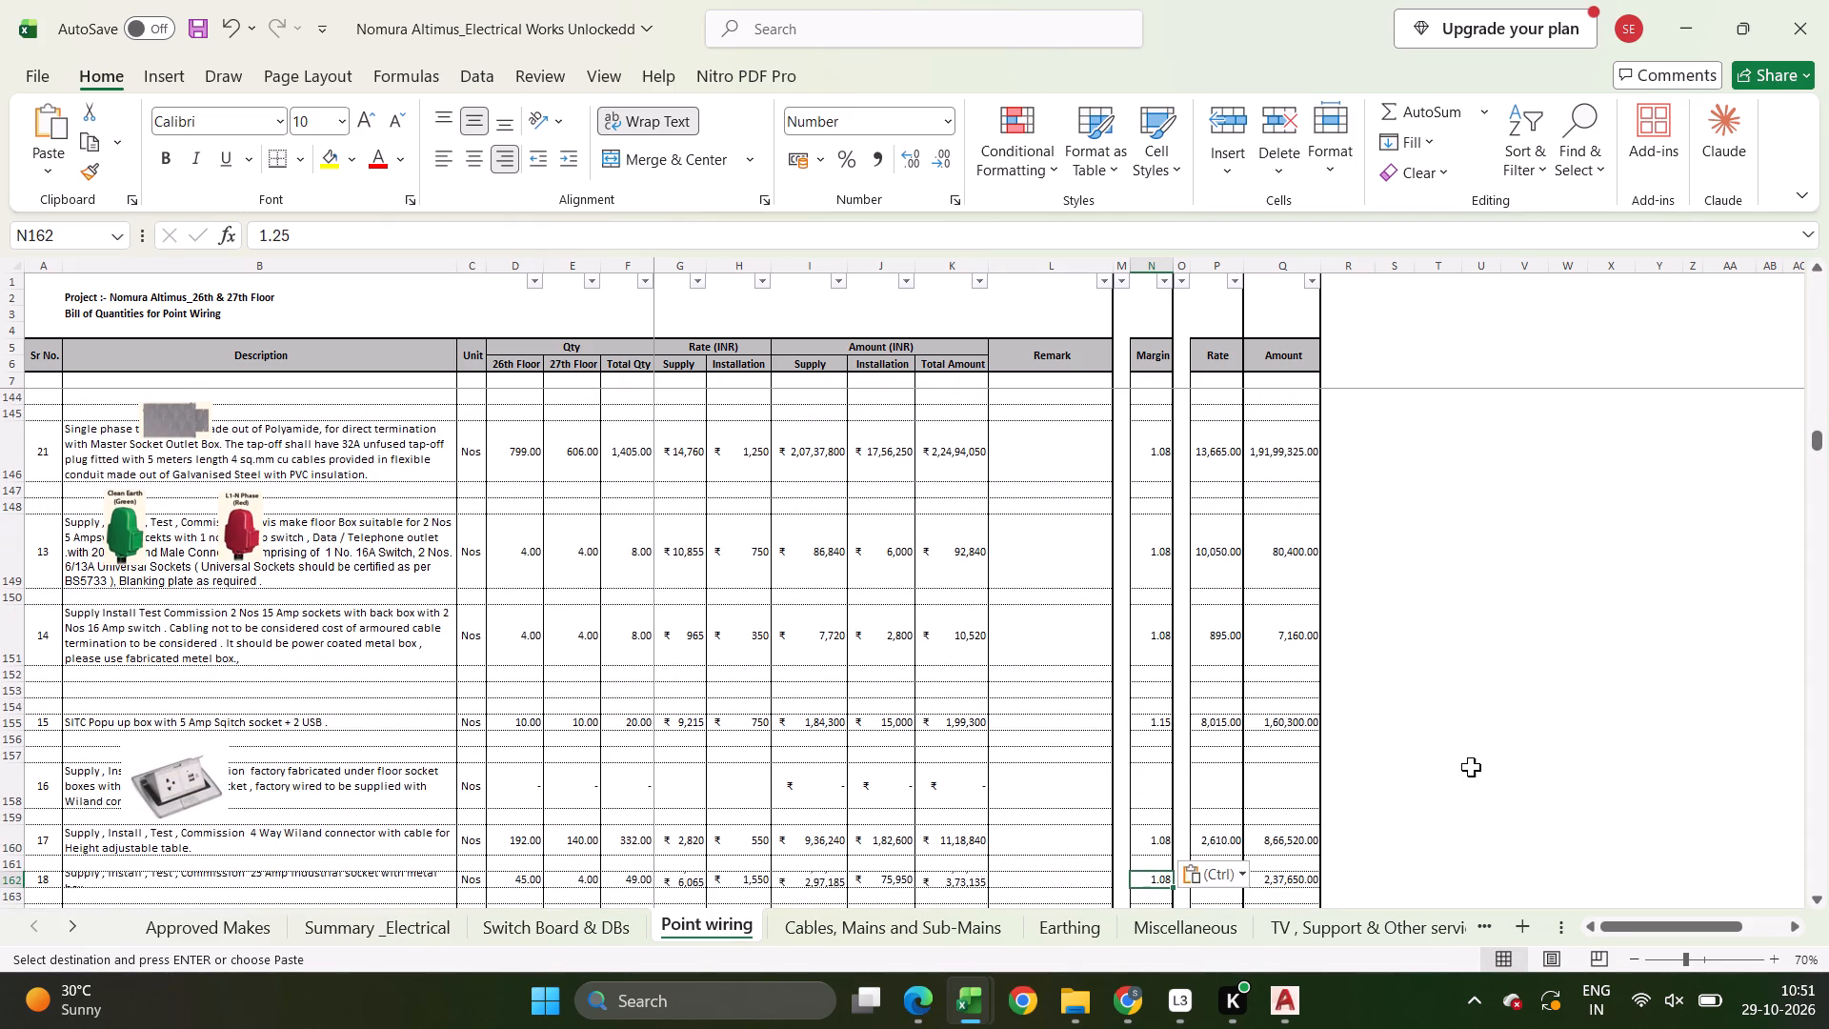
key("ctrl+Down")
key("ctrl+v")
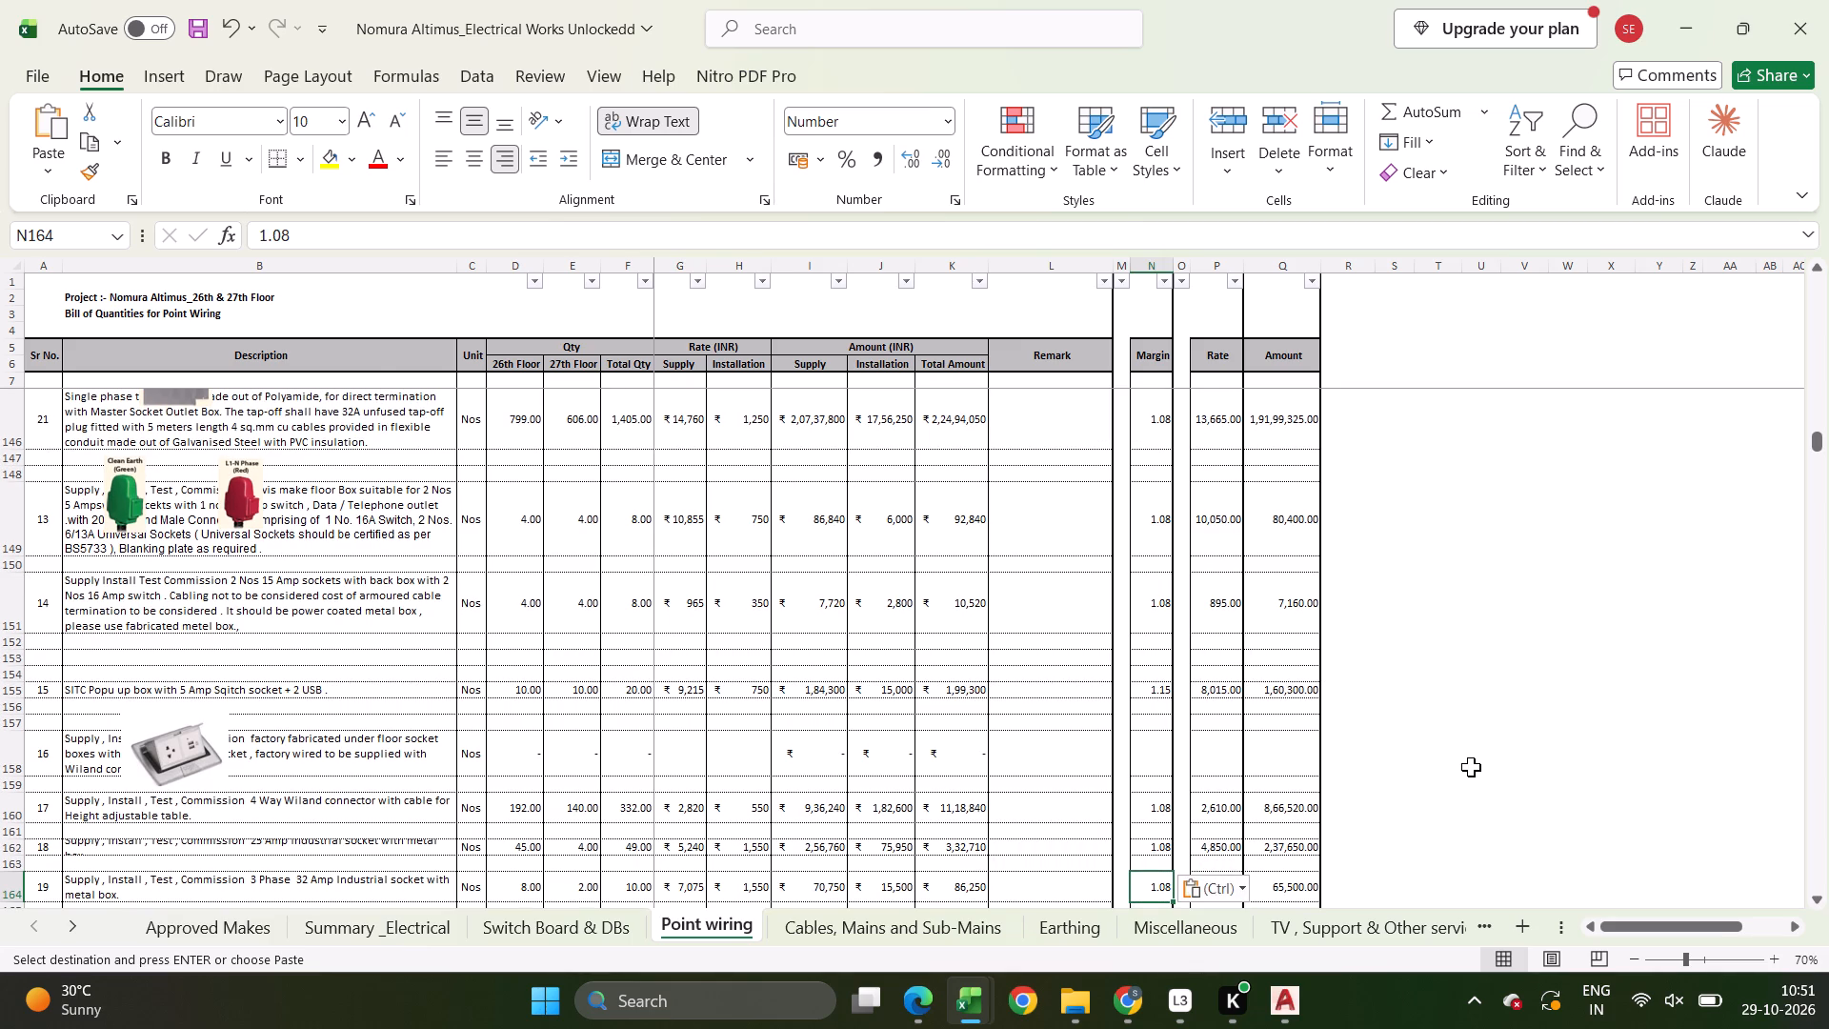
key("ctrl+Down")
key("ctrl+Up")
key("ctrl+Up")
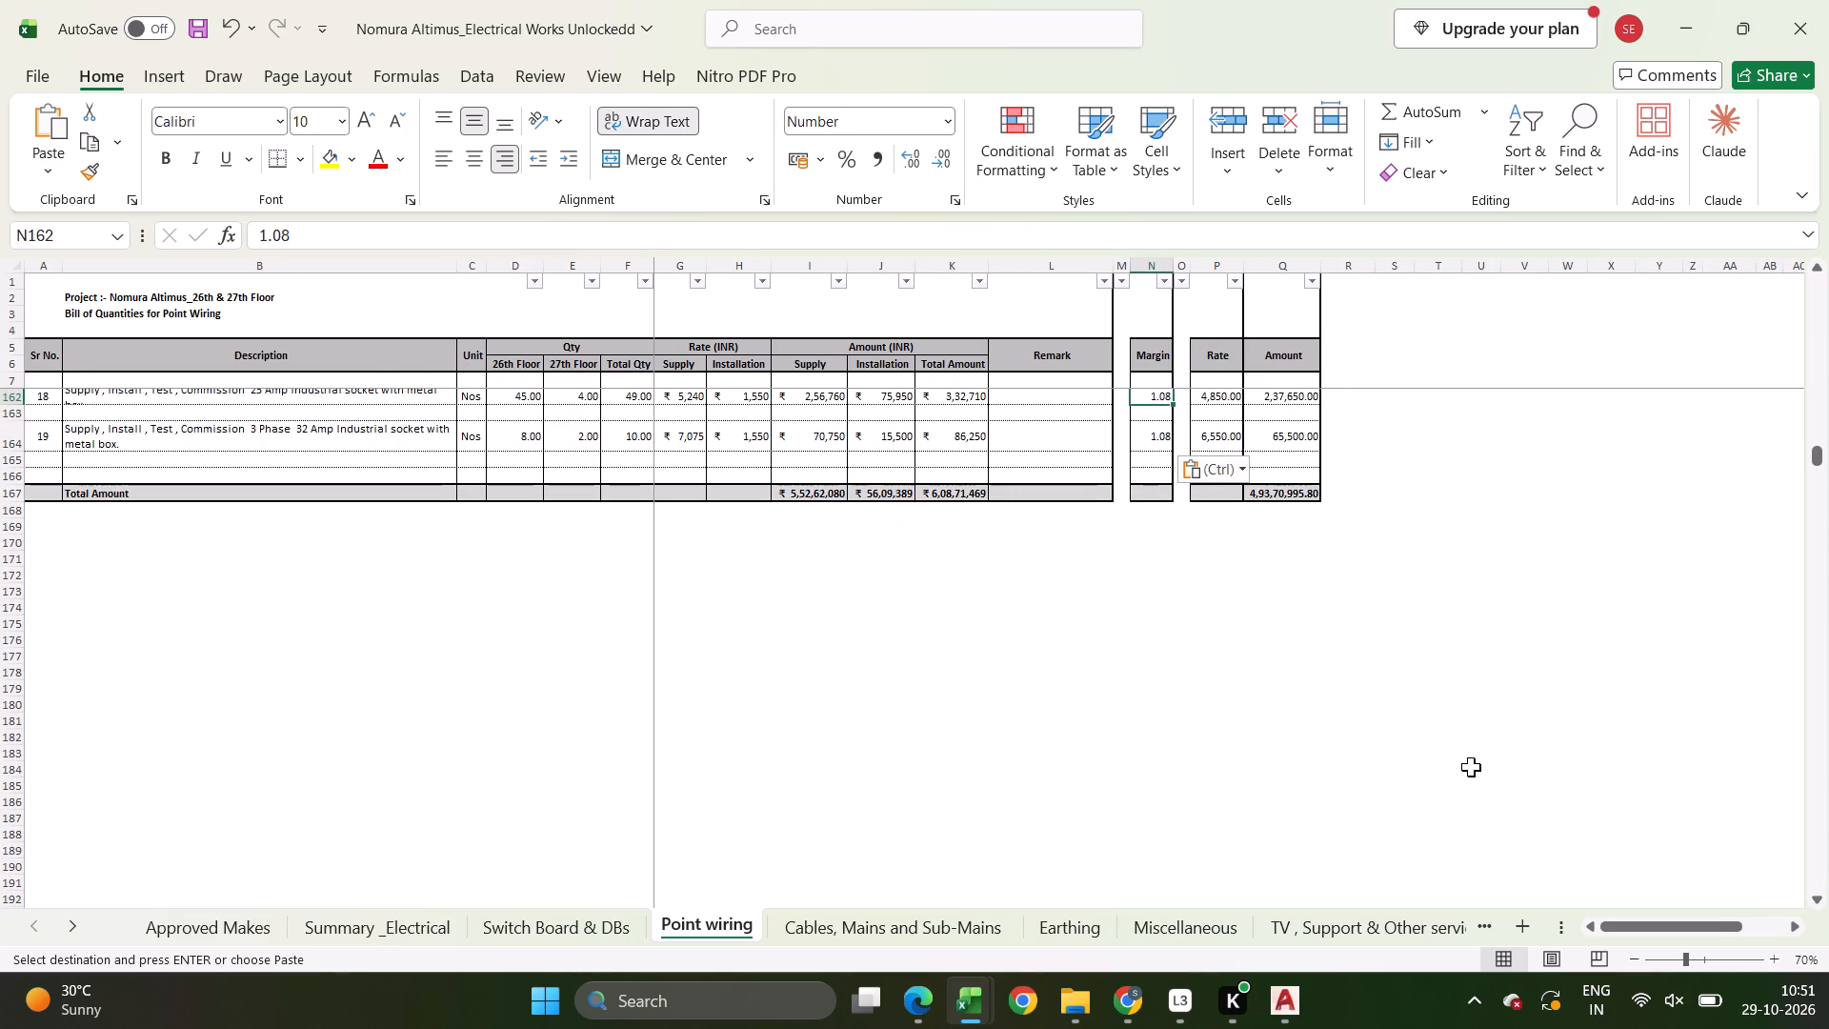
Open the Switch Board & DBs sheet at its first BOQ rows.
scroll(583, 738, "up", 5)
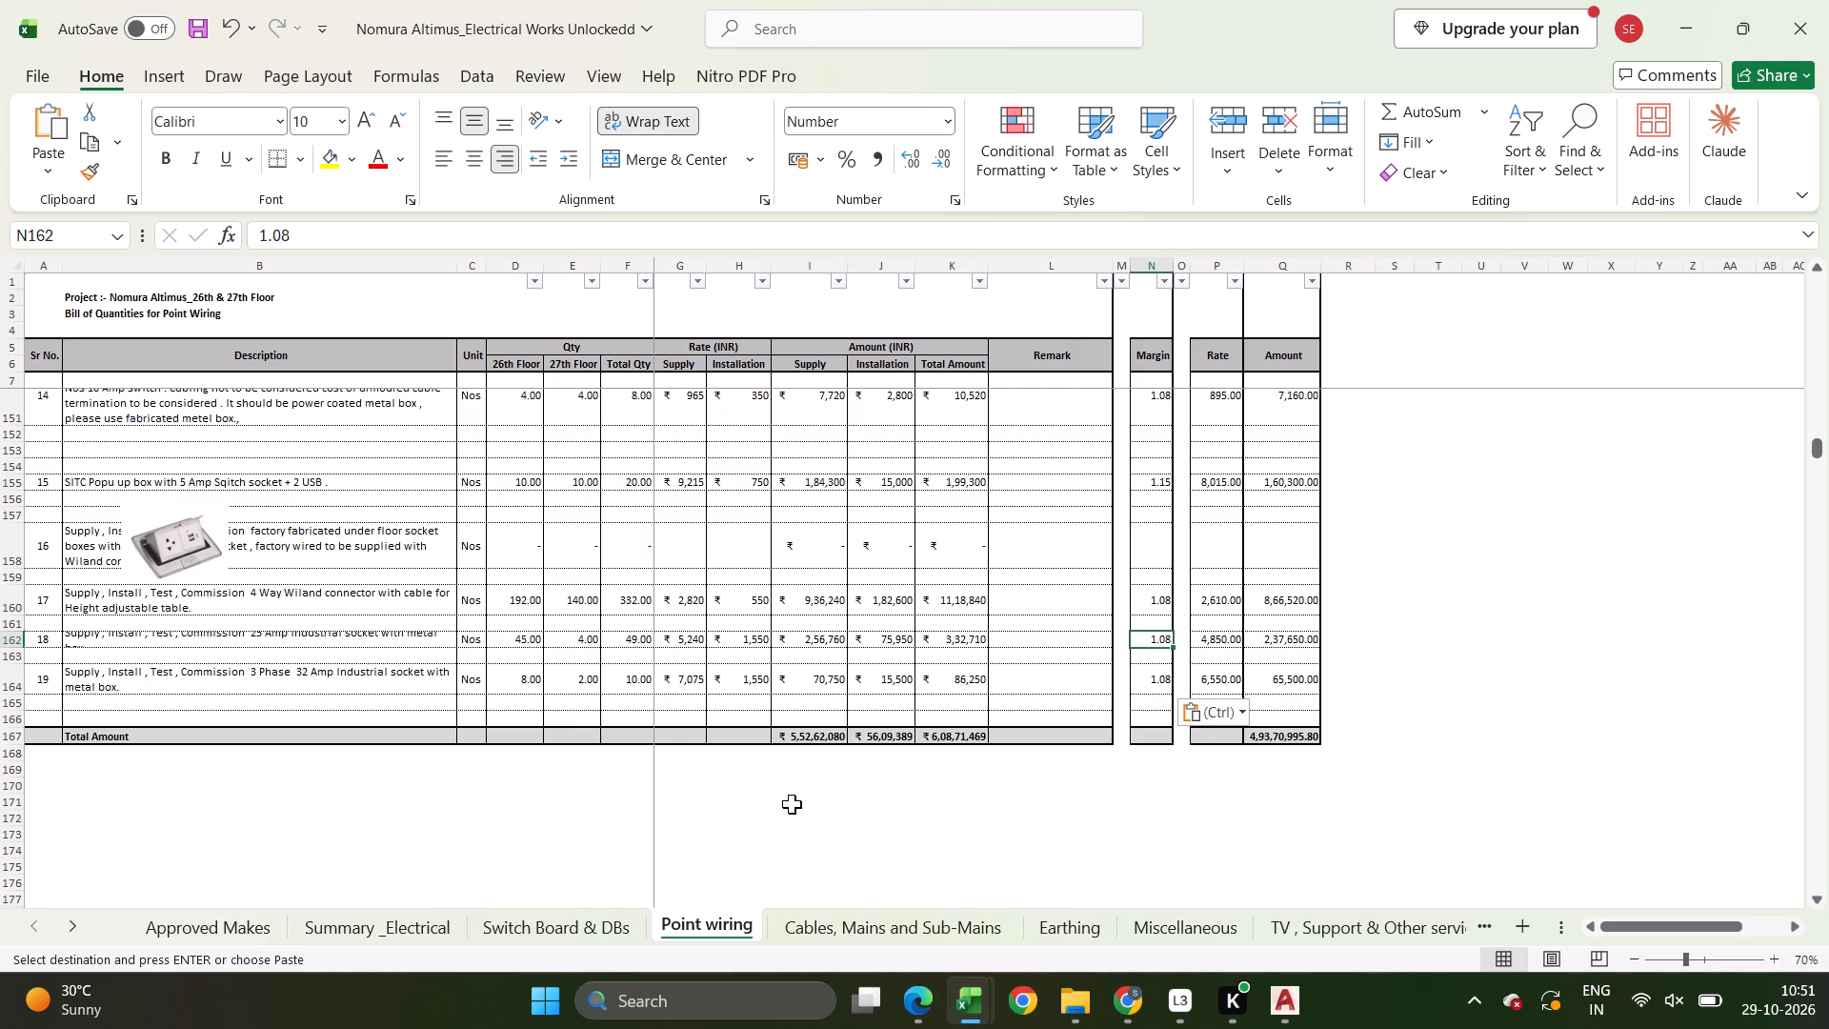
middle_click_drag(745, 796, 754, 474)
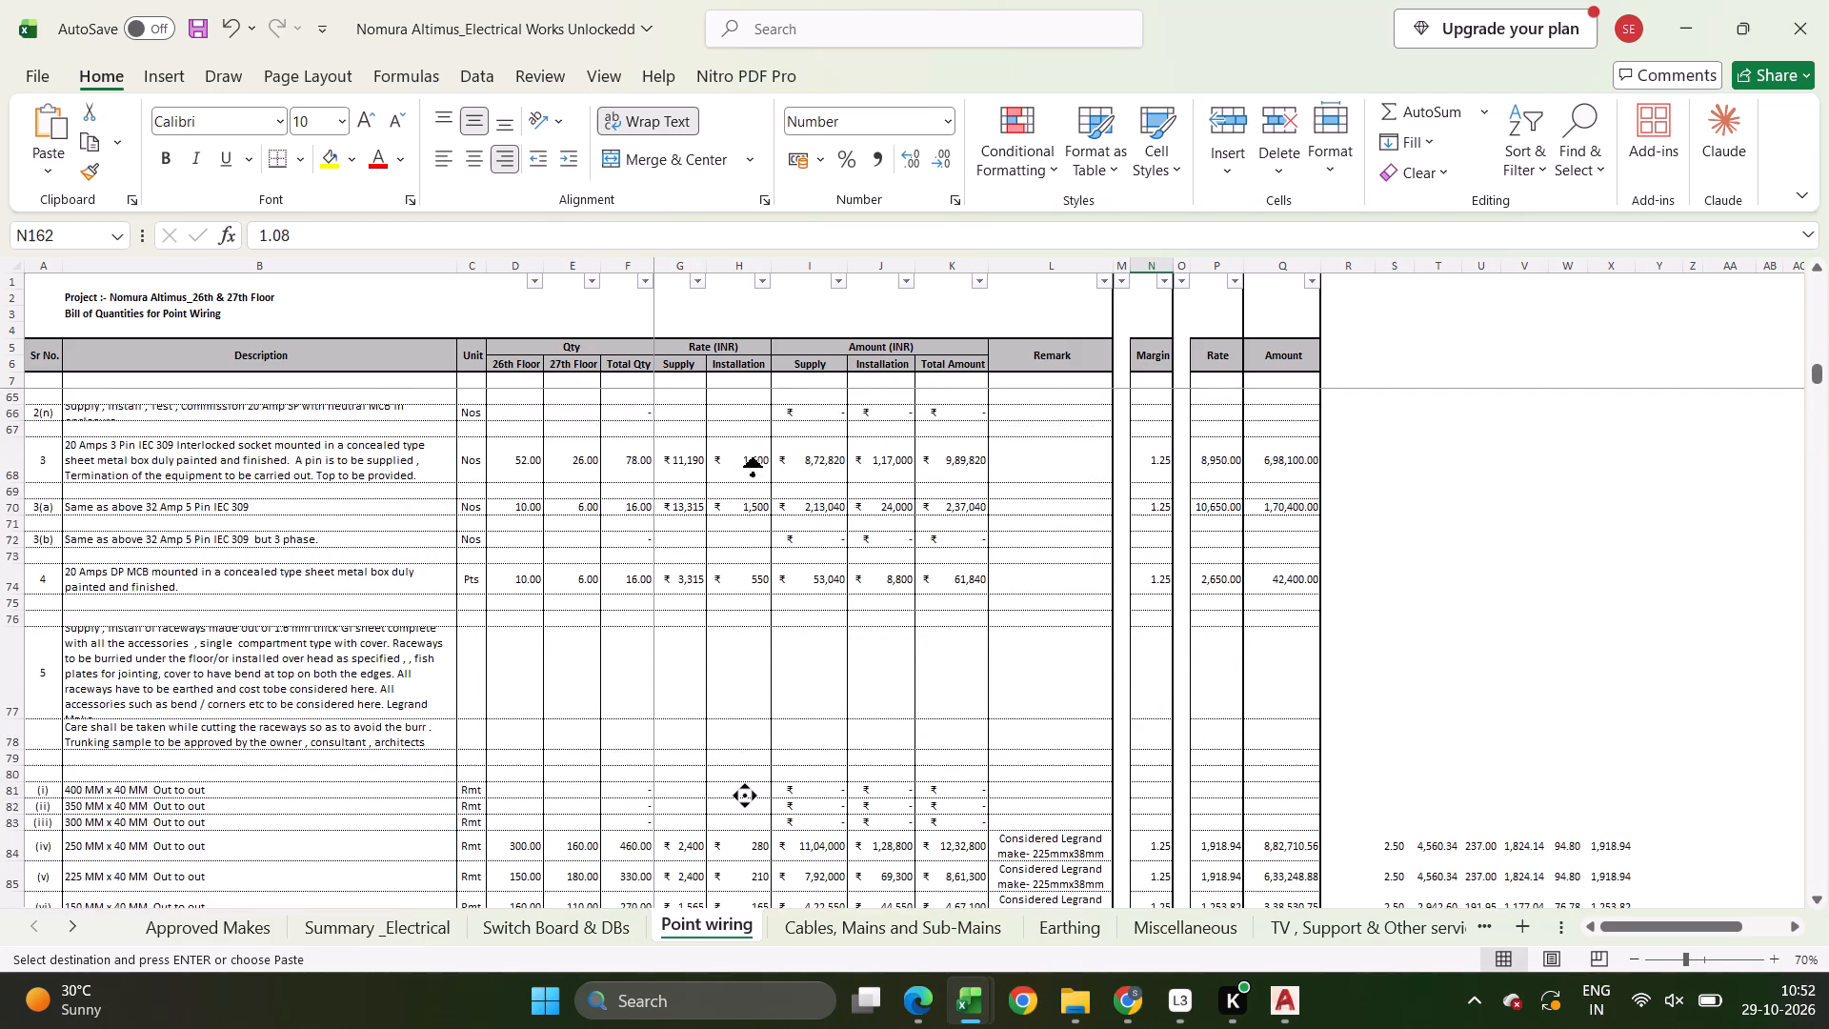
middle_click_drag(754, 474, 753, 461)
scroll(792, 534, "up", 12)
scroll(755, 632, "up", 3)
left_click(604, 921)
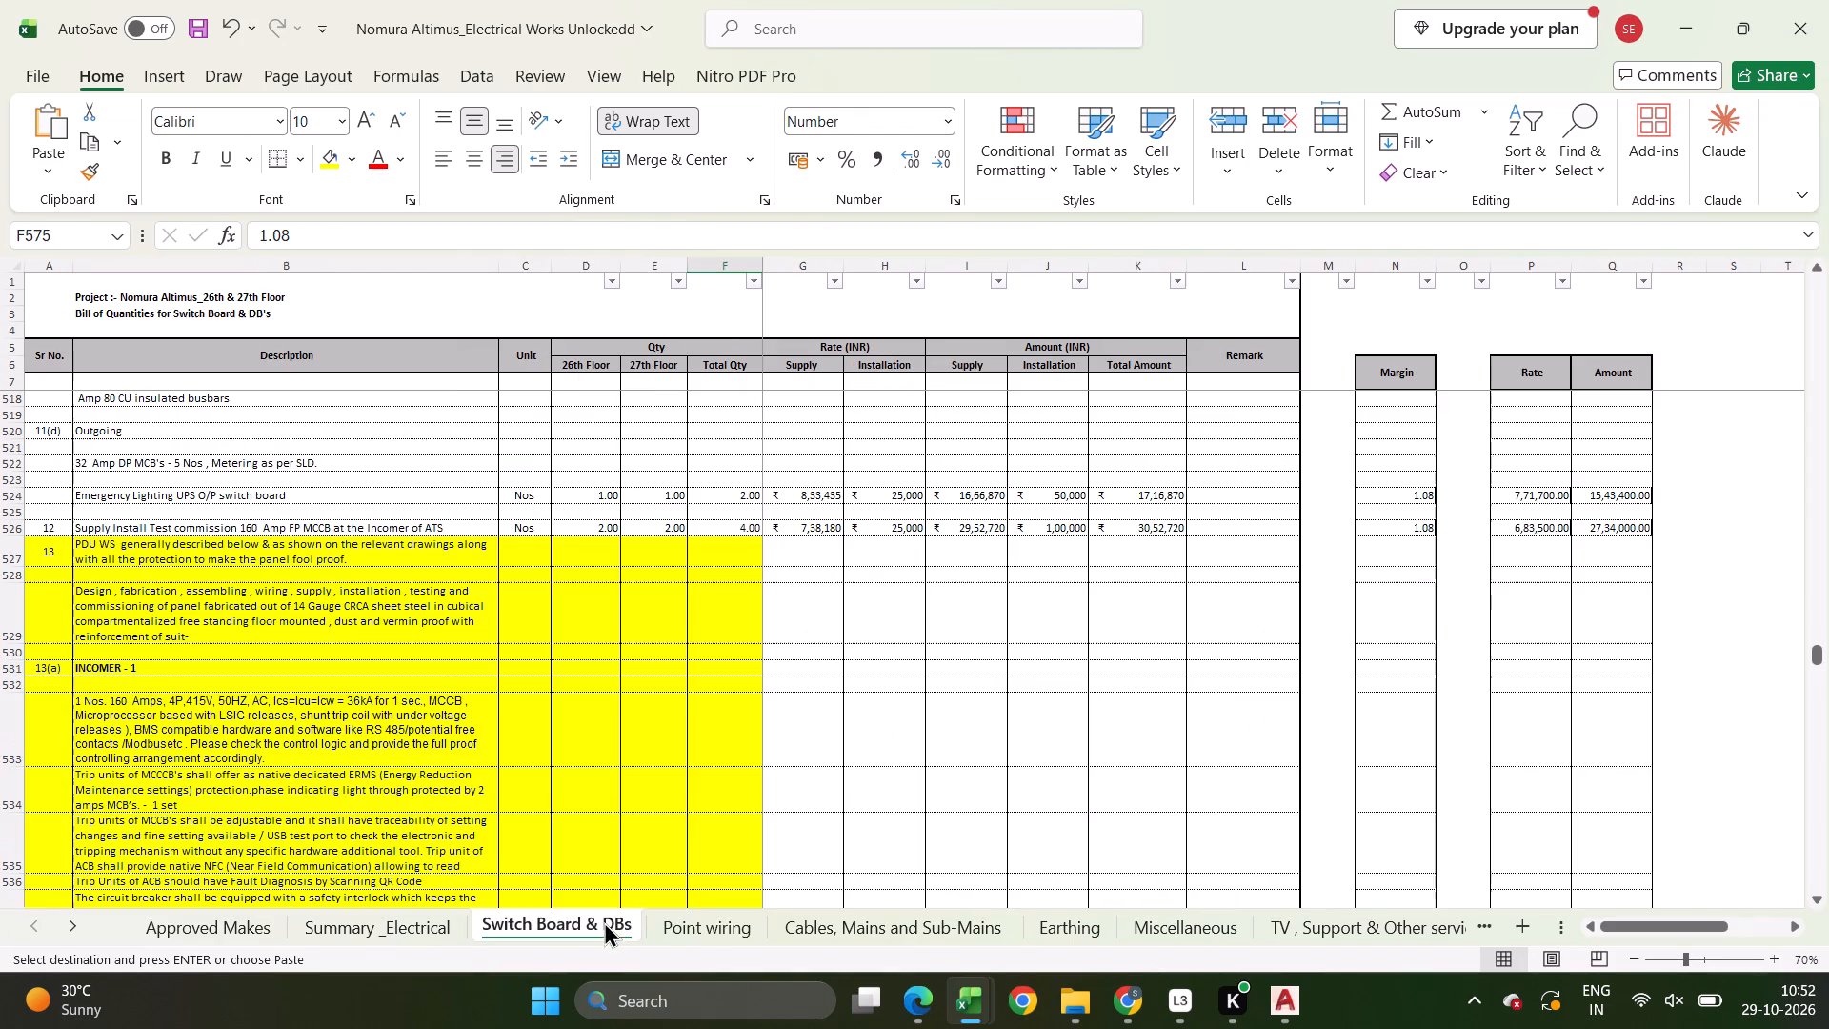
scroll(1231, 739, "up", 2)
scroll(1231, 739, "down", 1)
middle_click_drag(1231, 739, 1236, 379)
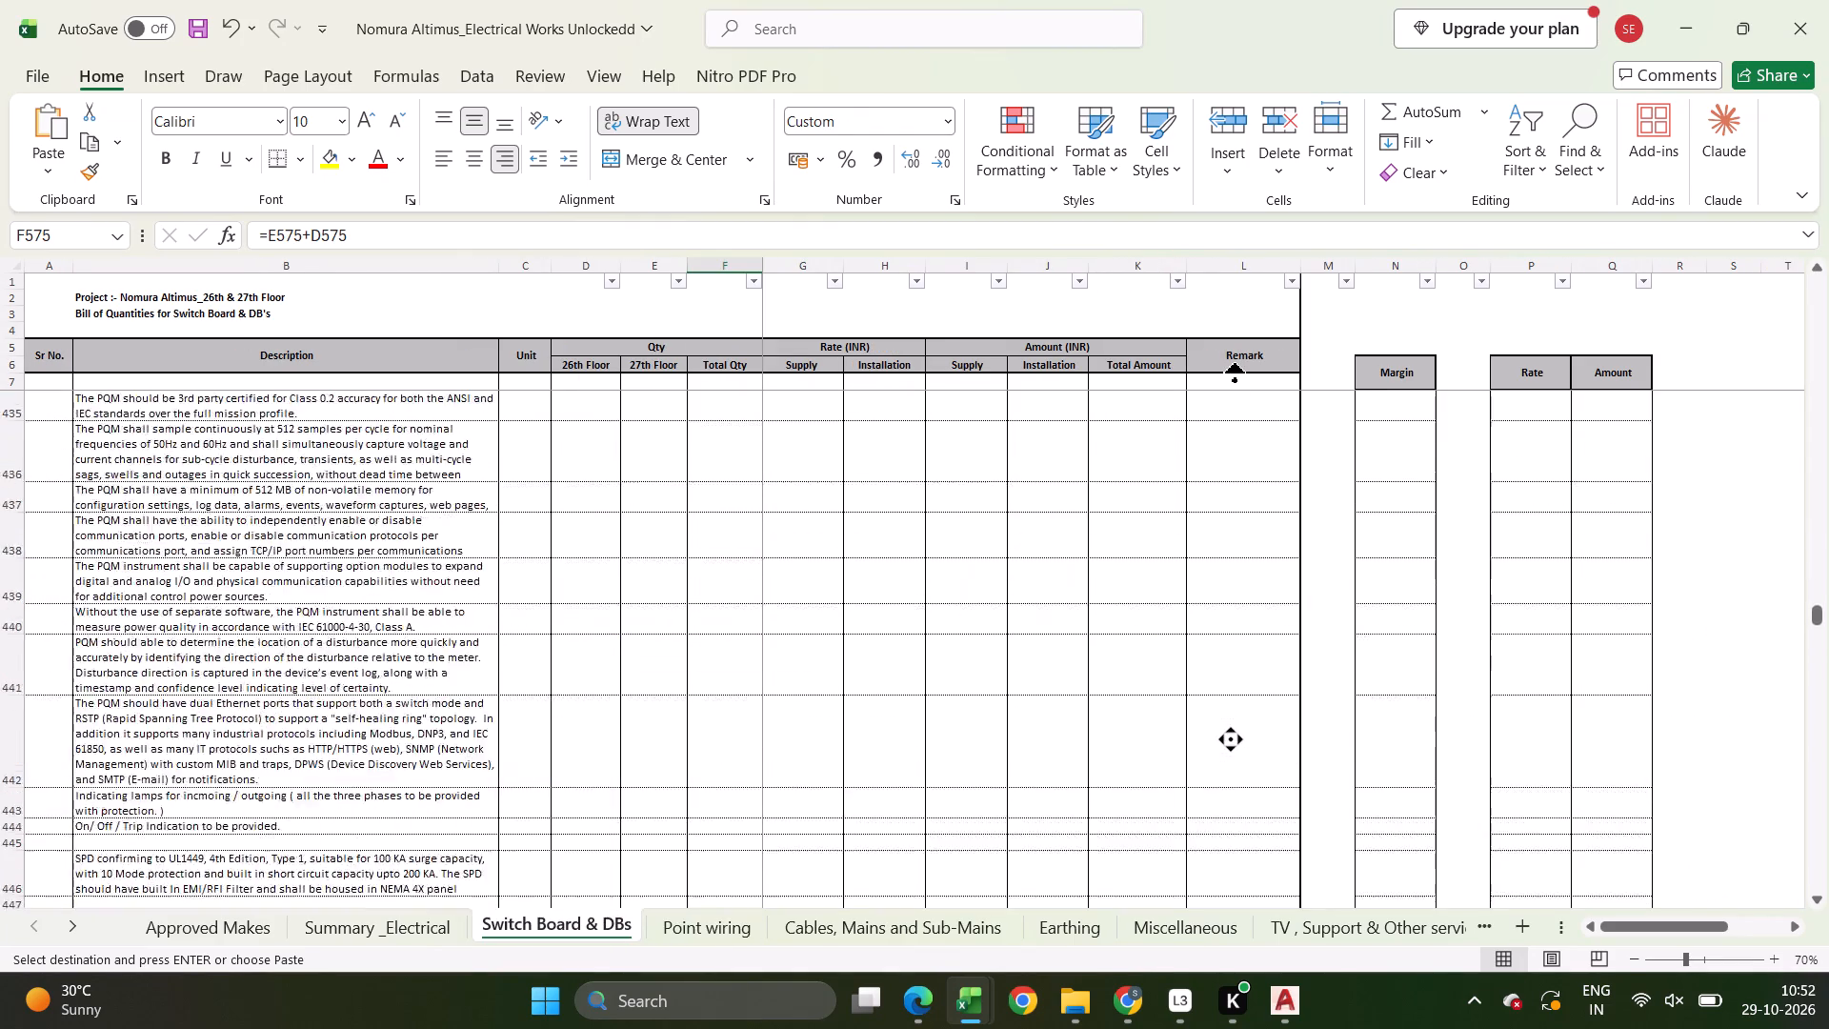
middle_click_drag(1236, 379, 1227, 232)
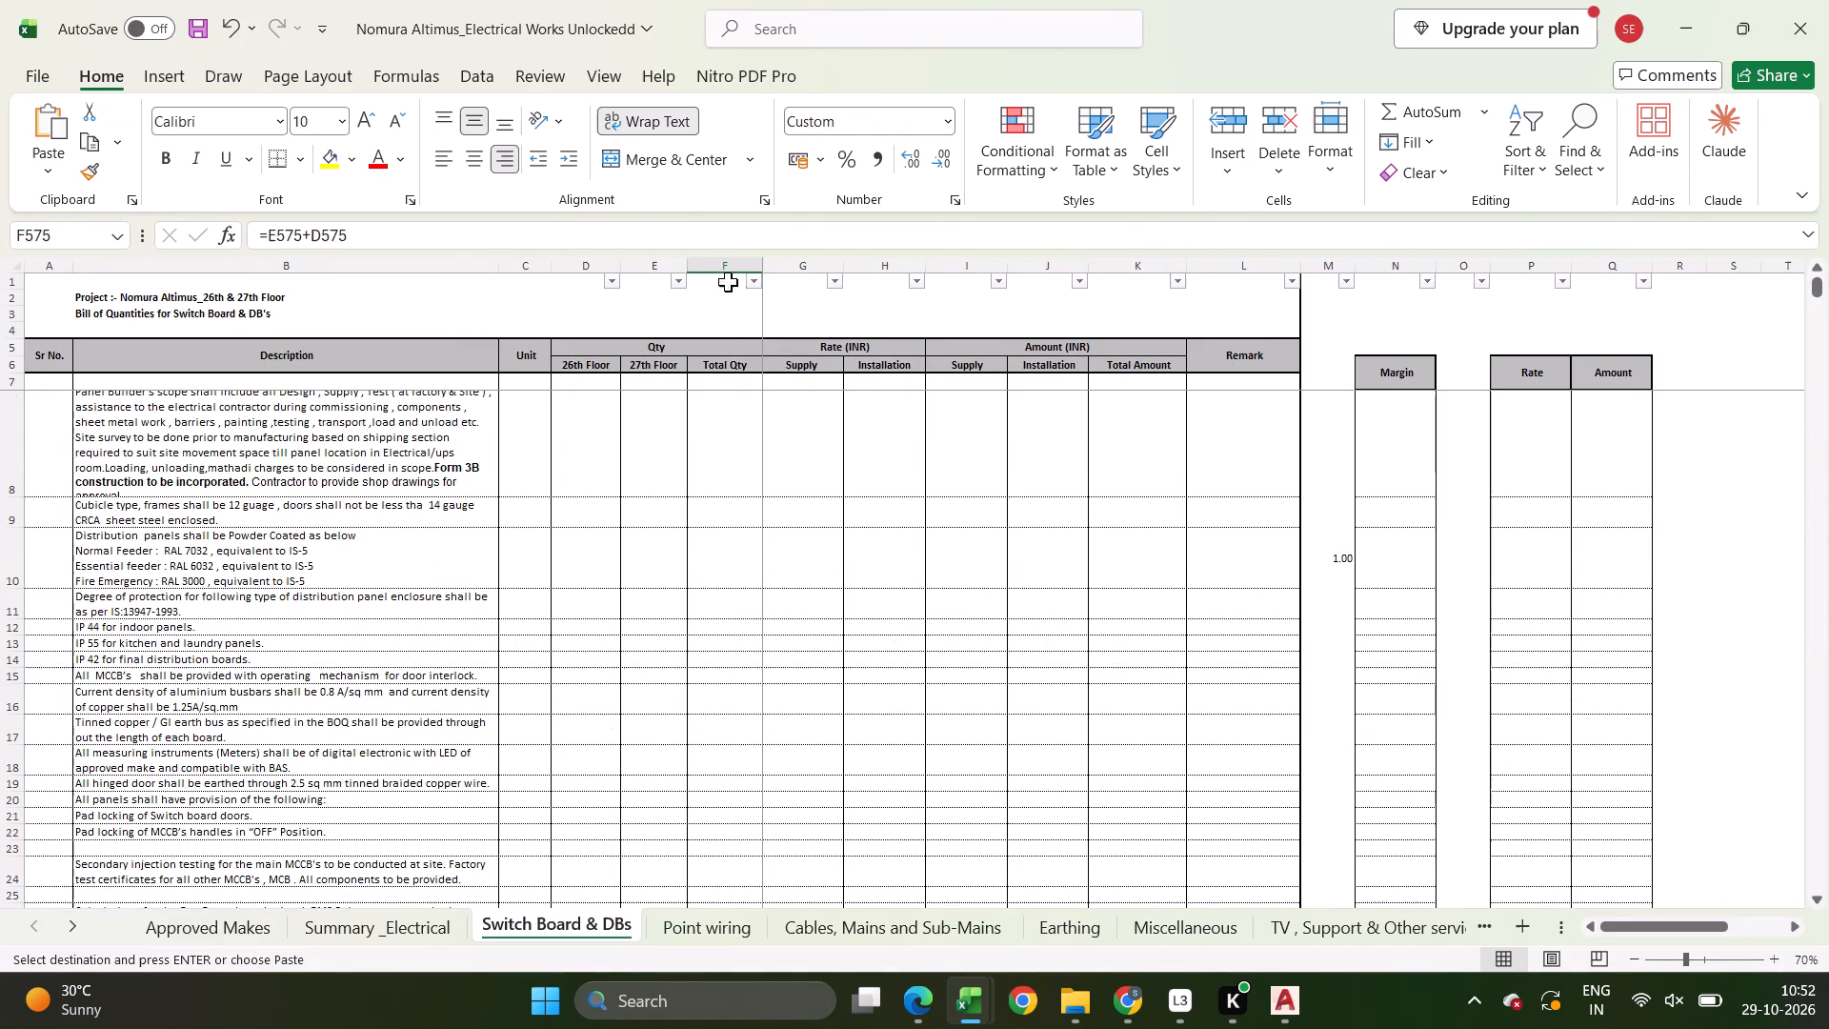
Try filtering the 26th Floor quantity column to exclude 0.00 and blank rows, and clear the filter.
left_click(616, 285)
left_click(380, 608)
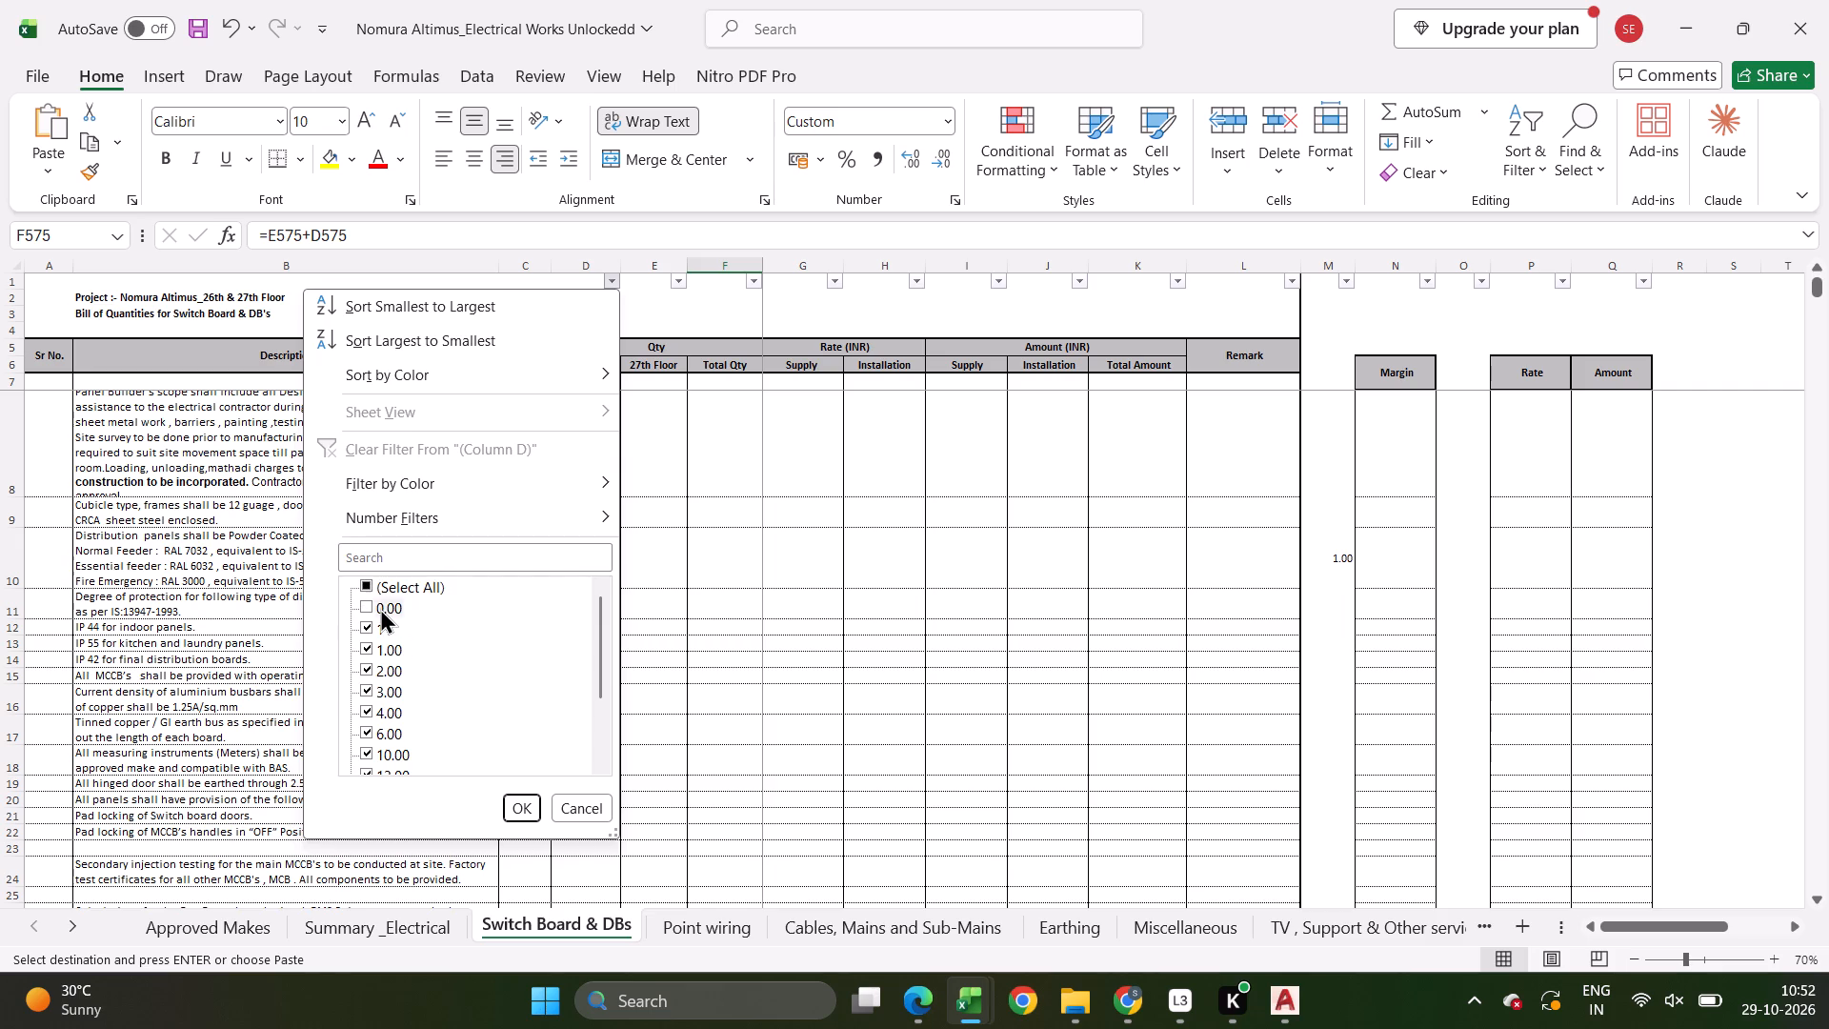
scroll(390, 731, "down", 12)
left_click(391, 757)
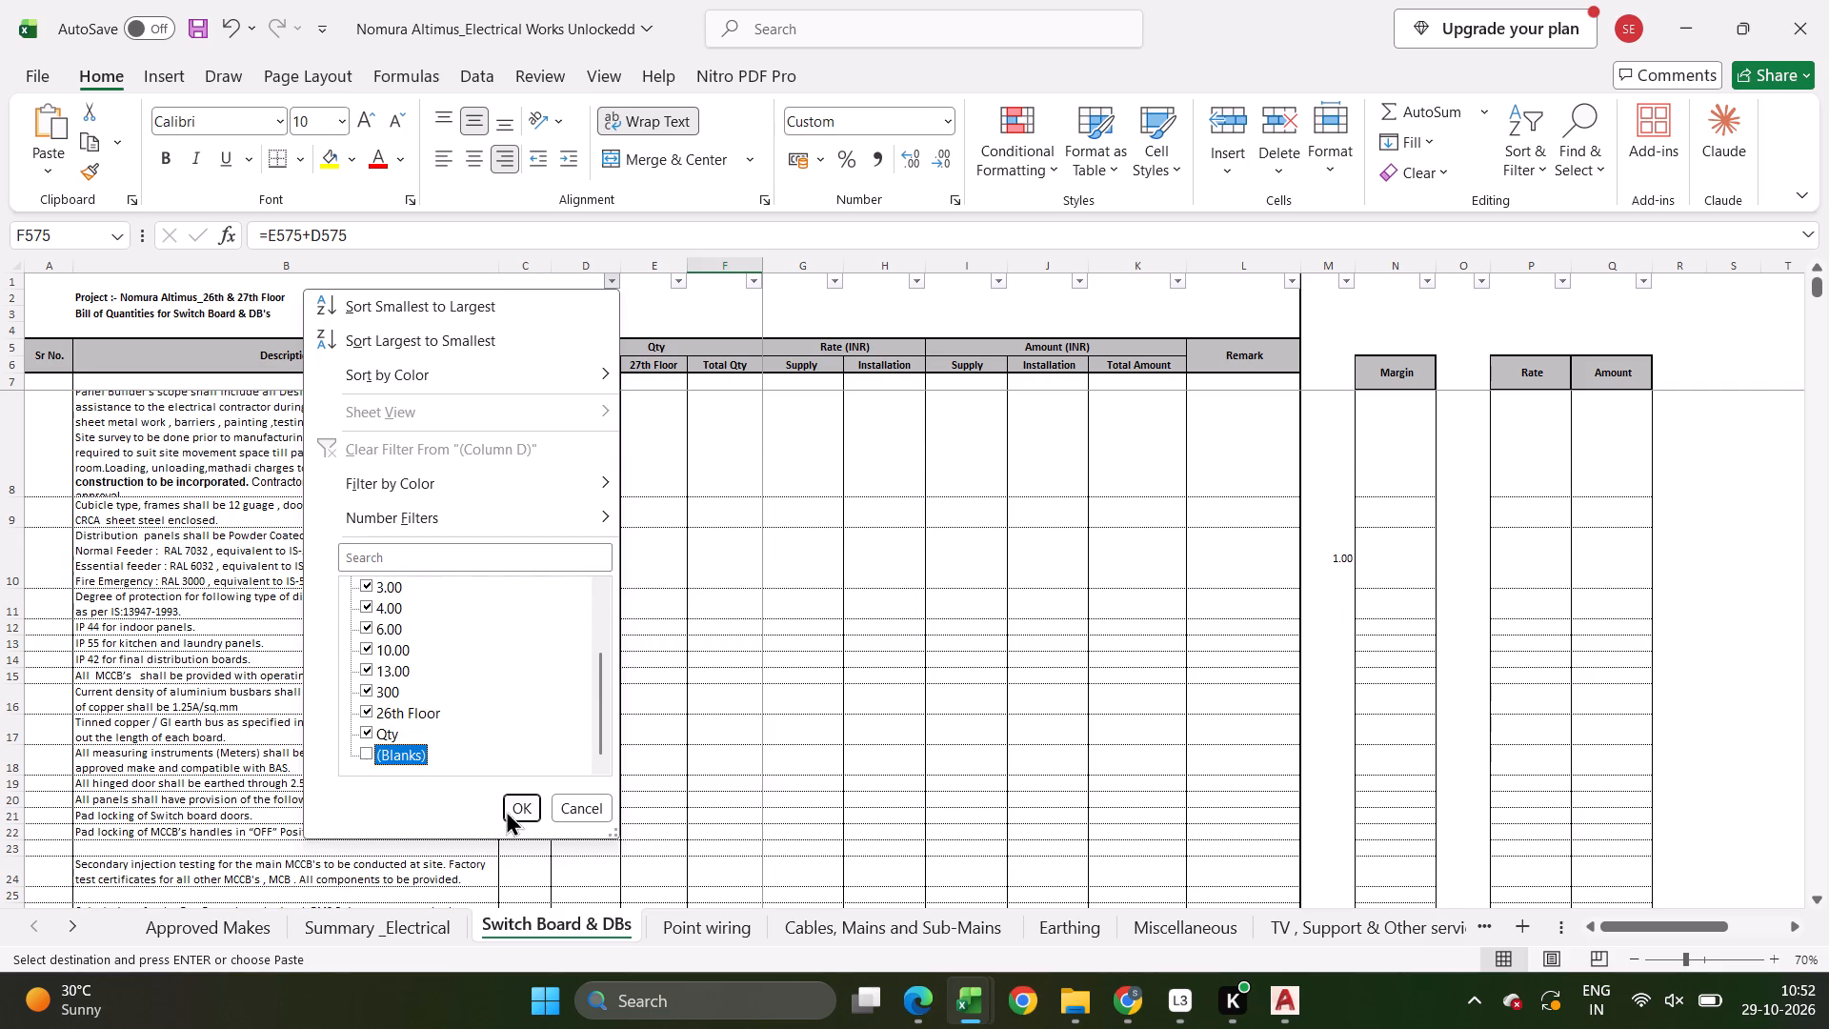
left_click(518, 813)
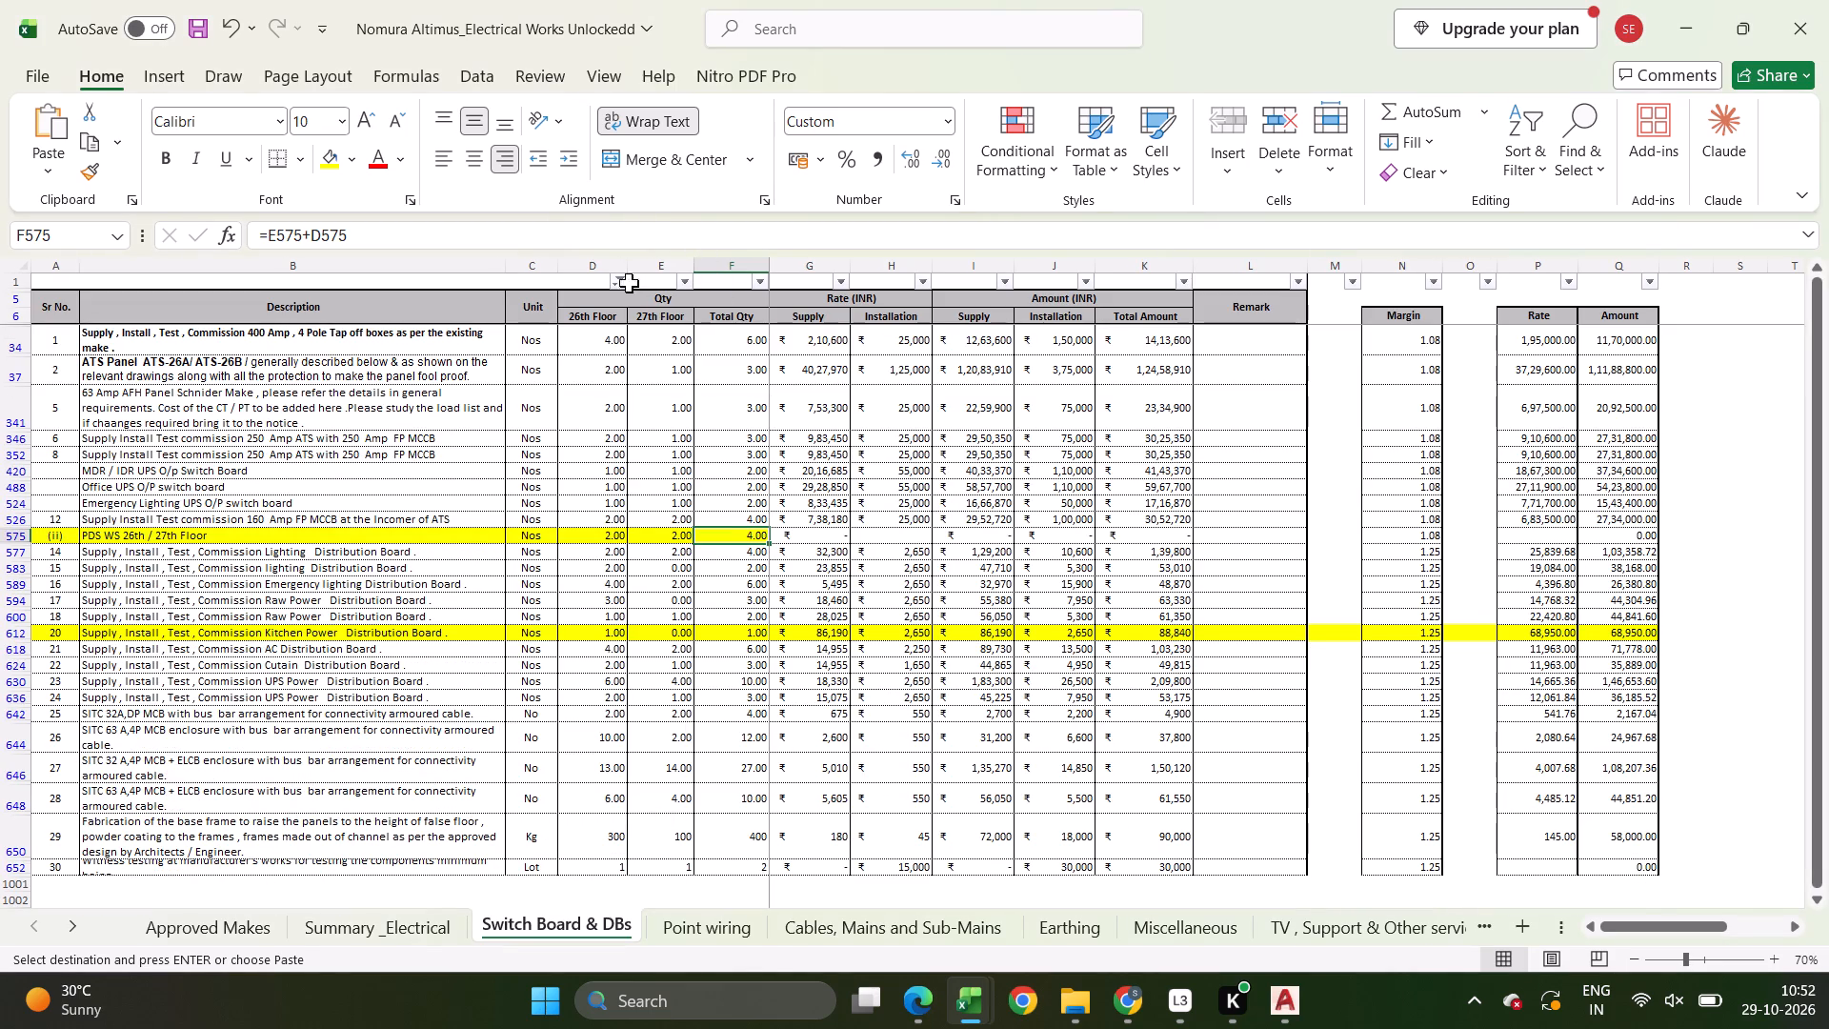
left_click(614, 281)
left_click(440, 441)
Filter the Total Qty column of the Switch Board & DBs sheet to exclude blank rows.
left_click(749, 280)
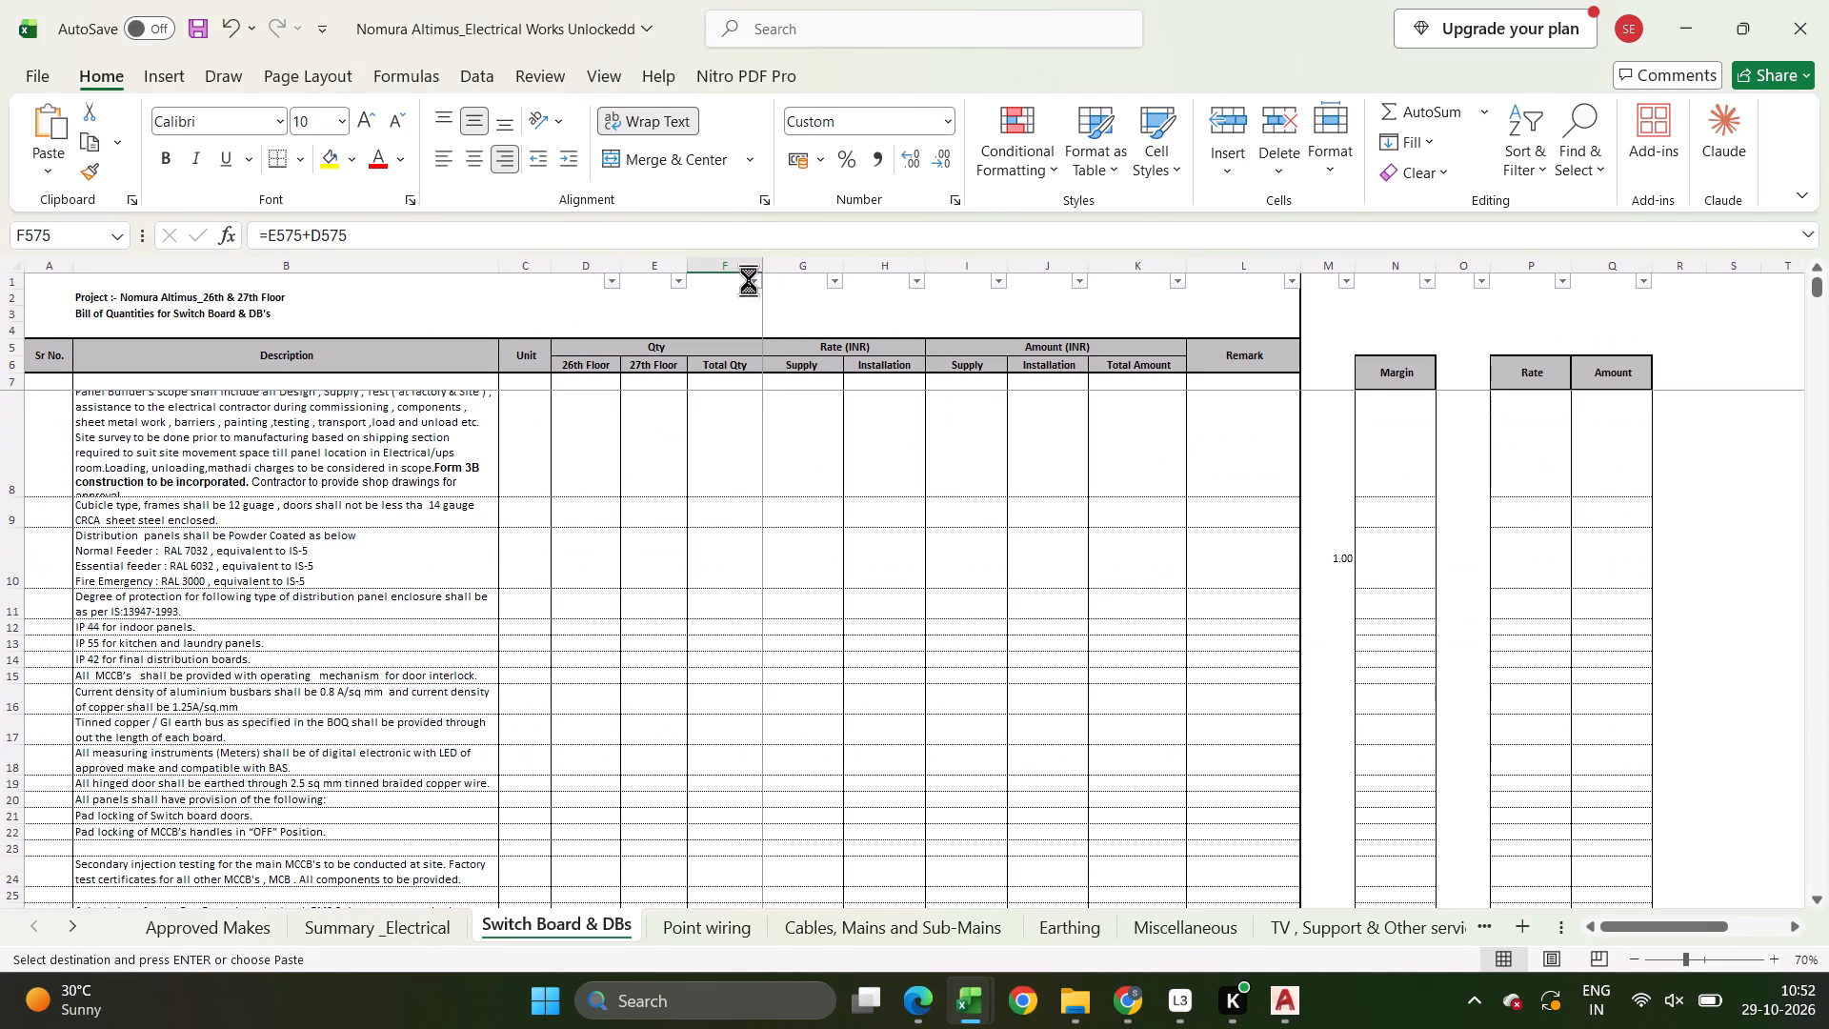
scroll(524, 655, "down", 10)
left_click(541, 755)
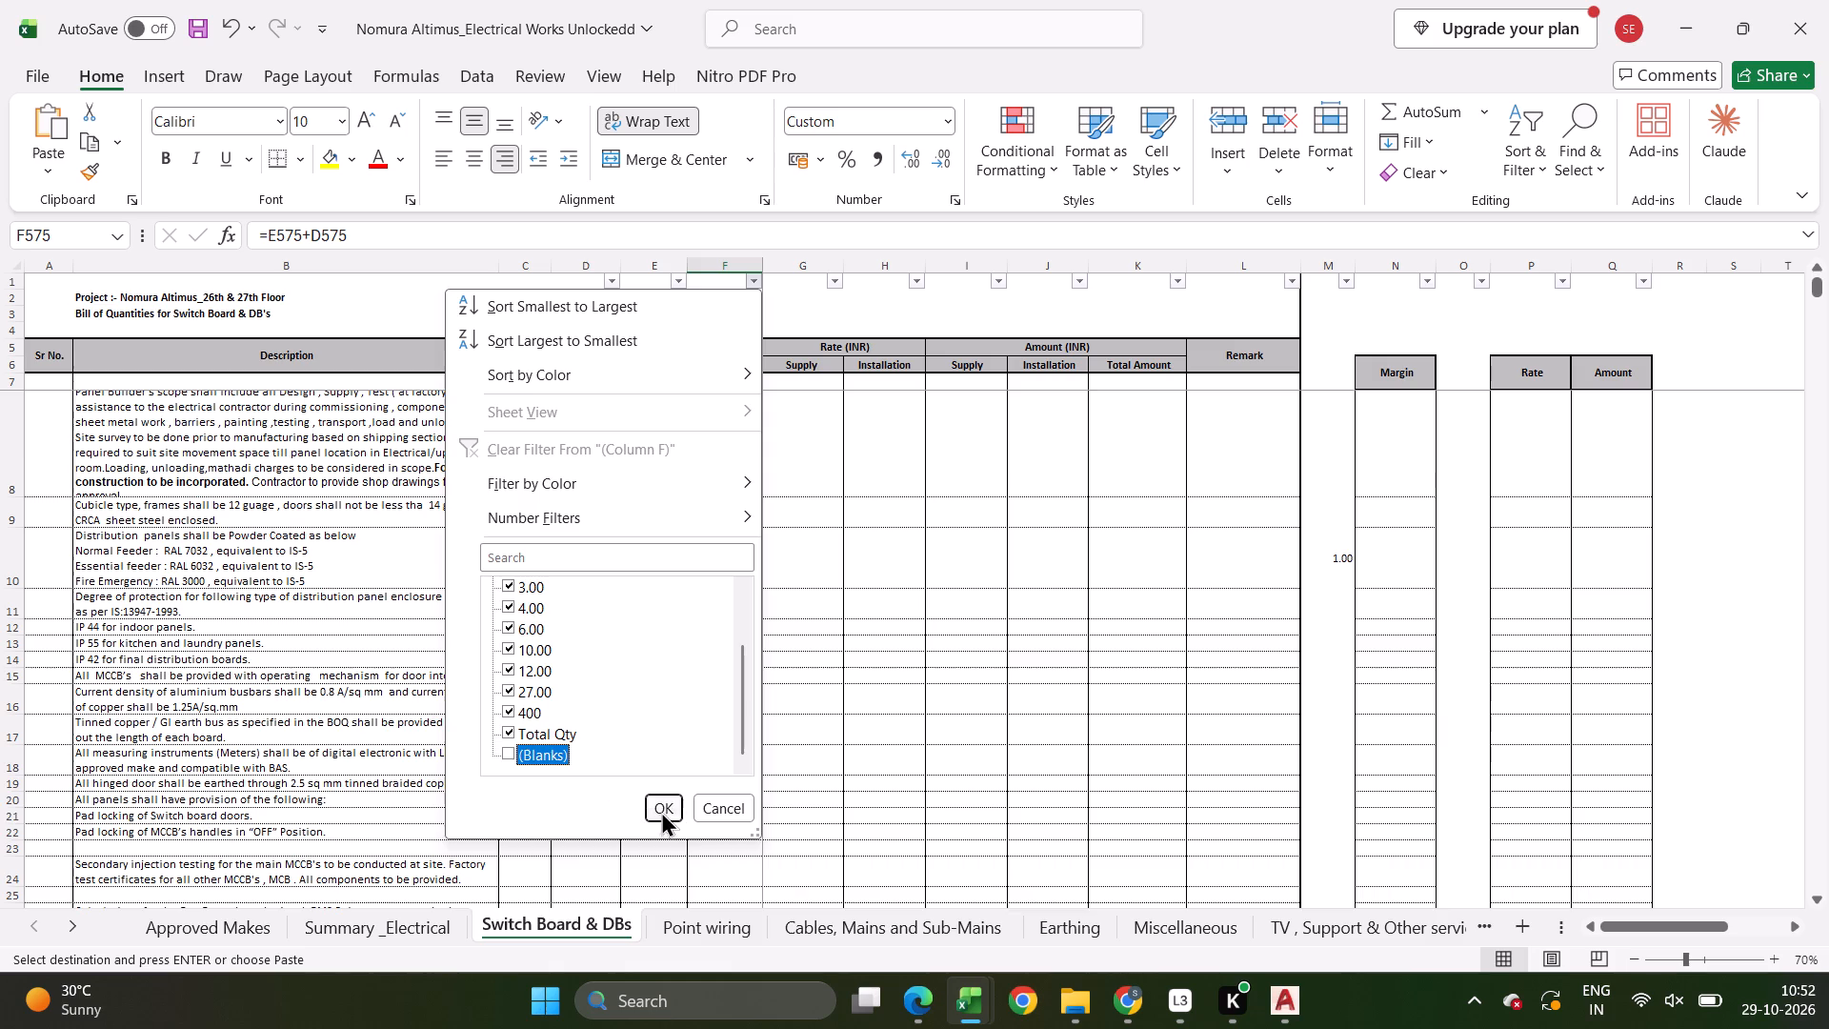
Apply the Total Qty filter that excludes blank rows on the Switch Board & DBs sheet.
left_click(665, 807)
Select the PDS WS 26th / 27th Floor row and the item 14 row below it, from Sr No. through Rate.
scroll(1211, 685, "up", 4)
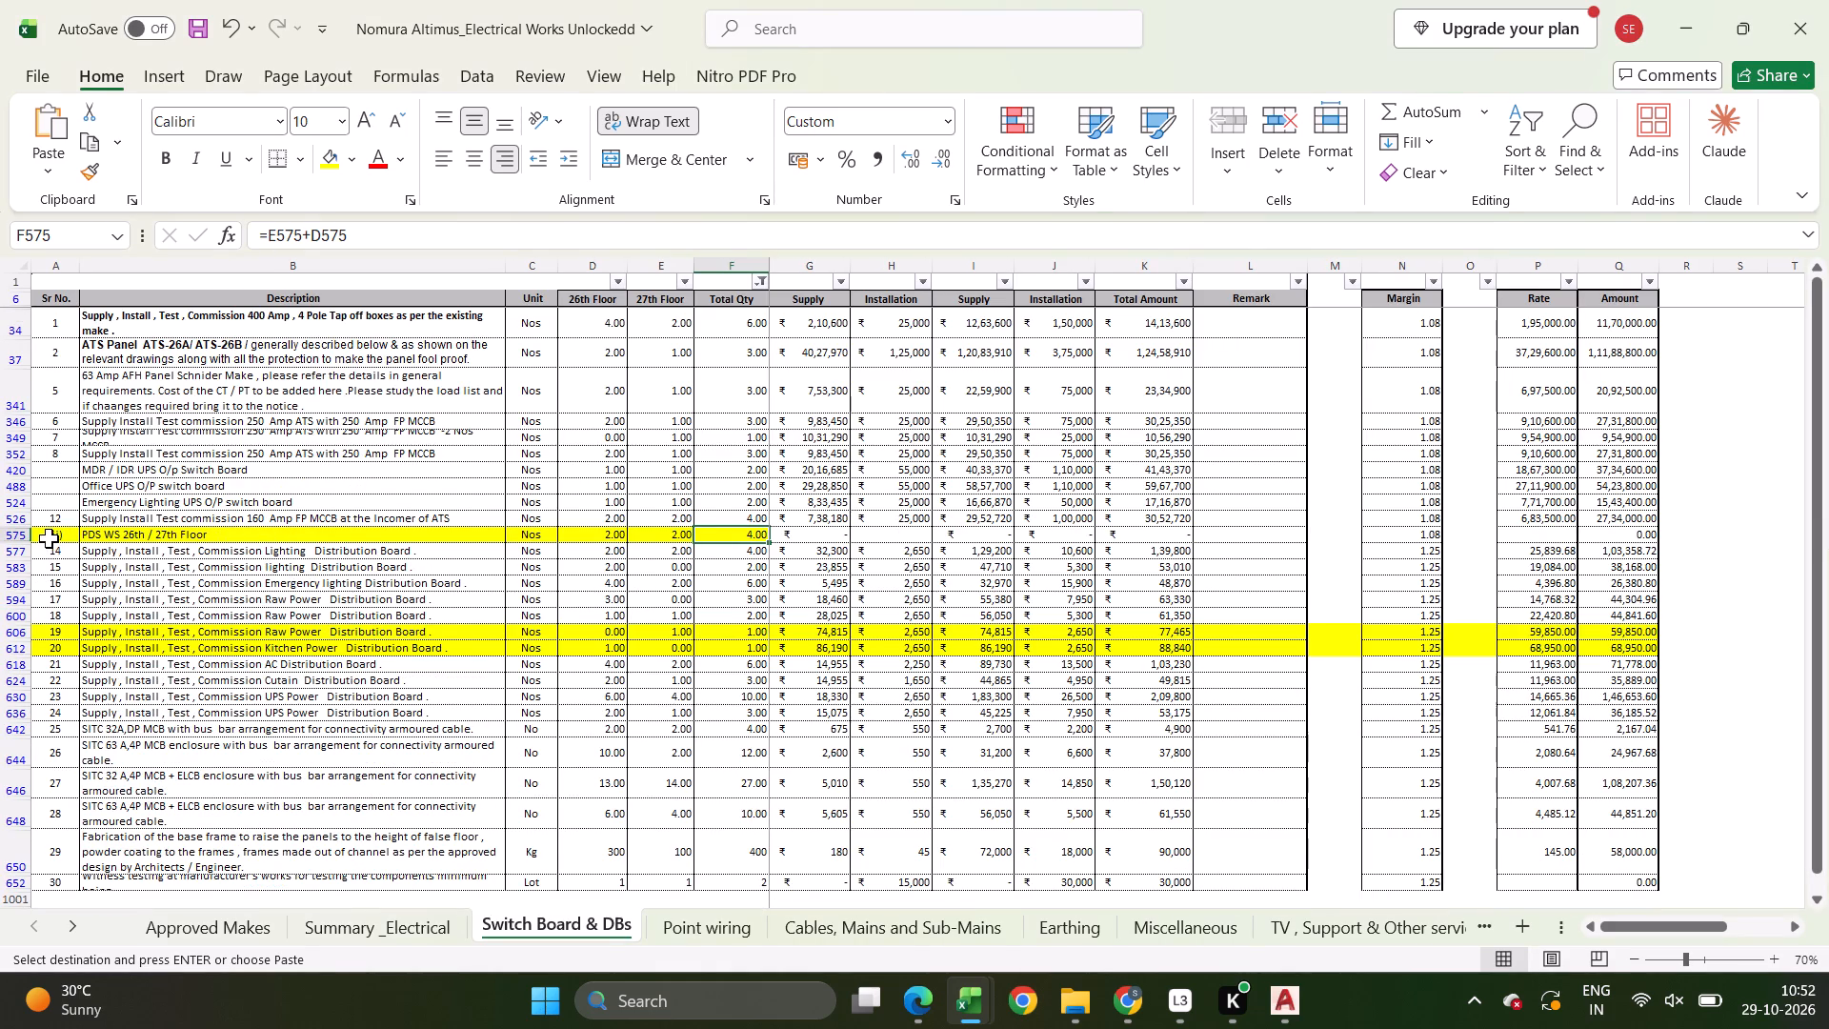
left_click_drag(49, 538, 1563, 543)
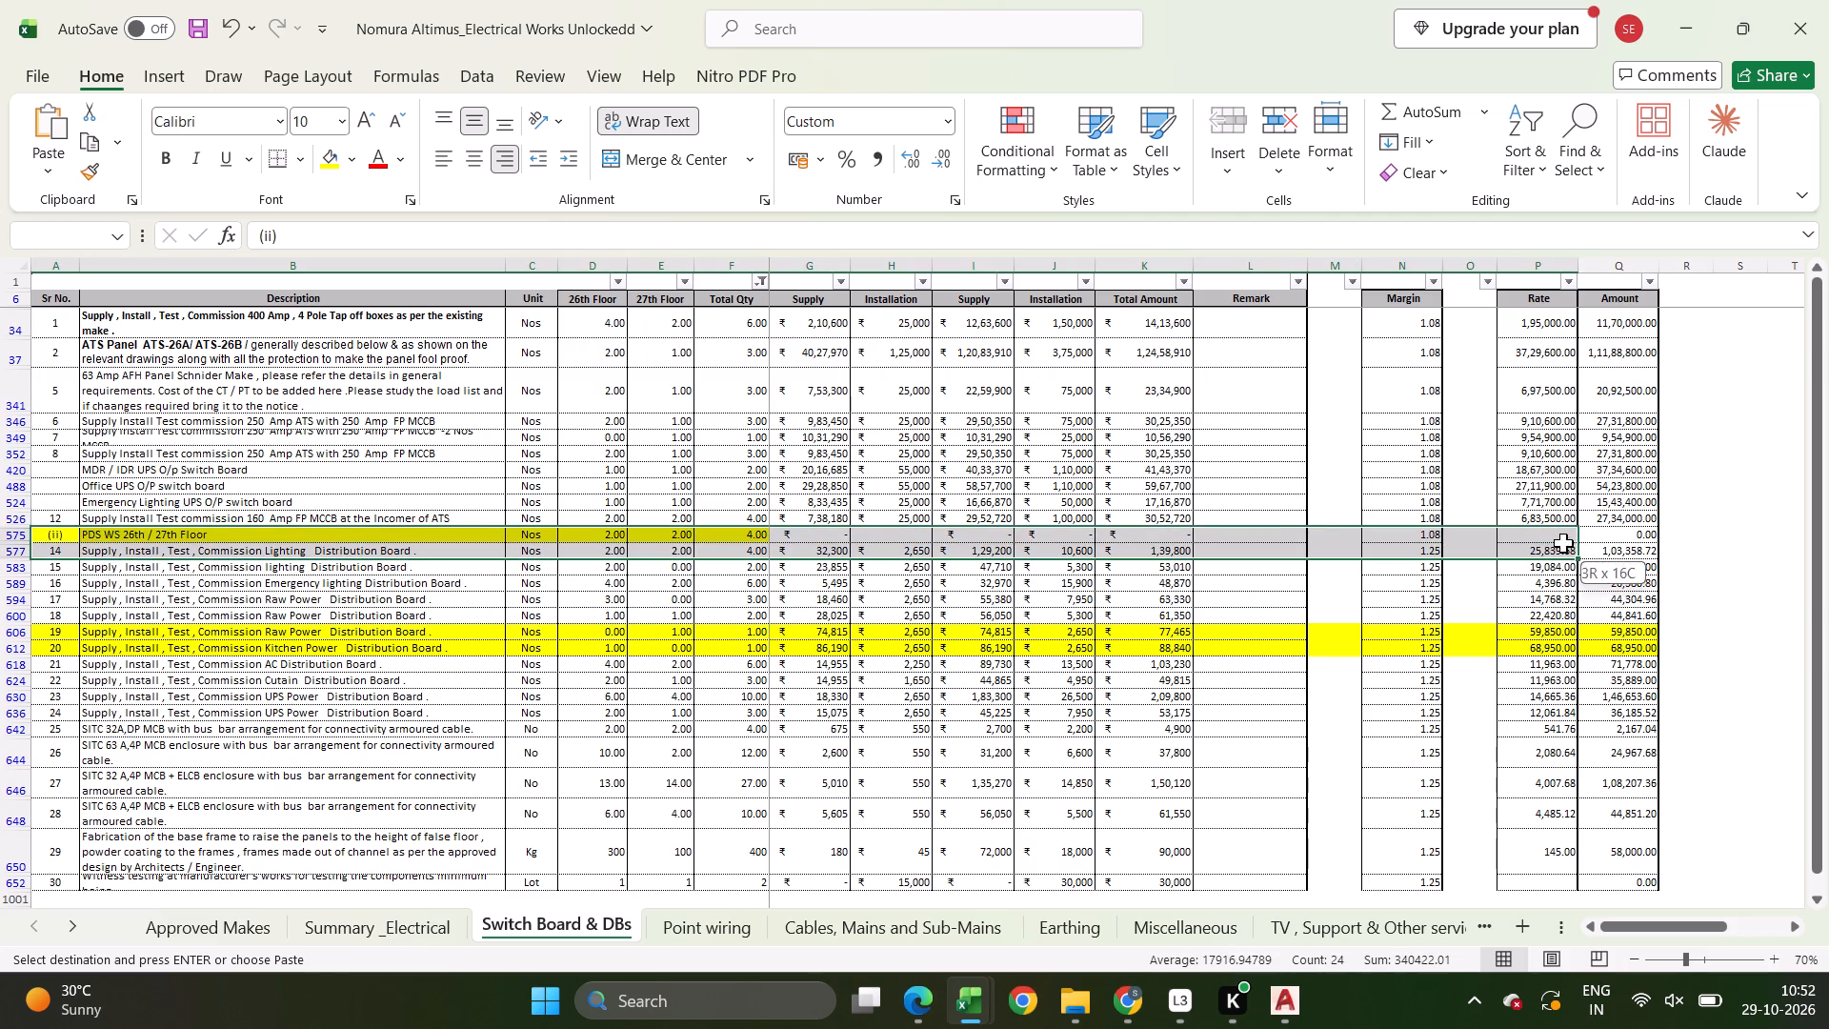
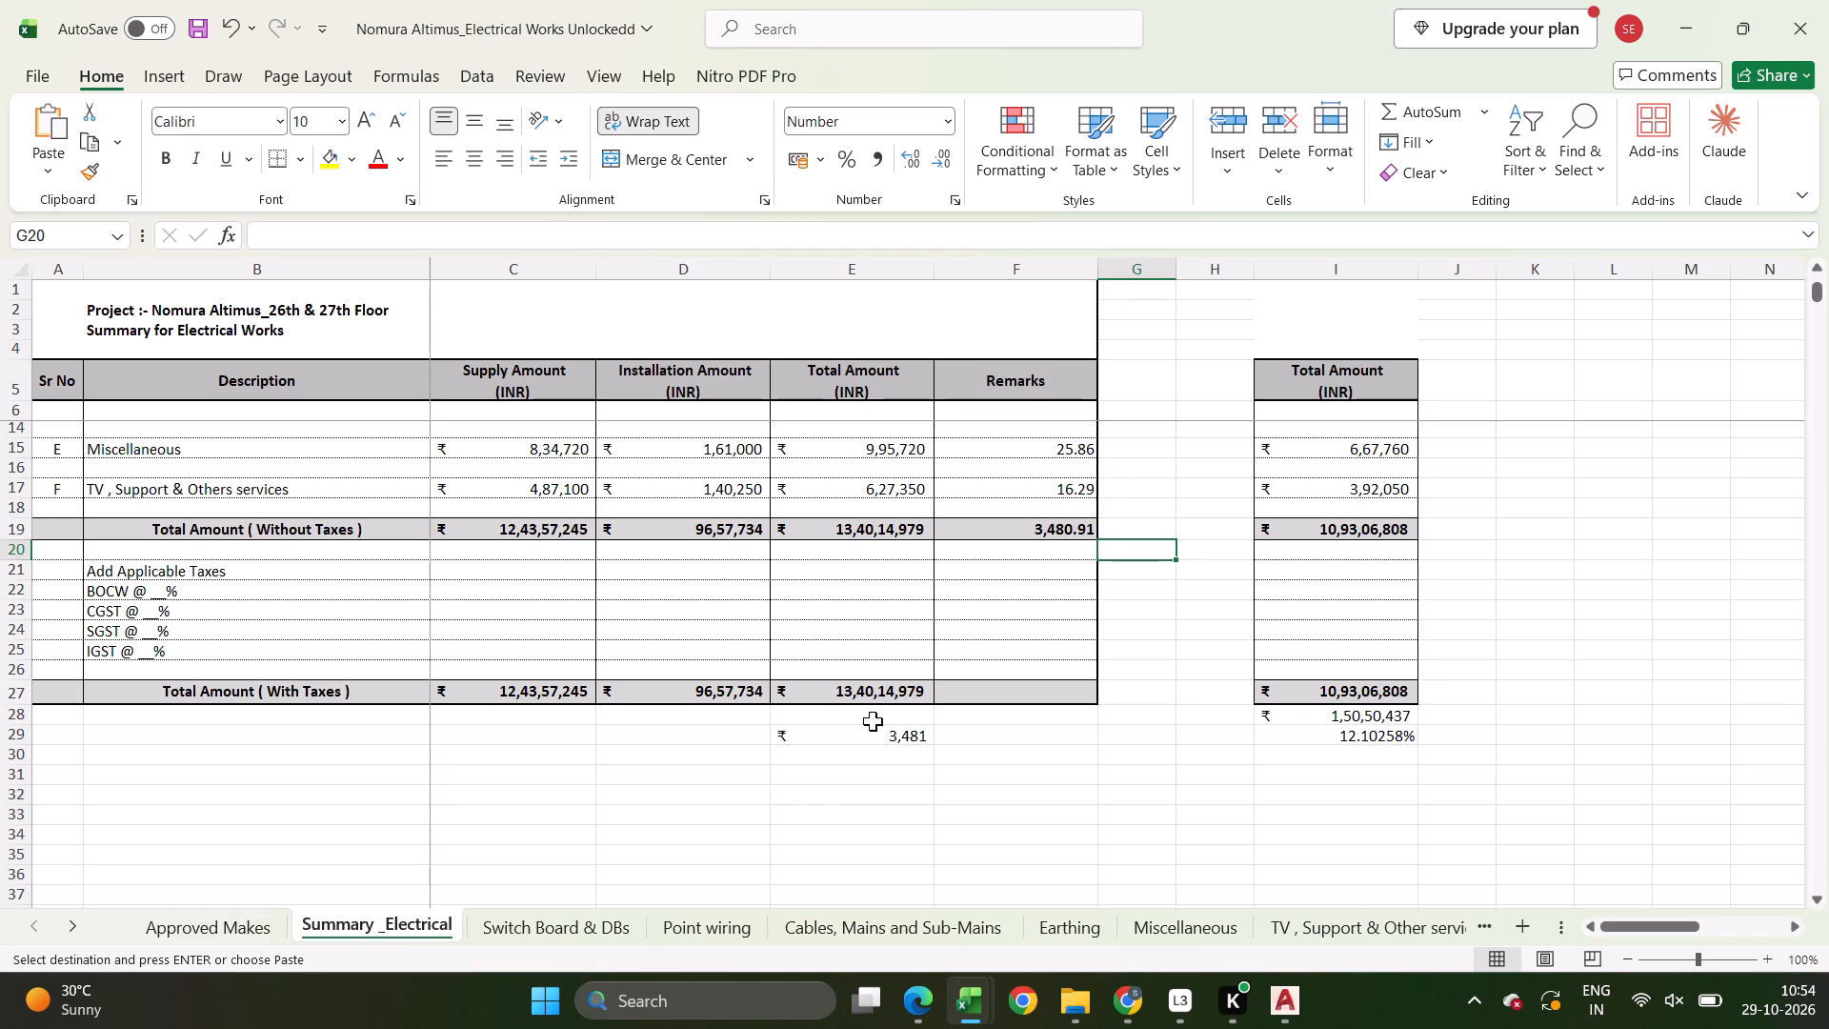
Return from the electrical summary to the Switch Board & DBs sheet to review its filtered BOQ rows.
left_click(593, 922)
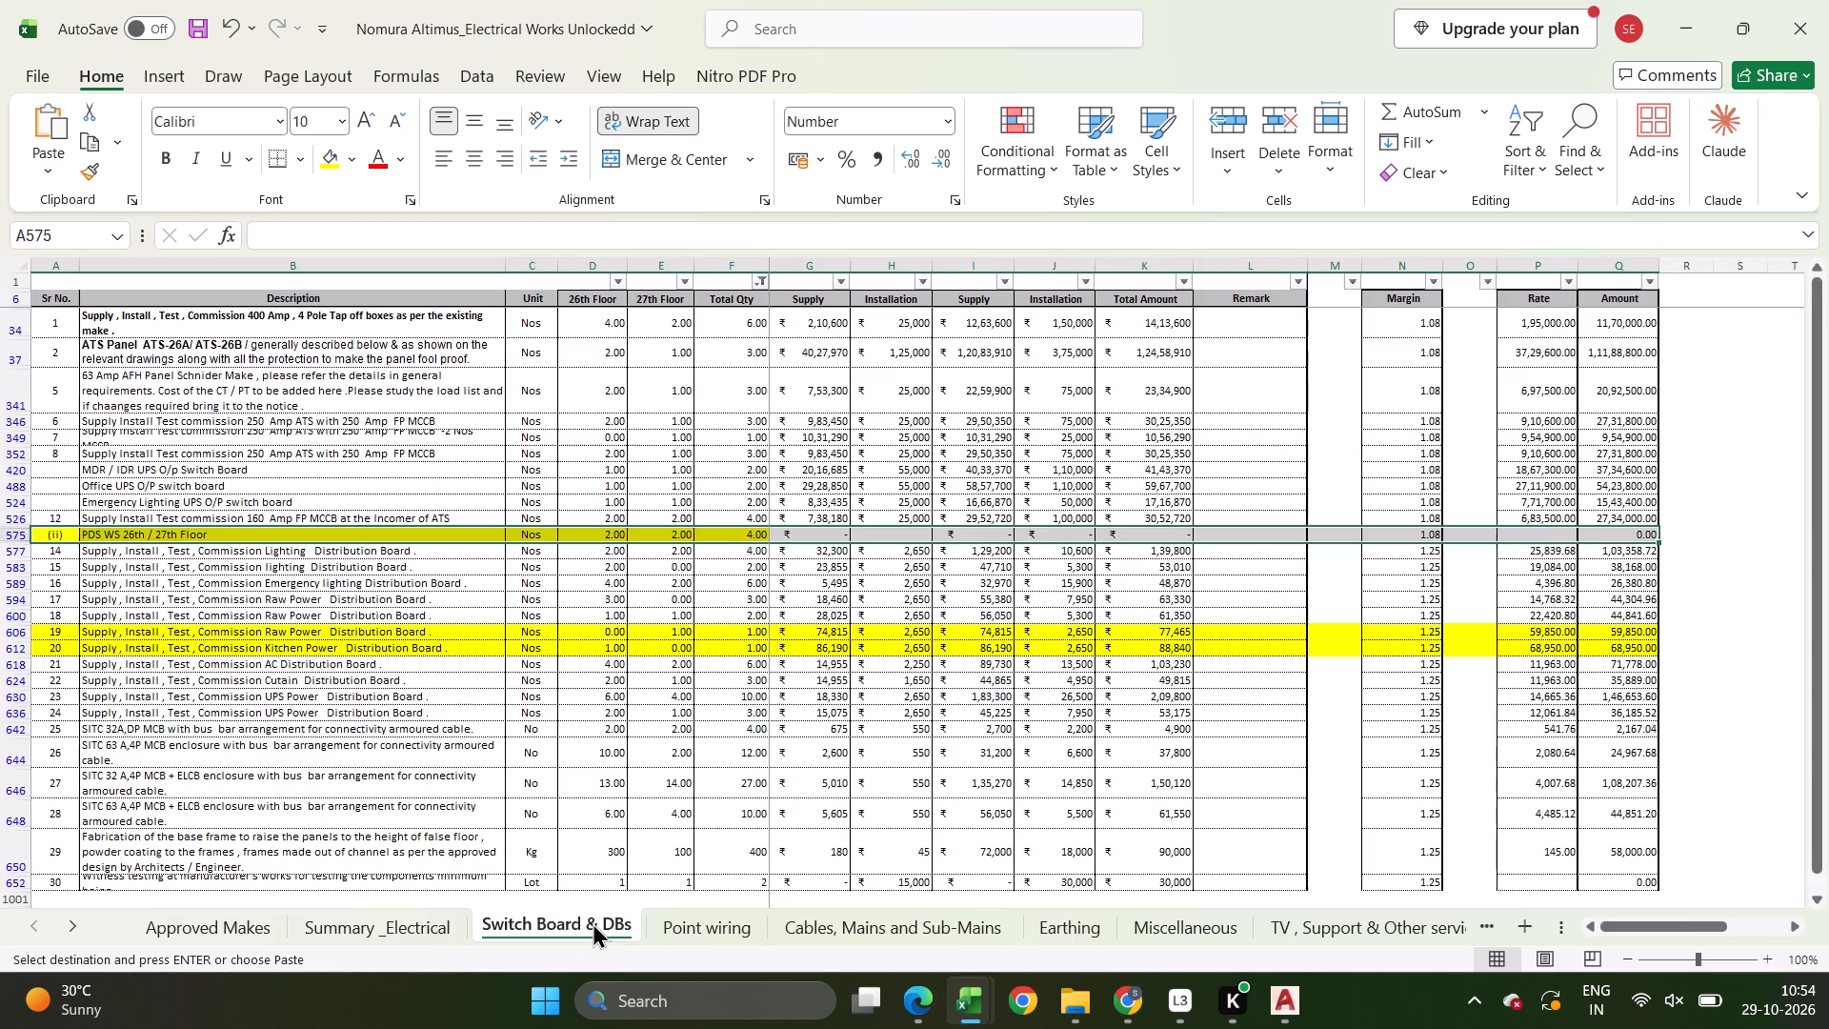
left_click(902, 680)
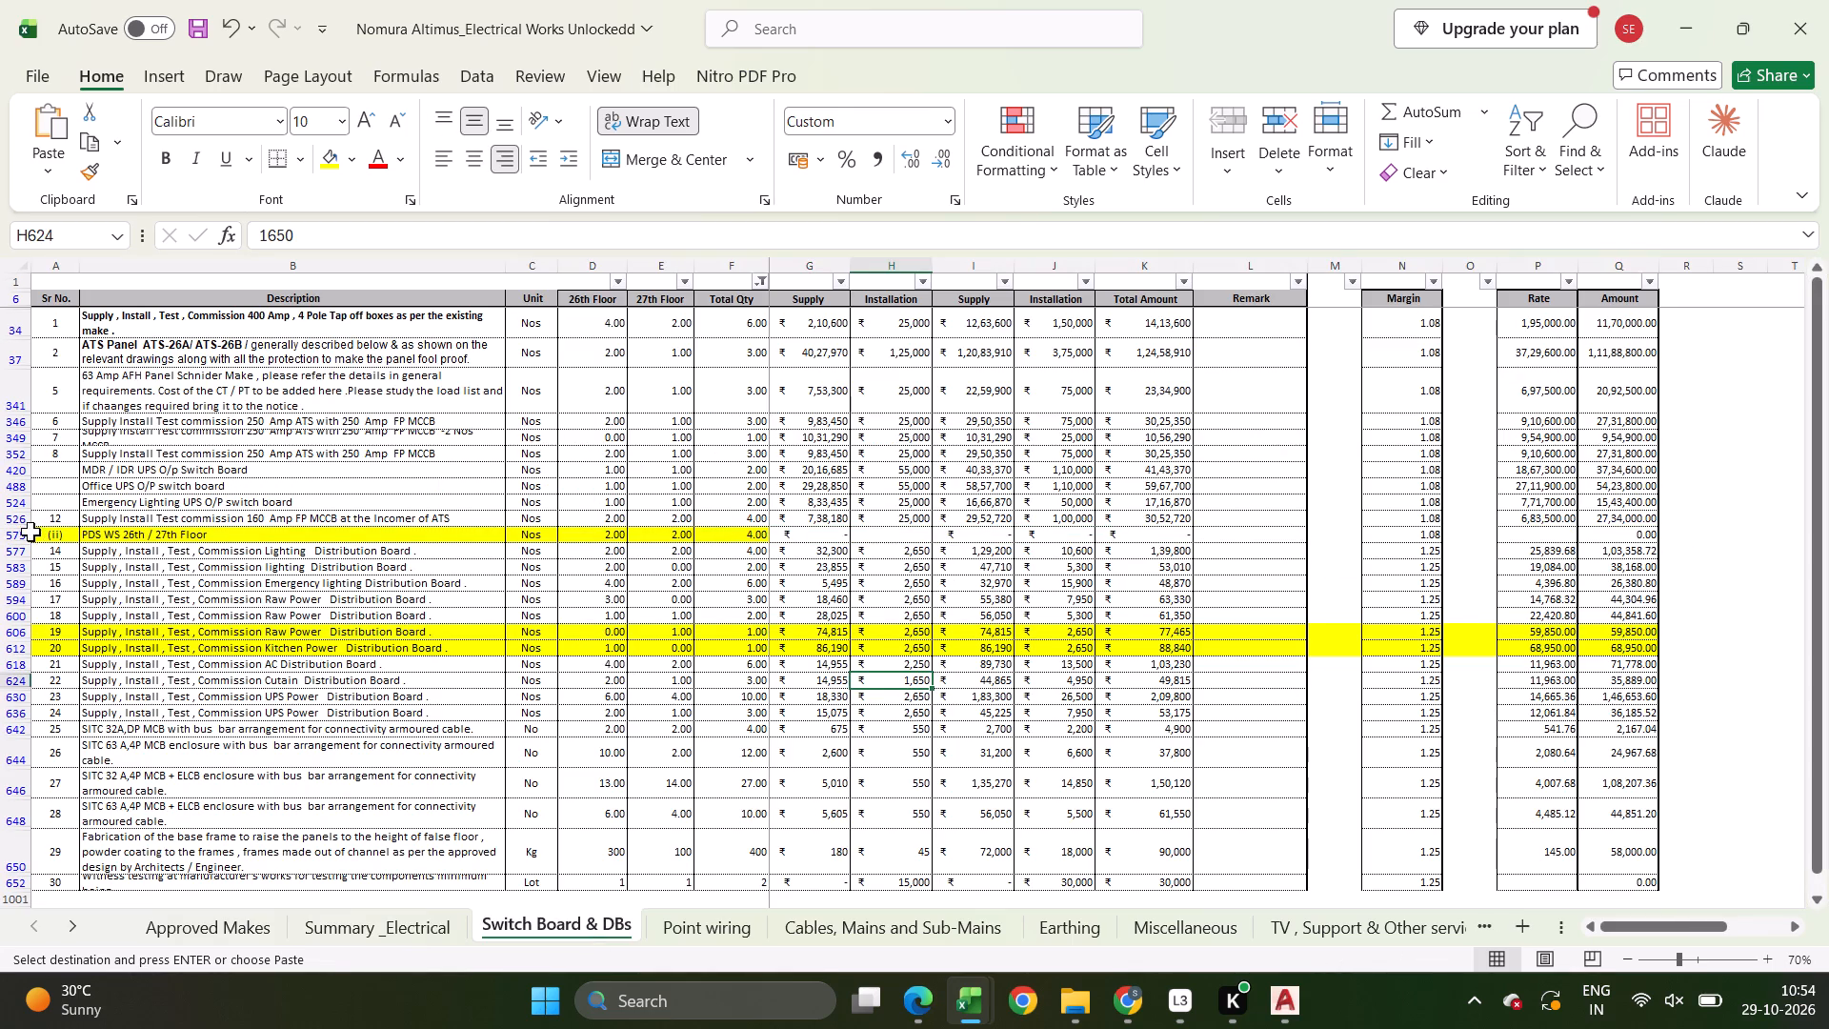
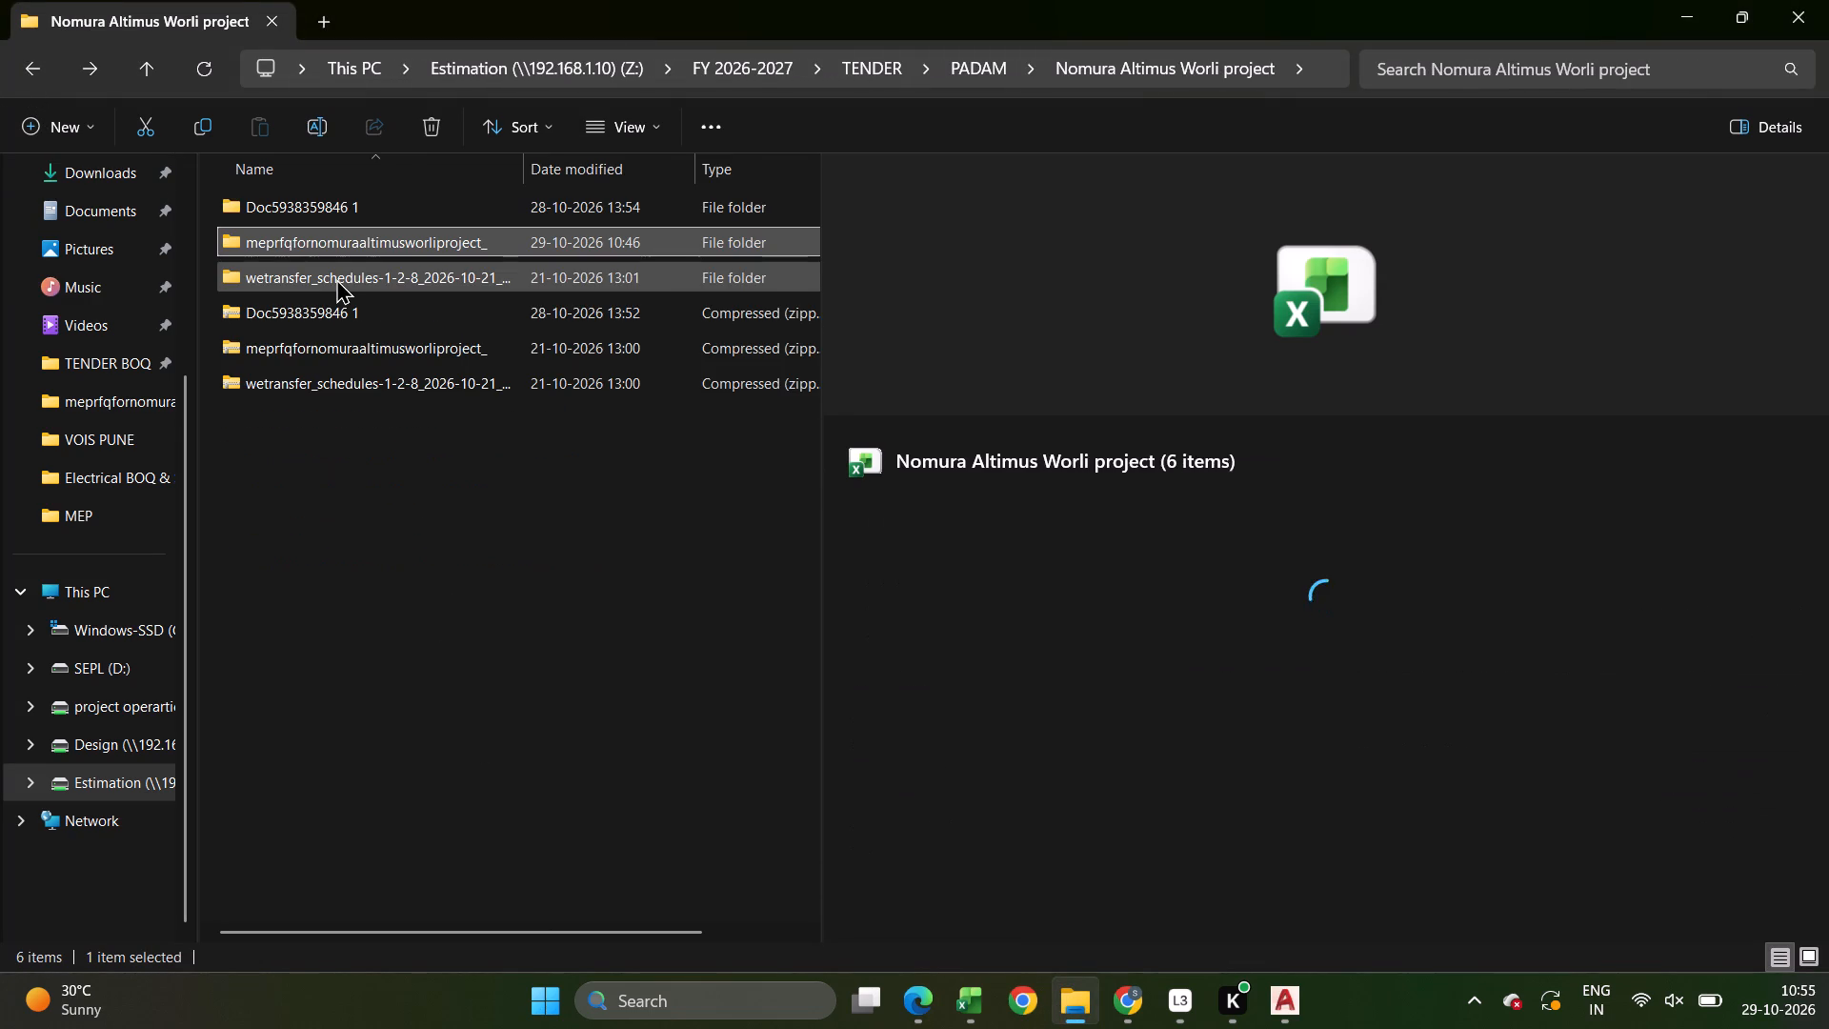
Open the Schedules 1, 2 & 8 folder inside the project's extracted wetransfer_schedules folder to check the tender documents.
double_click(382, 270)
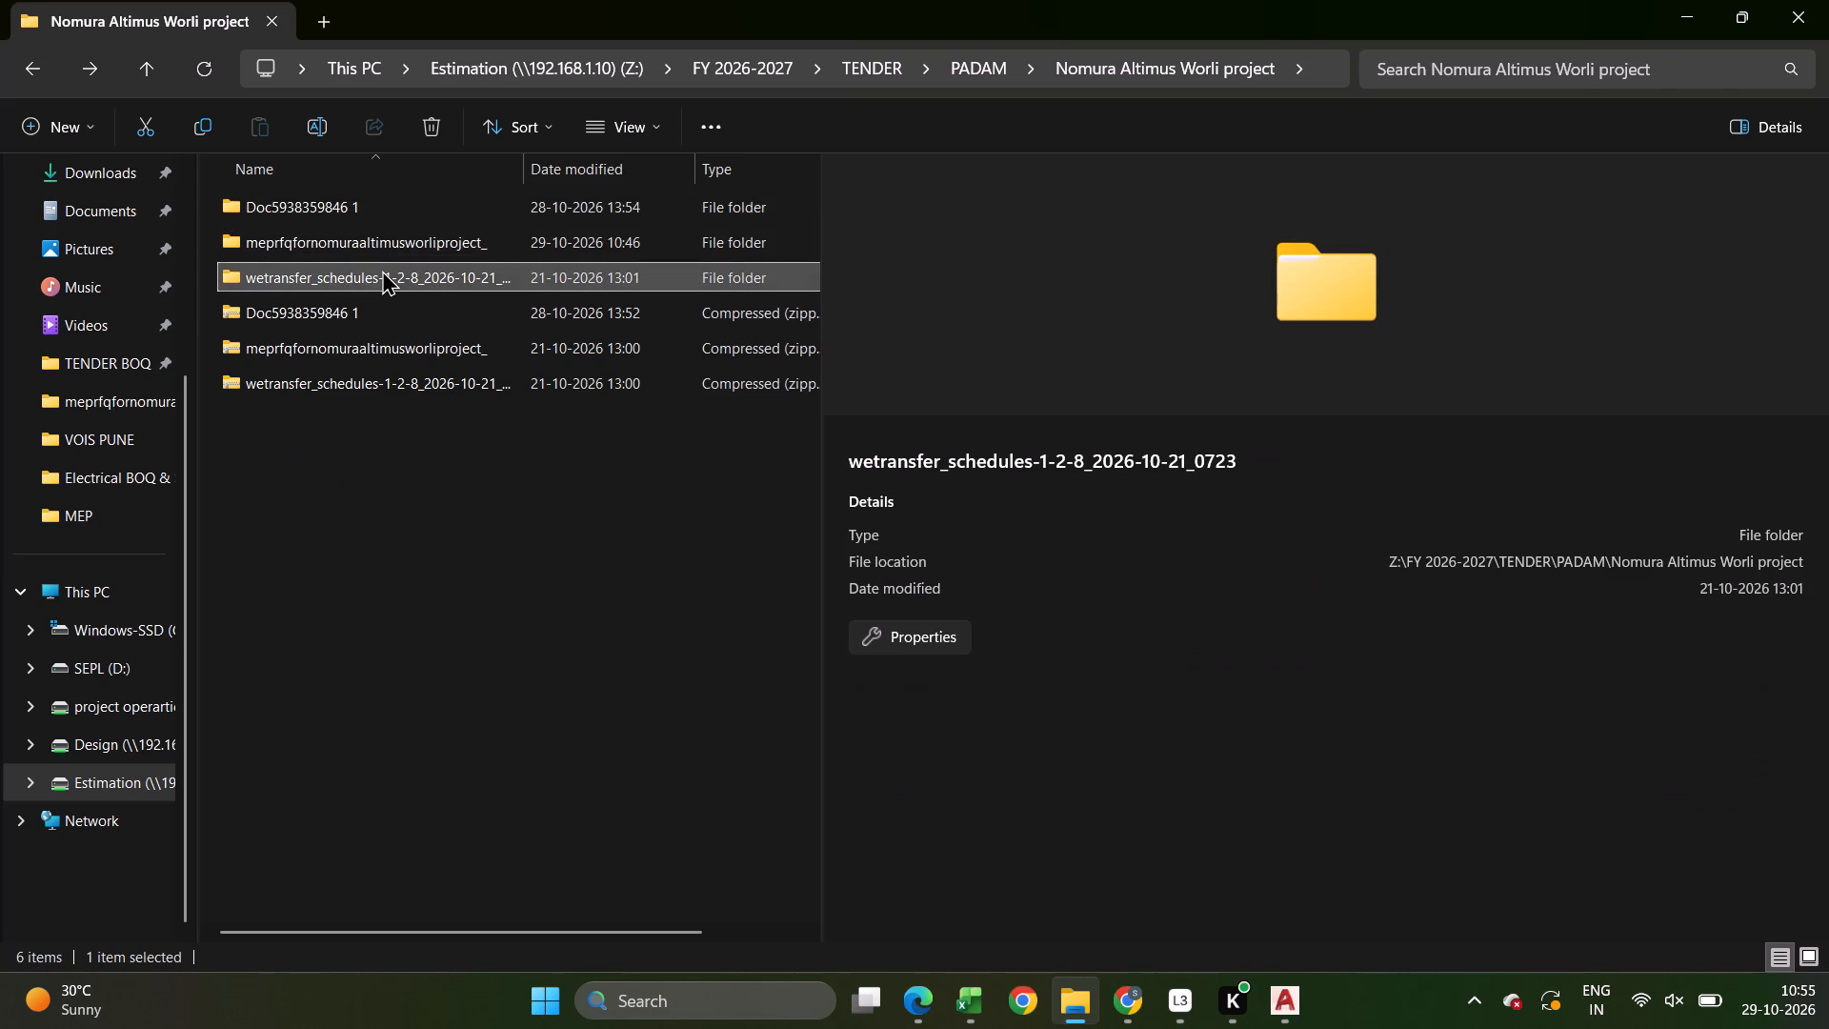
double_click(418, 212)
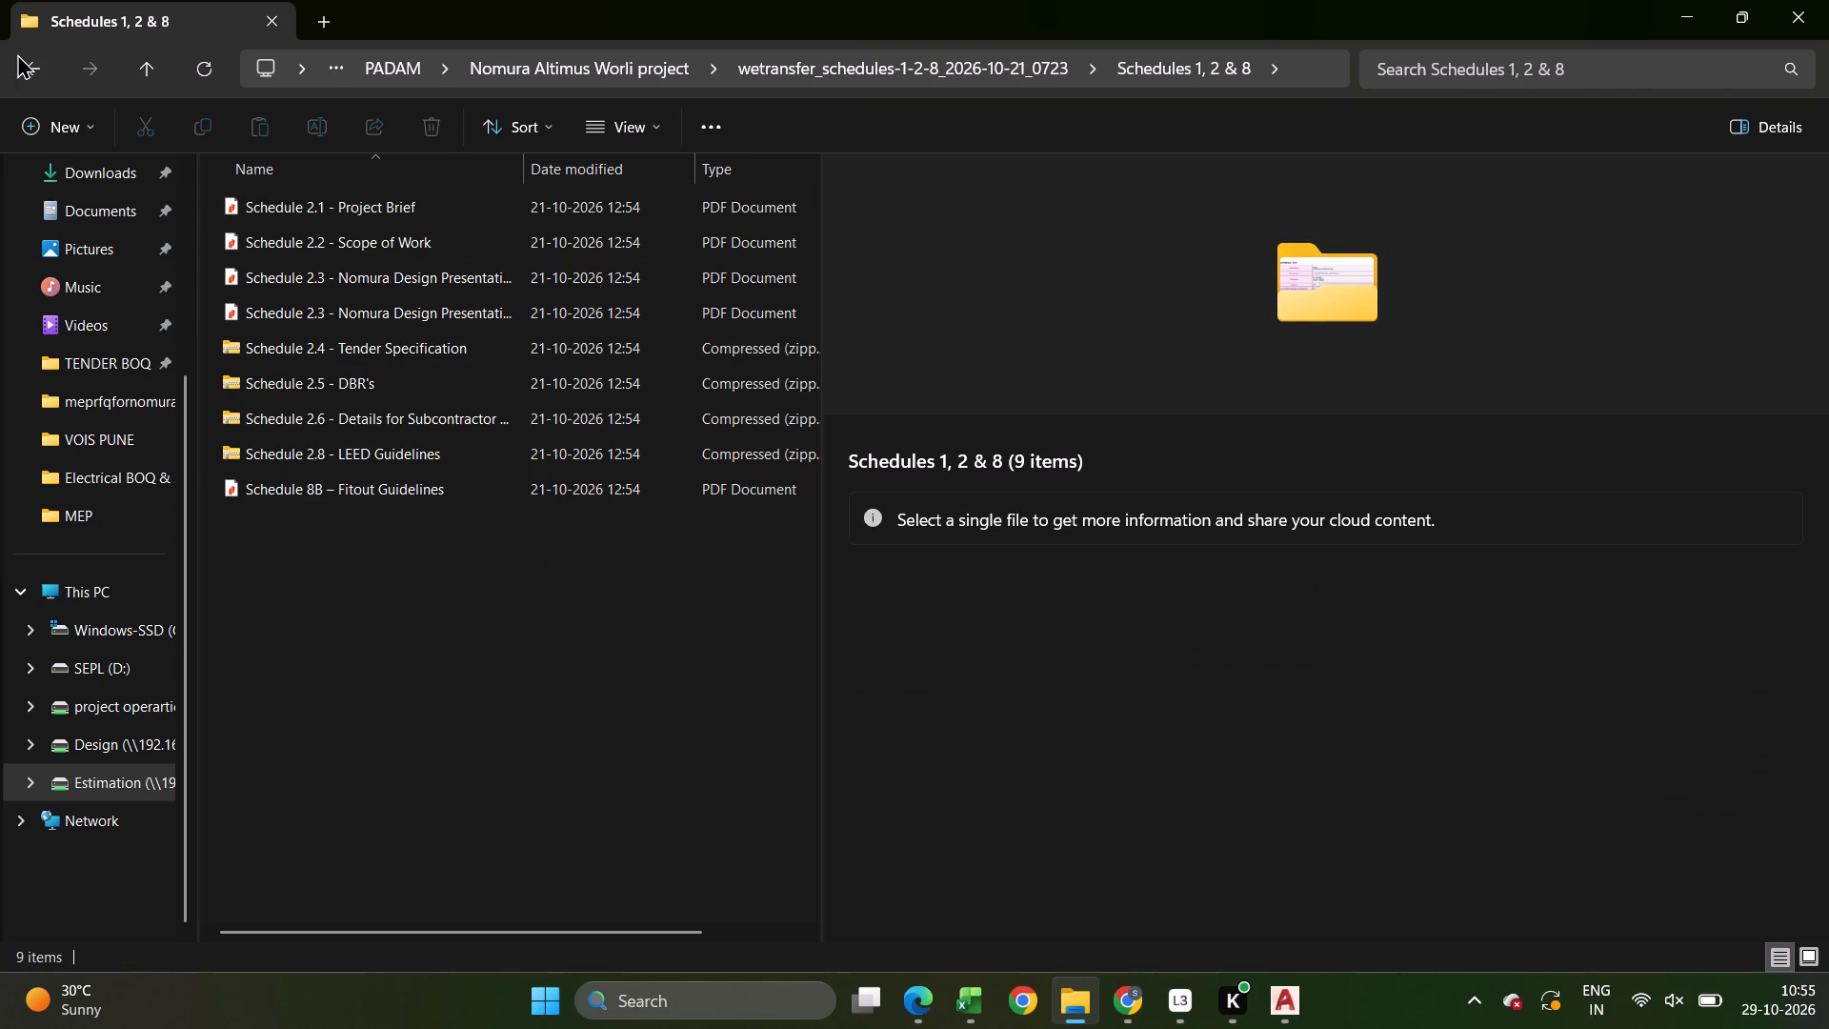
left_click(45, 70)
left_click(301, 210)
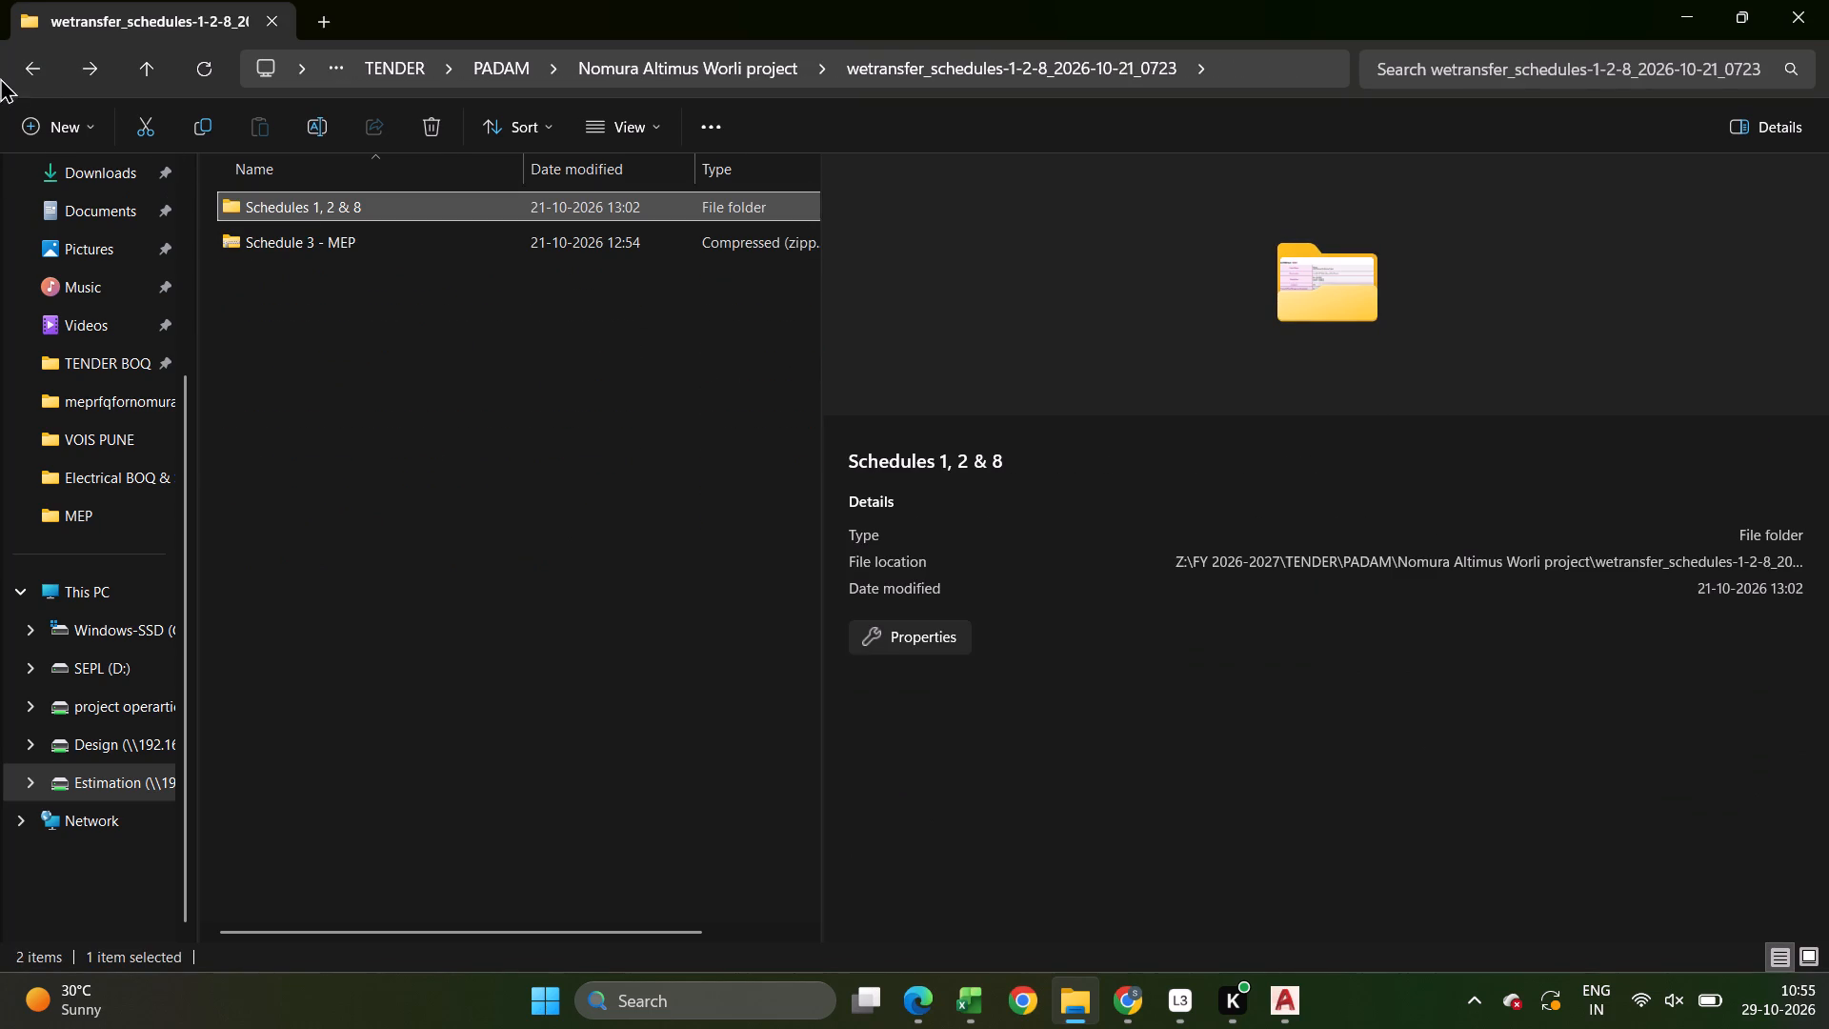
left_click(28, 71)
left_click(30, 71)
left_click(81, 72)
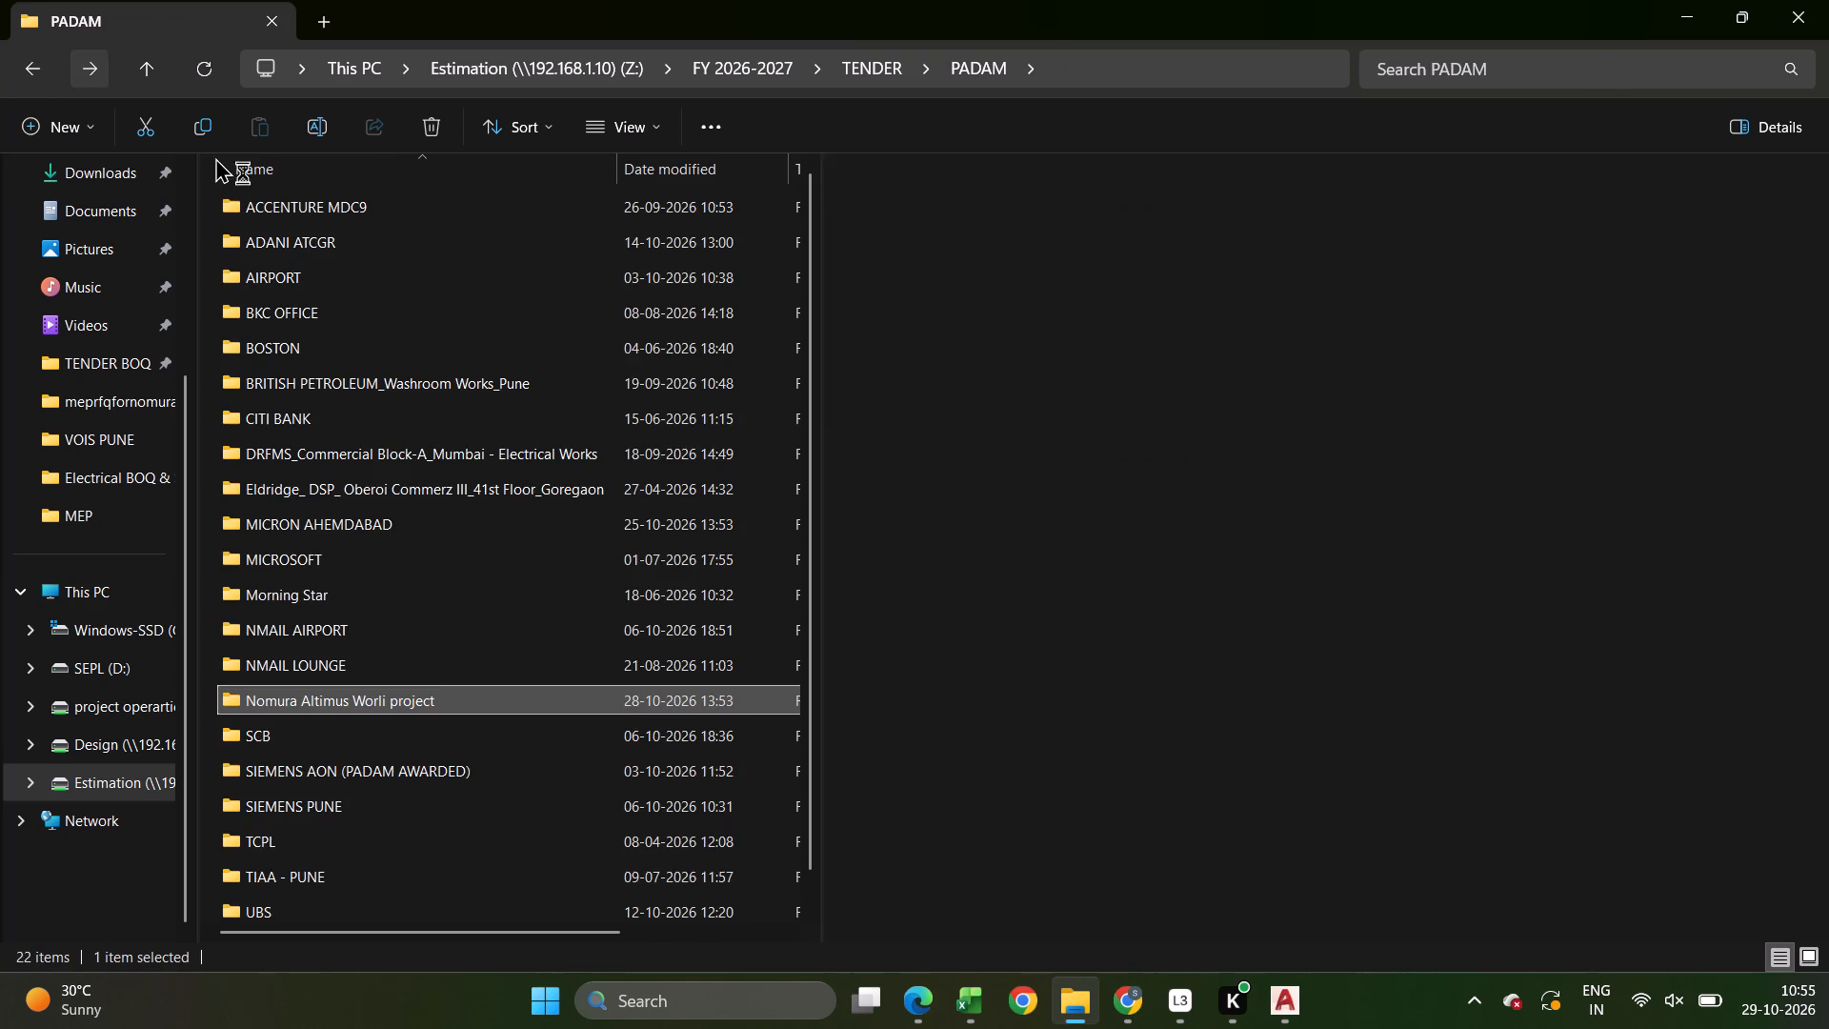
double_click(279, 219)
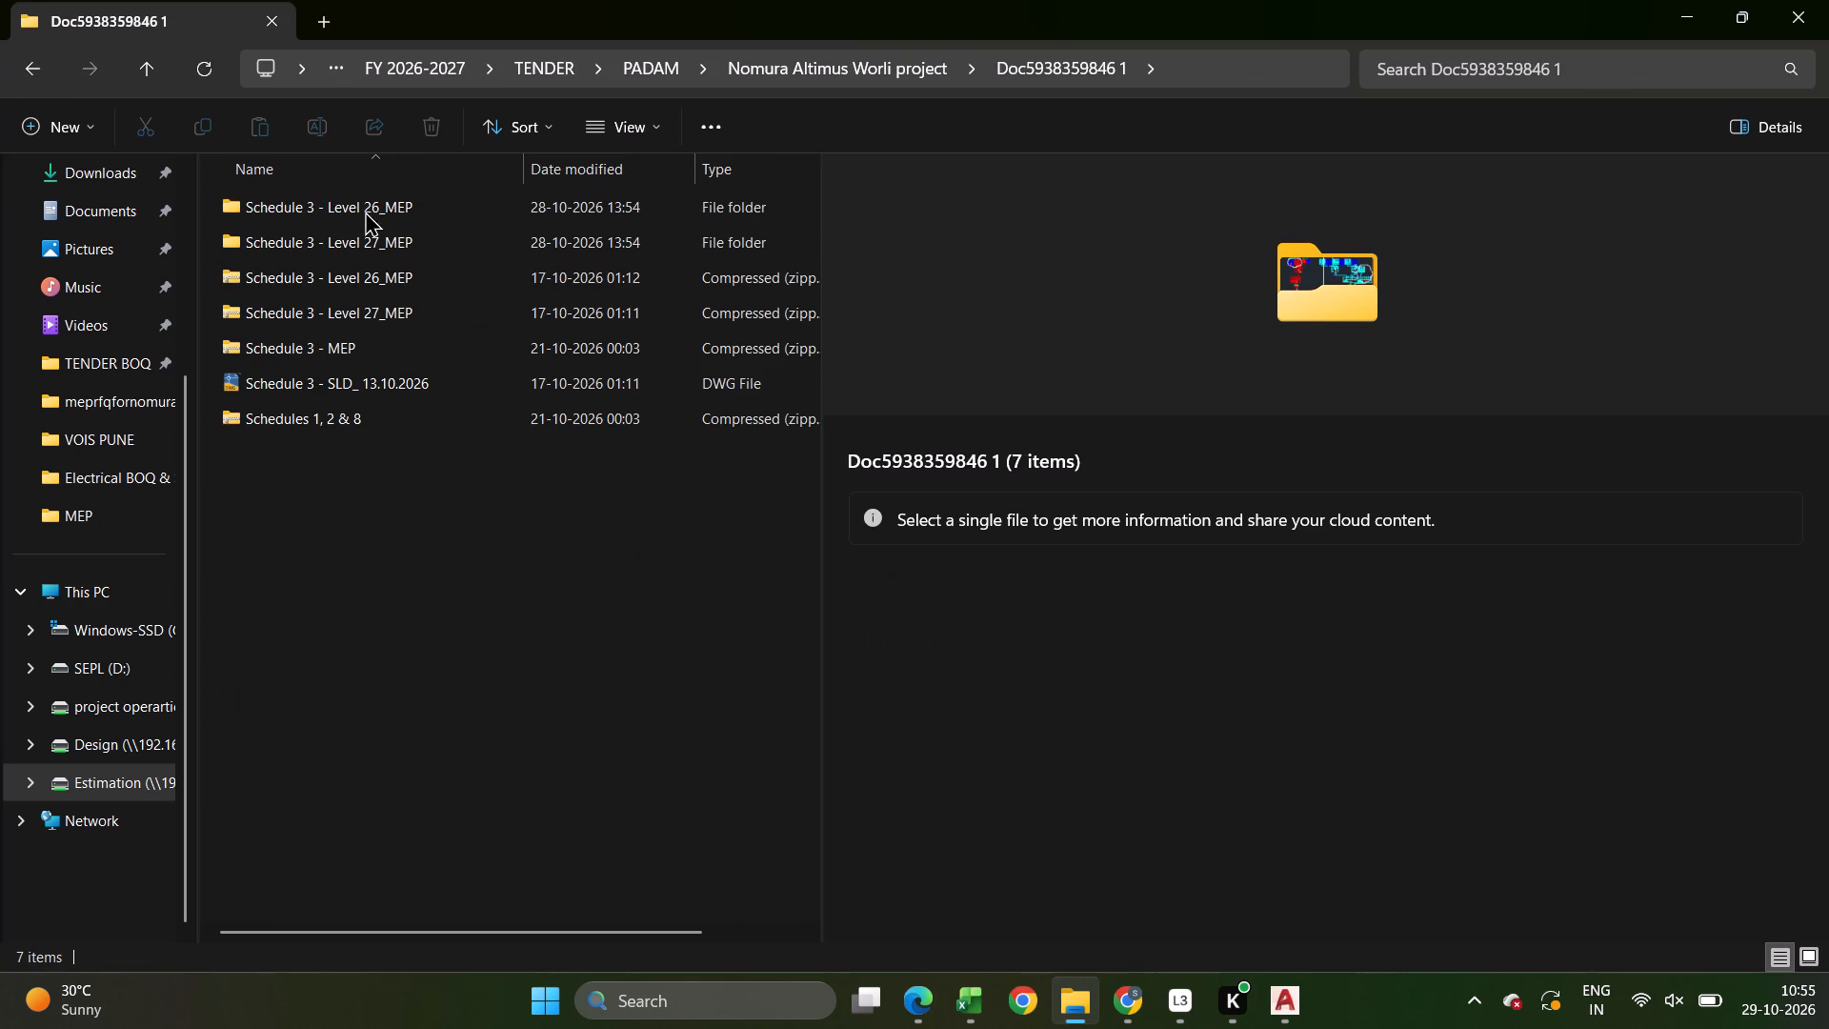
double_click(394, 203)
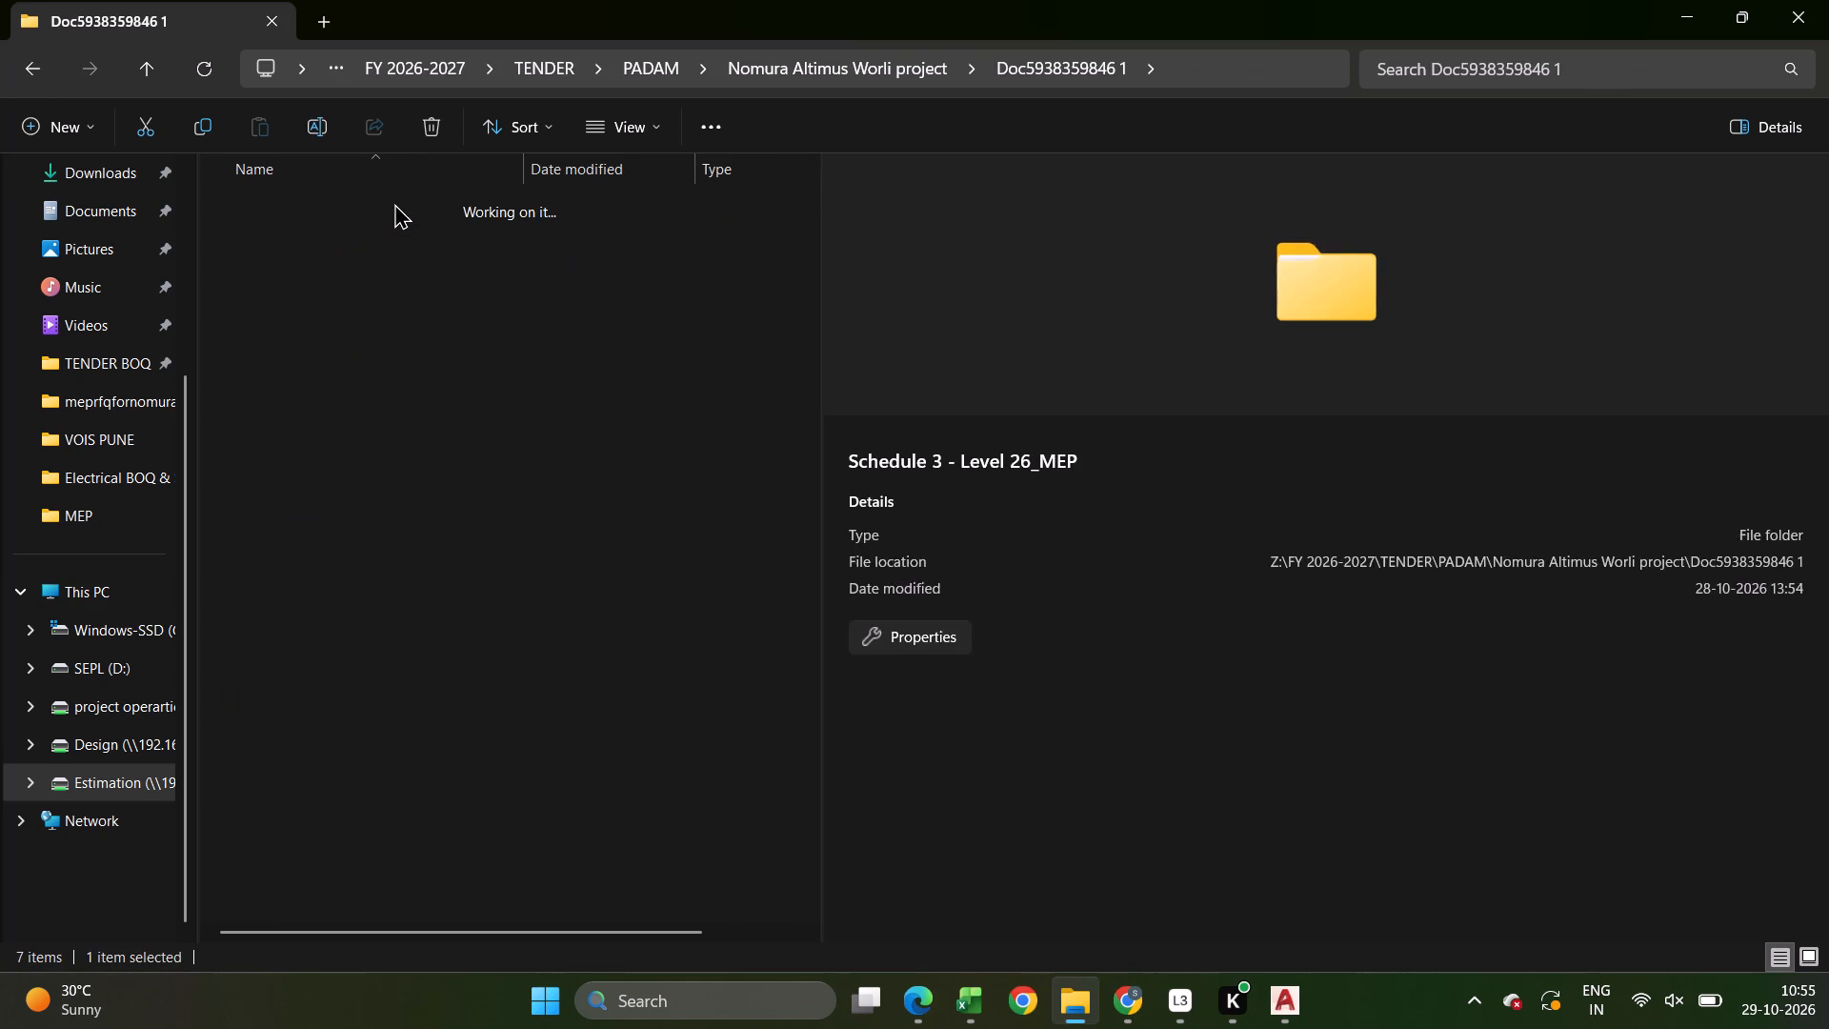
Return to the Nomura Altimus Worli project folder and open wetransfer_schedules-1-2-8_2026-10-21_0723.
left_click(41, 67)
left_click(41, 67)
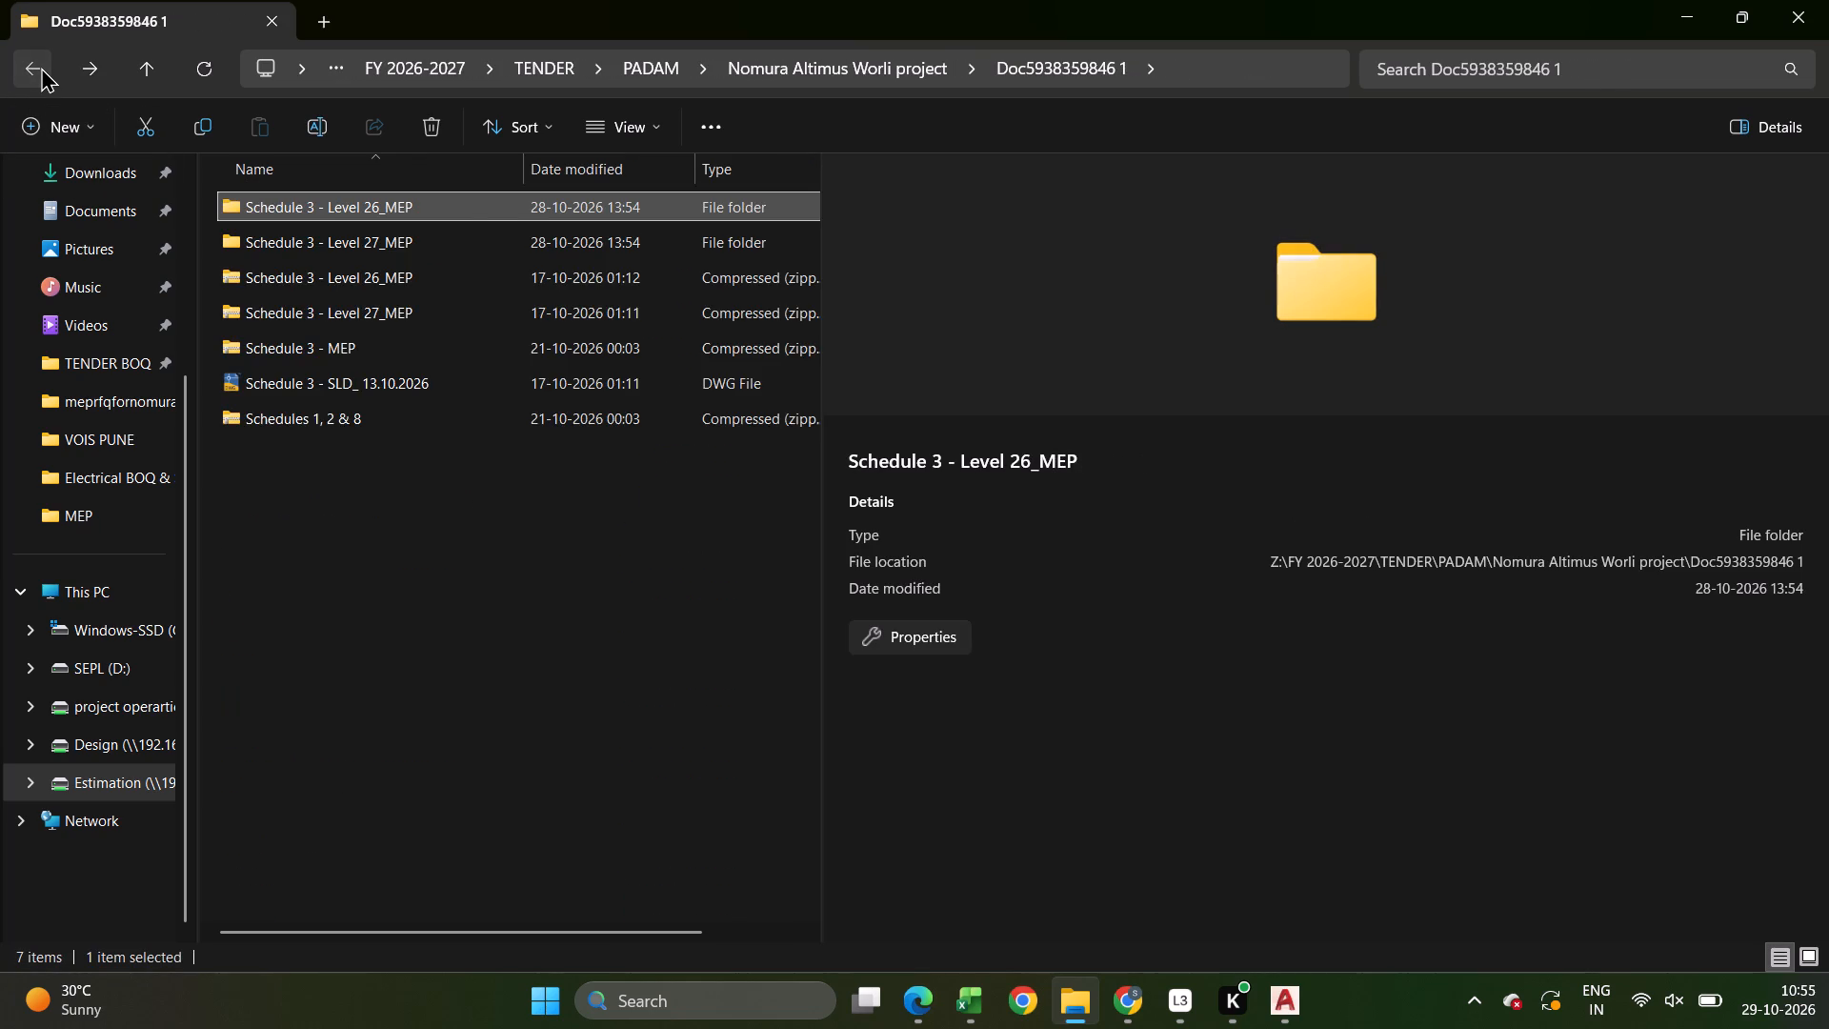
double_click(472, 275)
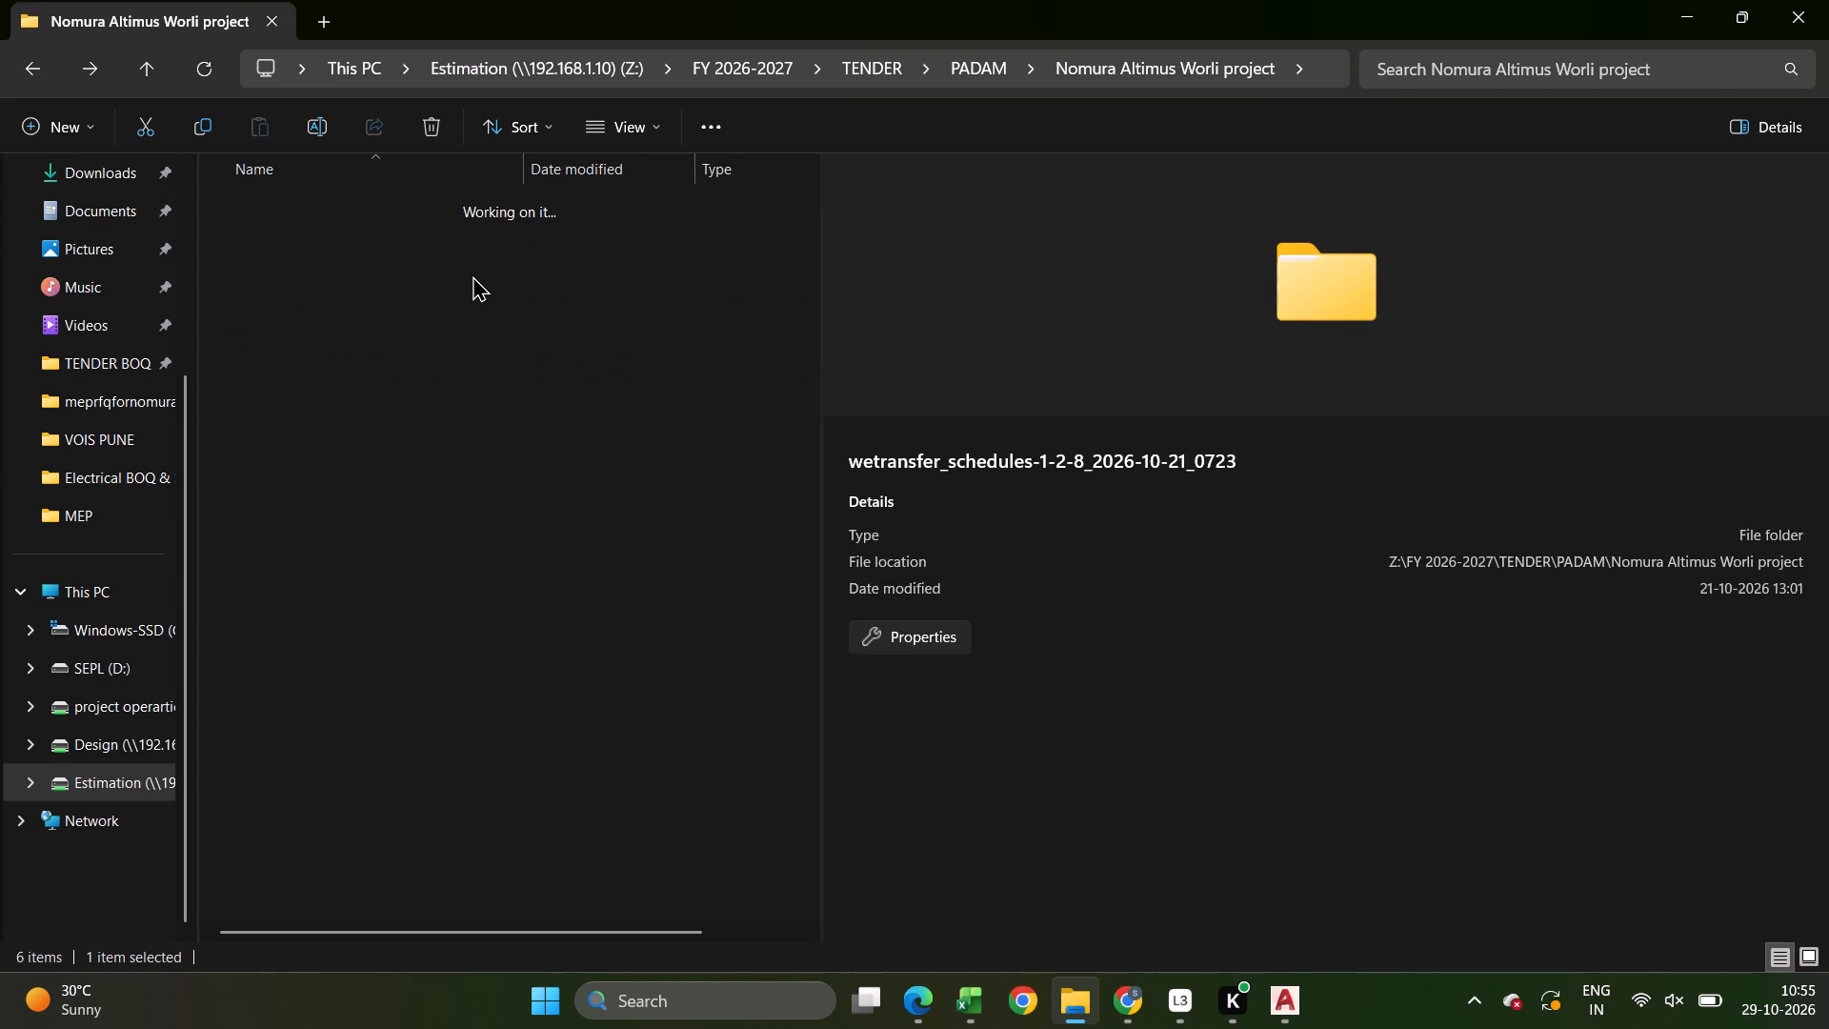
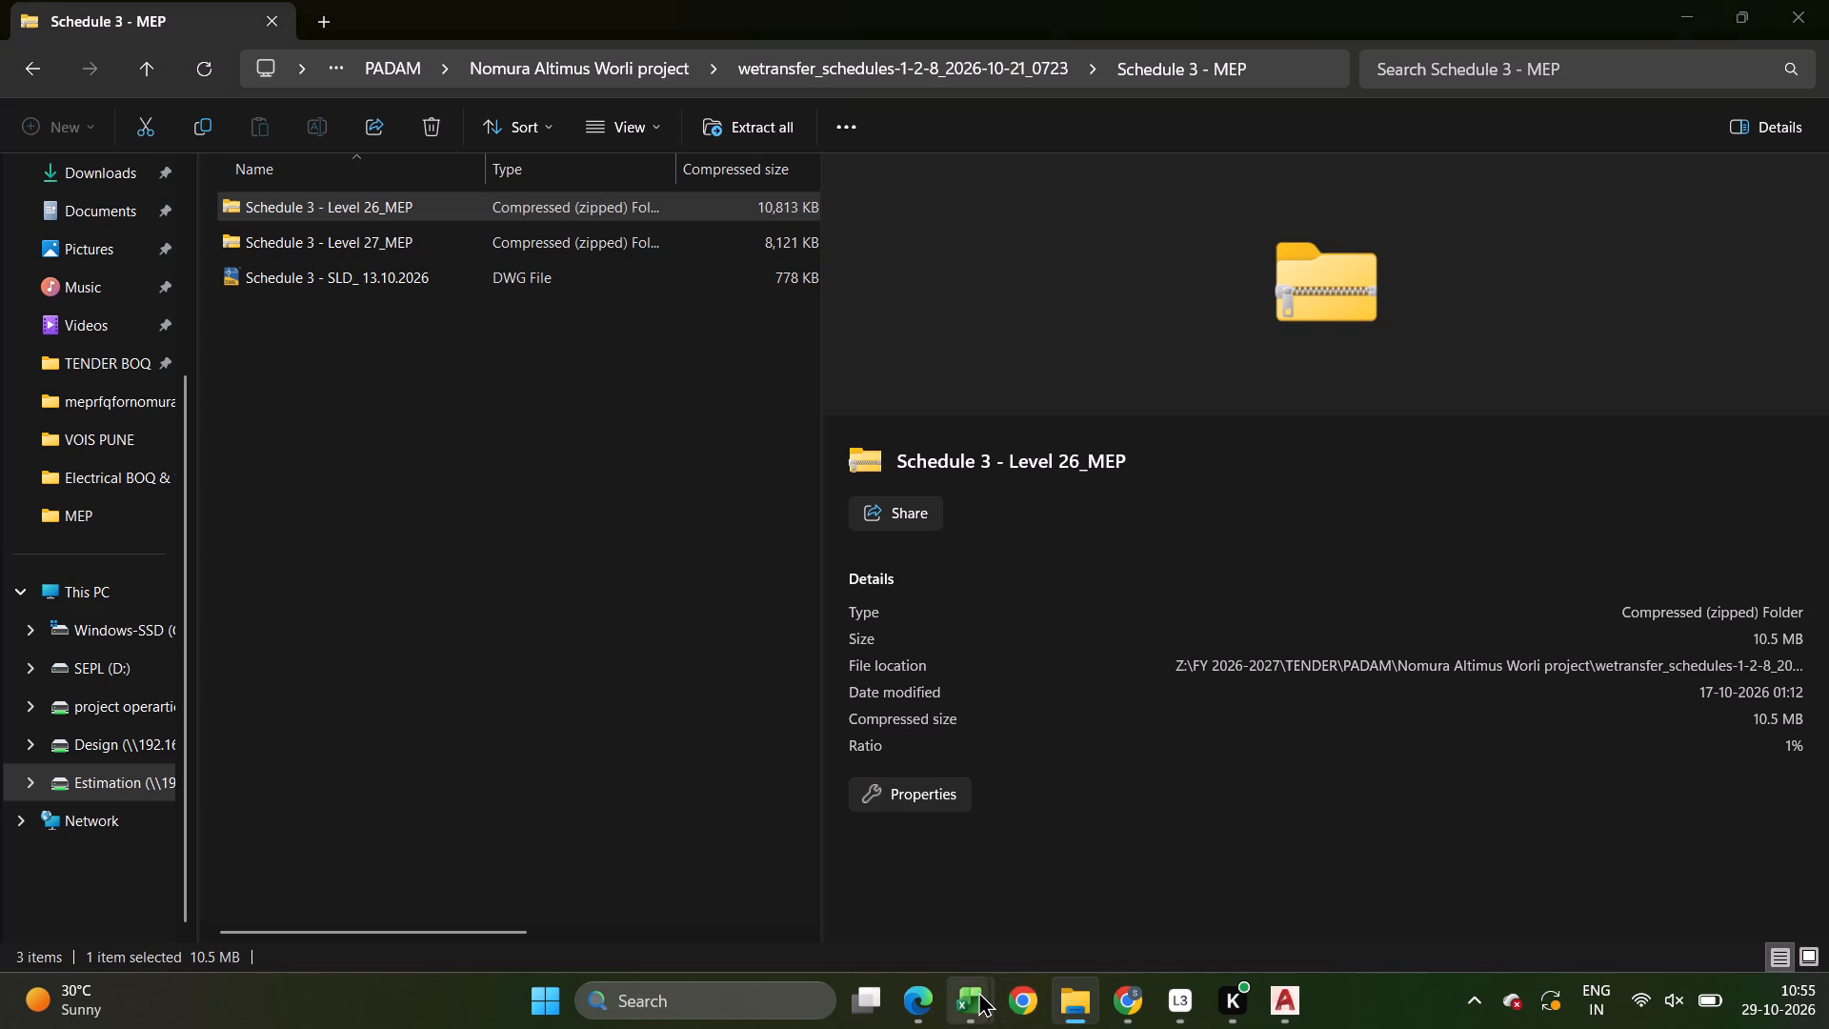
Switch to the Nomura Altimus electrical workbook in Excel and check the Panel Manufacturer entry in the Approved Makes sheet.
left_click(858, 889)
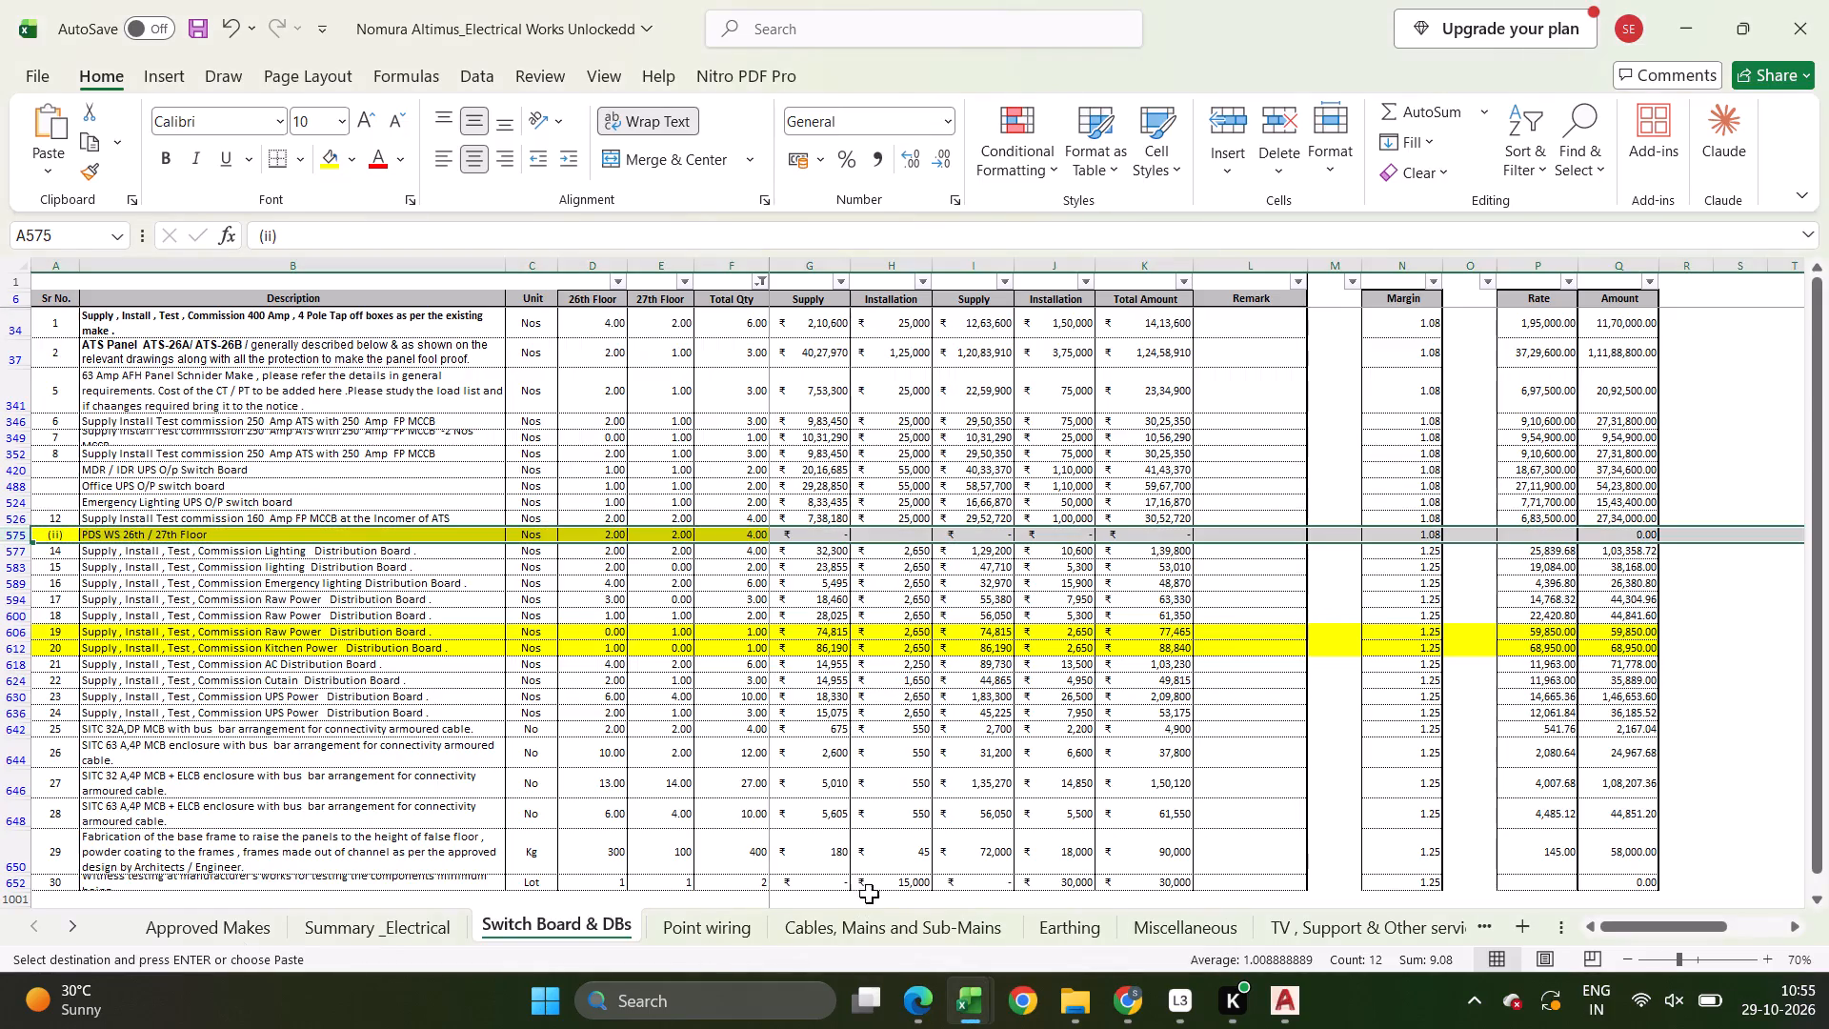
left_click(227, 926)
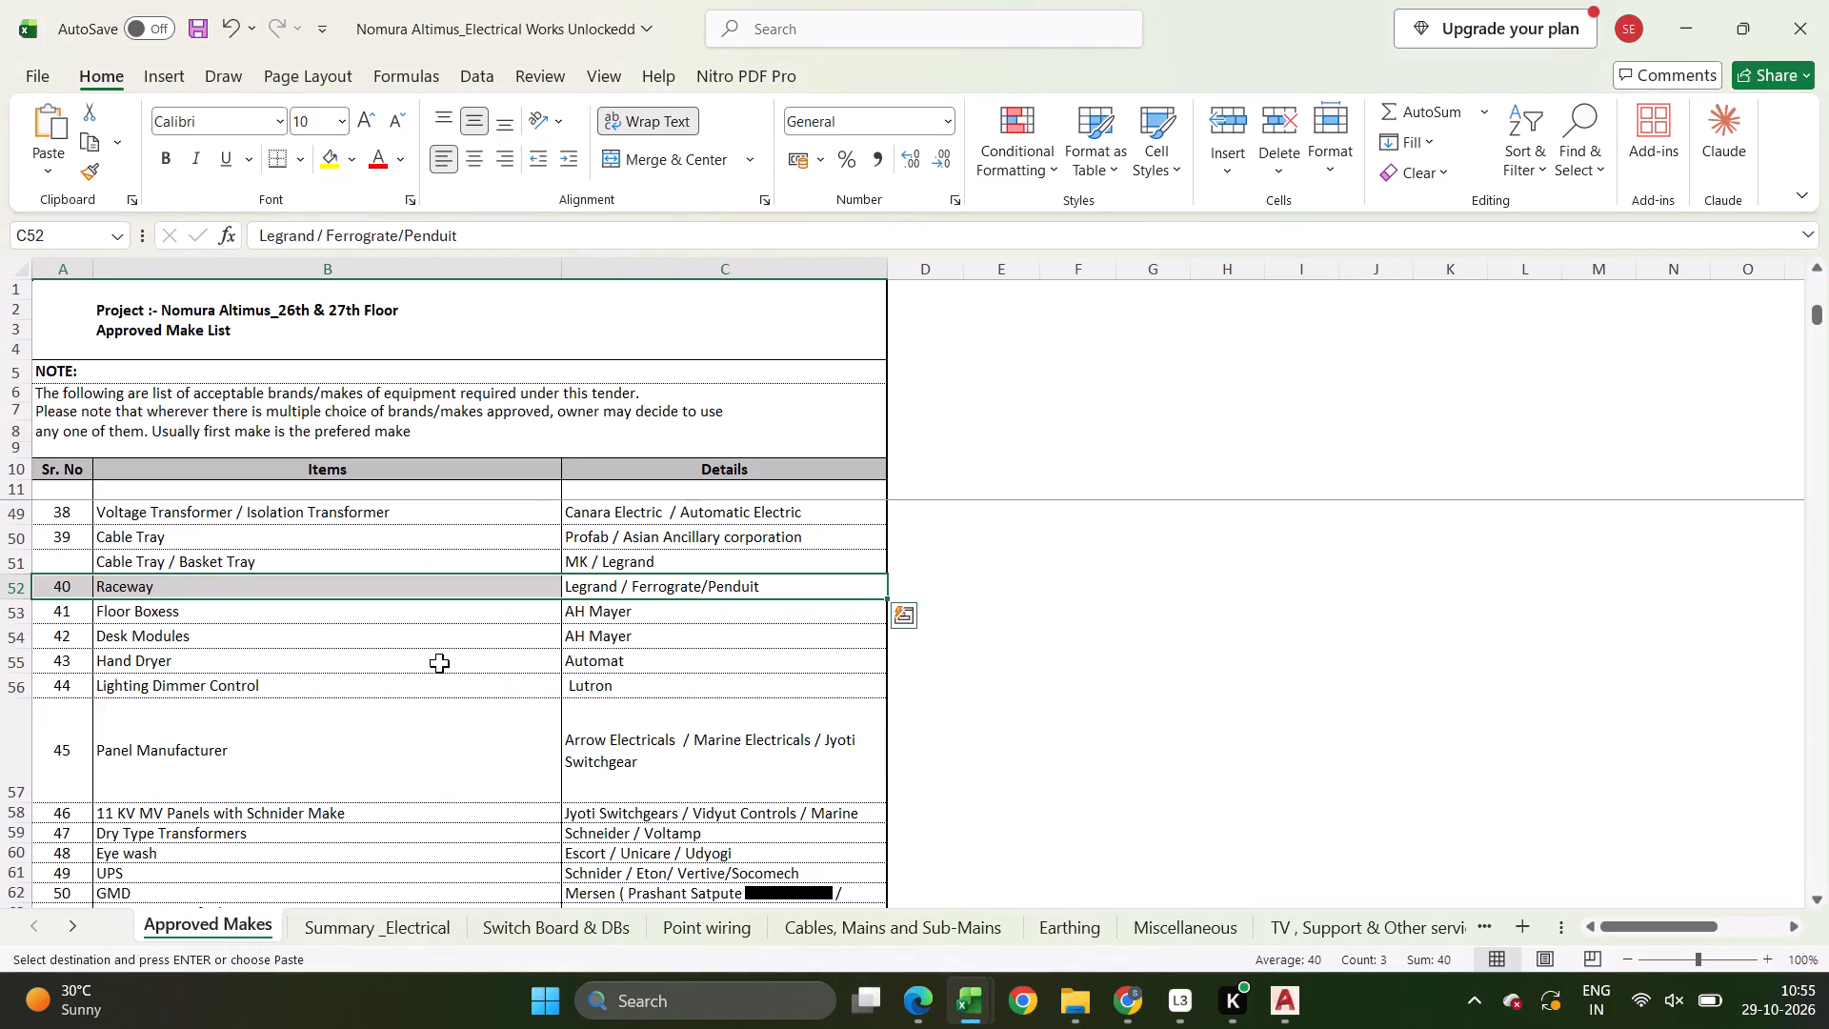
left_click_drag(415, 733, 731, 758)
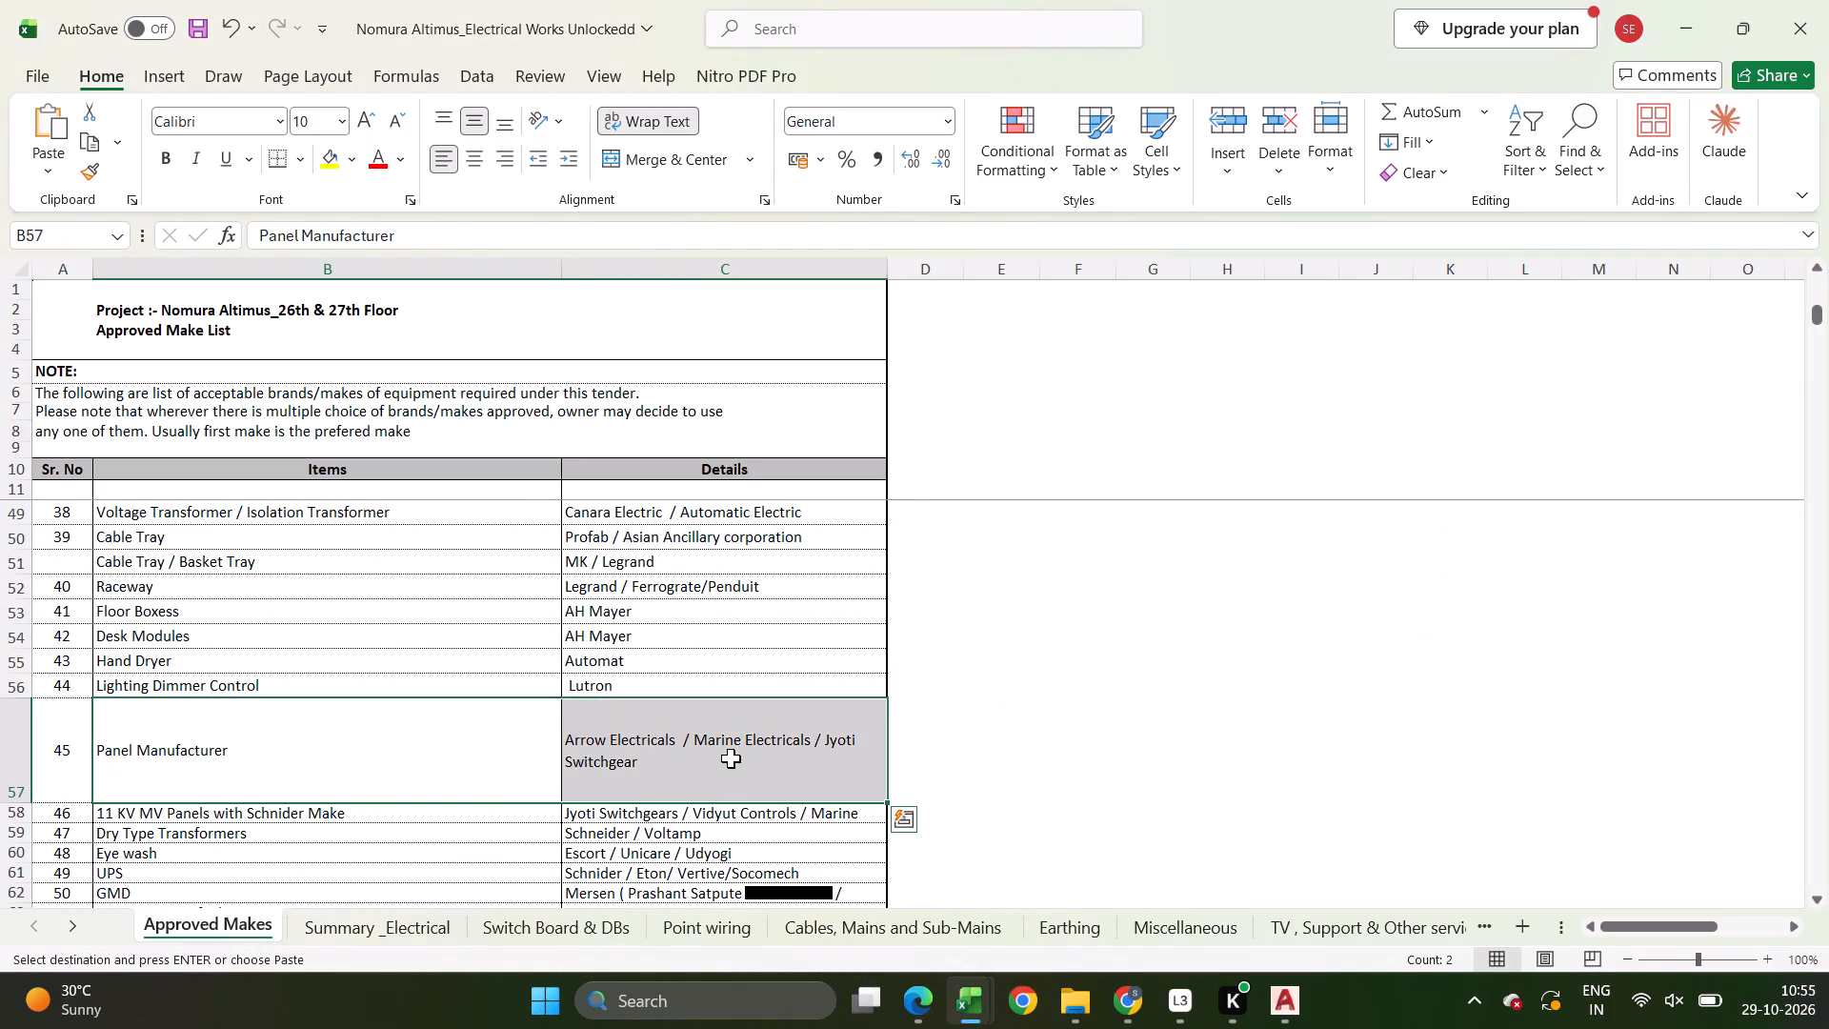
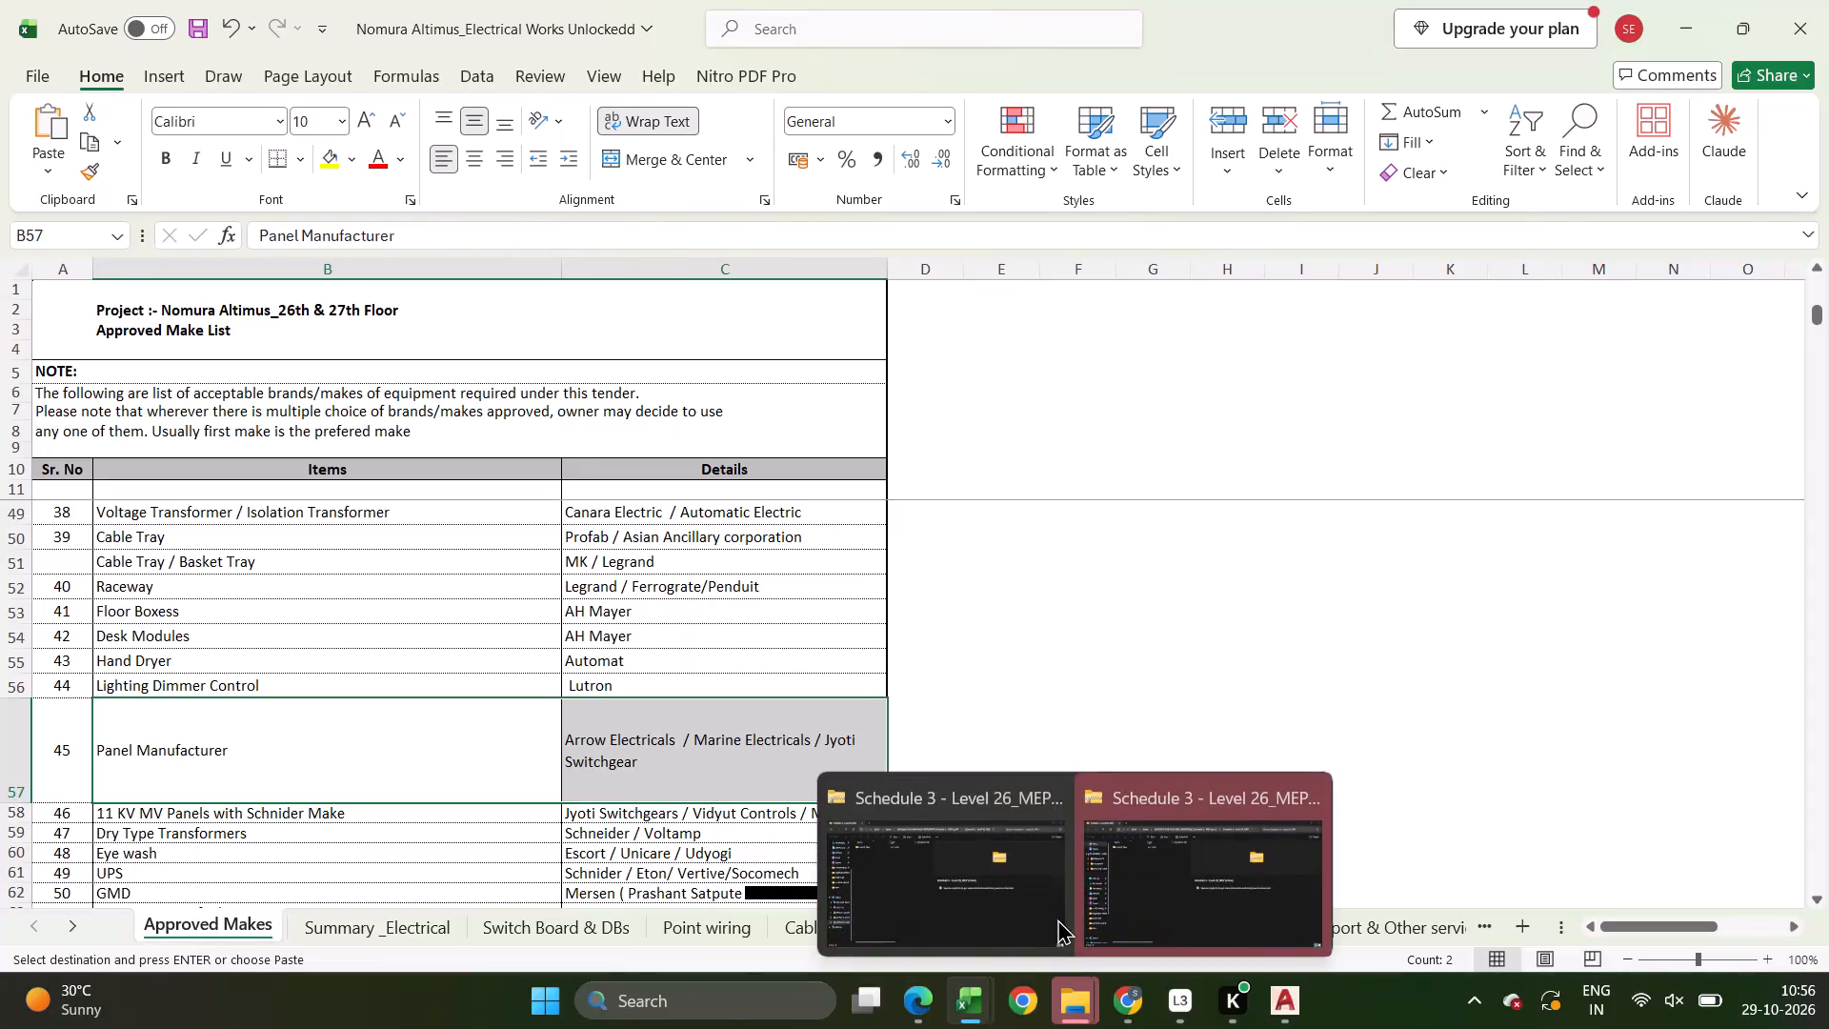
Close the two open Schedule 3 - Level 26_MEP folder windows and return to the workbook.
left_click(1051, 805)
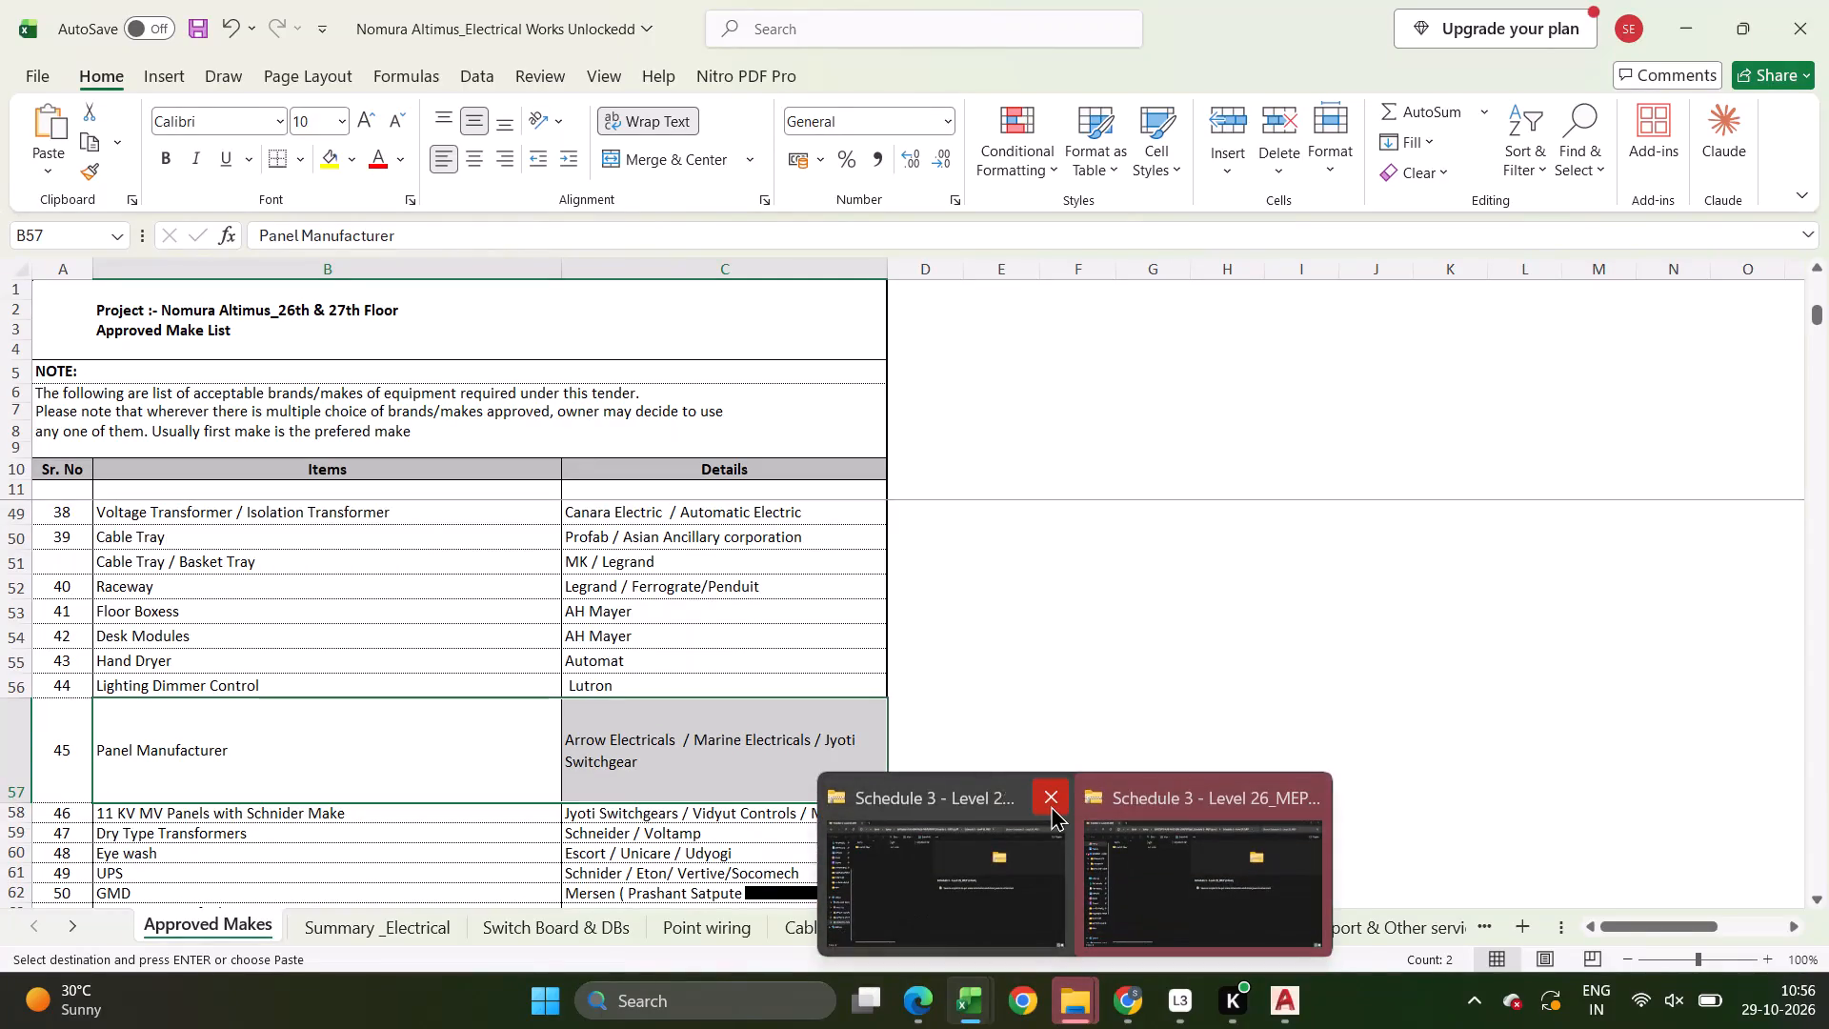
left_click(1191, 797)
left_click(1032, 787)
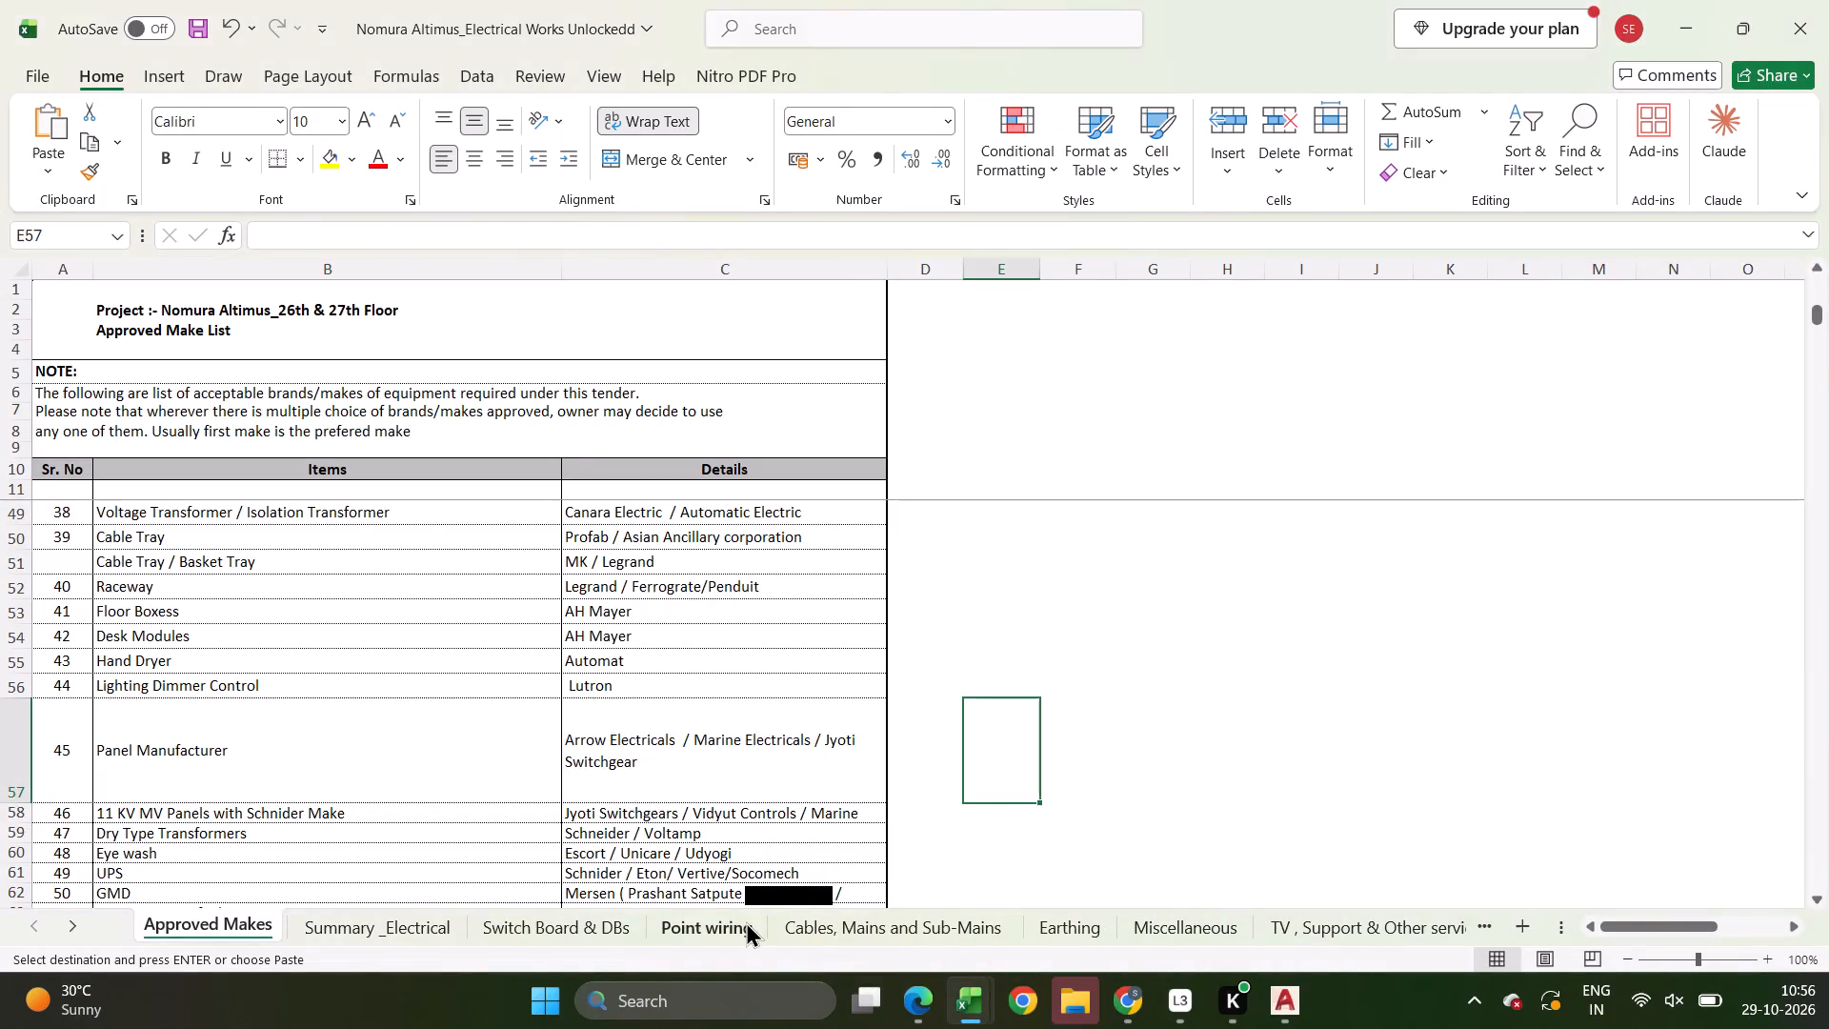
In the Point wiring sheet, set the margin of primary light point wiring item 1(a) to 1.2.
left_click(746, 921)
left_click(1276, 615)
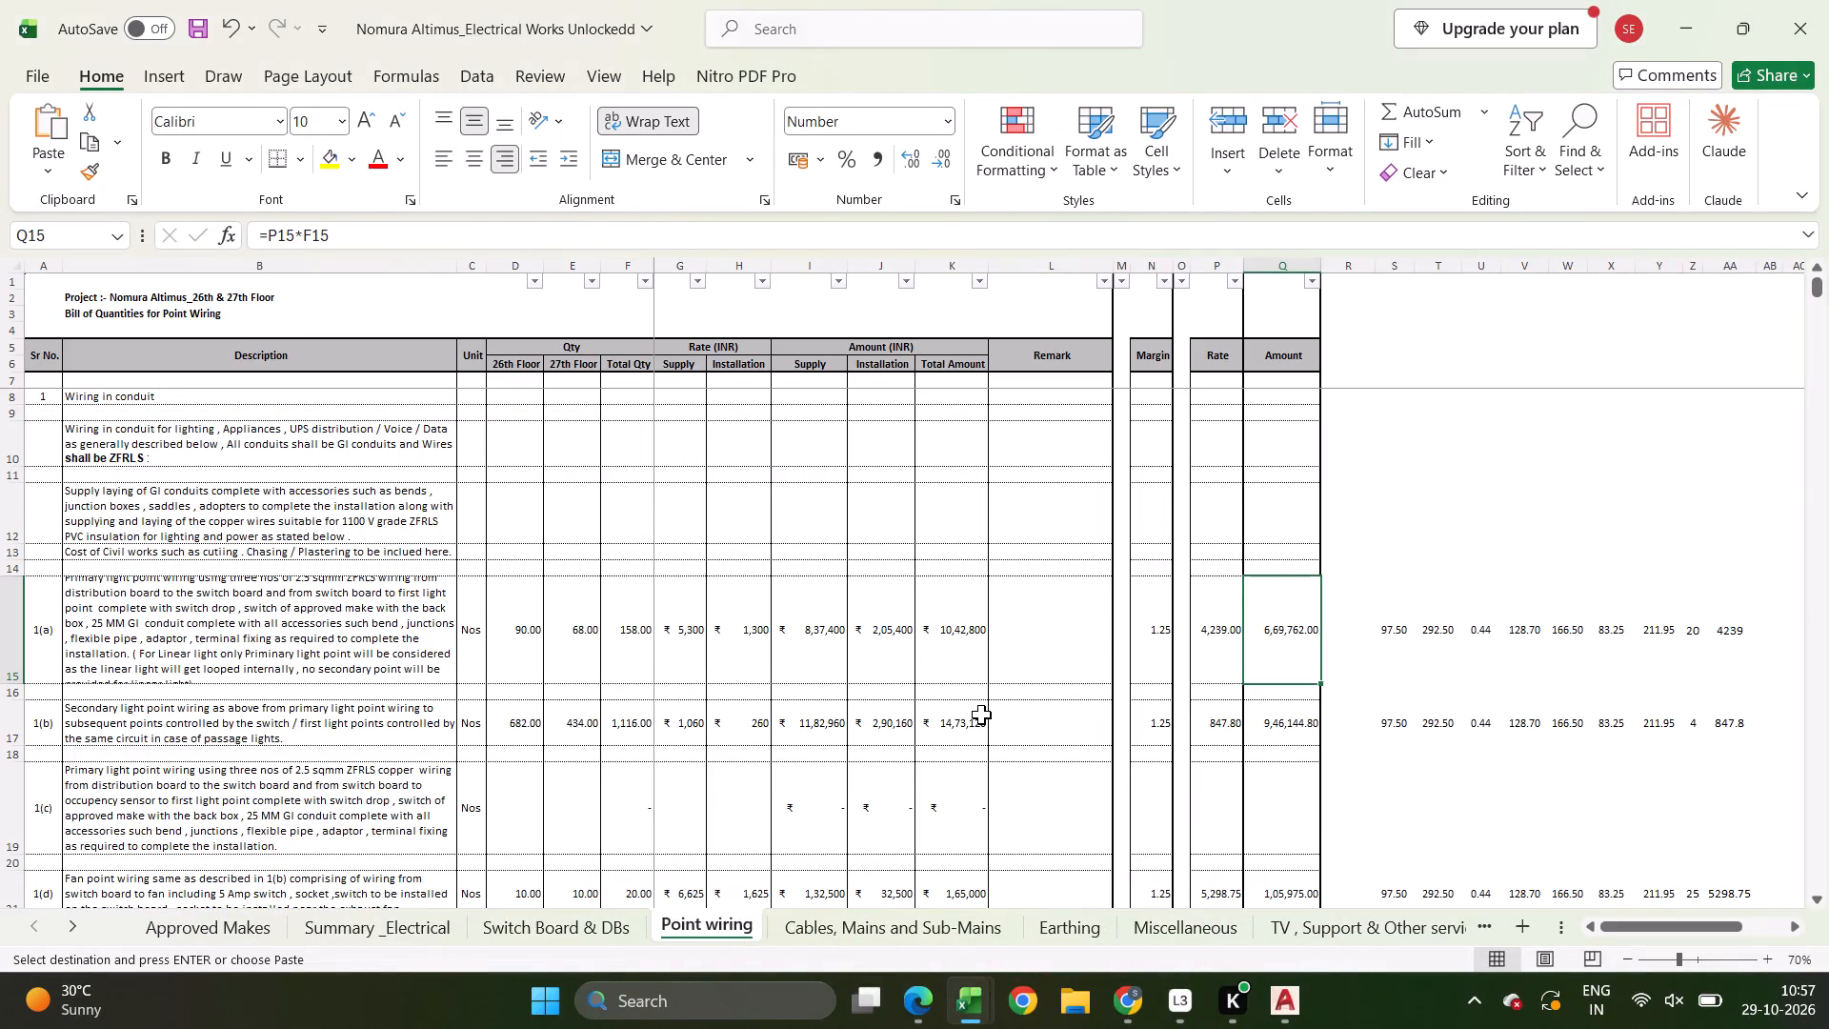
scroll(981, 715, "up", 5)
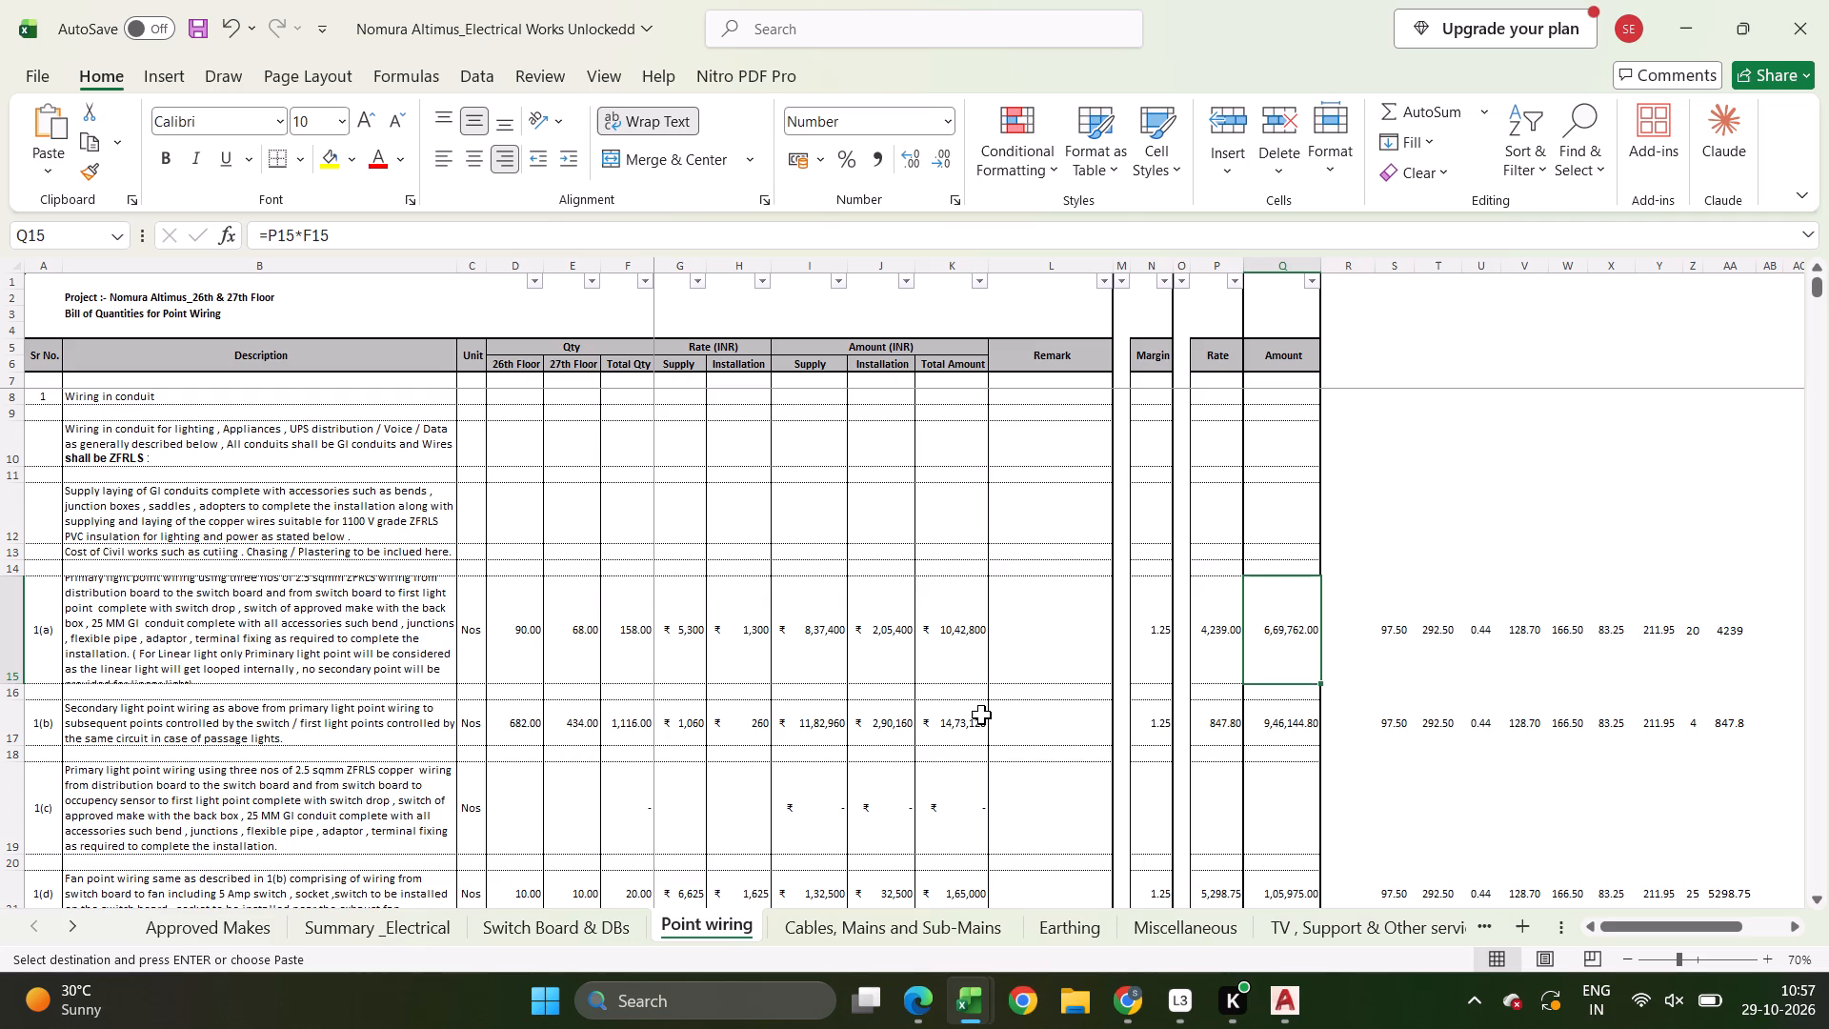
left_click(1173, 622)
scroll(1143, 647, "up", 4)
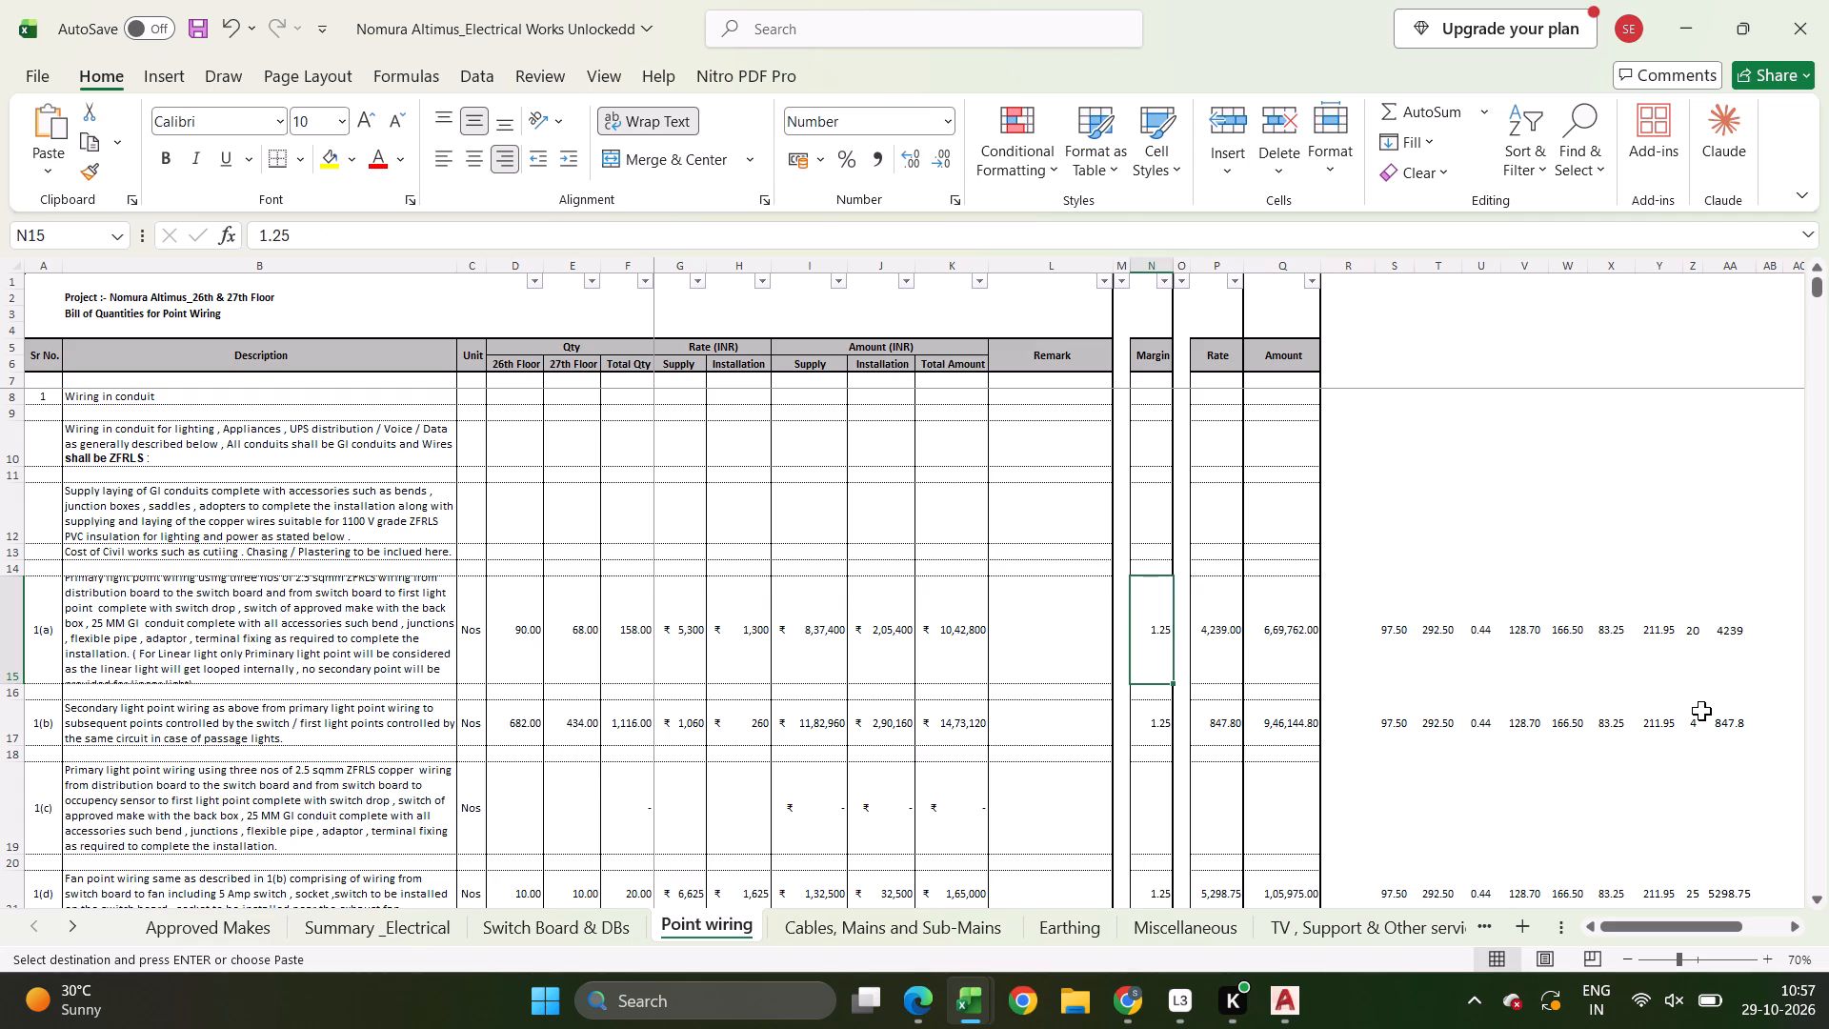
type("1.1")
key("BackSpace")
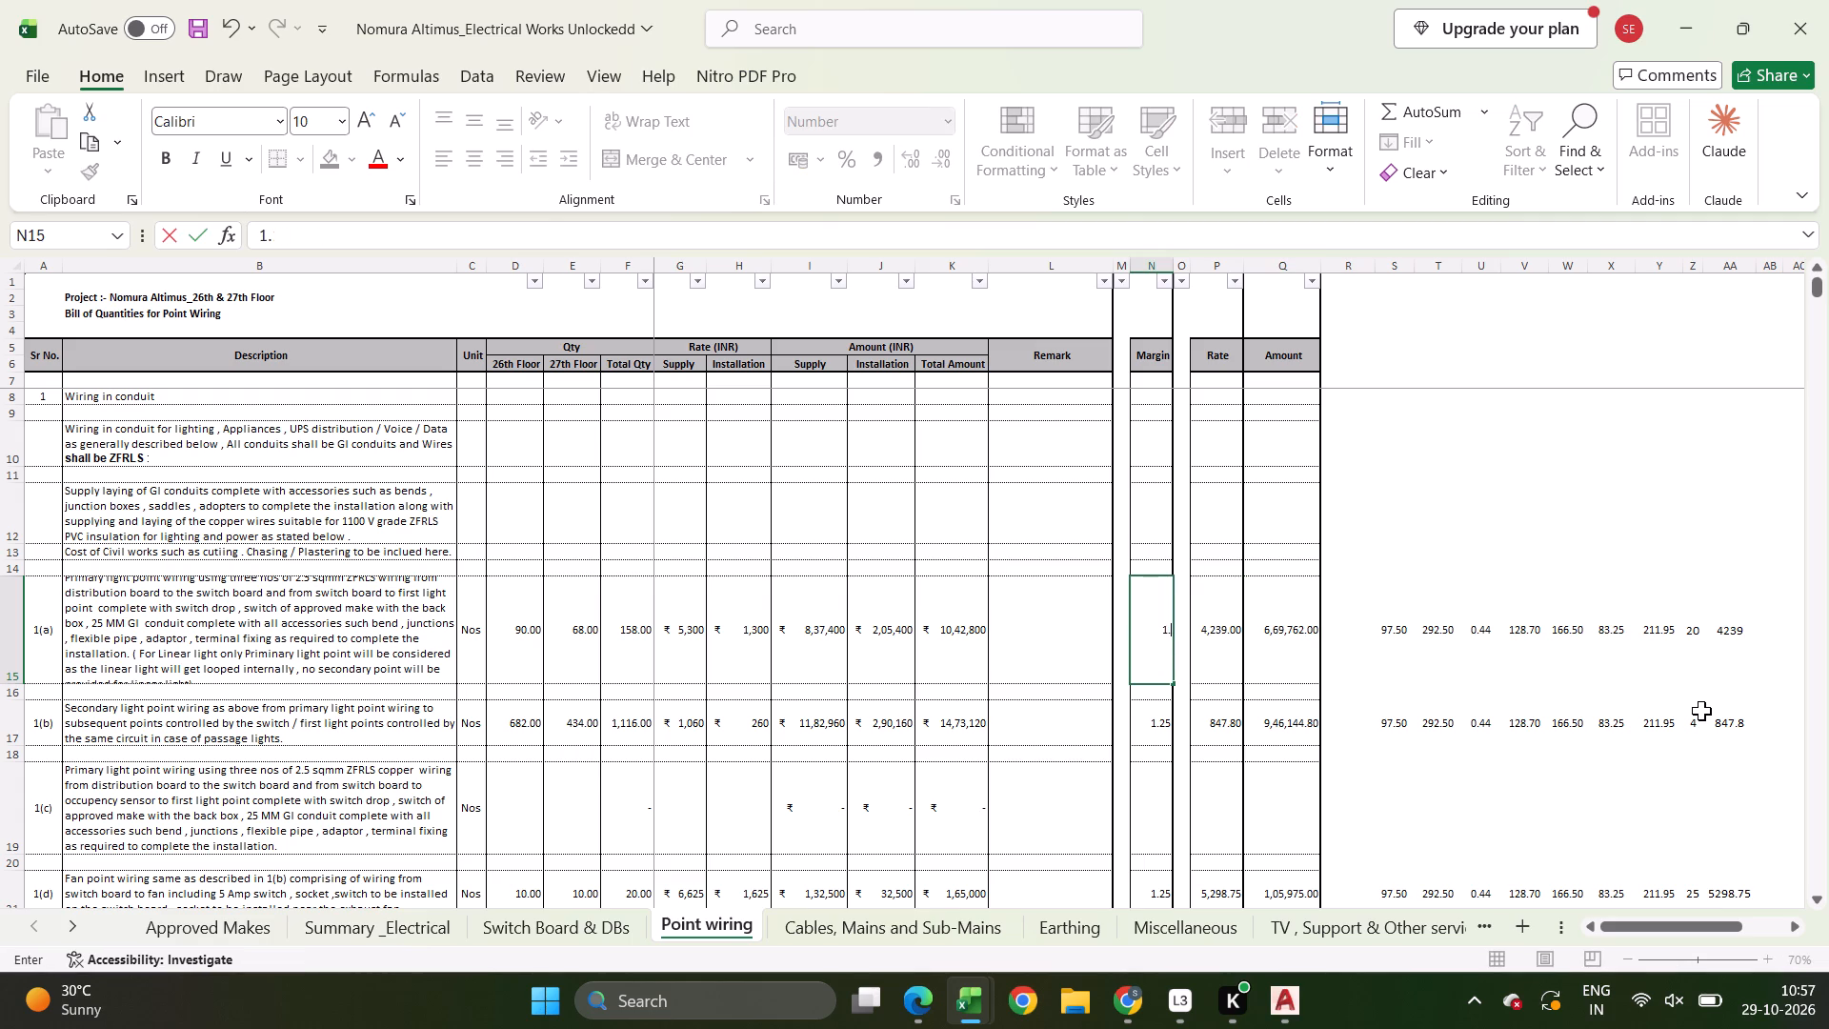
key("2")
key("Return")
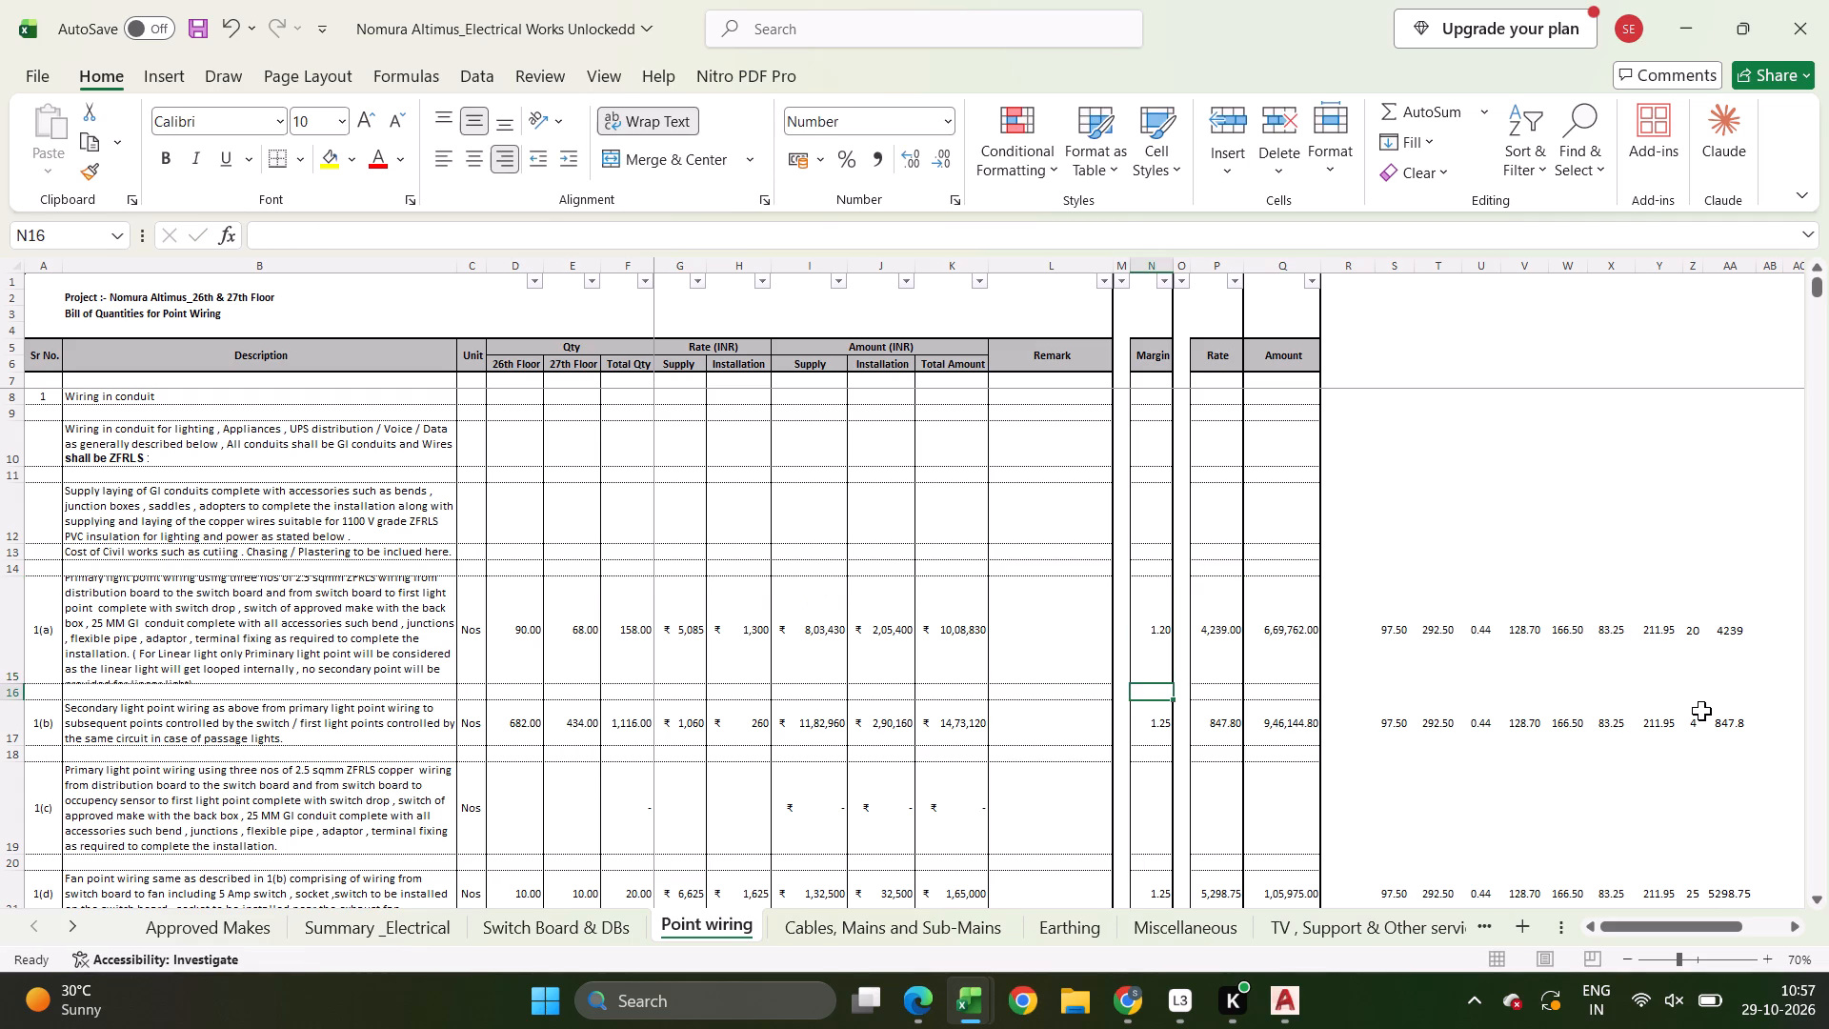
Copy the 1.2 margin from item 1(a) to light and fan point items 1(b), 1(d), 1(e) and 1(f).
key("Up")
key("ctrl+c")
key("ctrl+c")
key("ctrl+Down")
key("ctrl+v")
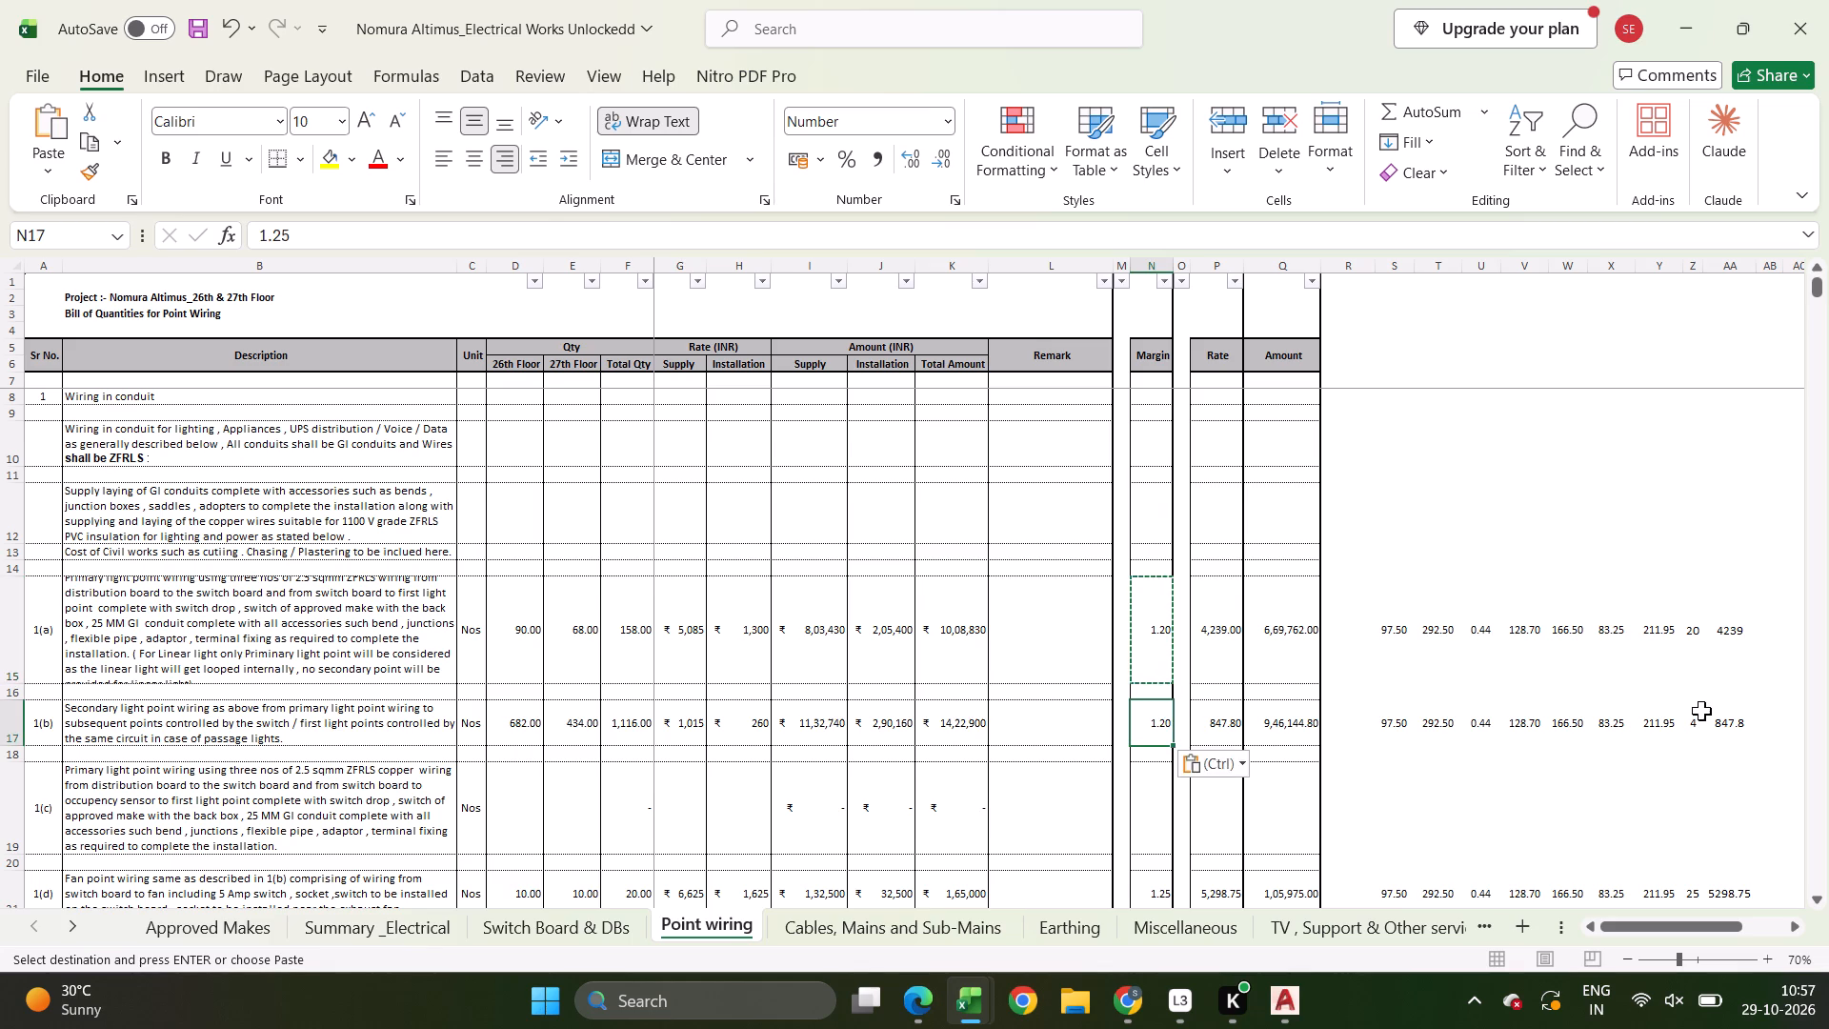
key("ctrl+Down")
key("ctrl+v")
key("ctrl+Down")
key("ctrl+v")
key("ctrl+Down")
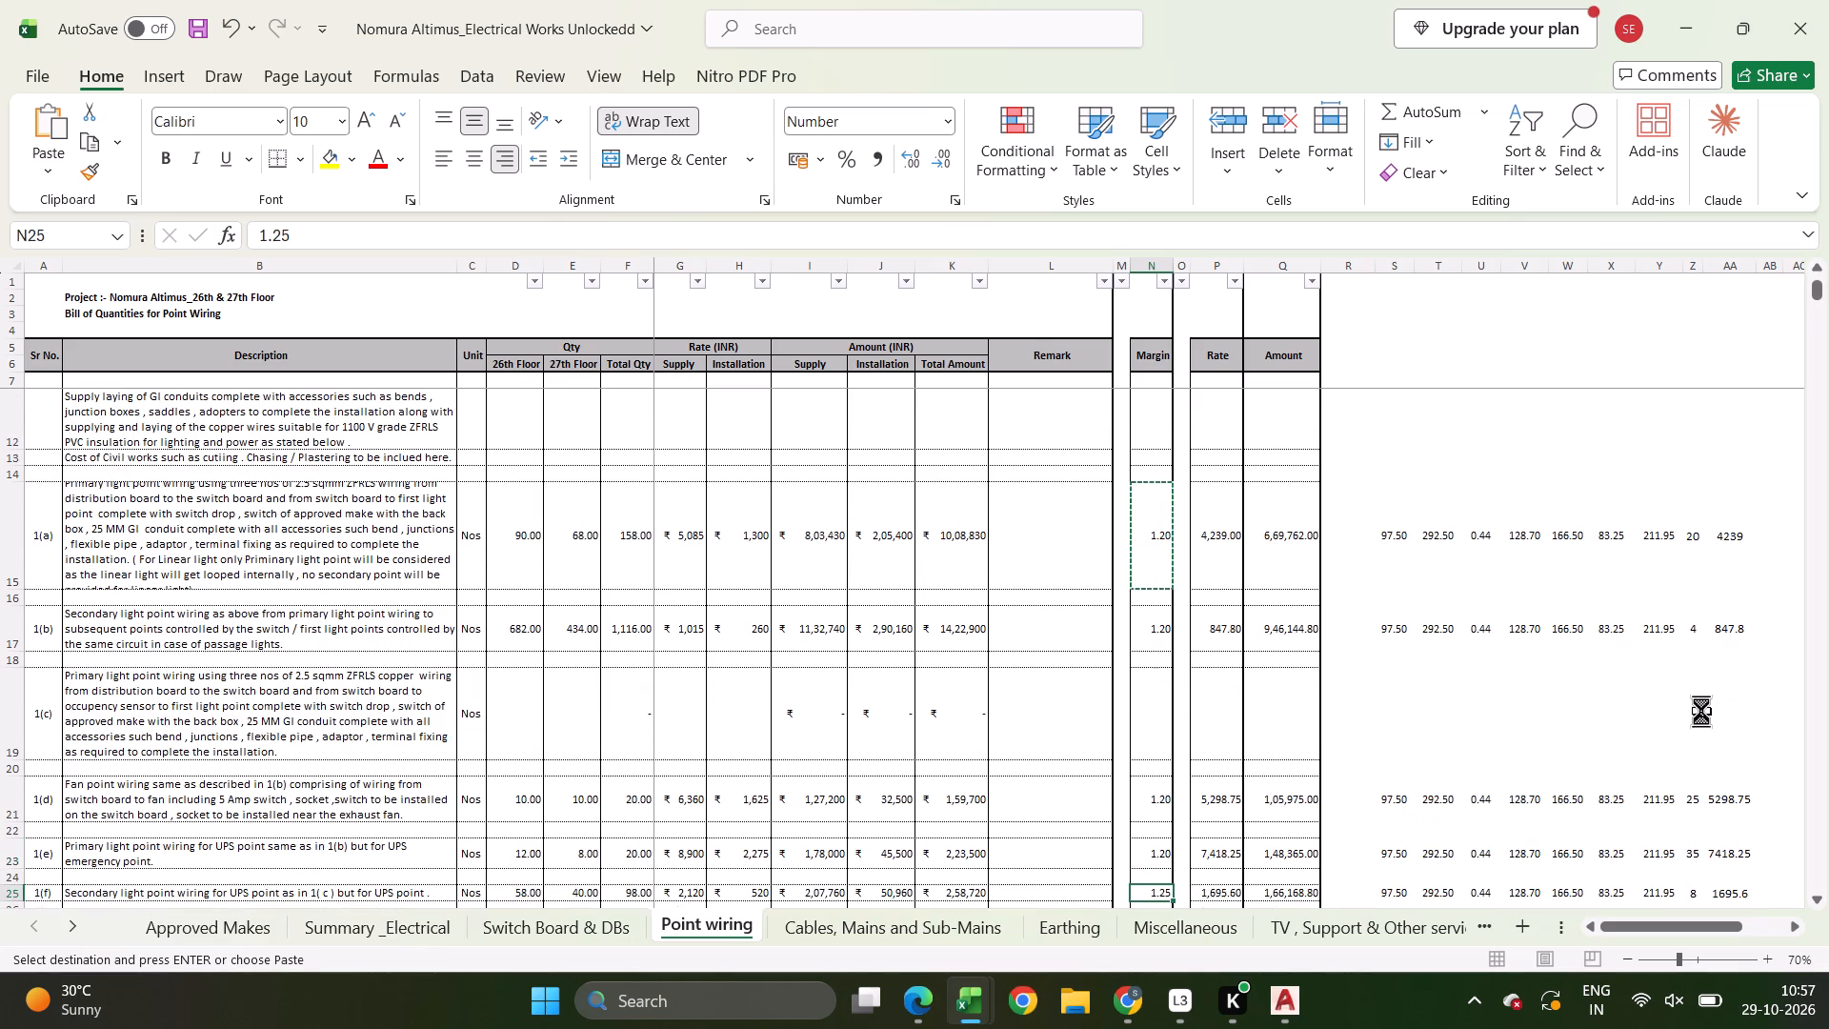
key("ctrl+v")
Paste the 1.2 margin into the power point wiring items 2(a) through 2(g).
key("ctrl+Down")
key("ctrl+v")
key("ctrl+Down")
key("ctrl+v")
key("ctrl+Down")
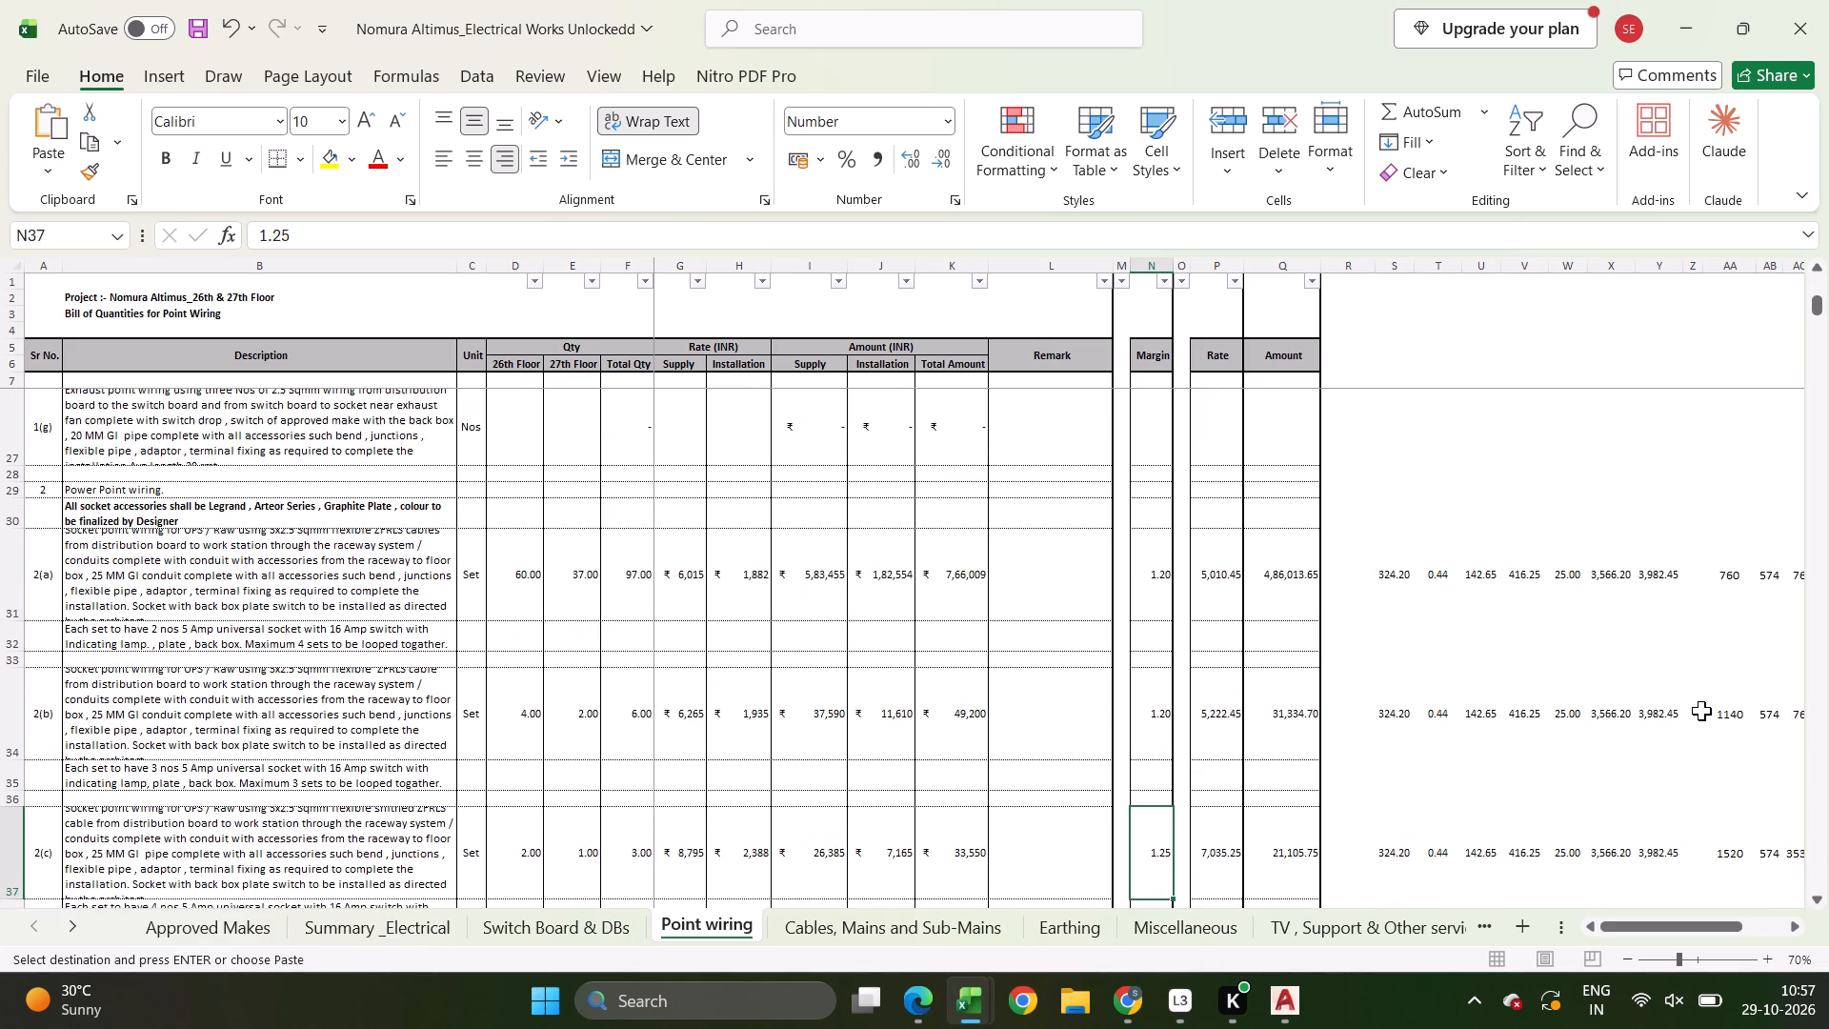
key("ctrl+v")
key("ctrl+Down")
key("ctrl+v")
key("ctrl+Down")
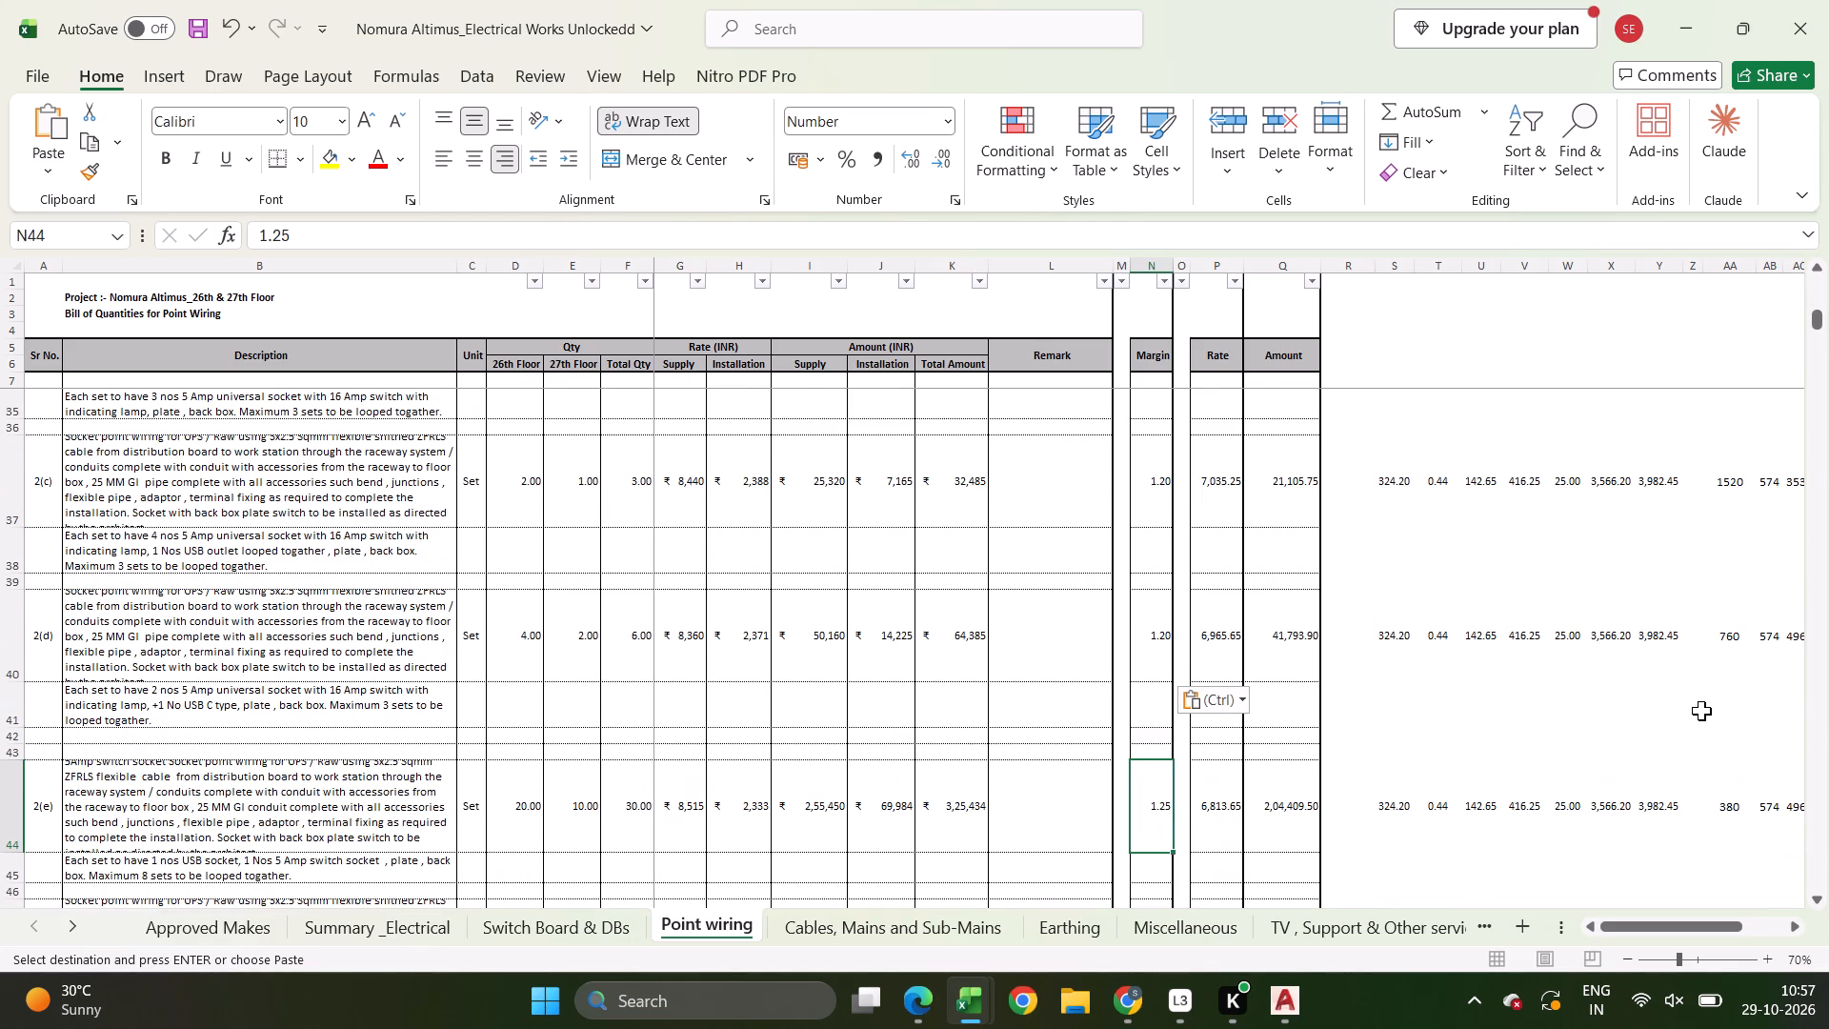
key("ctrl+v")
key("ctrl+Down")
key("ctrl+v")
key("ctrl+Down")
key("ctrl+v")
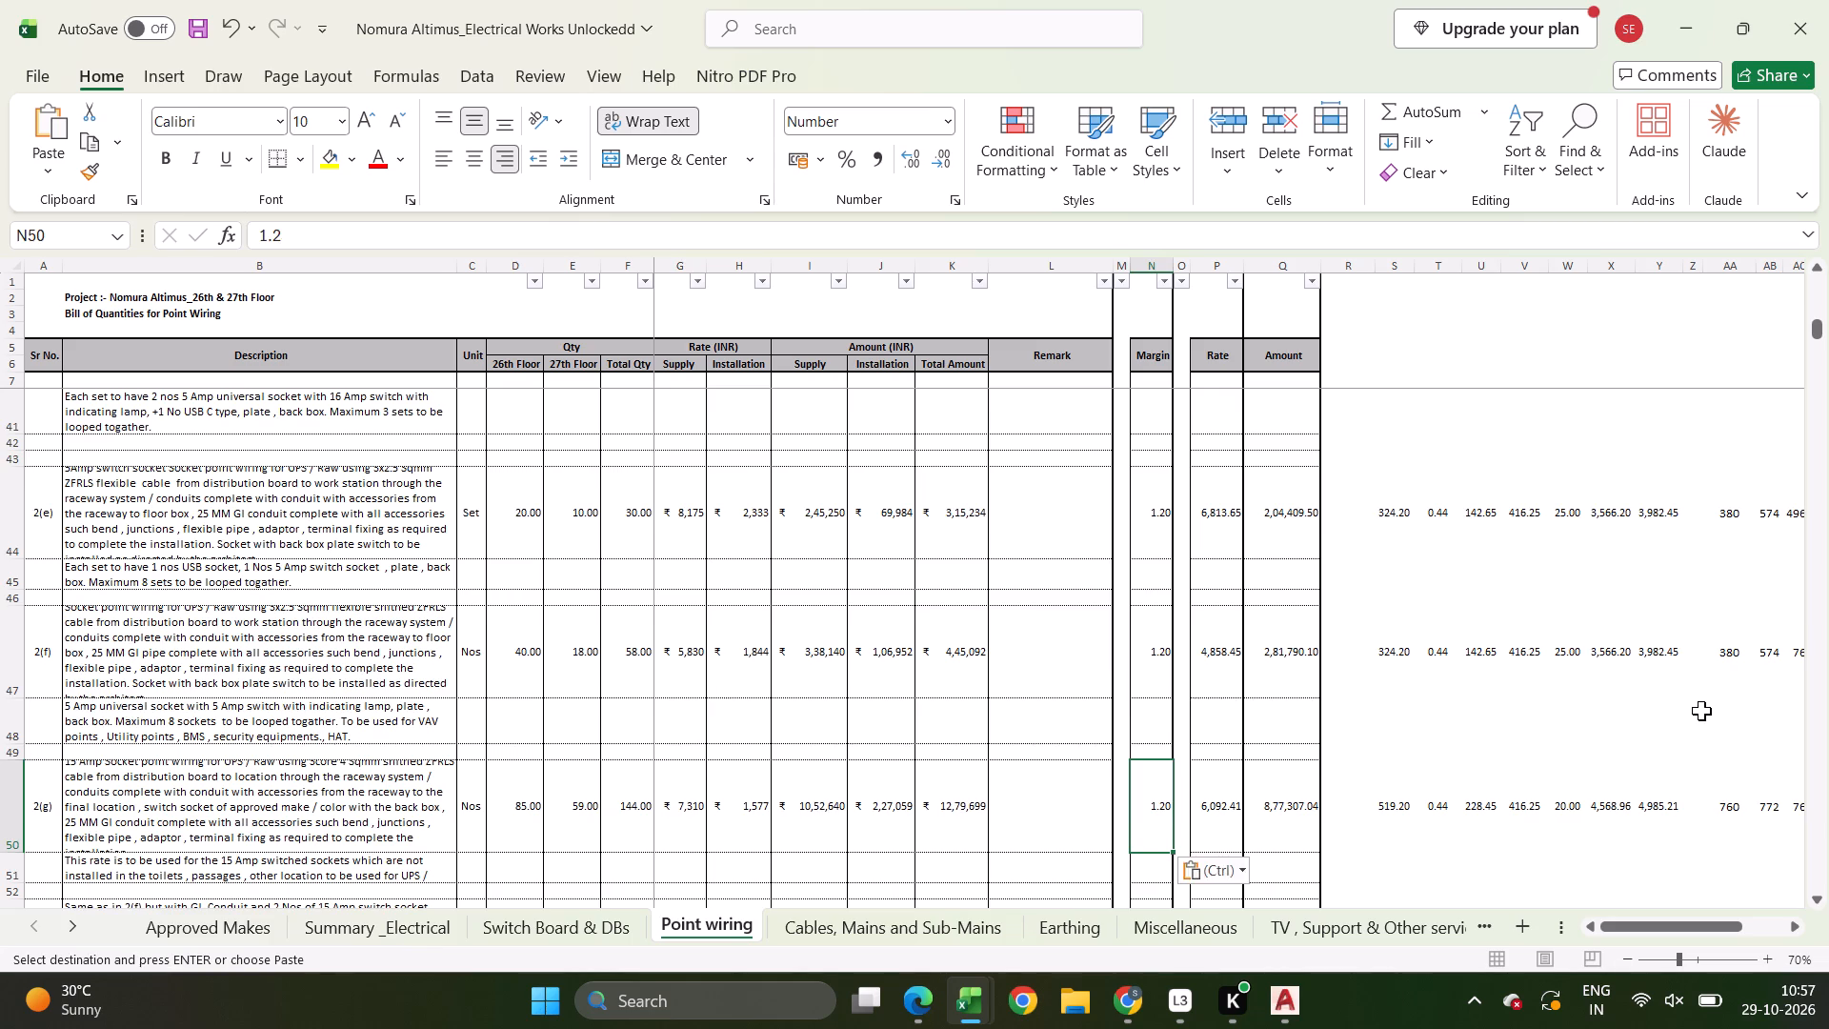
Paste the 1.2 margin into cable items 2(j), 2(k), 2(l), socket items 3 and 3(a), and MCB item 4.
key("ctrl+Down")
key("ctrl+v")
key("ctrl+Down")
key("ctrl+v")
key("ctrl+Down")
key("ctrl+v")
key("ctrl+Down")
key("ctrl+v")
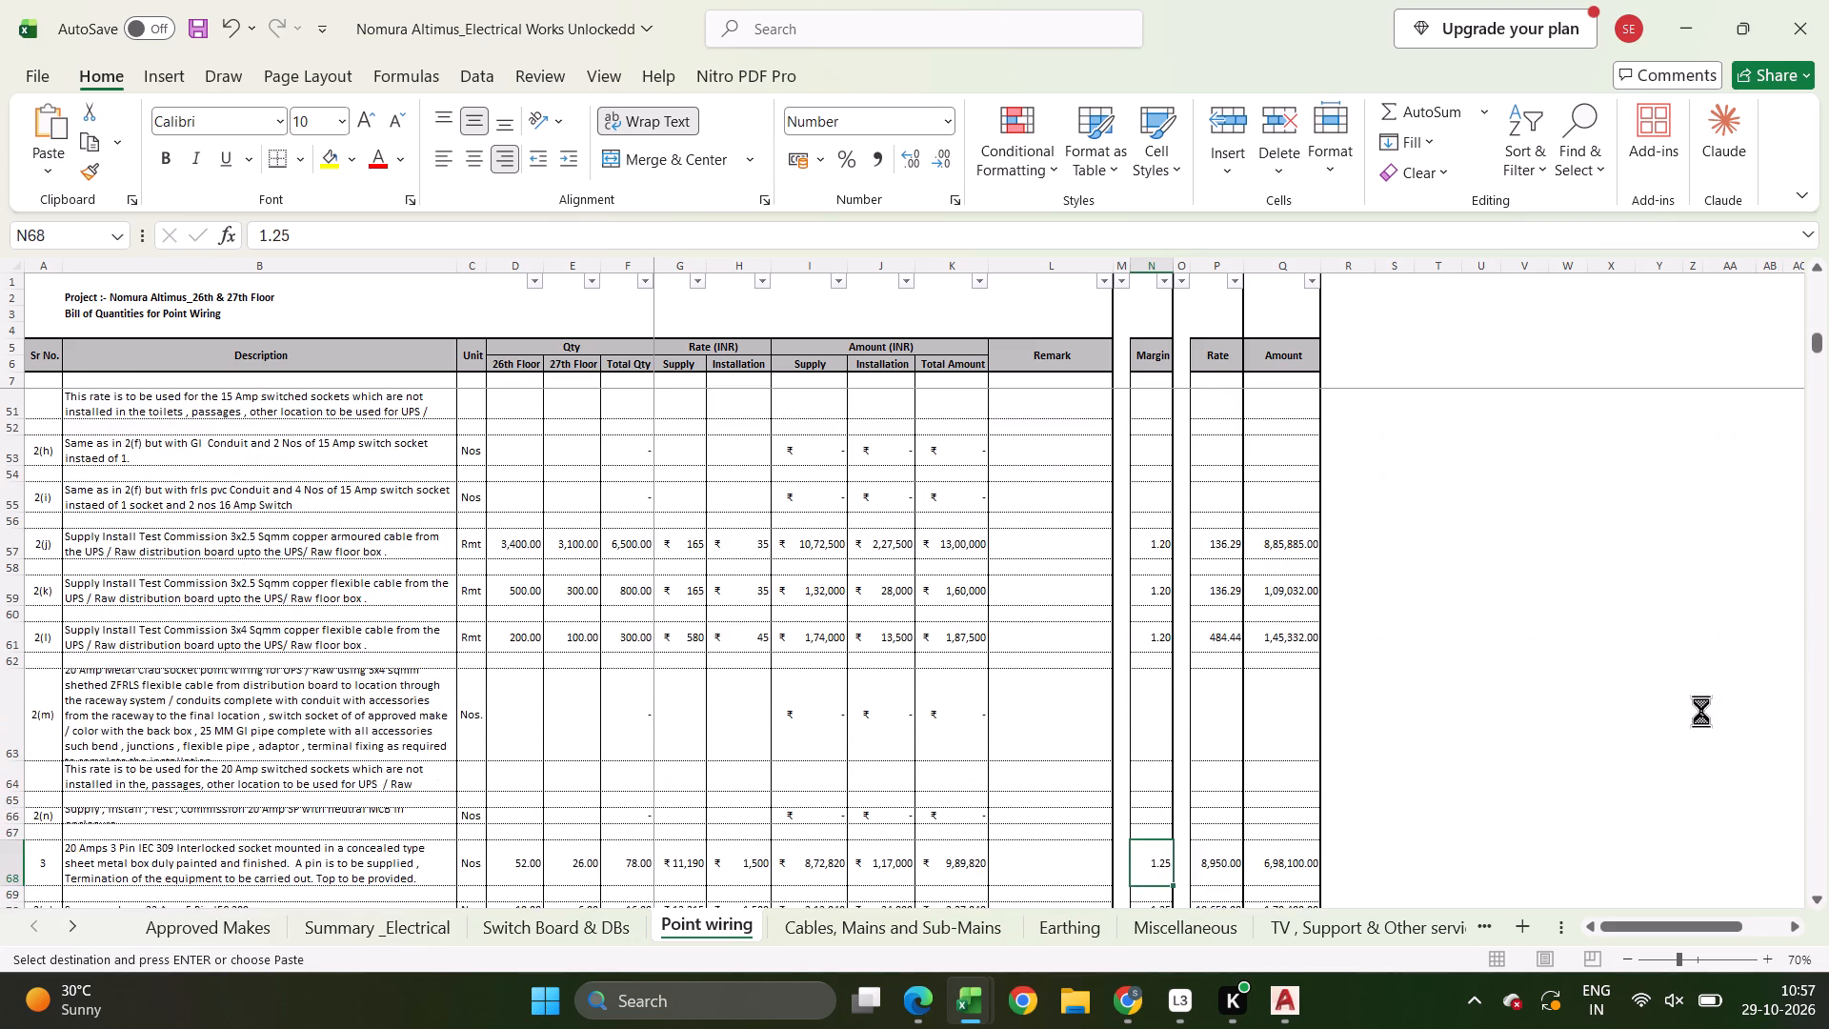
key("ctrl+Down")
key("ctrl+v")
key("ctrl+Down")
key("ctrl+v")
Apply the 1.2 margin to raceway sizes (iv) to (x) of item 5 and the three powder-coated raceways of item 5(a).
key("ctrl+Down")
key("ctrl+v")
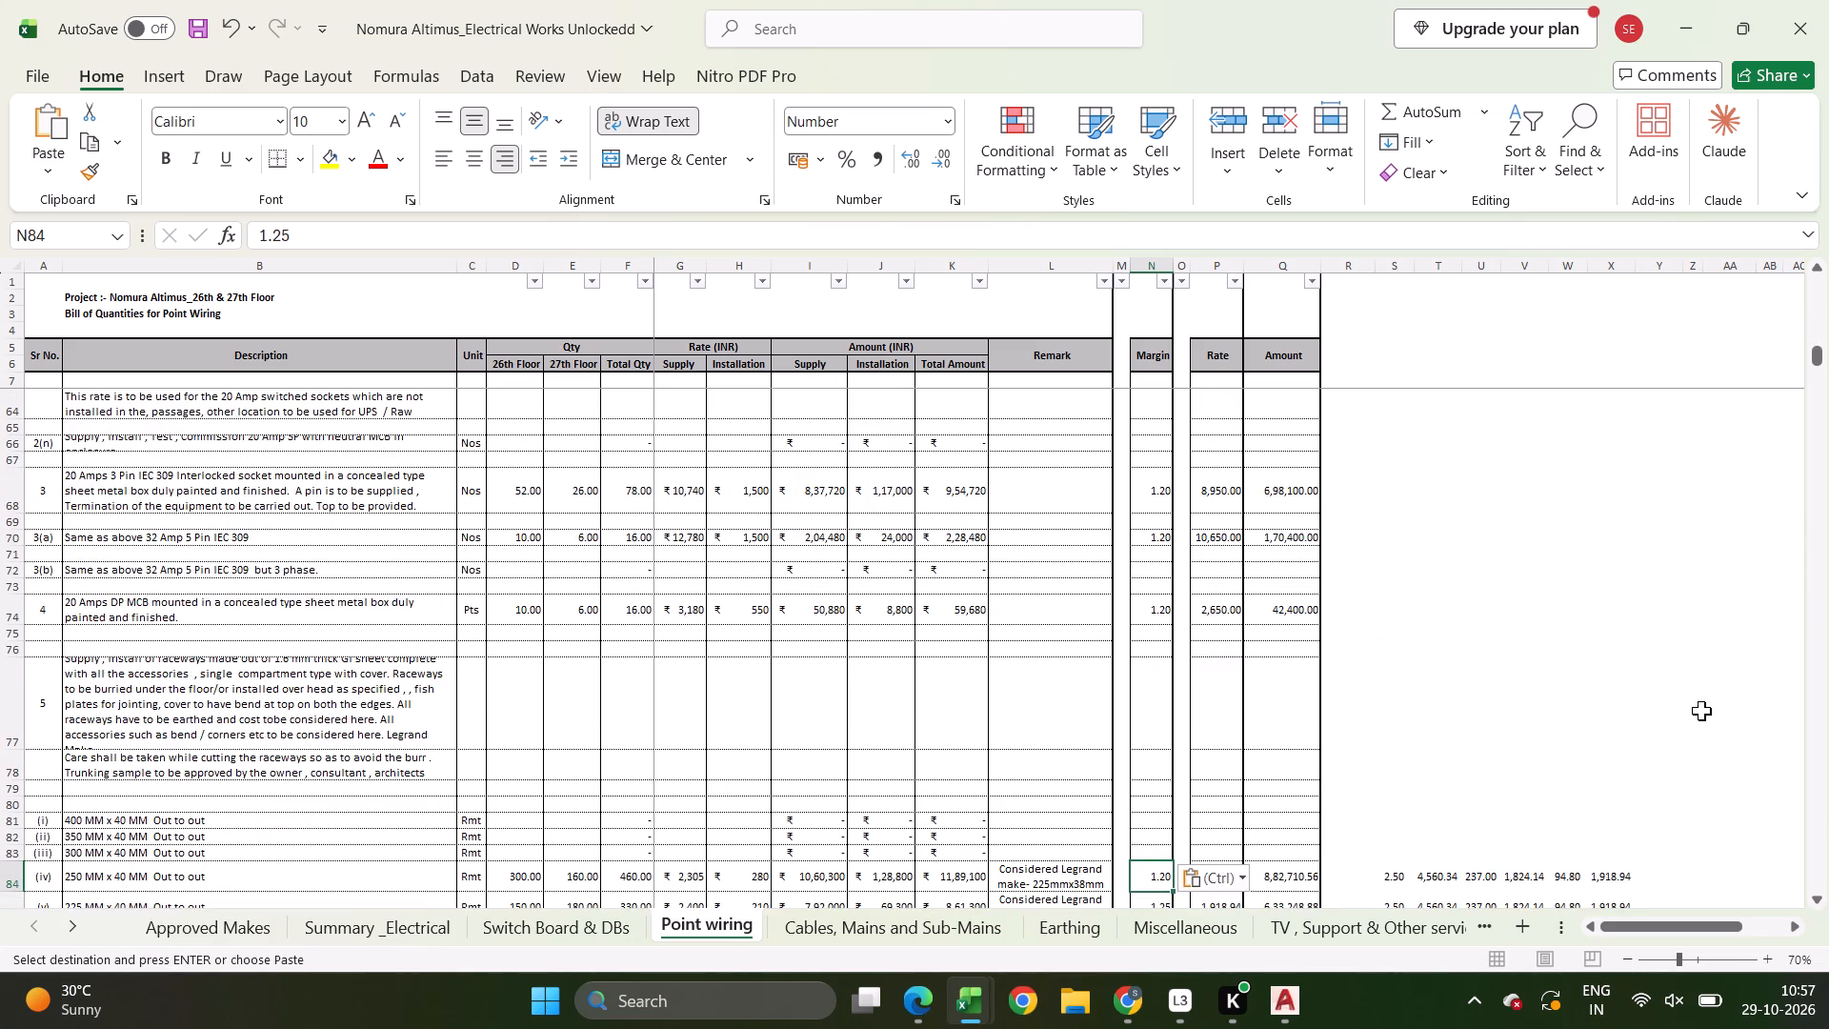
key("ctrl+Down")
key("ctrl+v")
key("ctrl+shift+Up")
key("ctrl+v")
key("ctrl+Down")
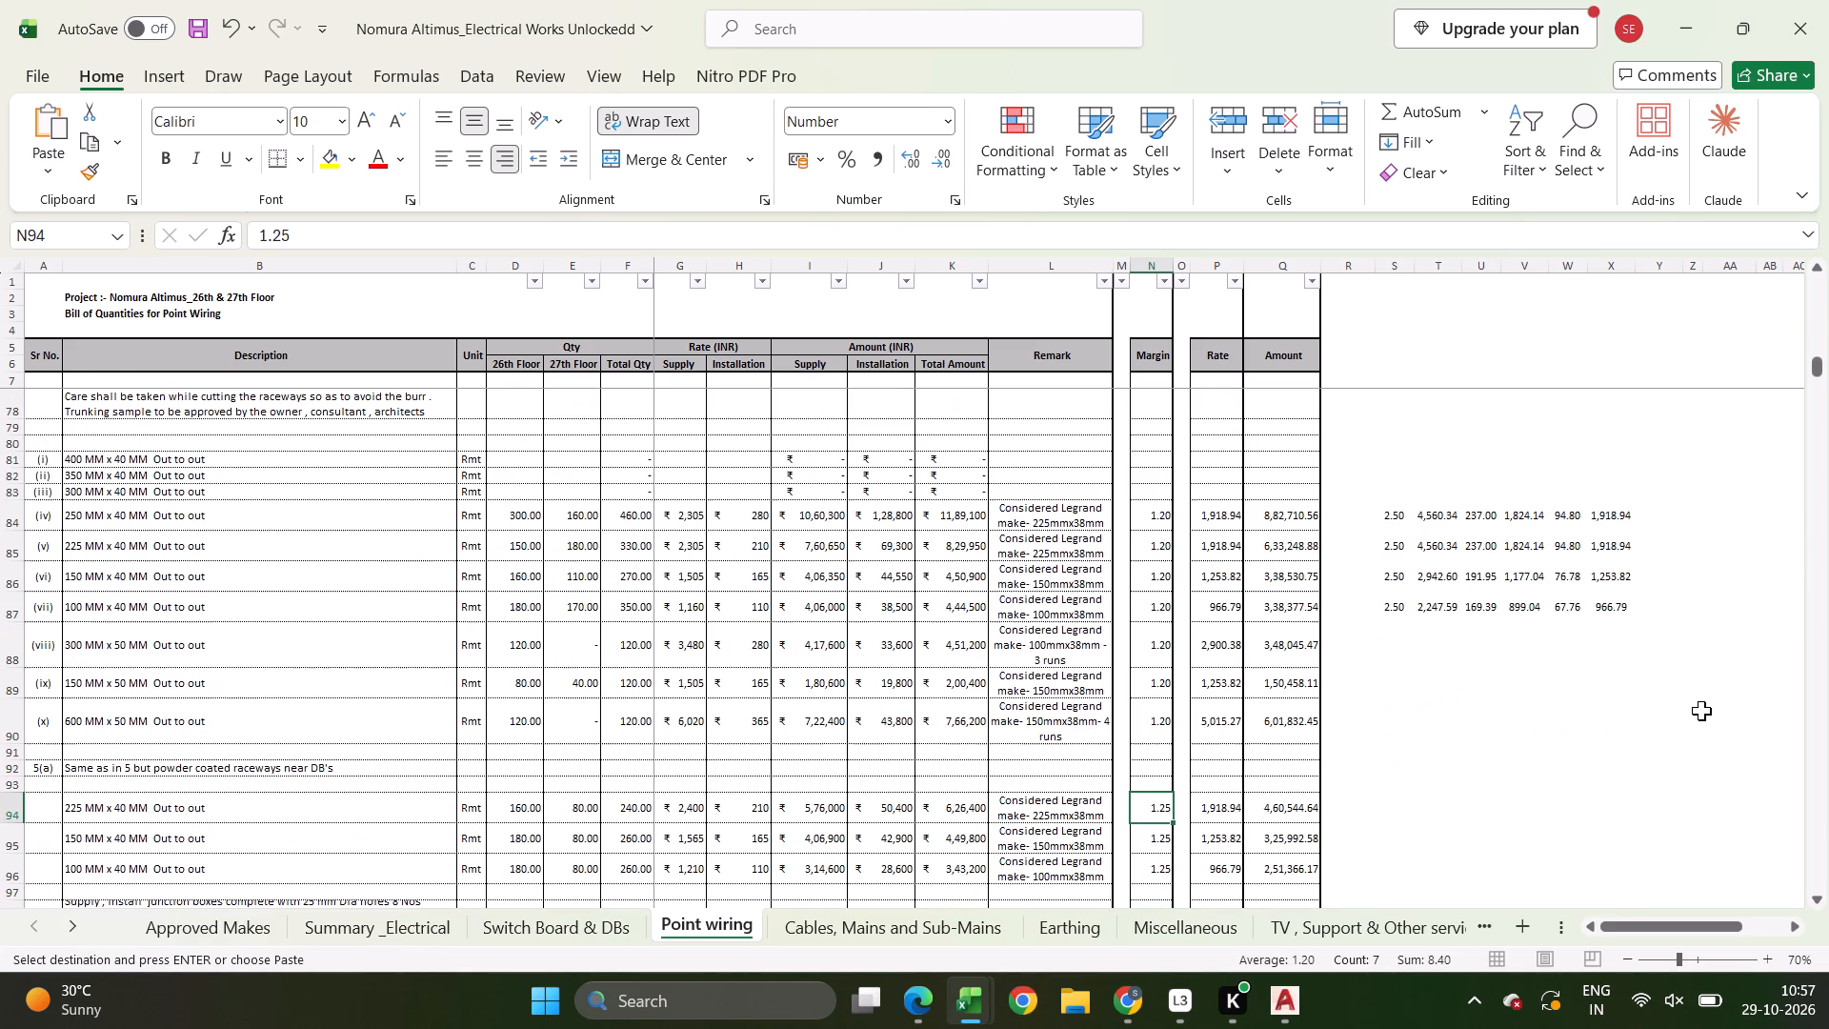
key("ctrl+v")
key("ctrl+Down")
key("ctrl+v")
key("ctrl+shift+Up")
key("ctrl+v")
Apply the 1.2 margin to junction box sizes (iv) to (vii) of item 5(b).
key("ctrl+Down")
key("ctrl+Down")
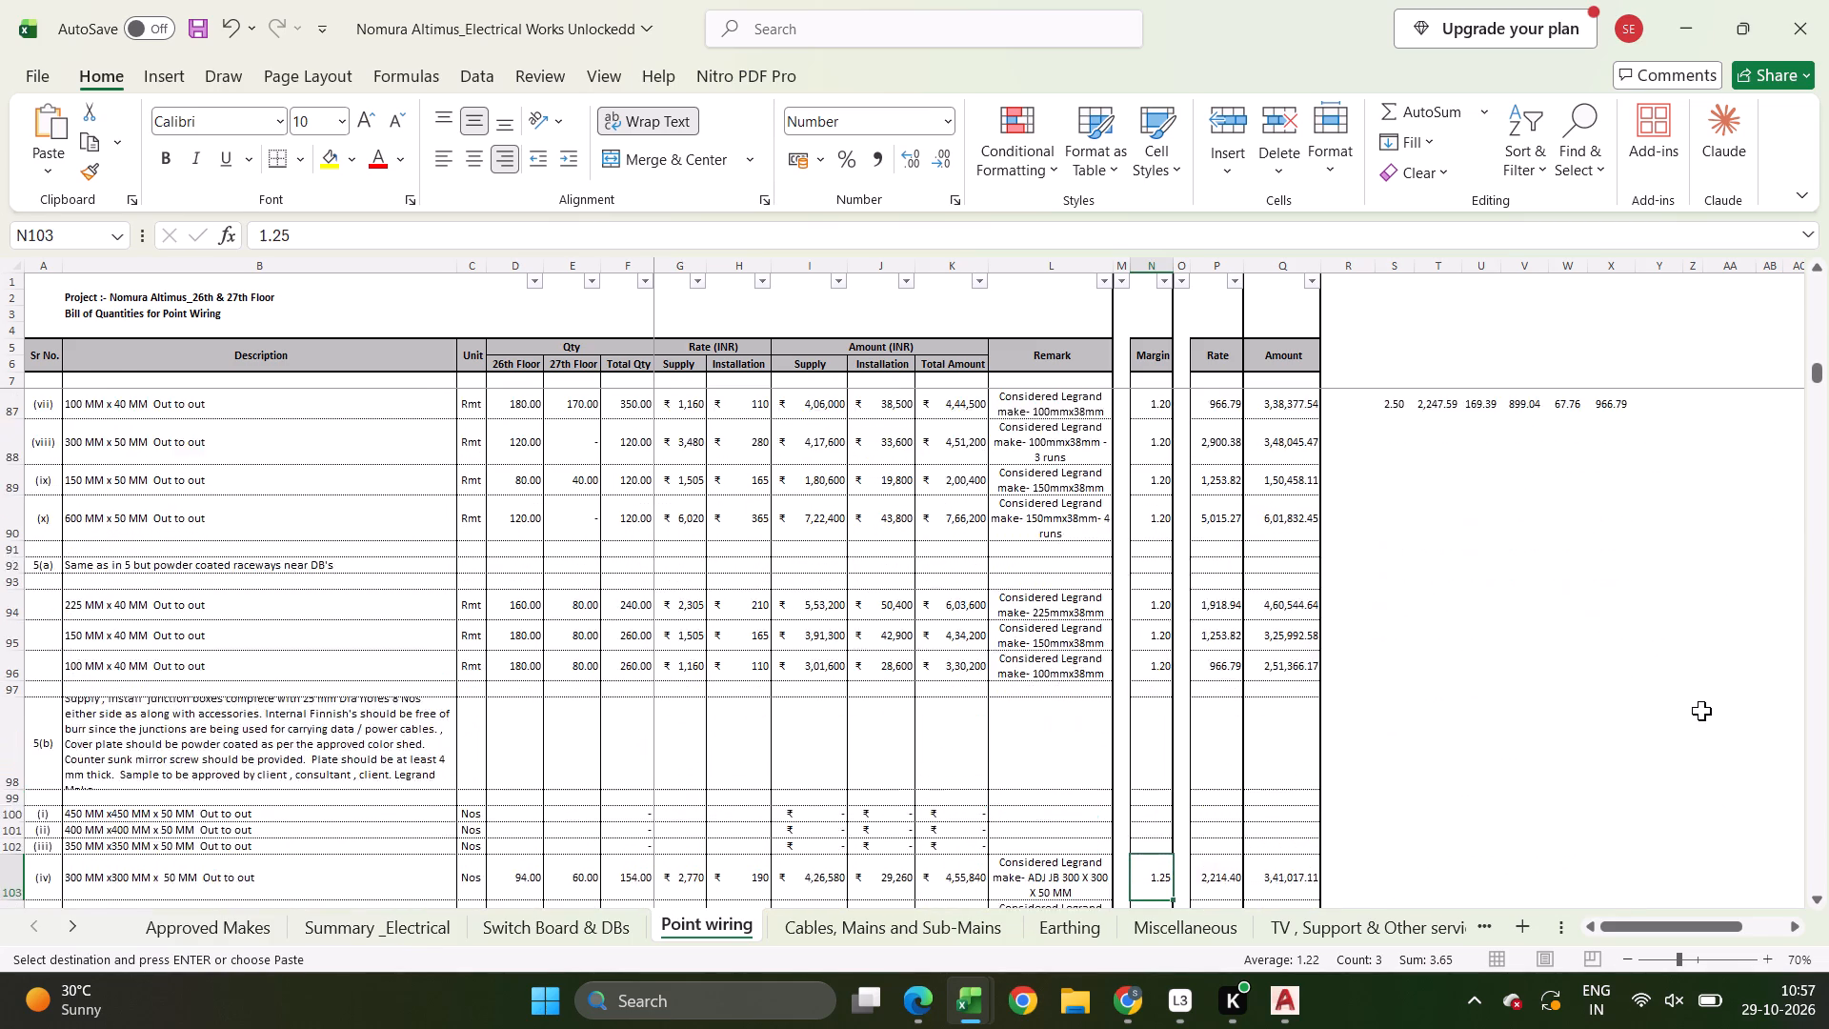
key("ctrl+Up")
key("ctrl+shift+Down")
key("ctrl+v")
Paste the 1.2 margin into conduit item 6, GI box item 11 and desktop socket box item 12, leaving item 13 as is.
key("ctrl+Down")
key("ctrl+Down")
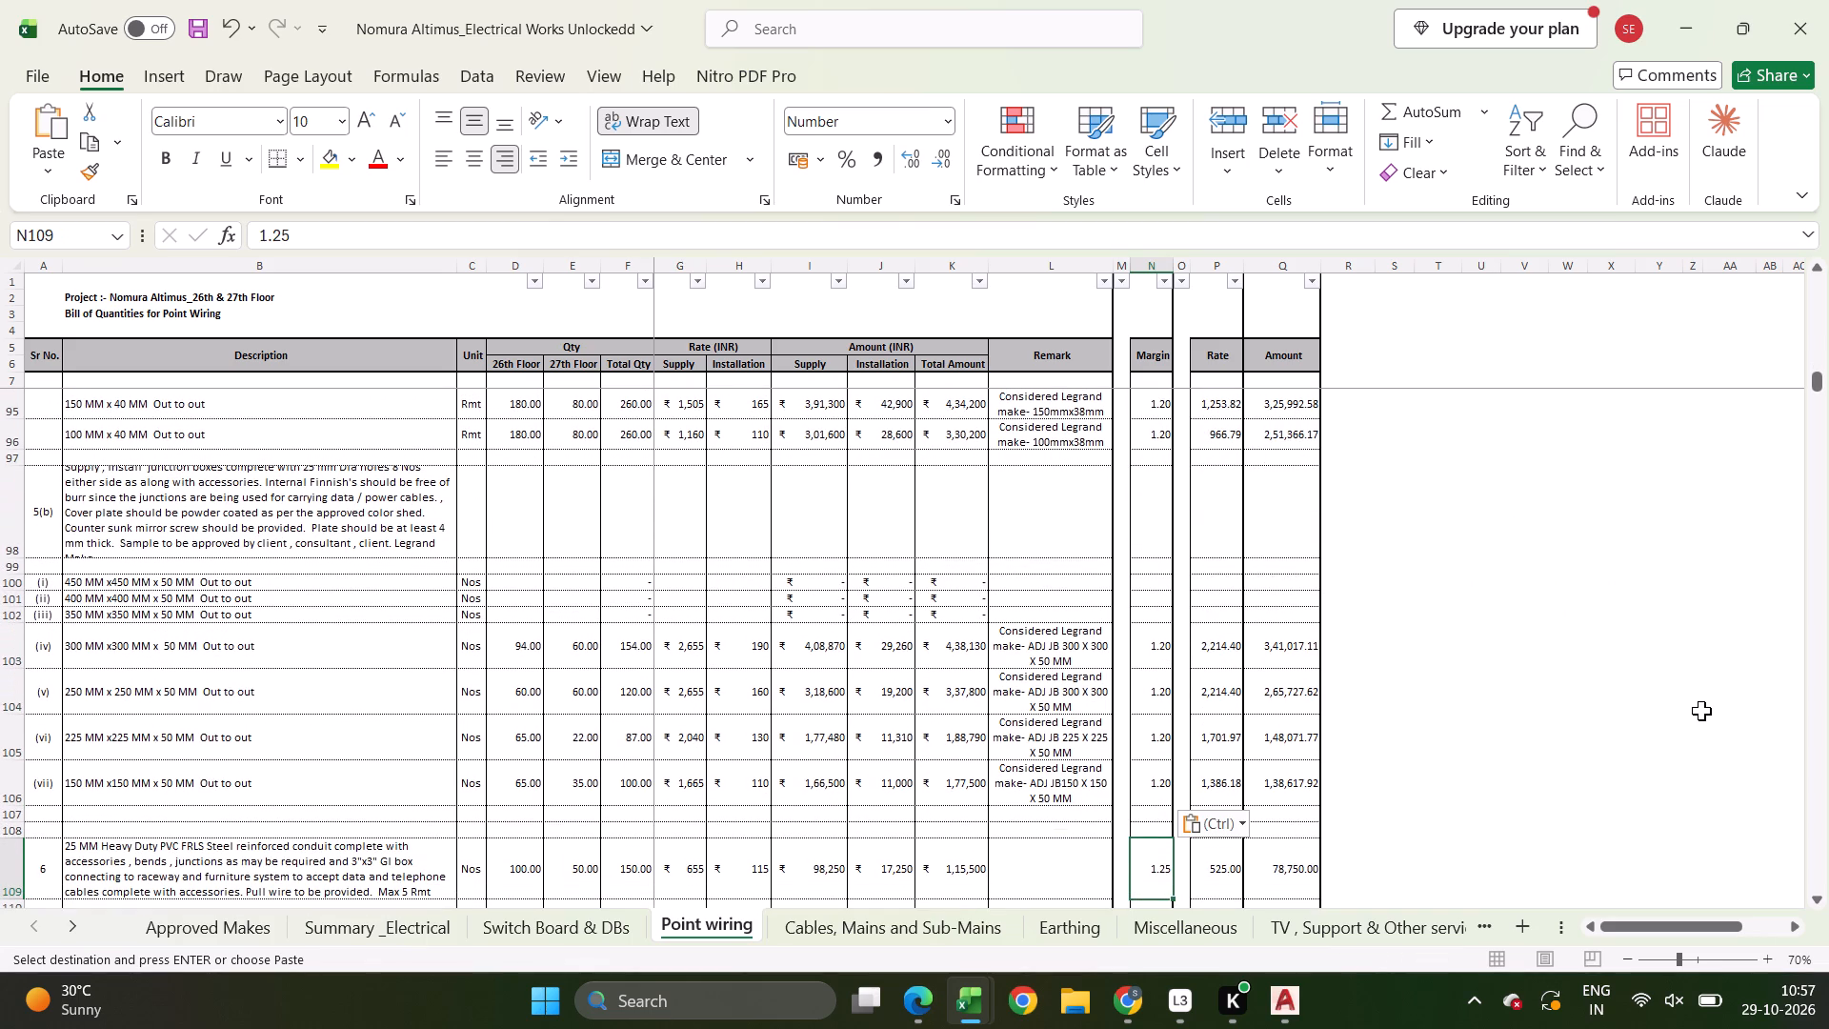
key("ctrl+v")
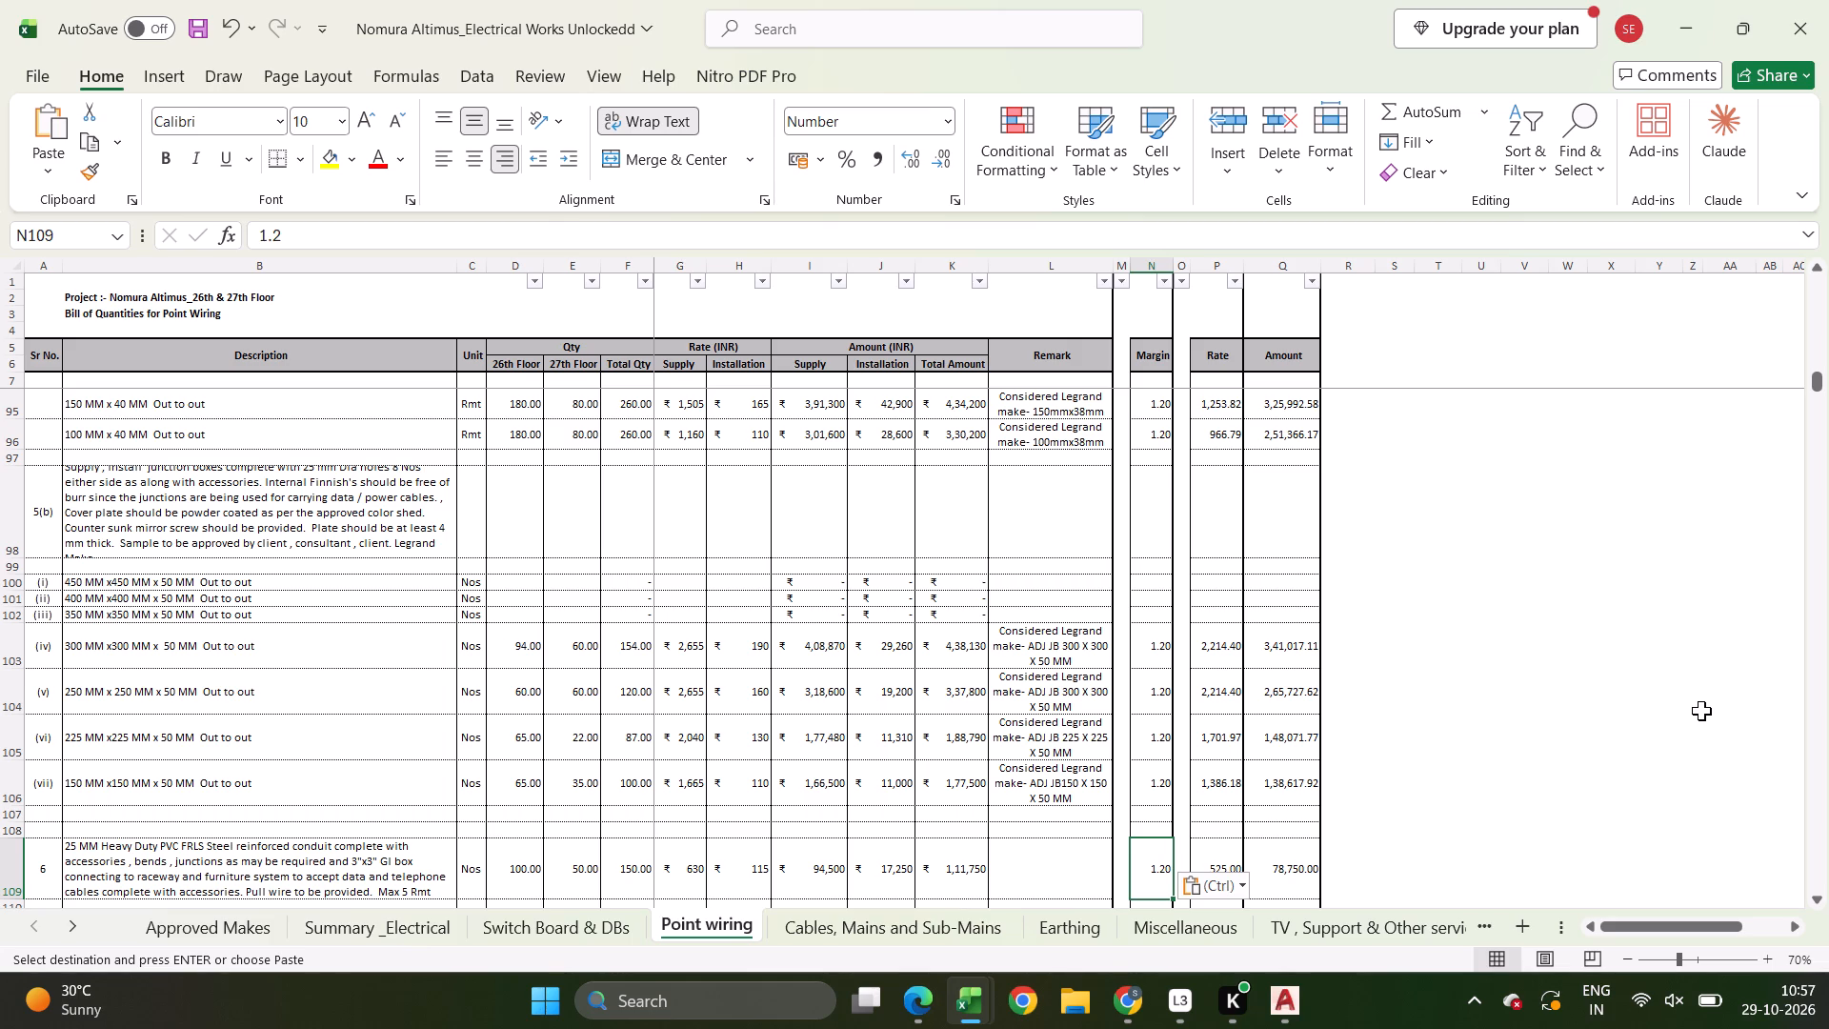
key("ctrl+c")
key("ctrl+Down")
key("ctrl+Down")
key("ctrl+Up")
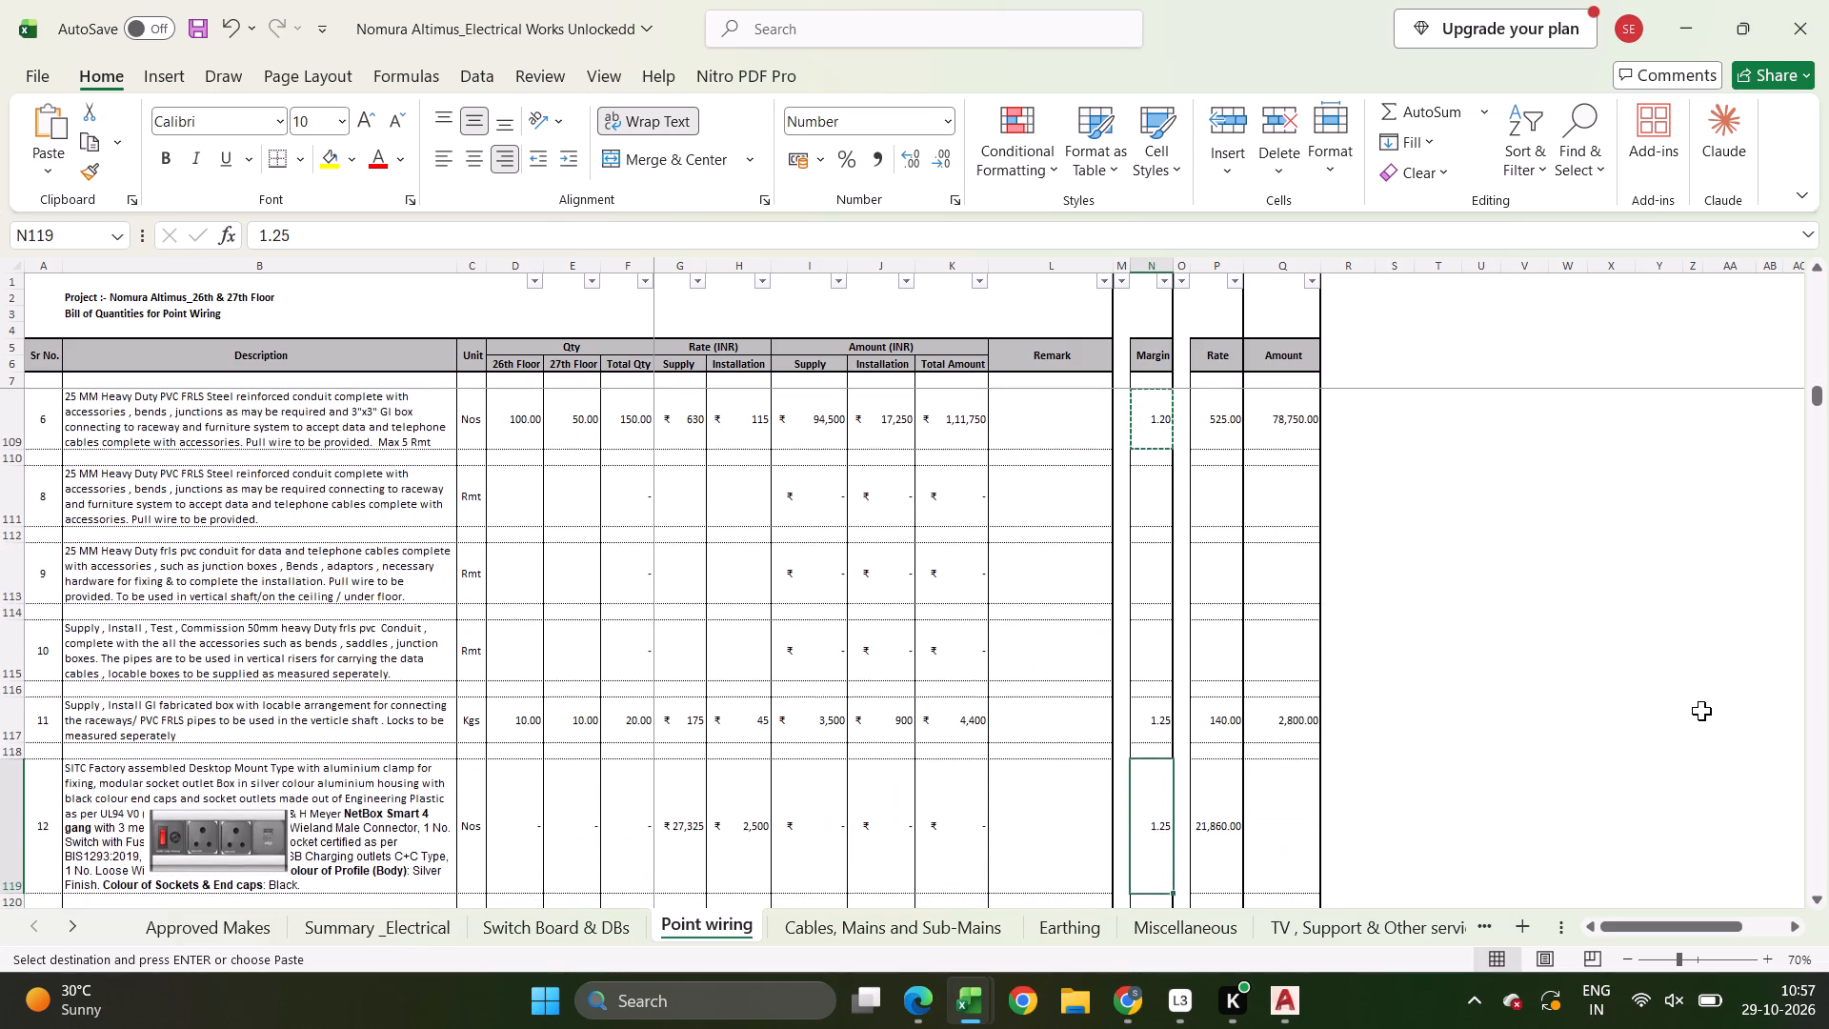
key("ctrl+v")
key("ctrl+Down")
key("ctrl+v")
key("ctrl+Down")
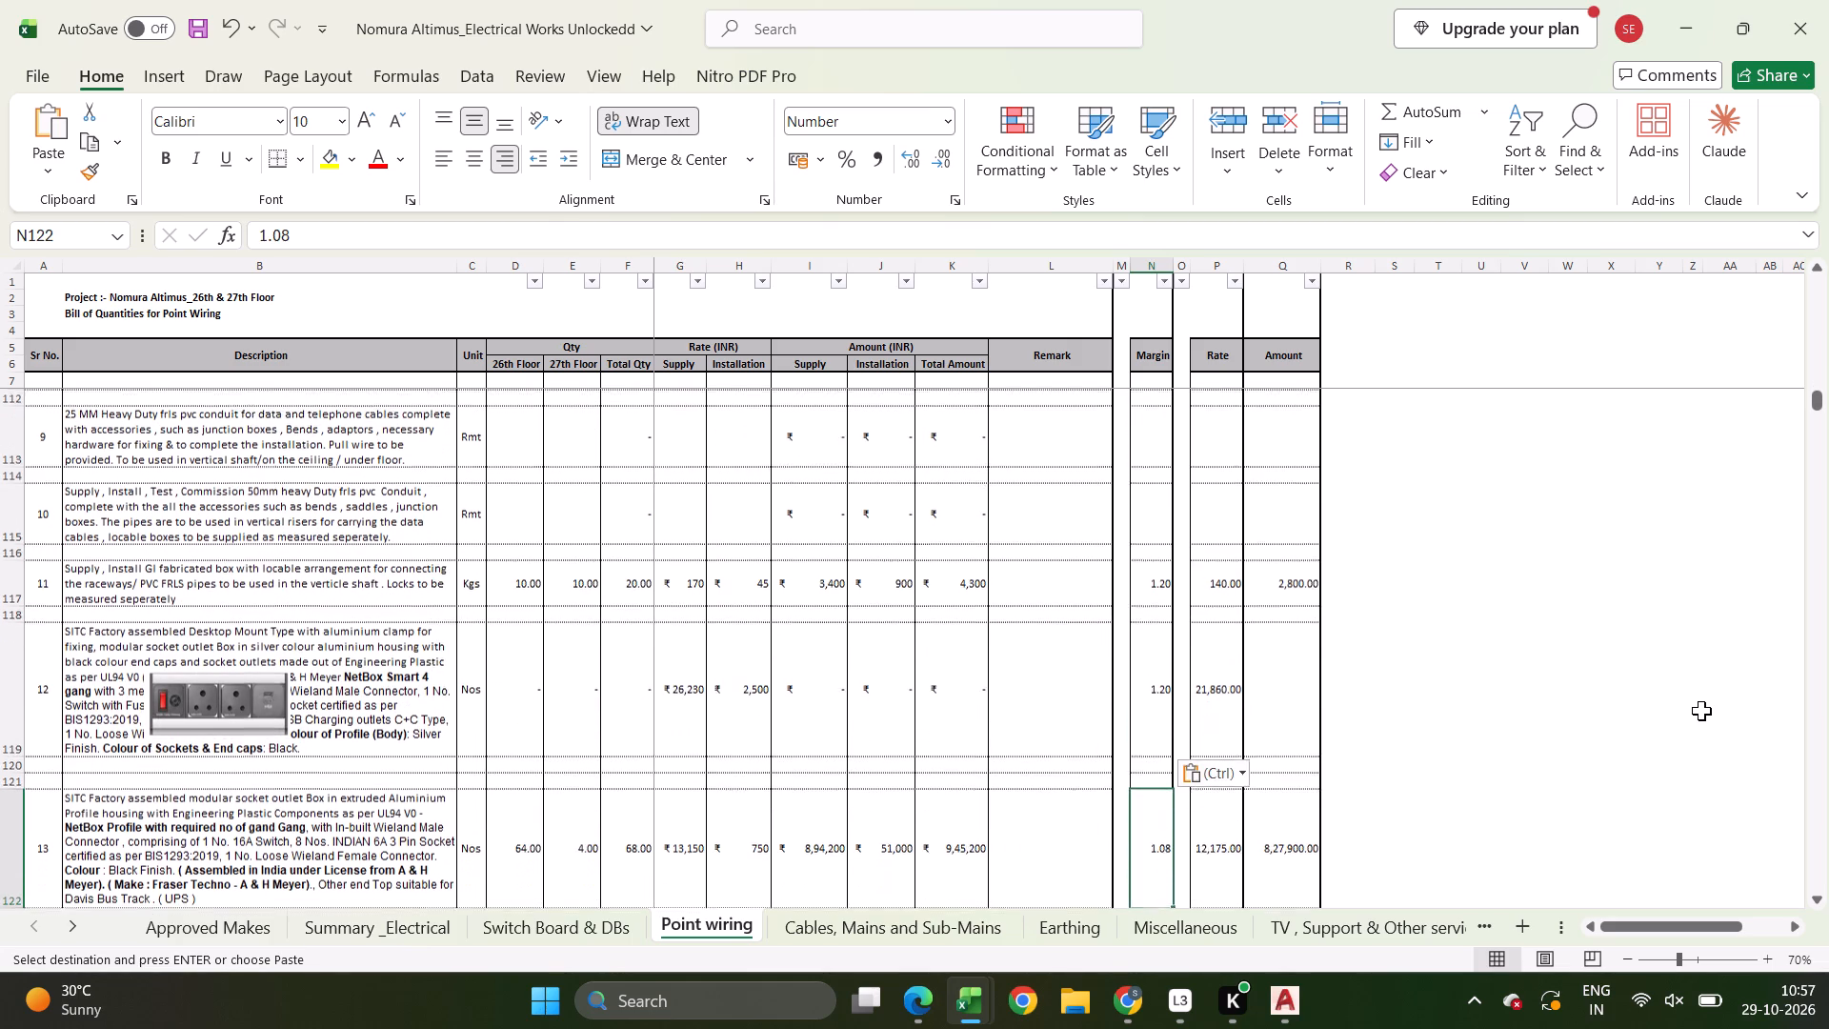
key("Escape")
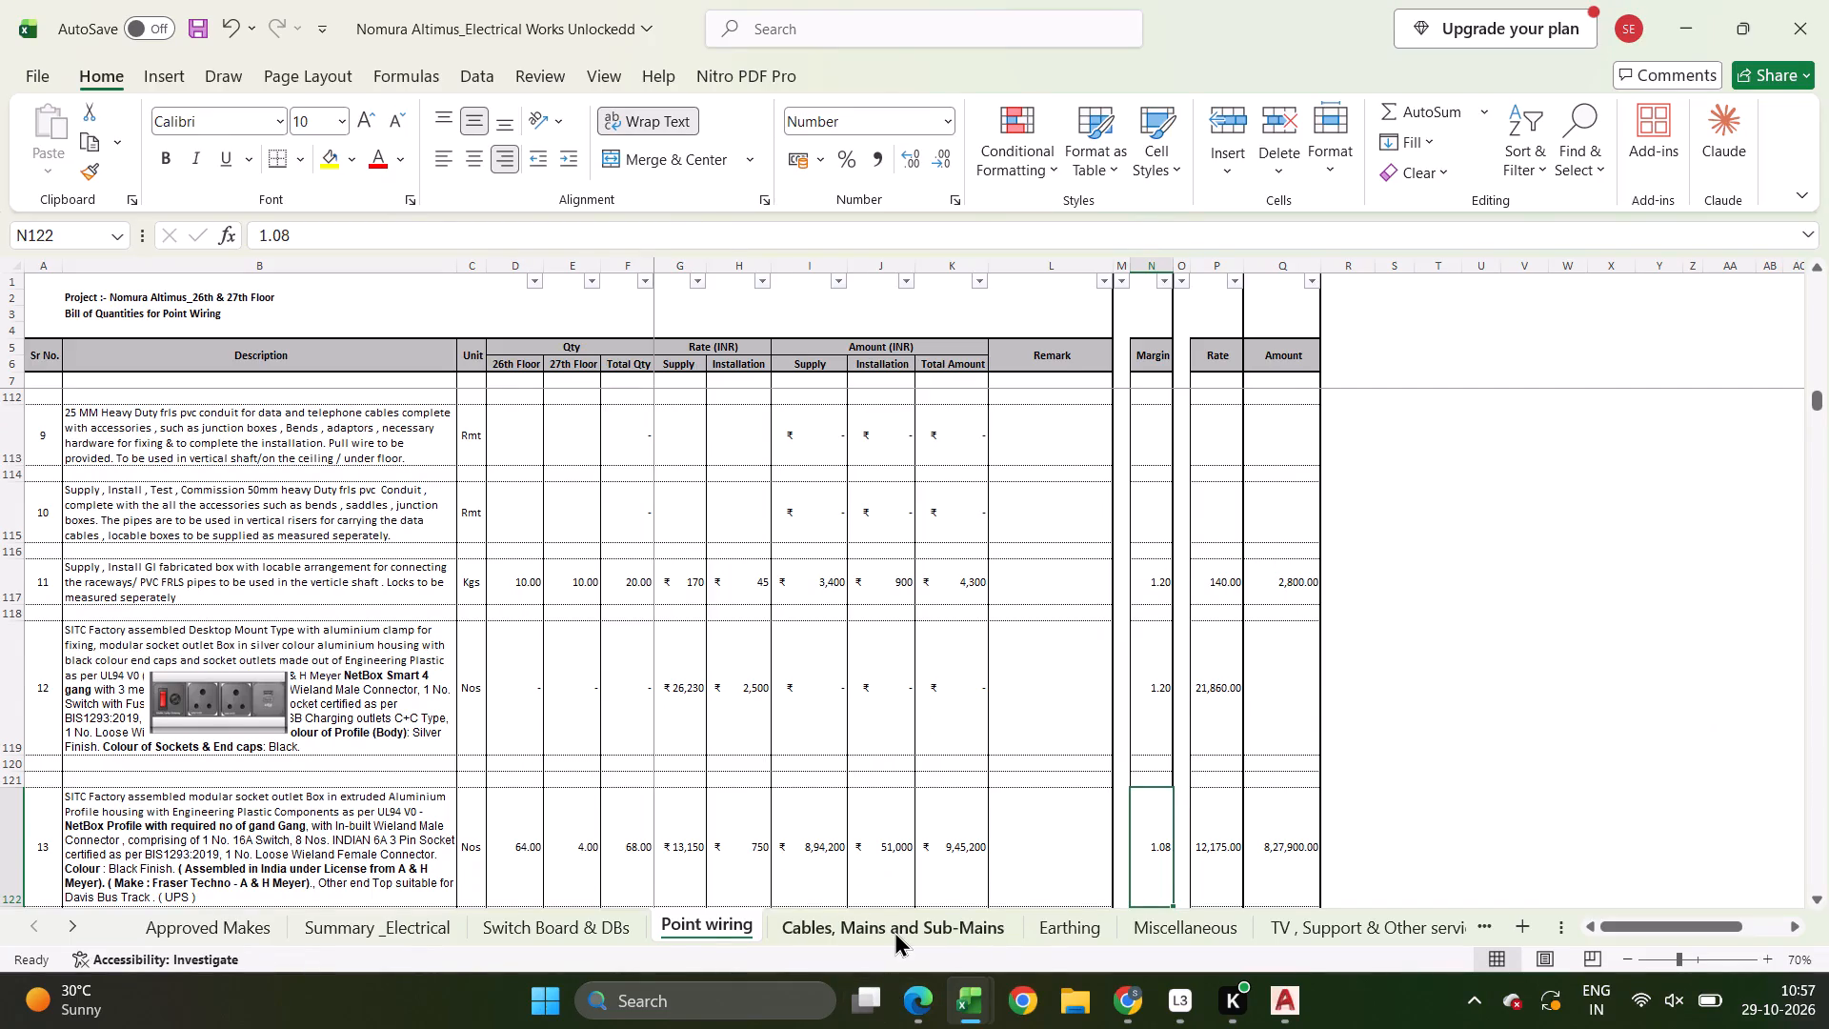
Review the margins in the Cables, Mains and Sub-Mains sheet and the section totals in the Summary _Electrical sheet.
left_click(894, 931)
scroll(949, 705, "up", 2)
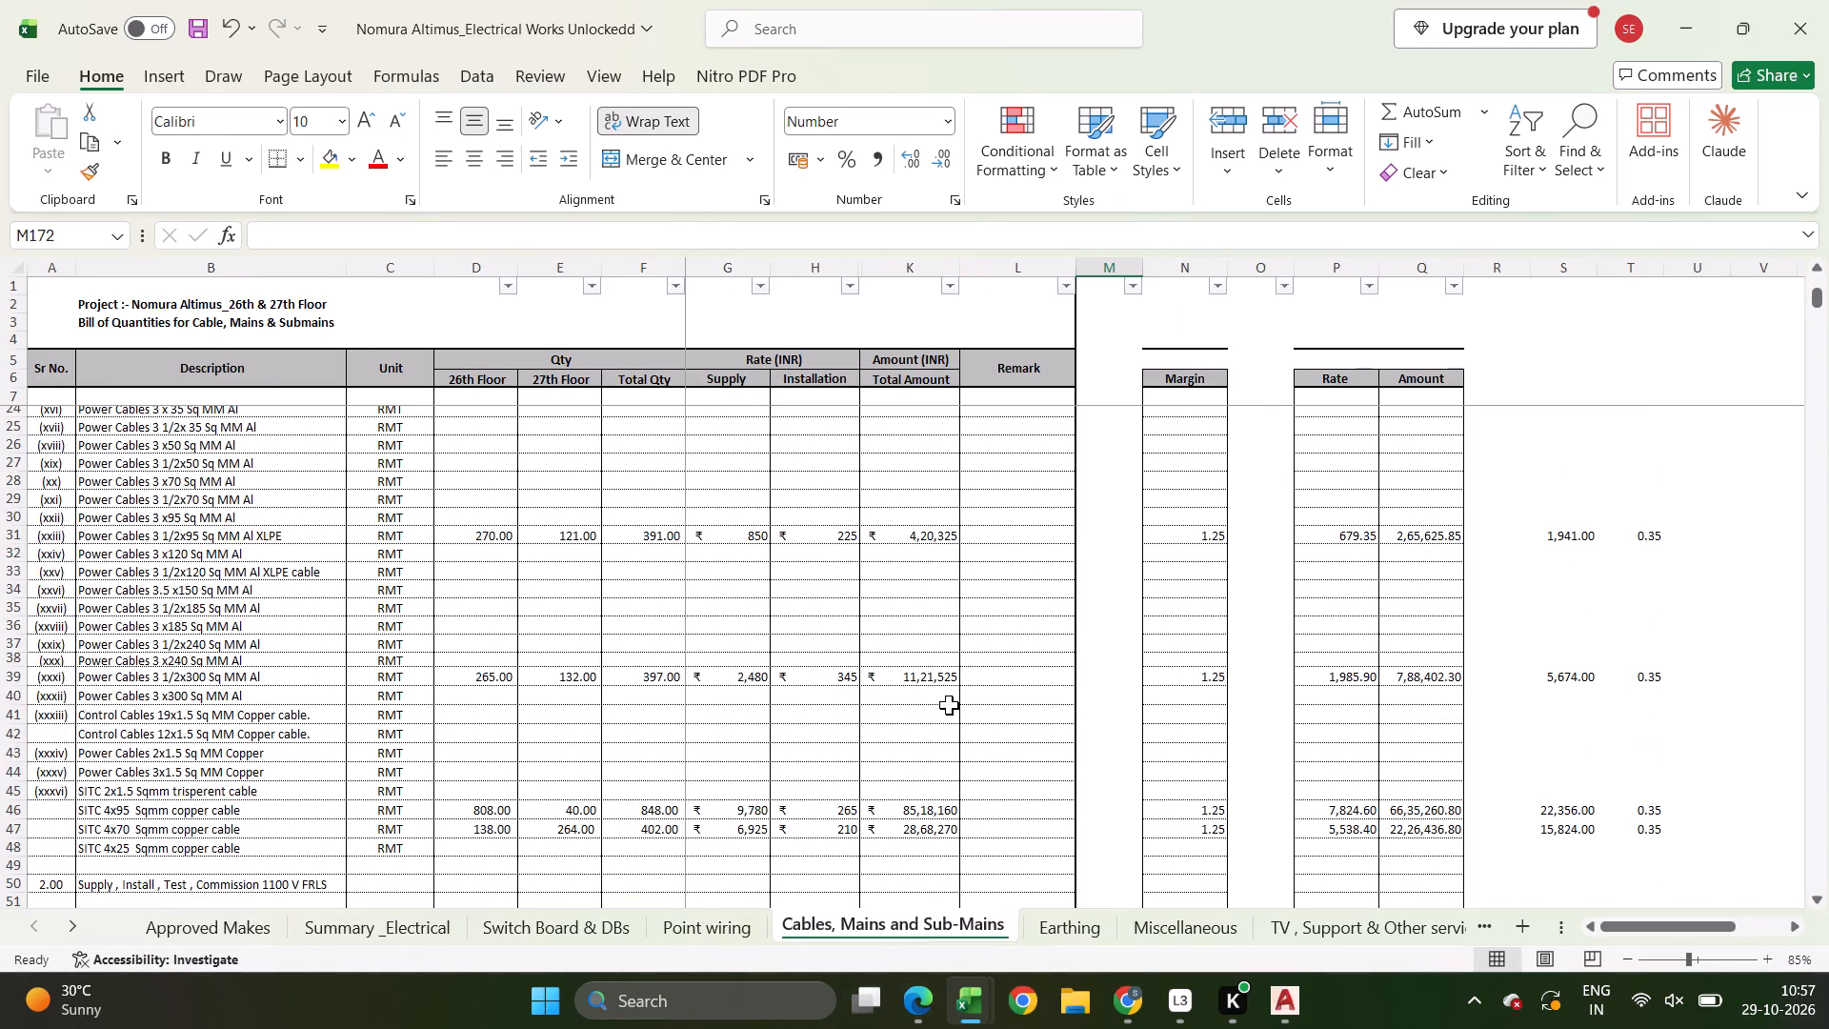
scroll(949, 705, "up", 9)
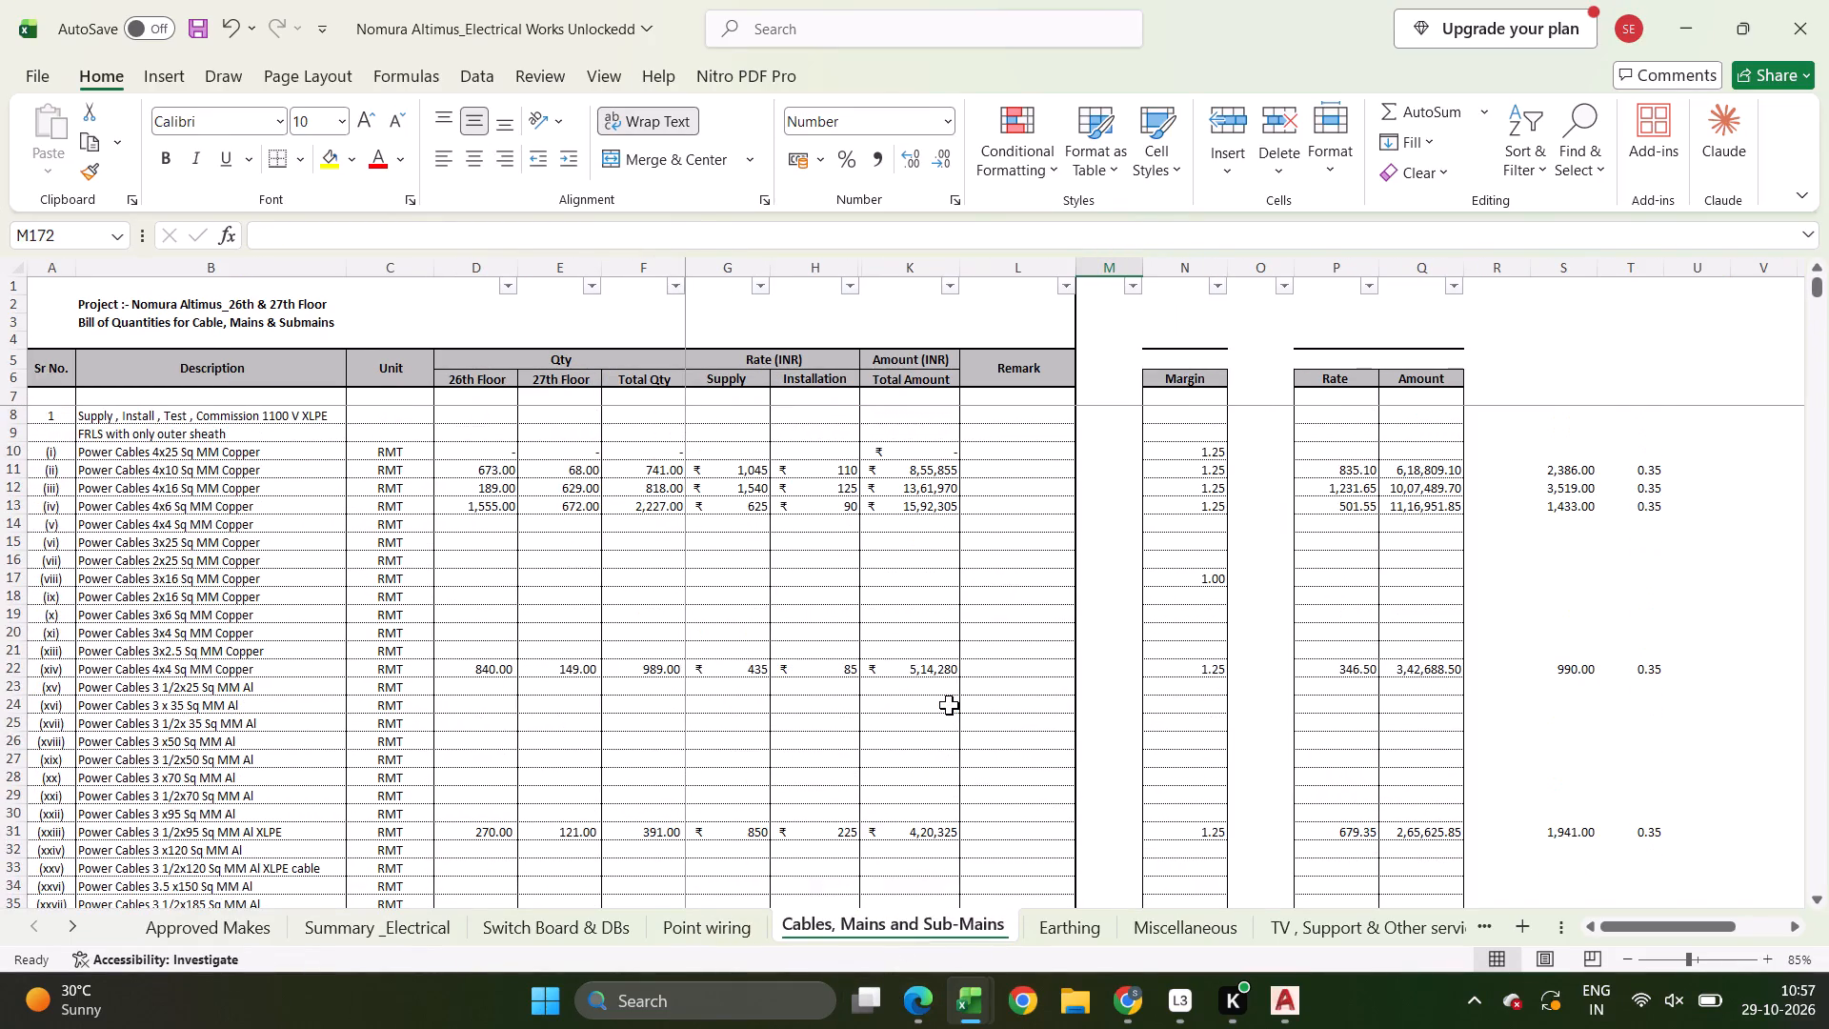
left_click(218, 937)
left_click(352, 918)
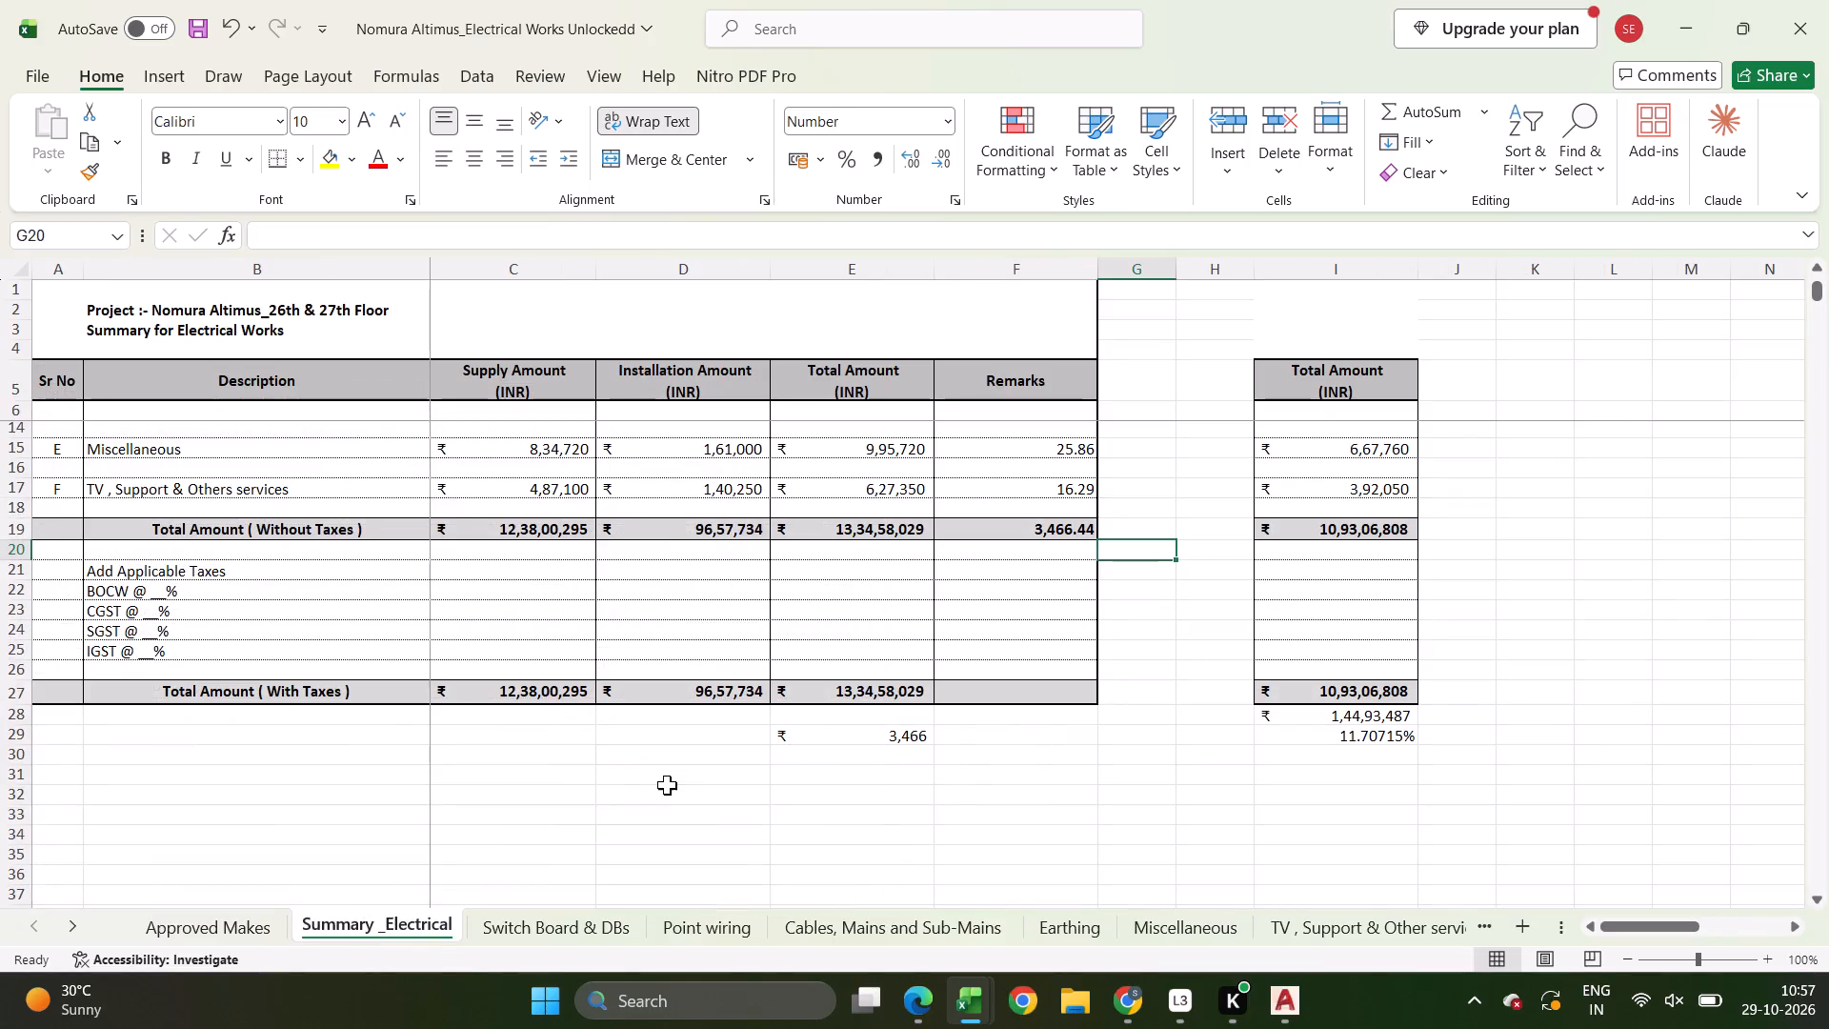
scroll(667, 785, "up", 4)
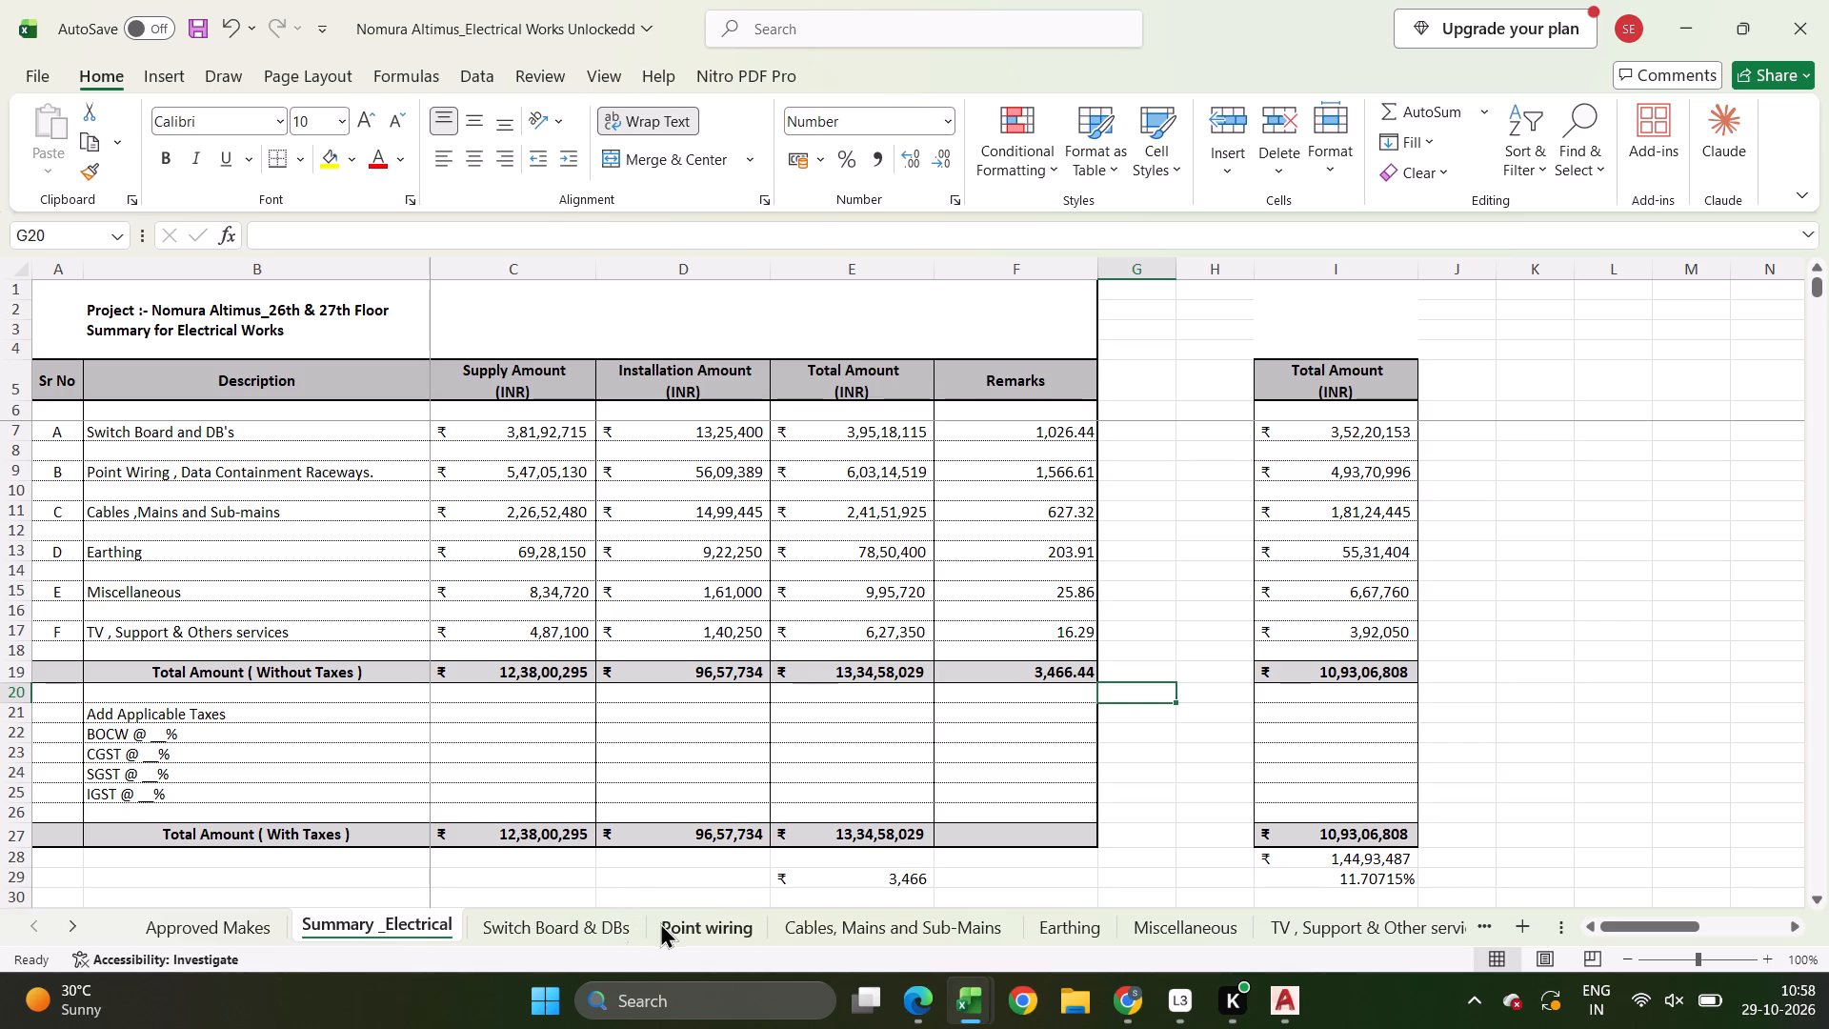
In the Switch Board & DBs sheet, fill the installation rate of 25,000 from item 12 into the PDS WS 26th / 27th Floor row.
left_click(598, 925)
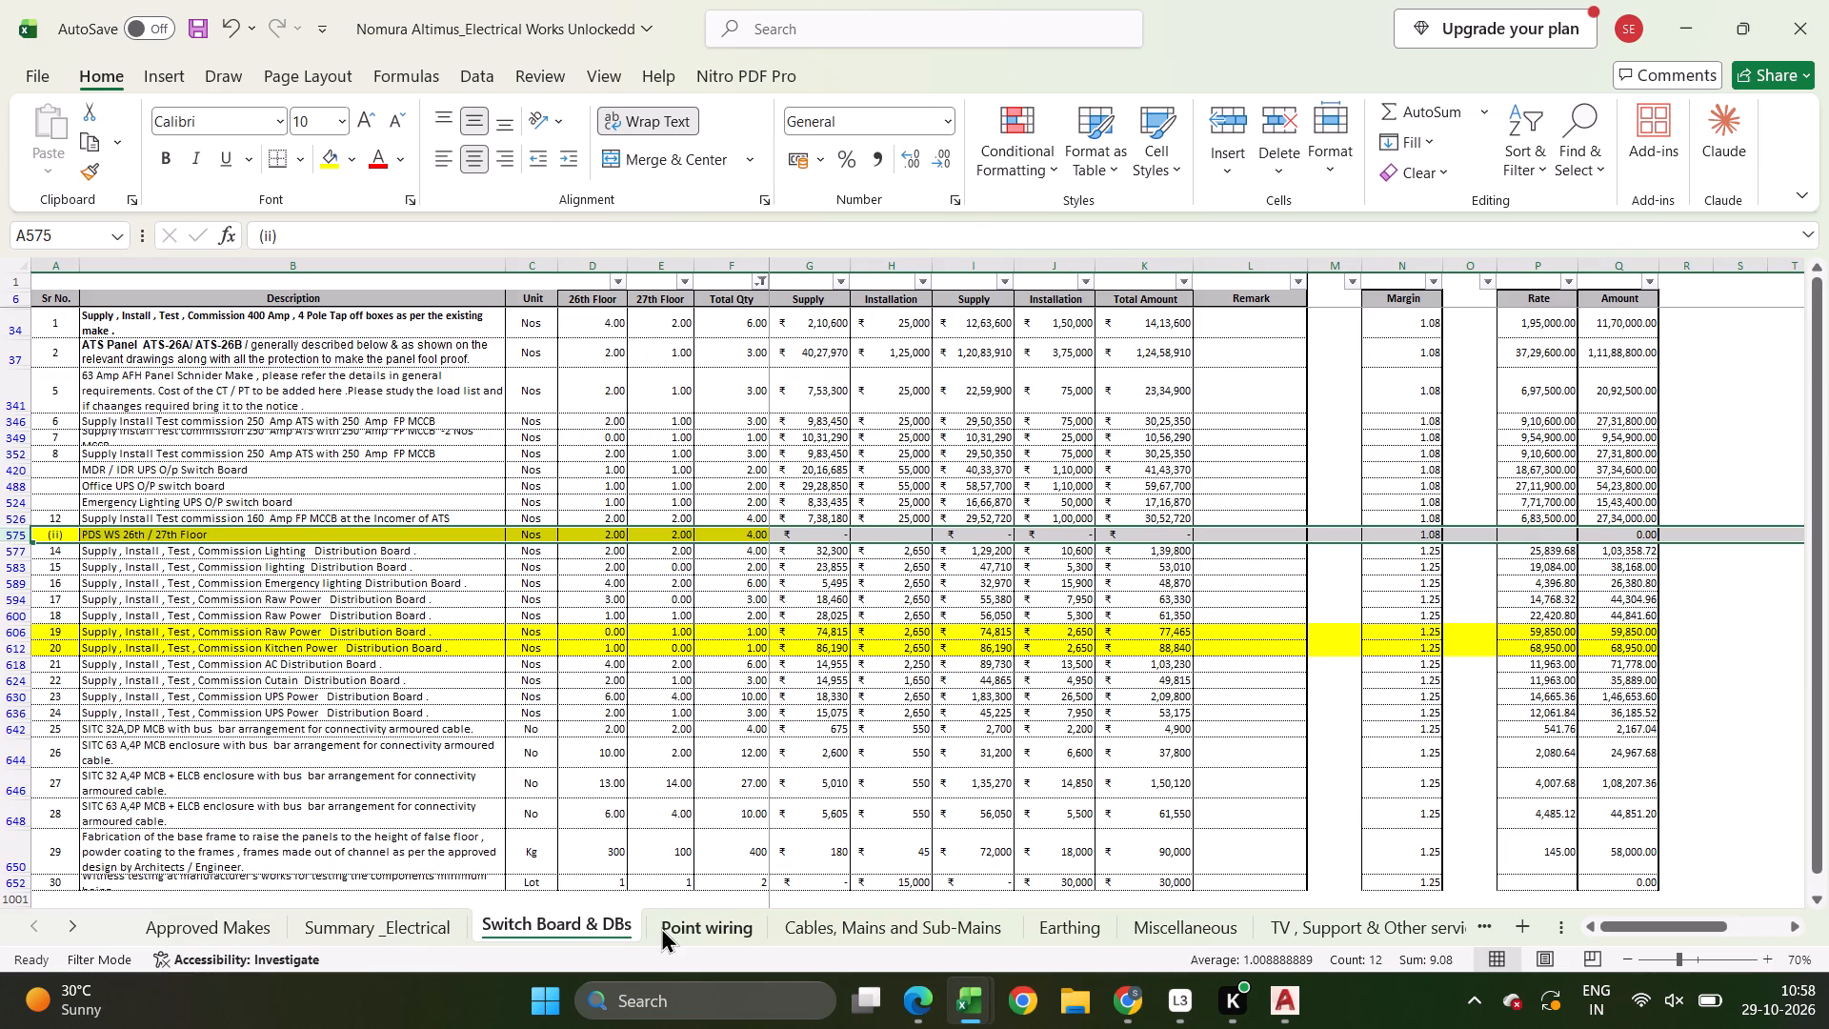
left_click(911, 531)
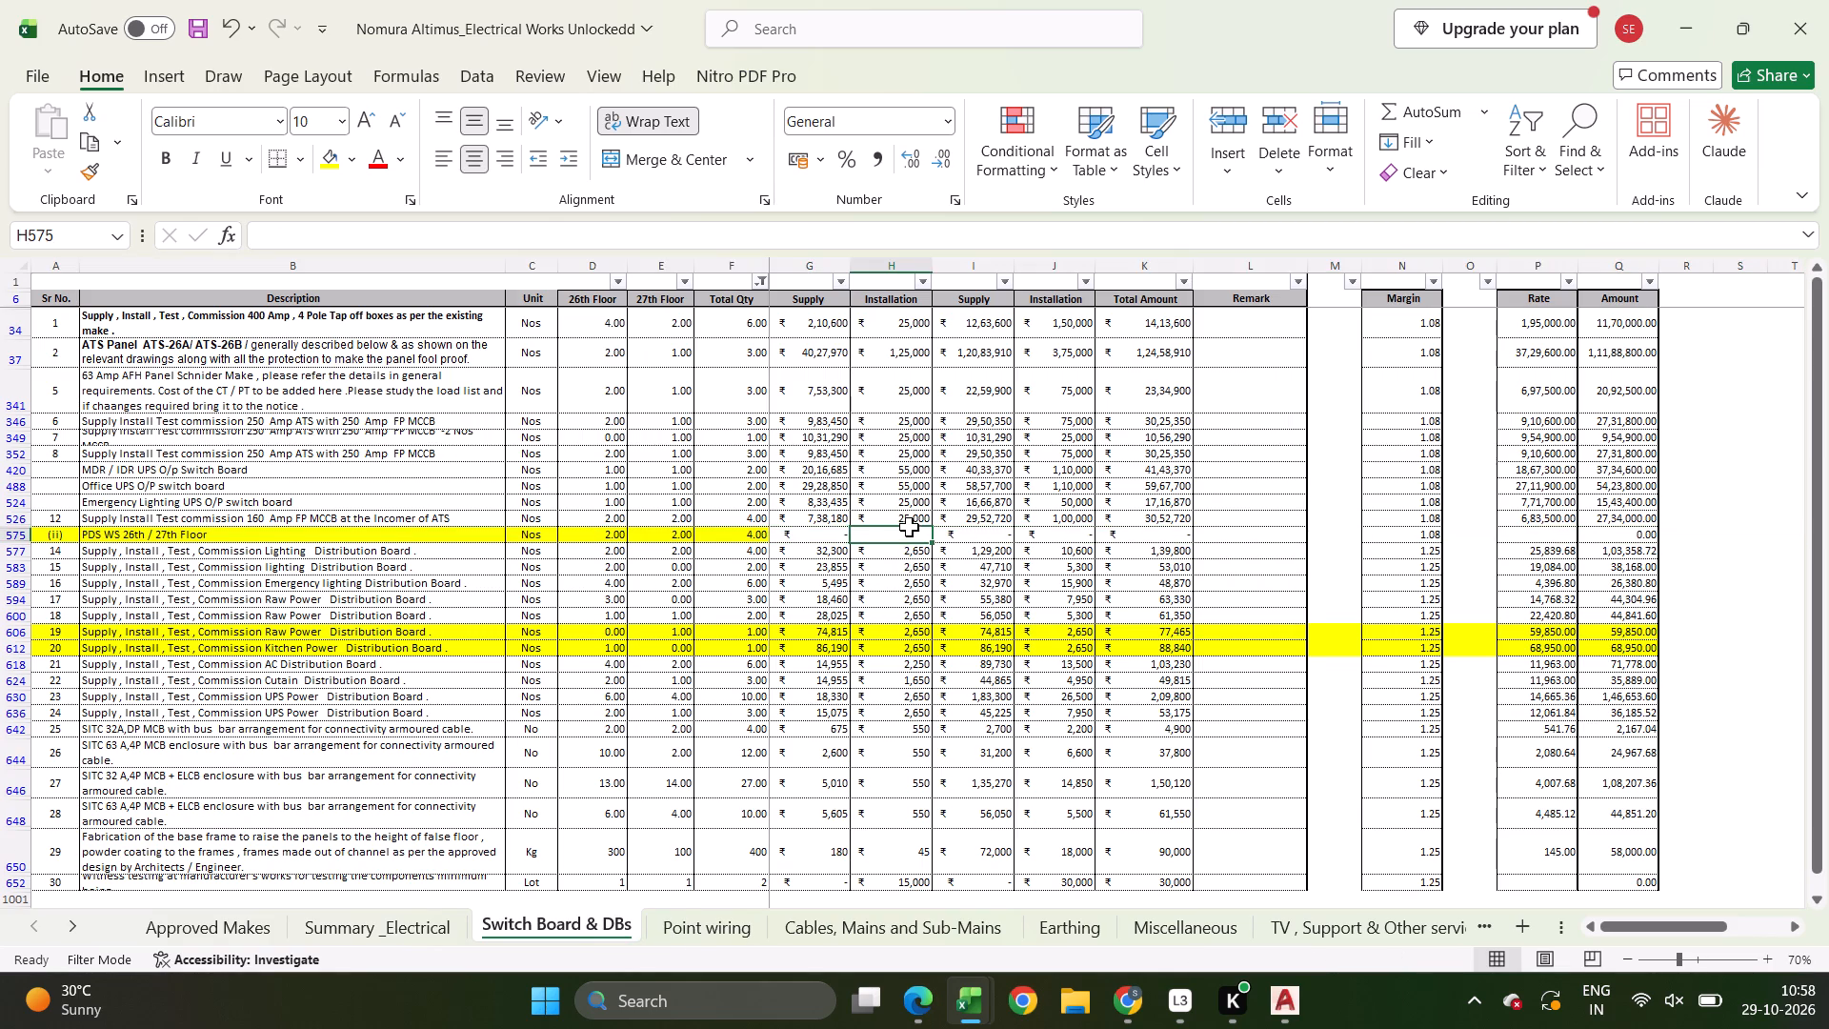
key("ctrl+d")
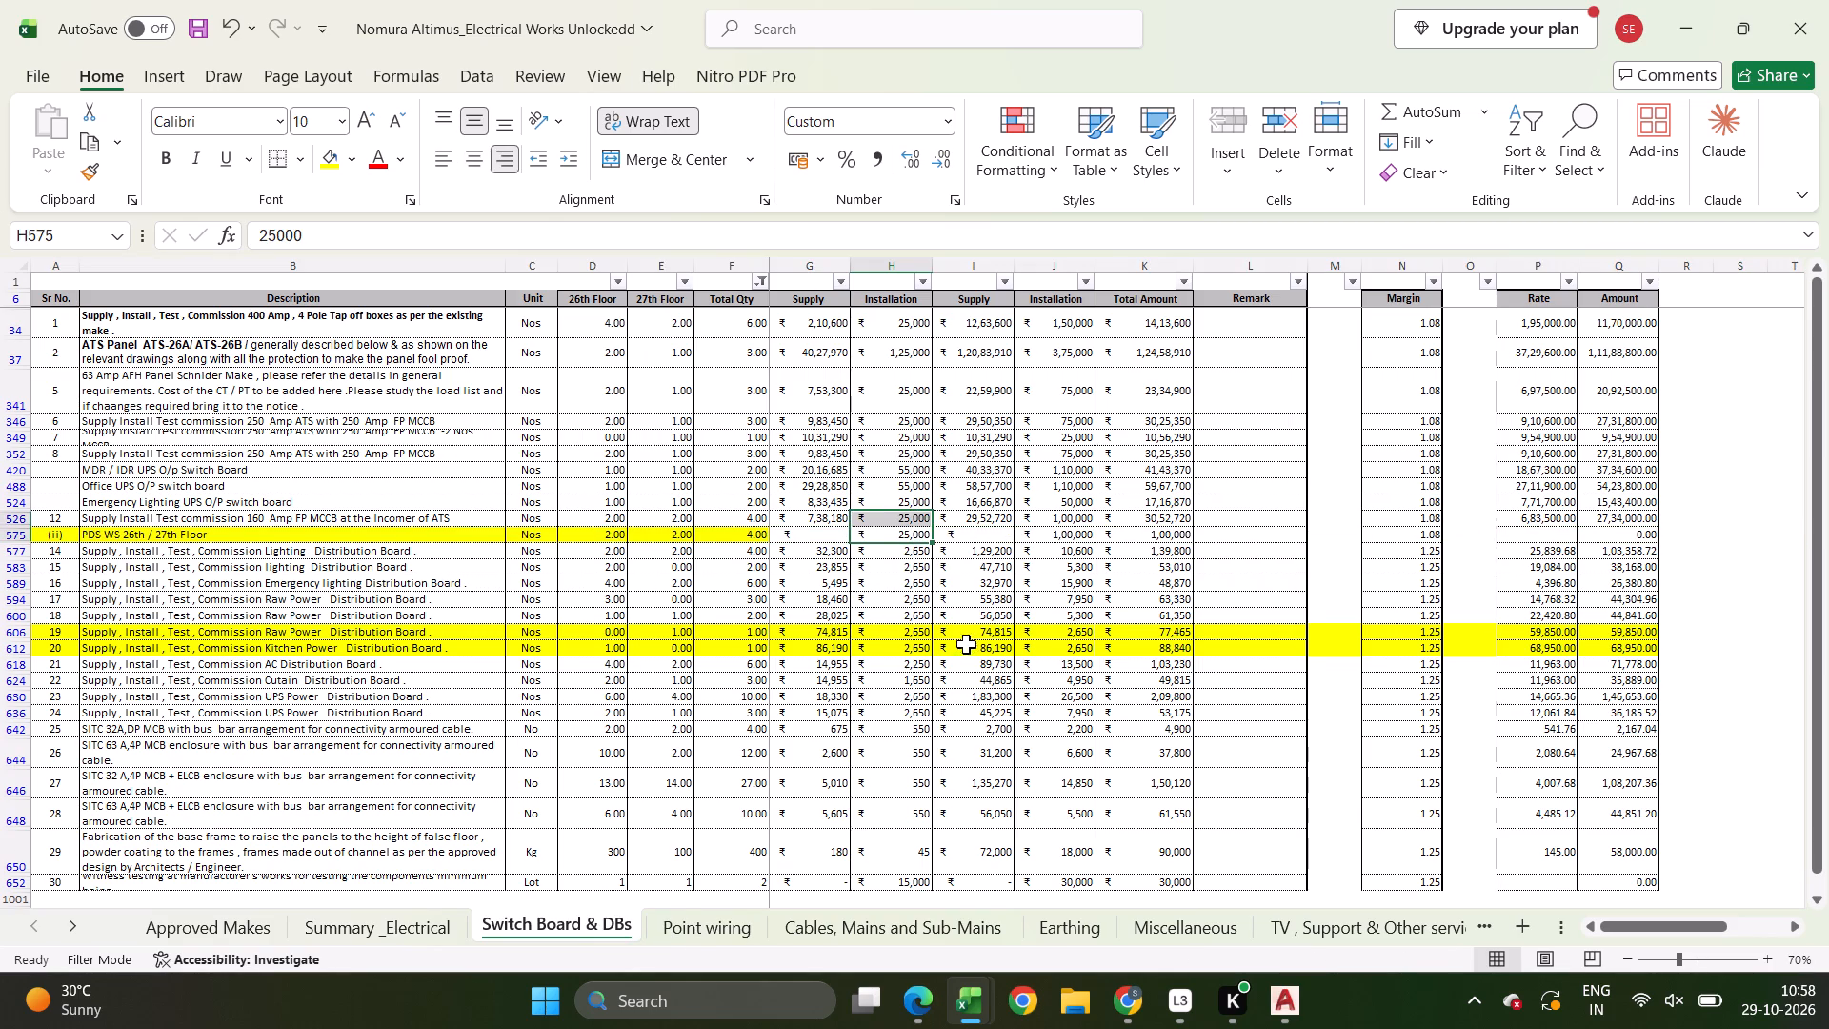
Select the empty Rate cell beside the margin in the PDS WS 26th / 27th Floor row.
left_click(1520, 532)
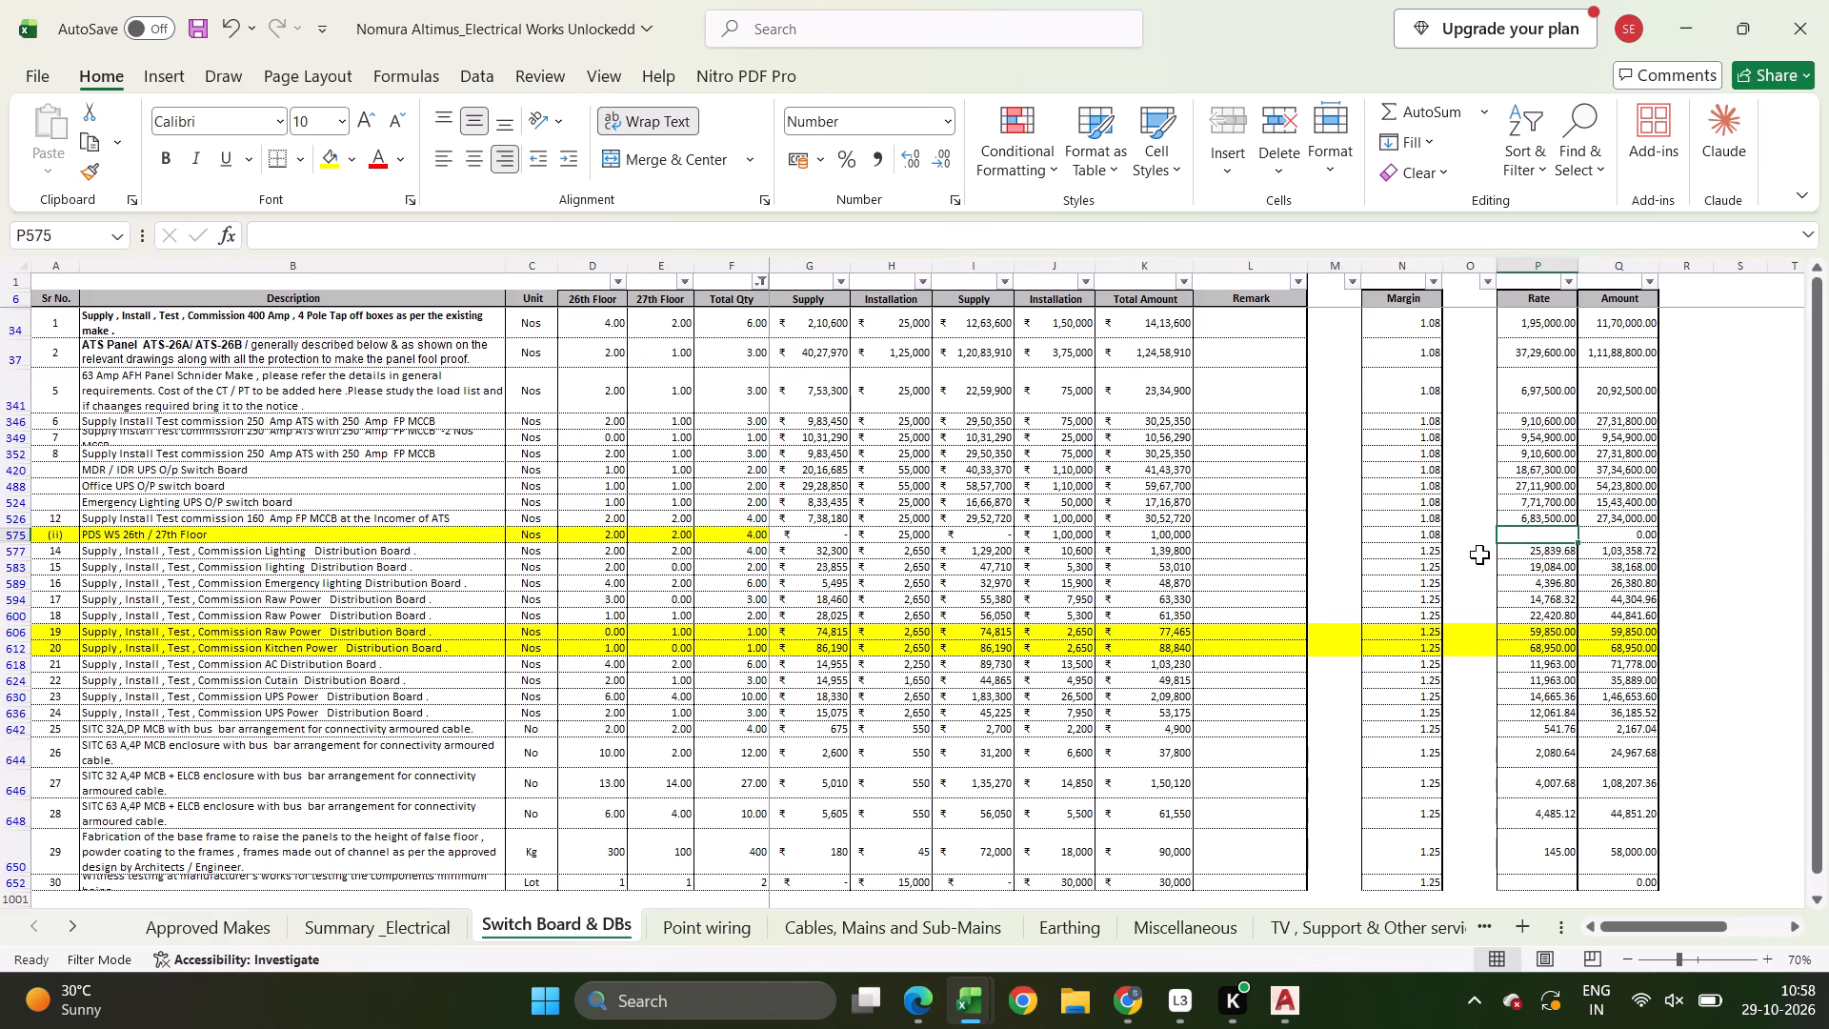
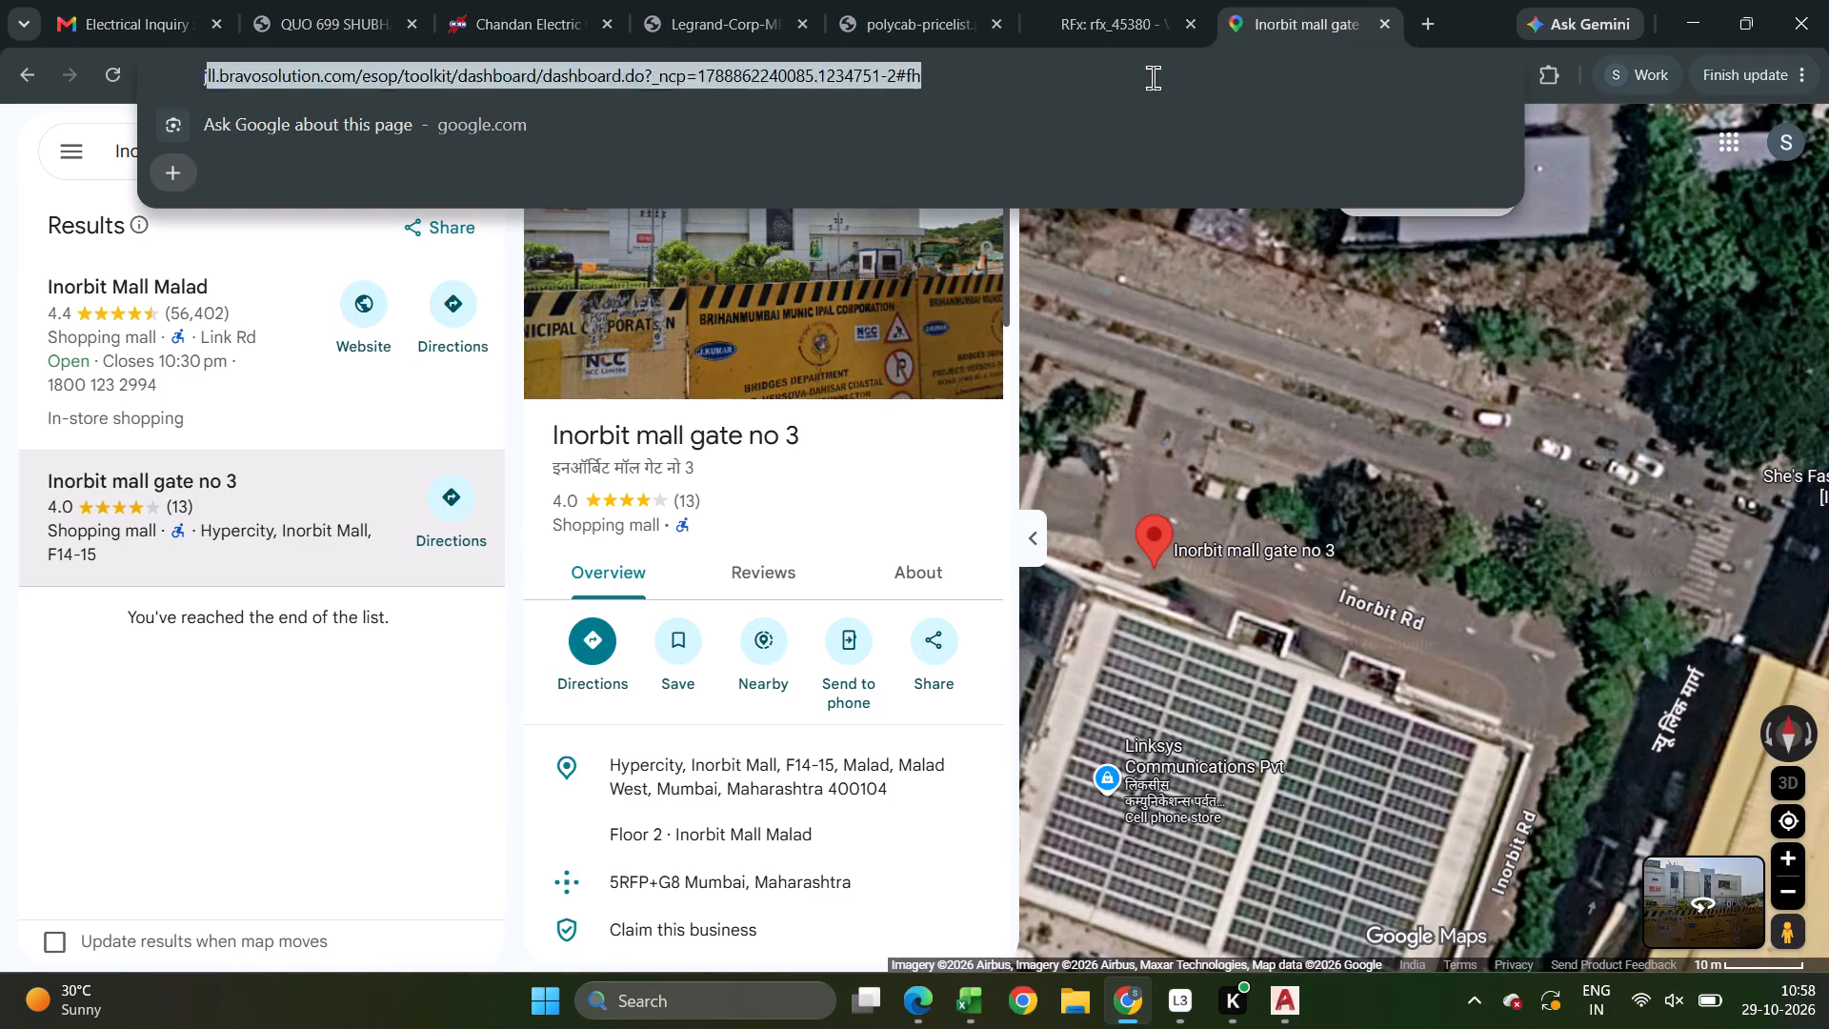
Search Google for the suggested company "jyoti switchgears pvt ltd" in place of the open map page.
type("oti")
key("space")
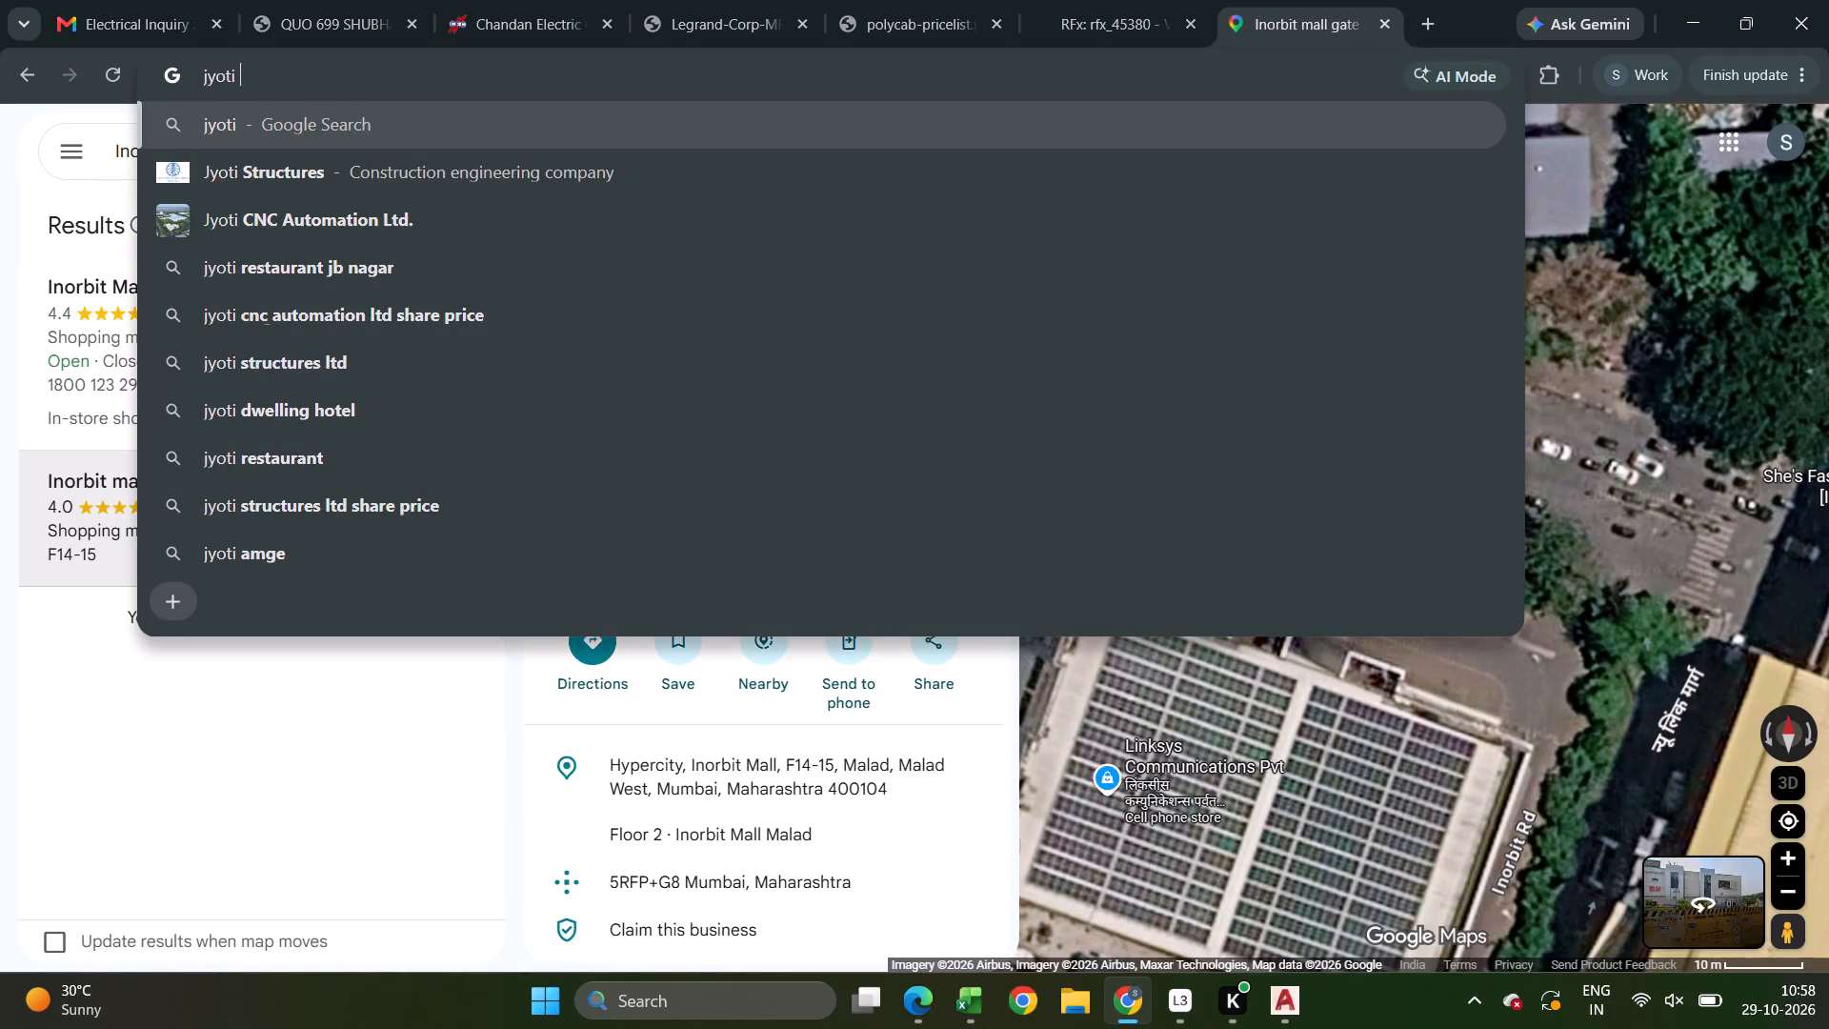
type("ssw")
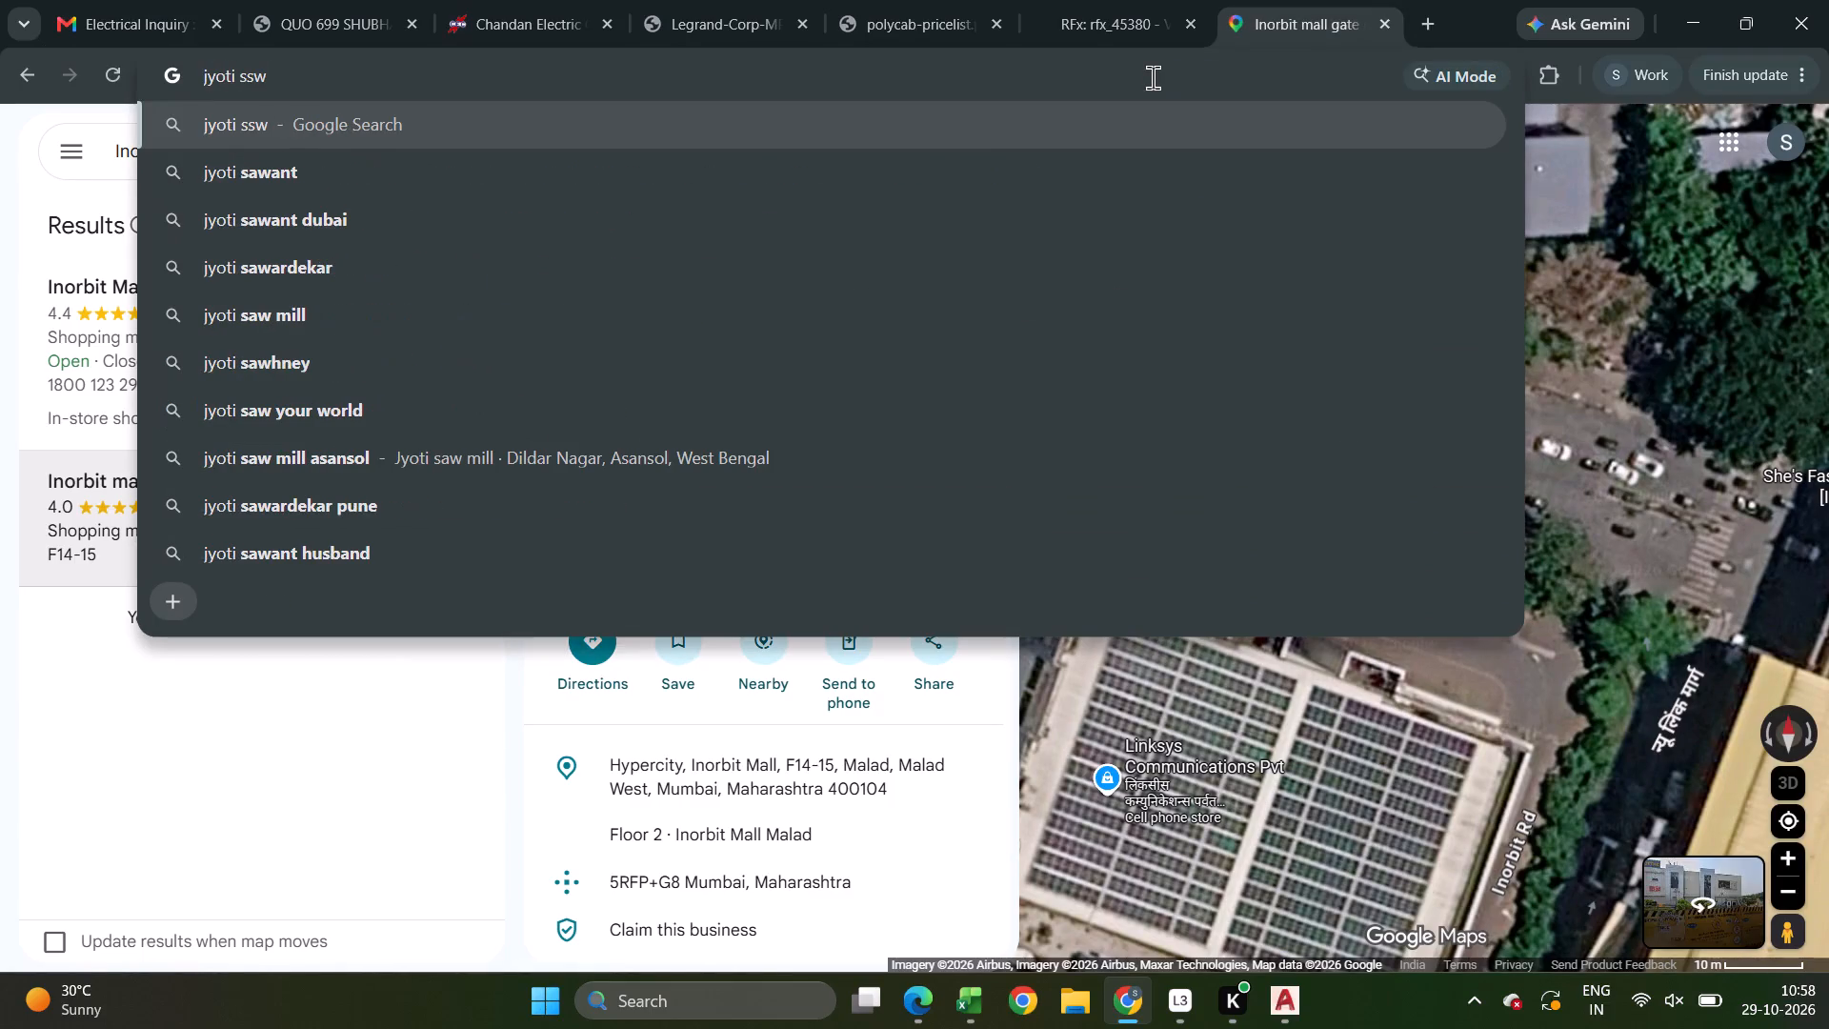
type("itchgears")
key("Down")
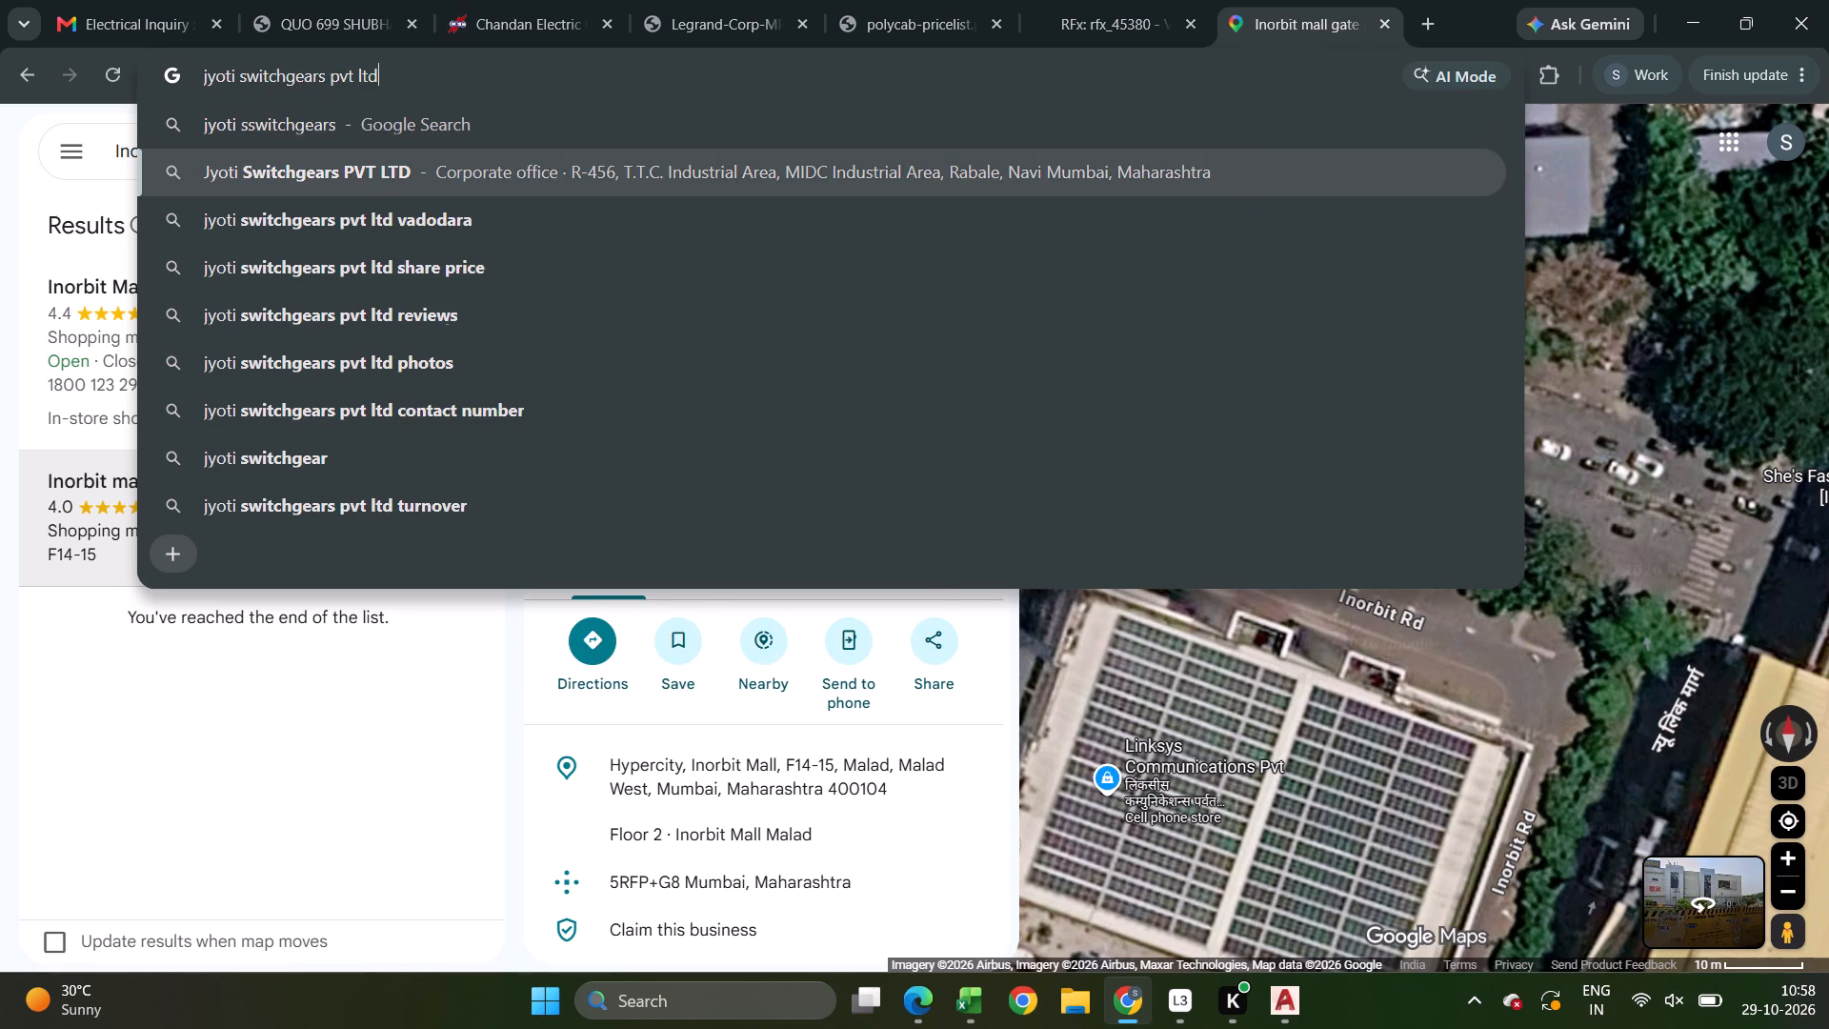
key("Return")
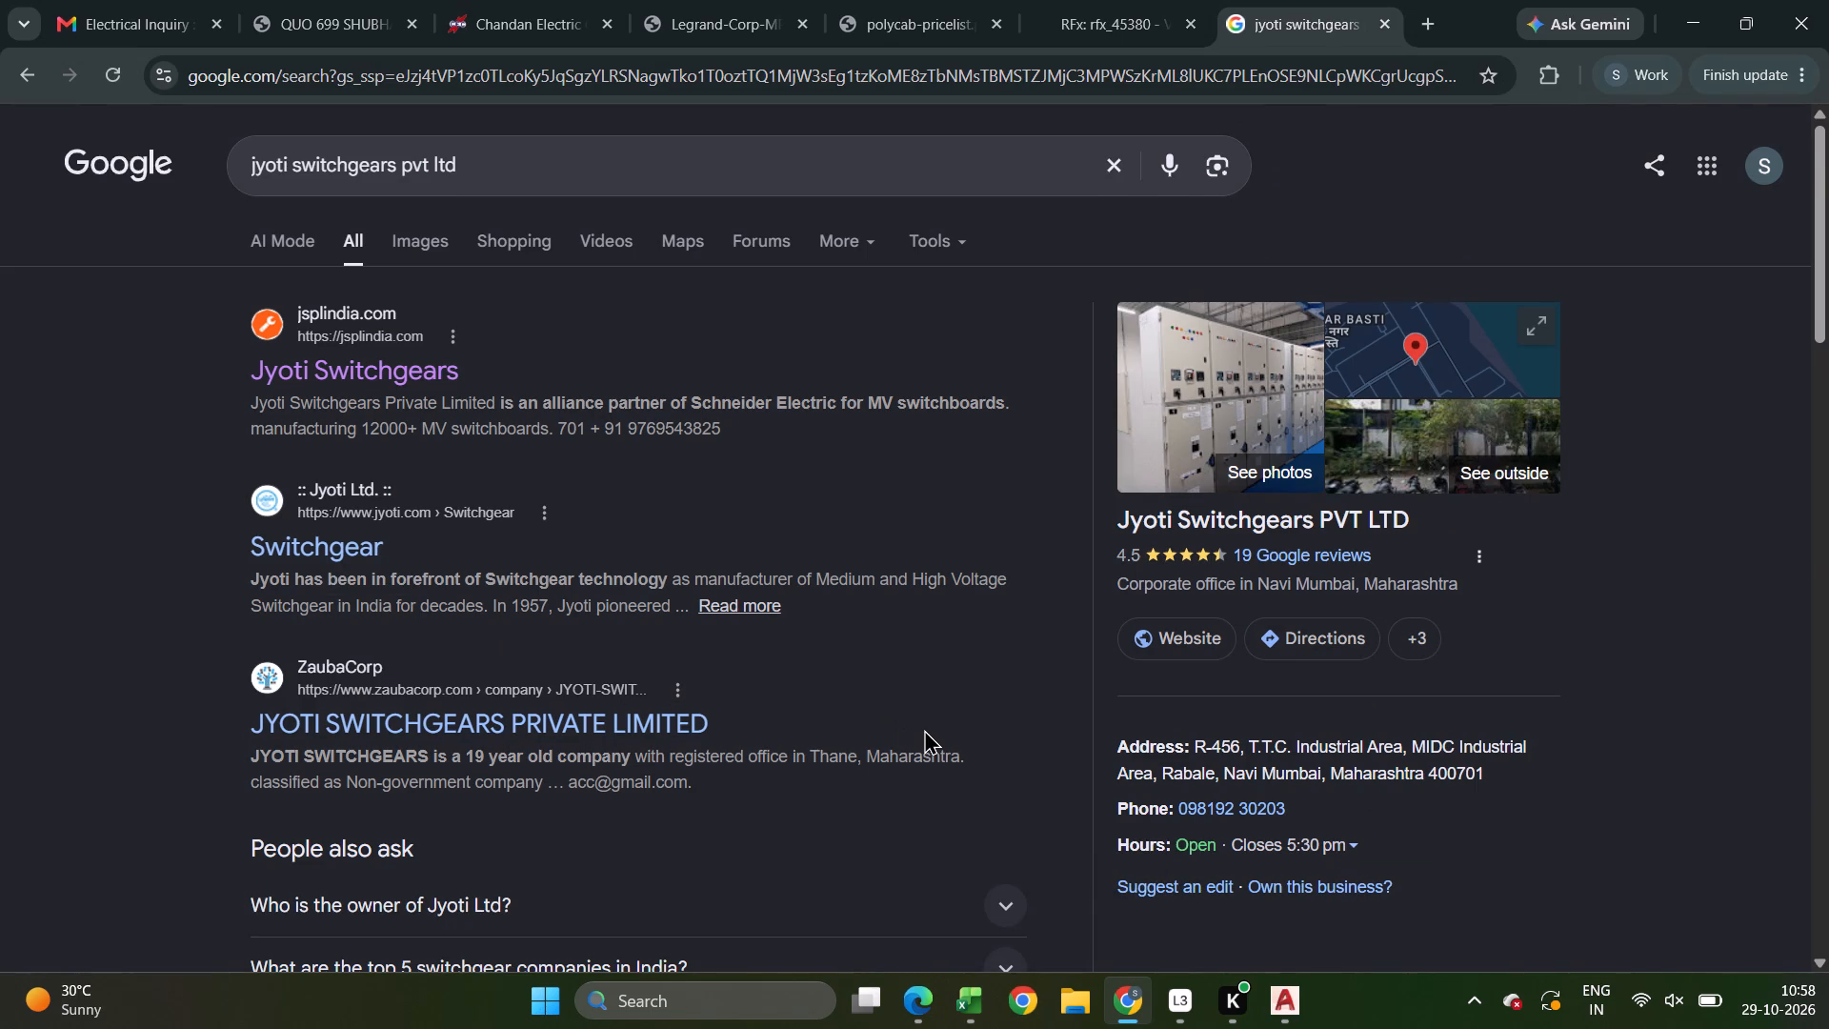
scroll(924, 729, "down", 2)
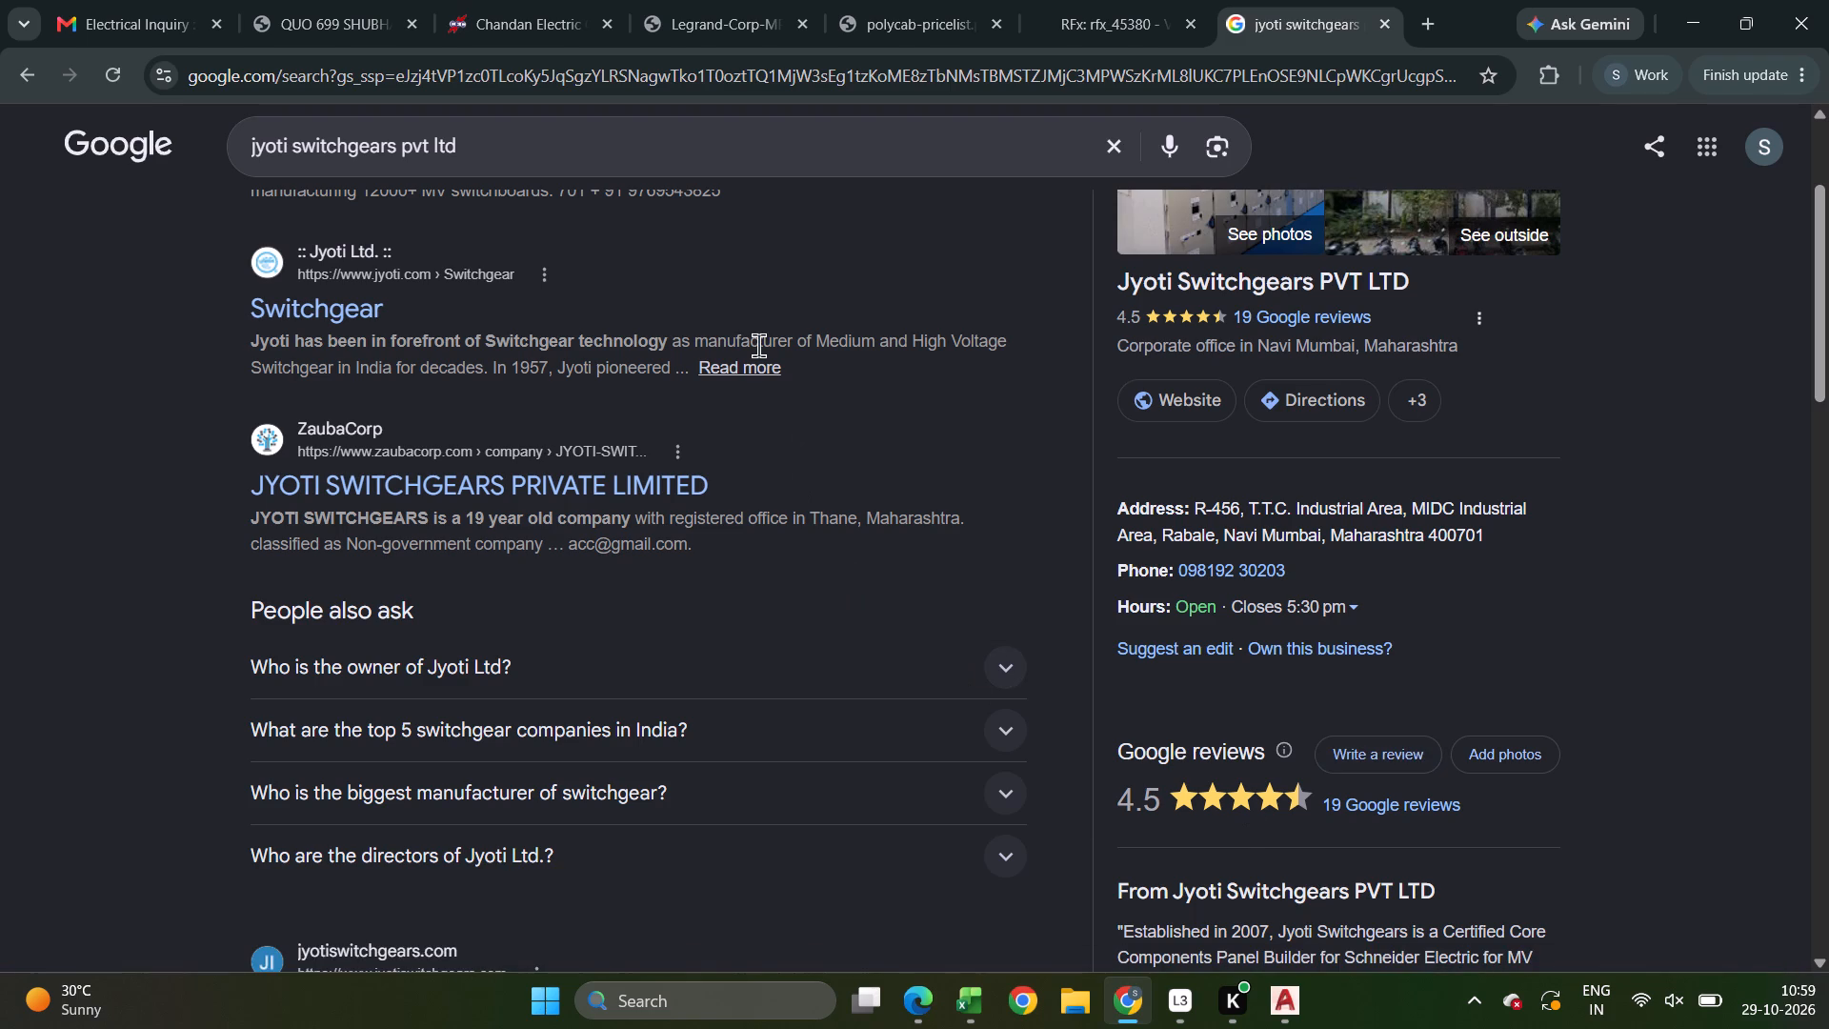
Switch to the Nomura Altimus workbook and fill the PDS WS 26th / 27th Floor row yellow across to the Amount column.
left_click(1678, 6)
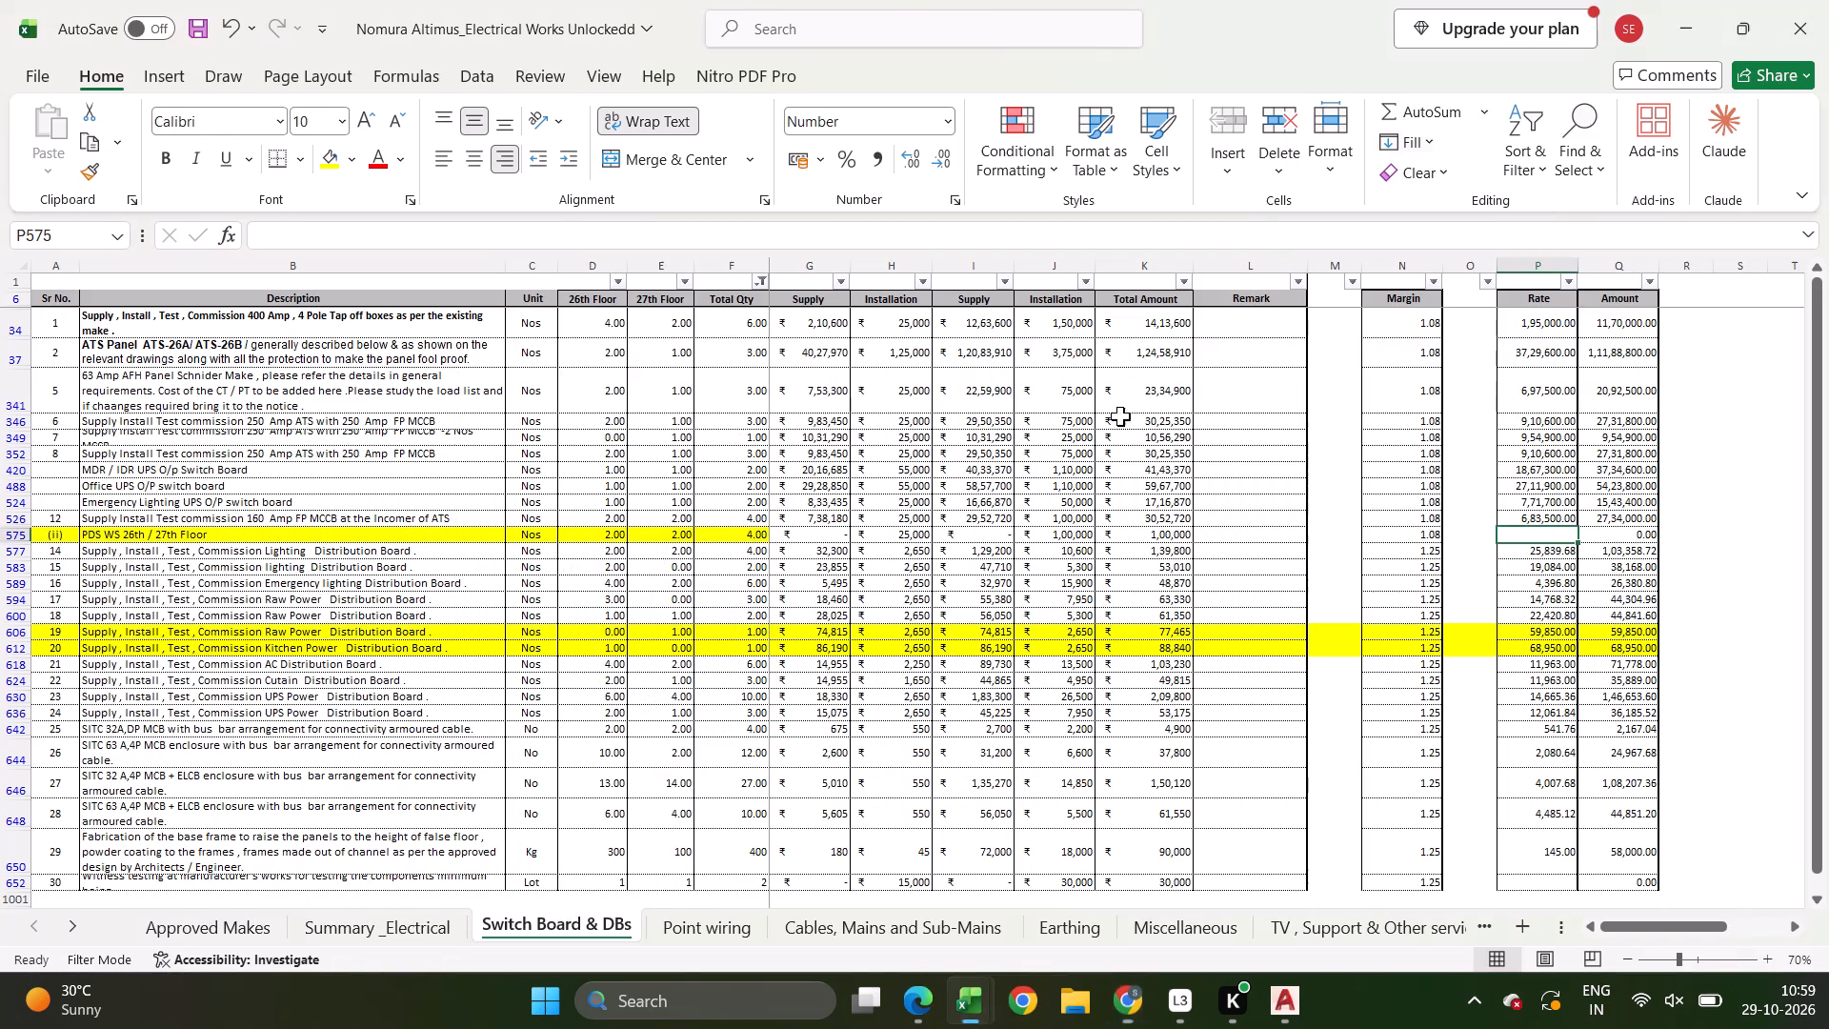
left_click_drag(1623, 534, 168, 524)
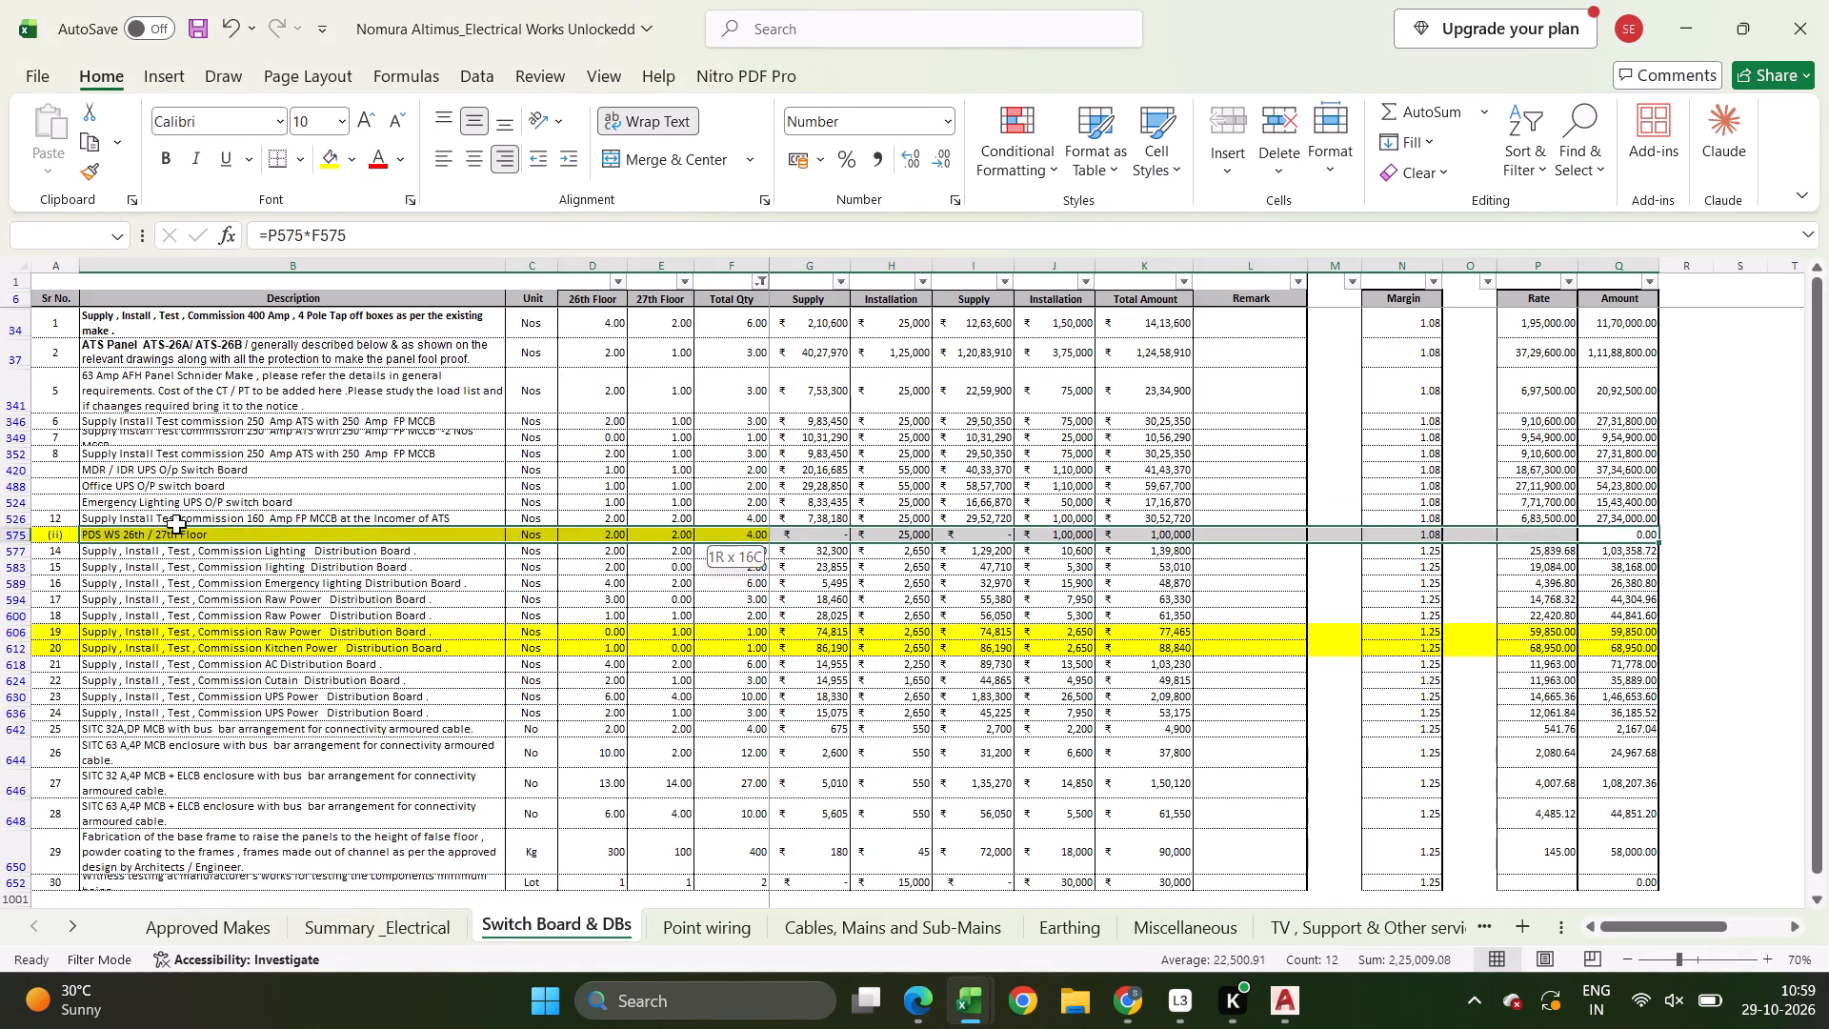
left_click_drag(168, 524, 0, 538)
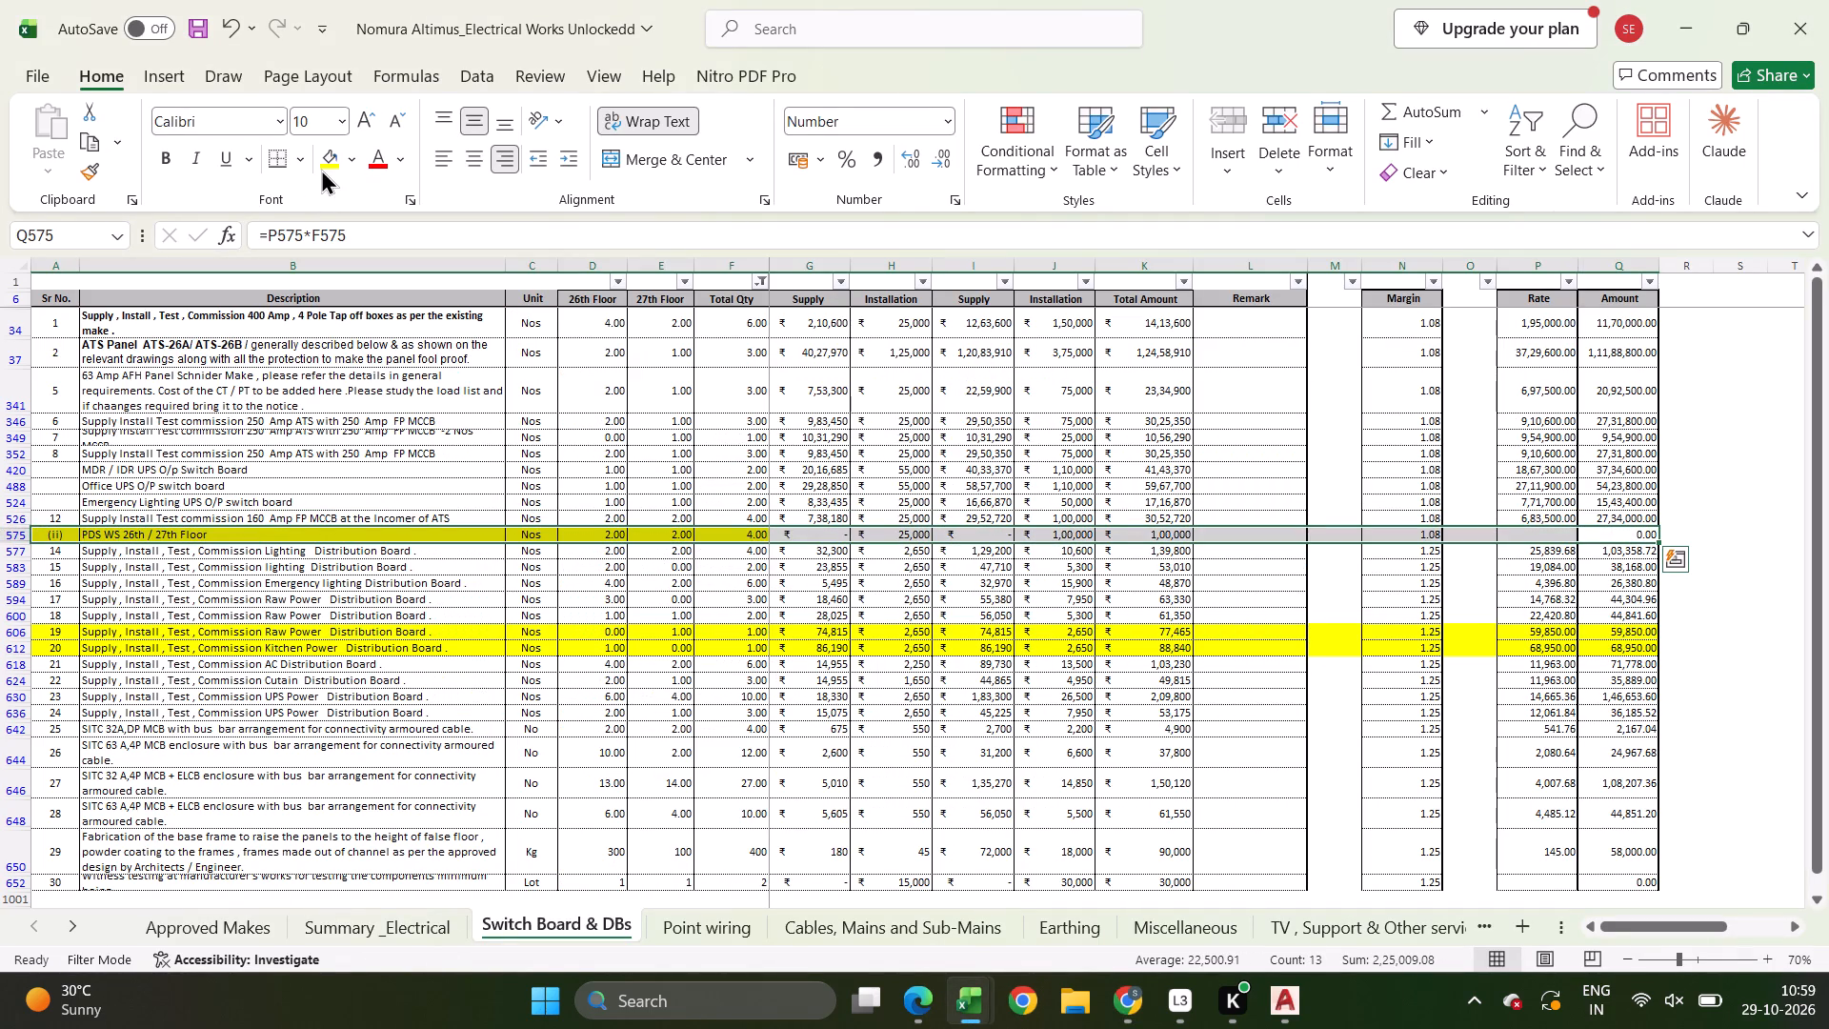
left_click(321, 169)
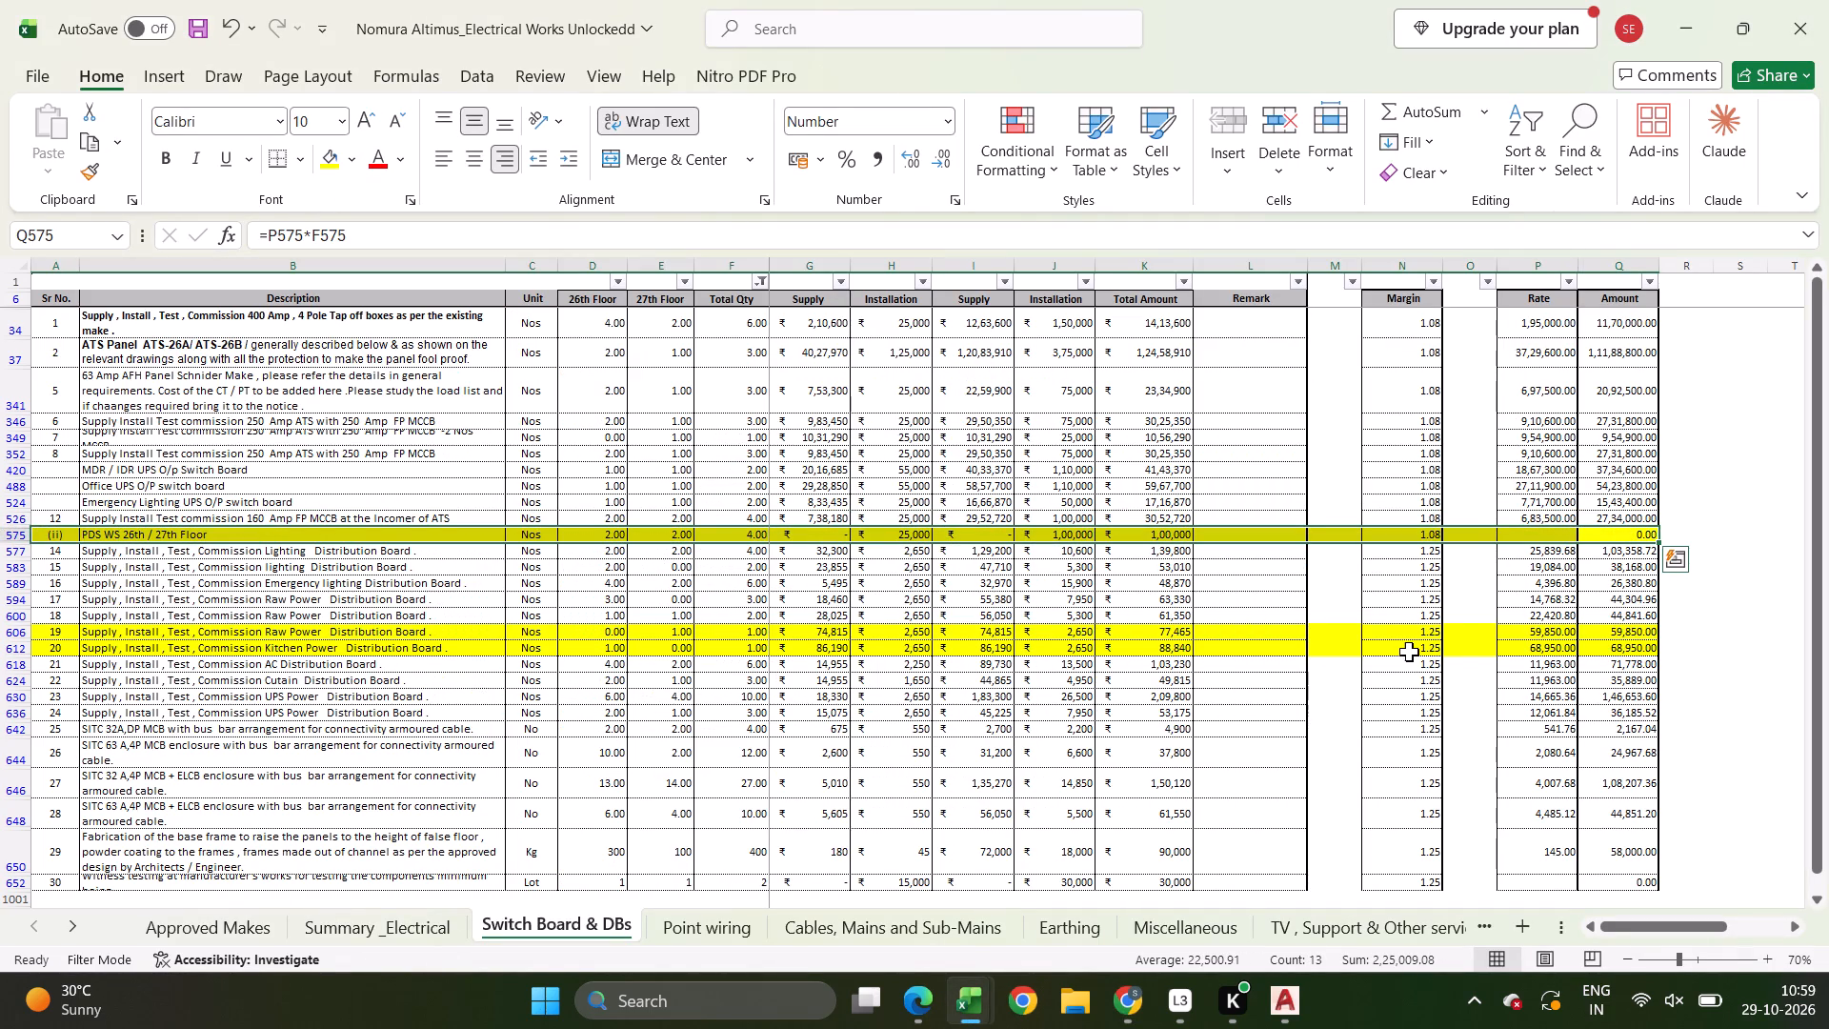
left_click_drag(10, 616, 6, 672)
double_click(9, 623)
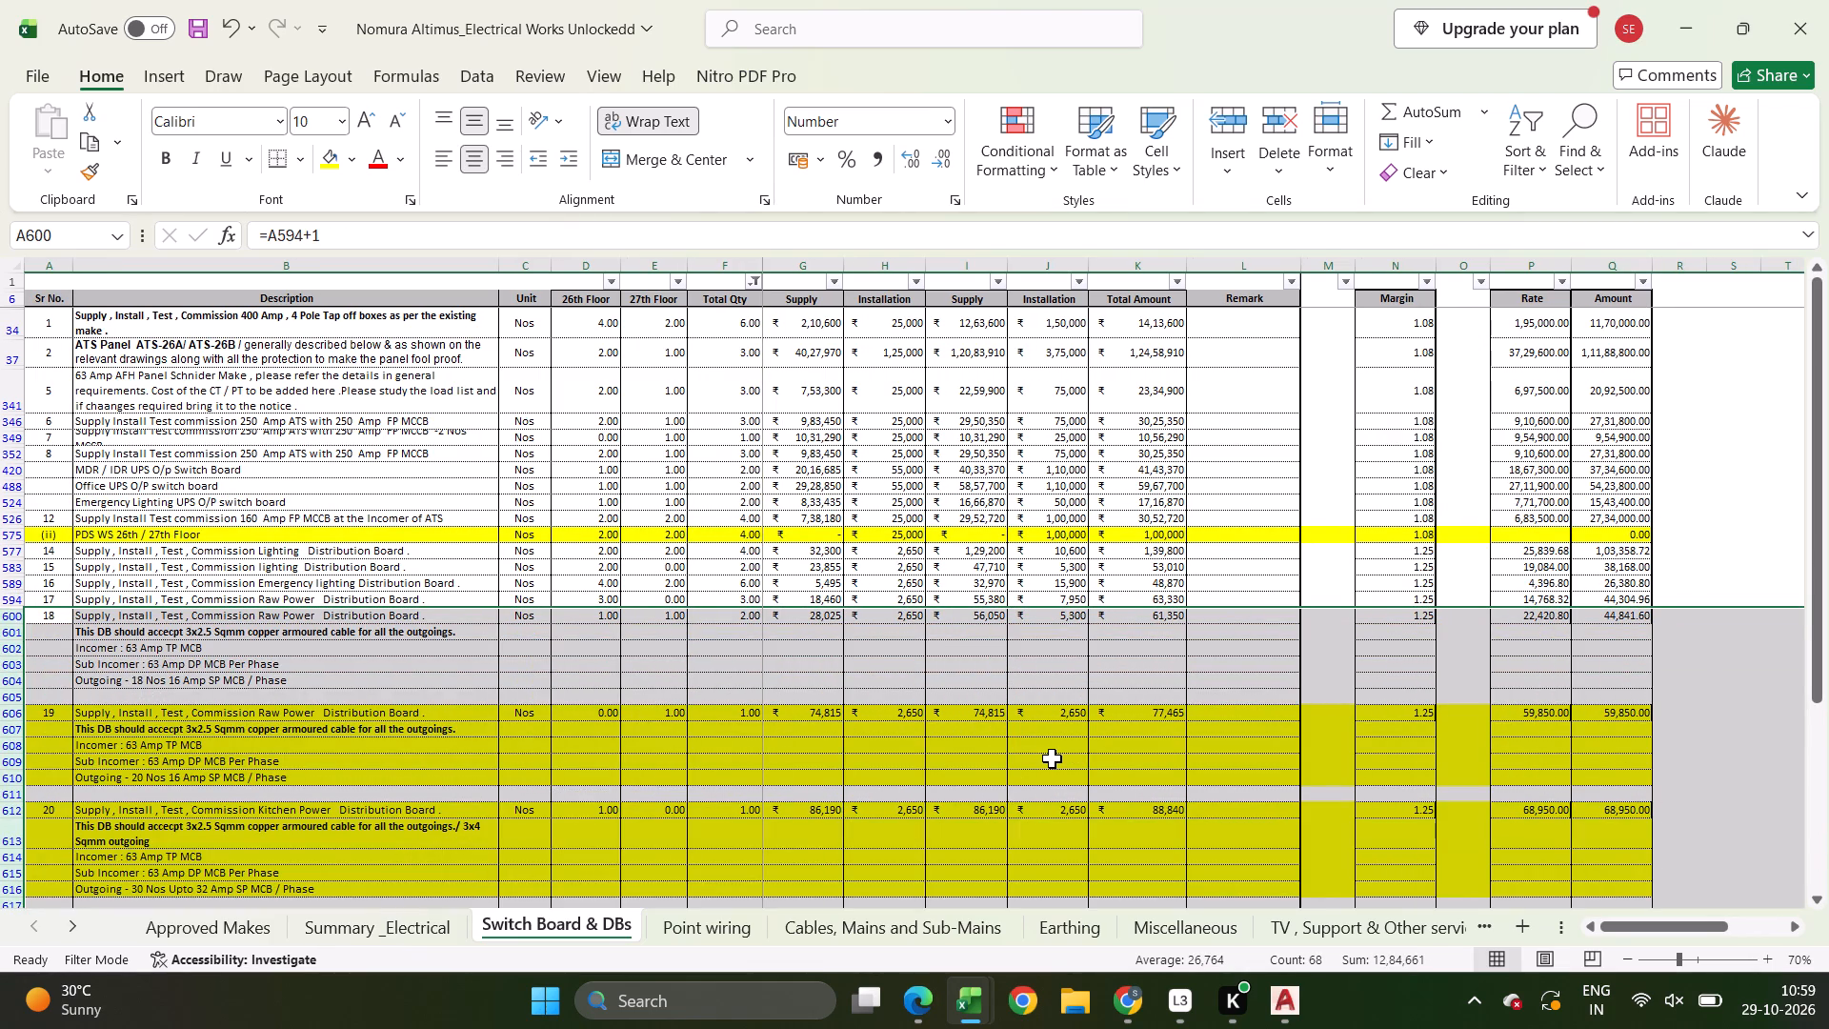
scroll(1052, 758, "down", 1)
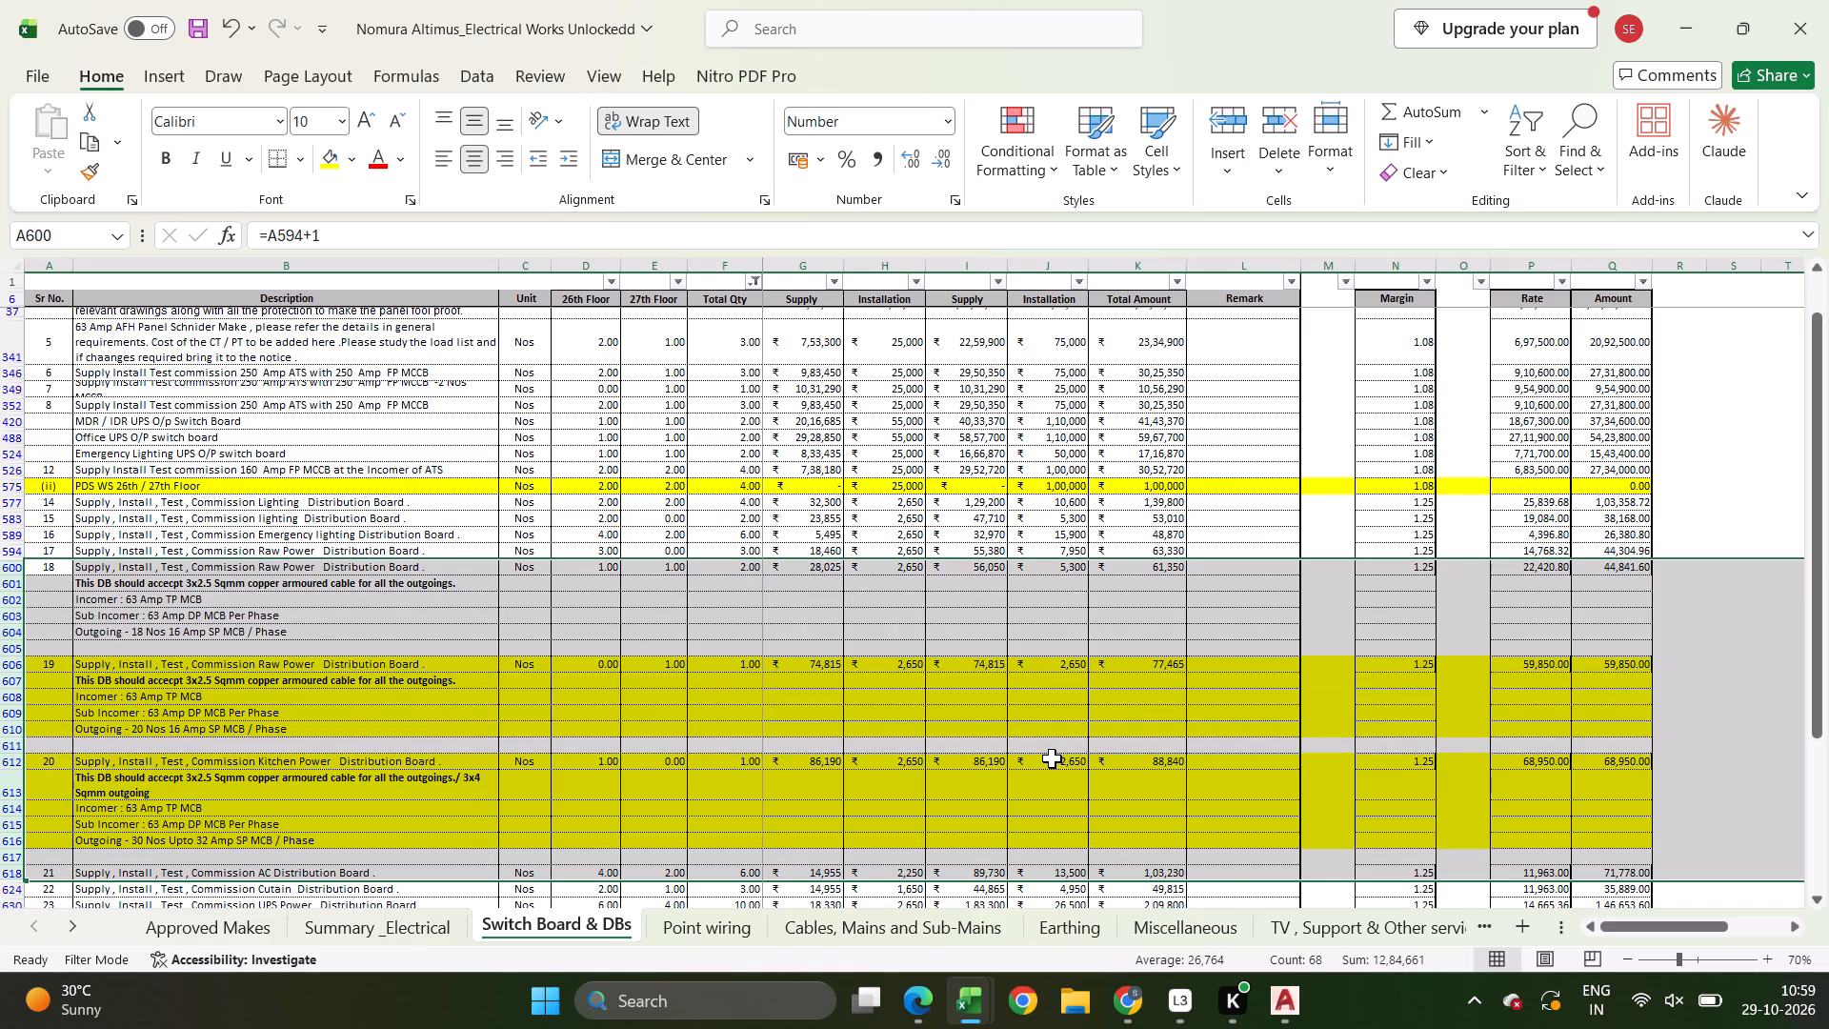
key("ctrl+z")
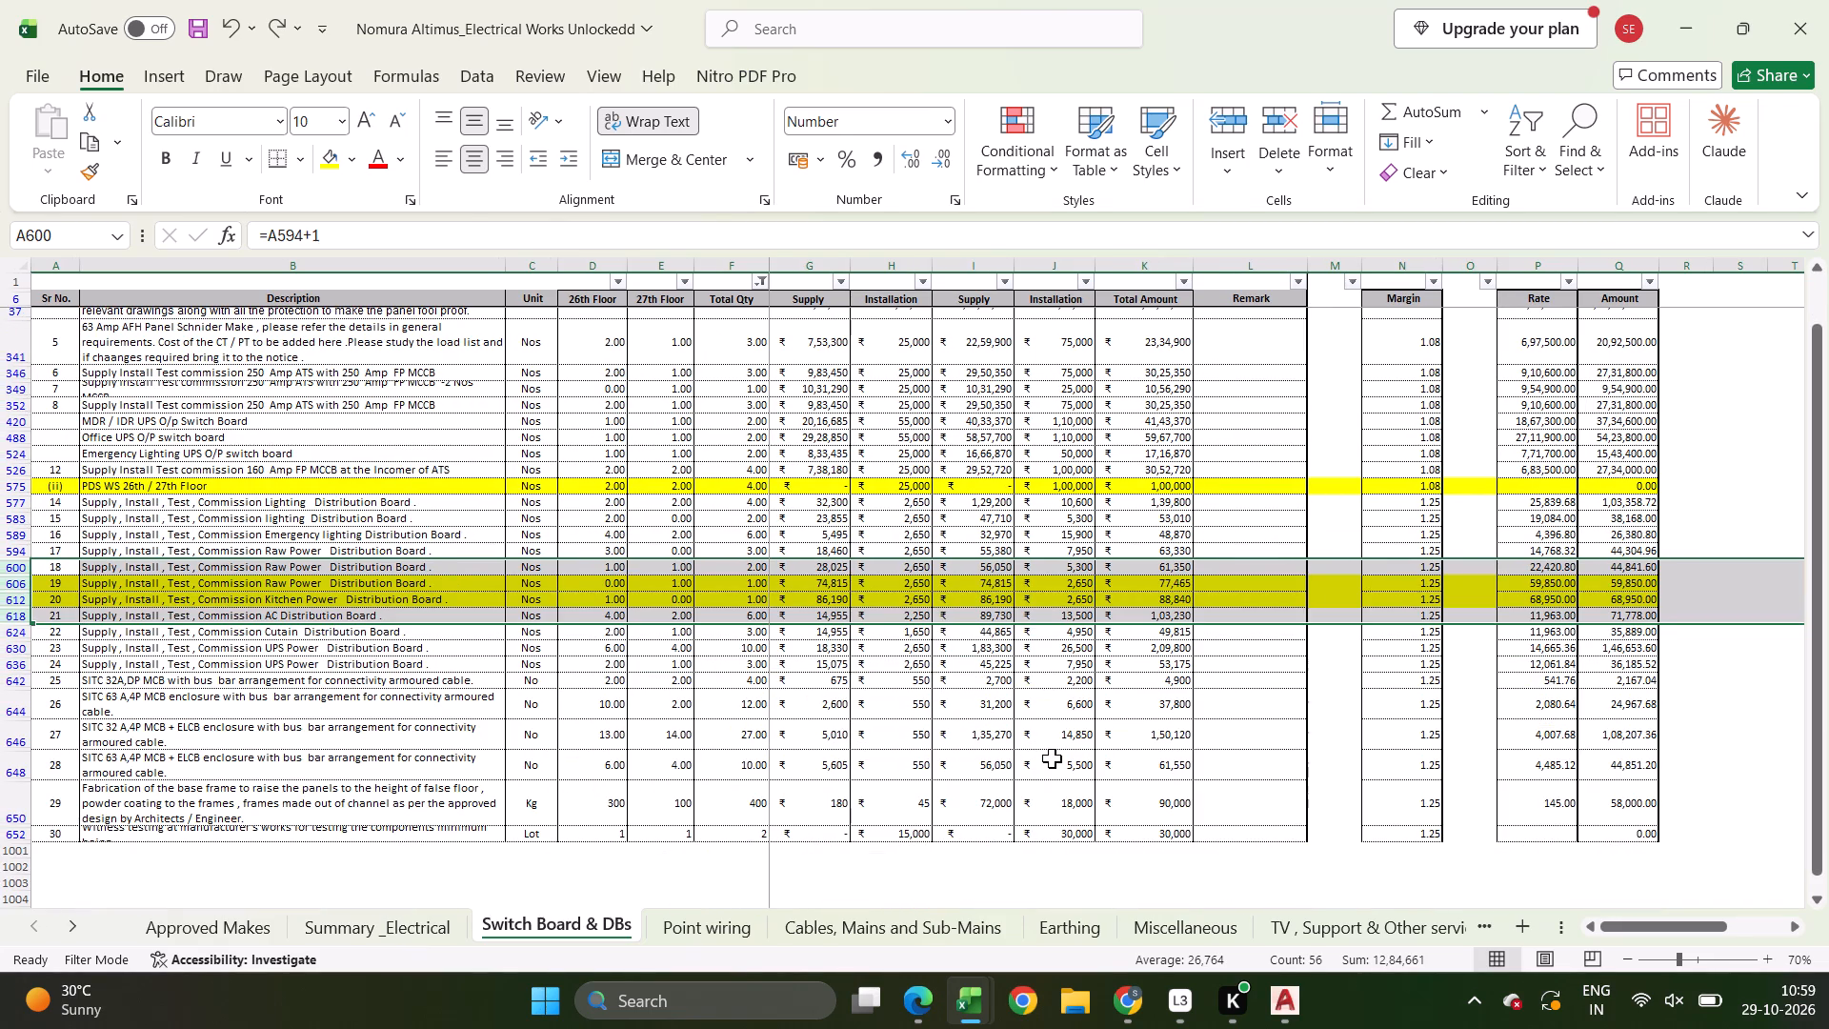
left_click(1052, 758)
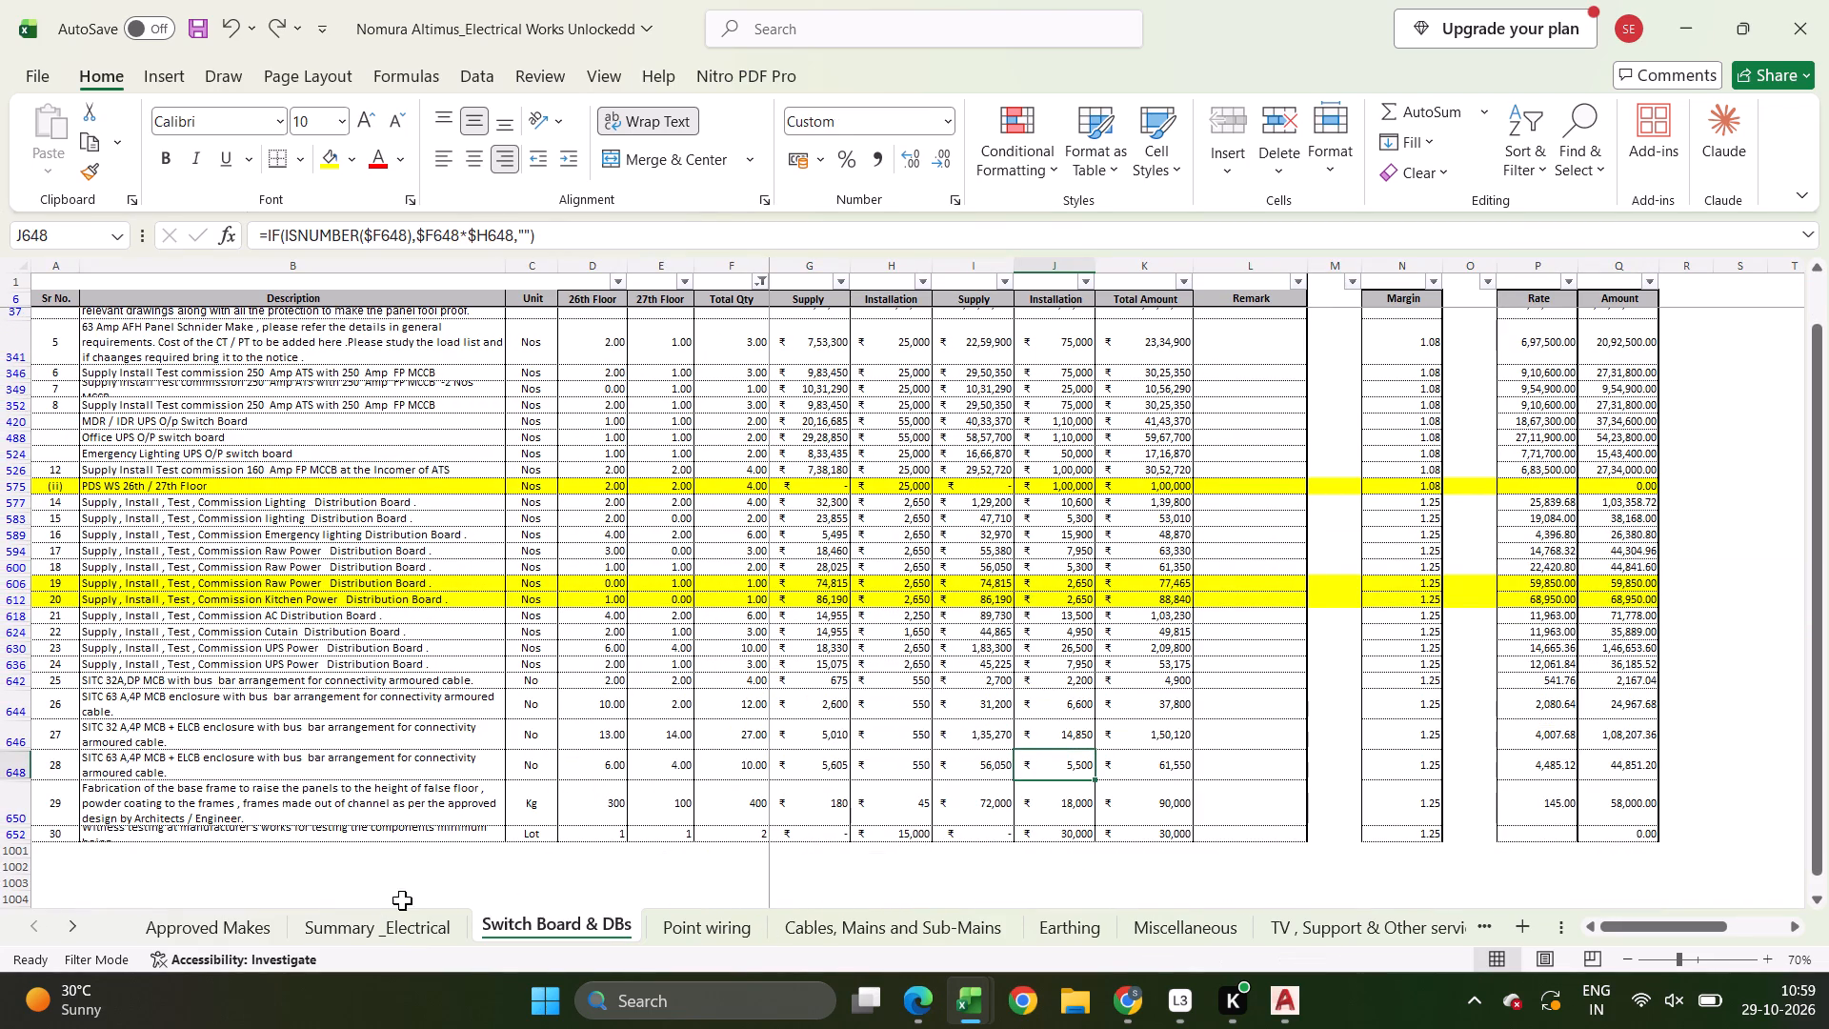
Show the Summary _Electrical sheet and clear the other workbook and browser windows from behind it.
left_click(349, 933)
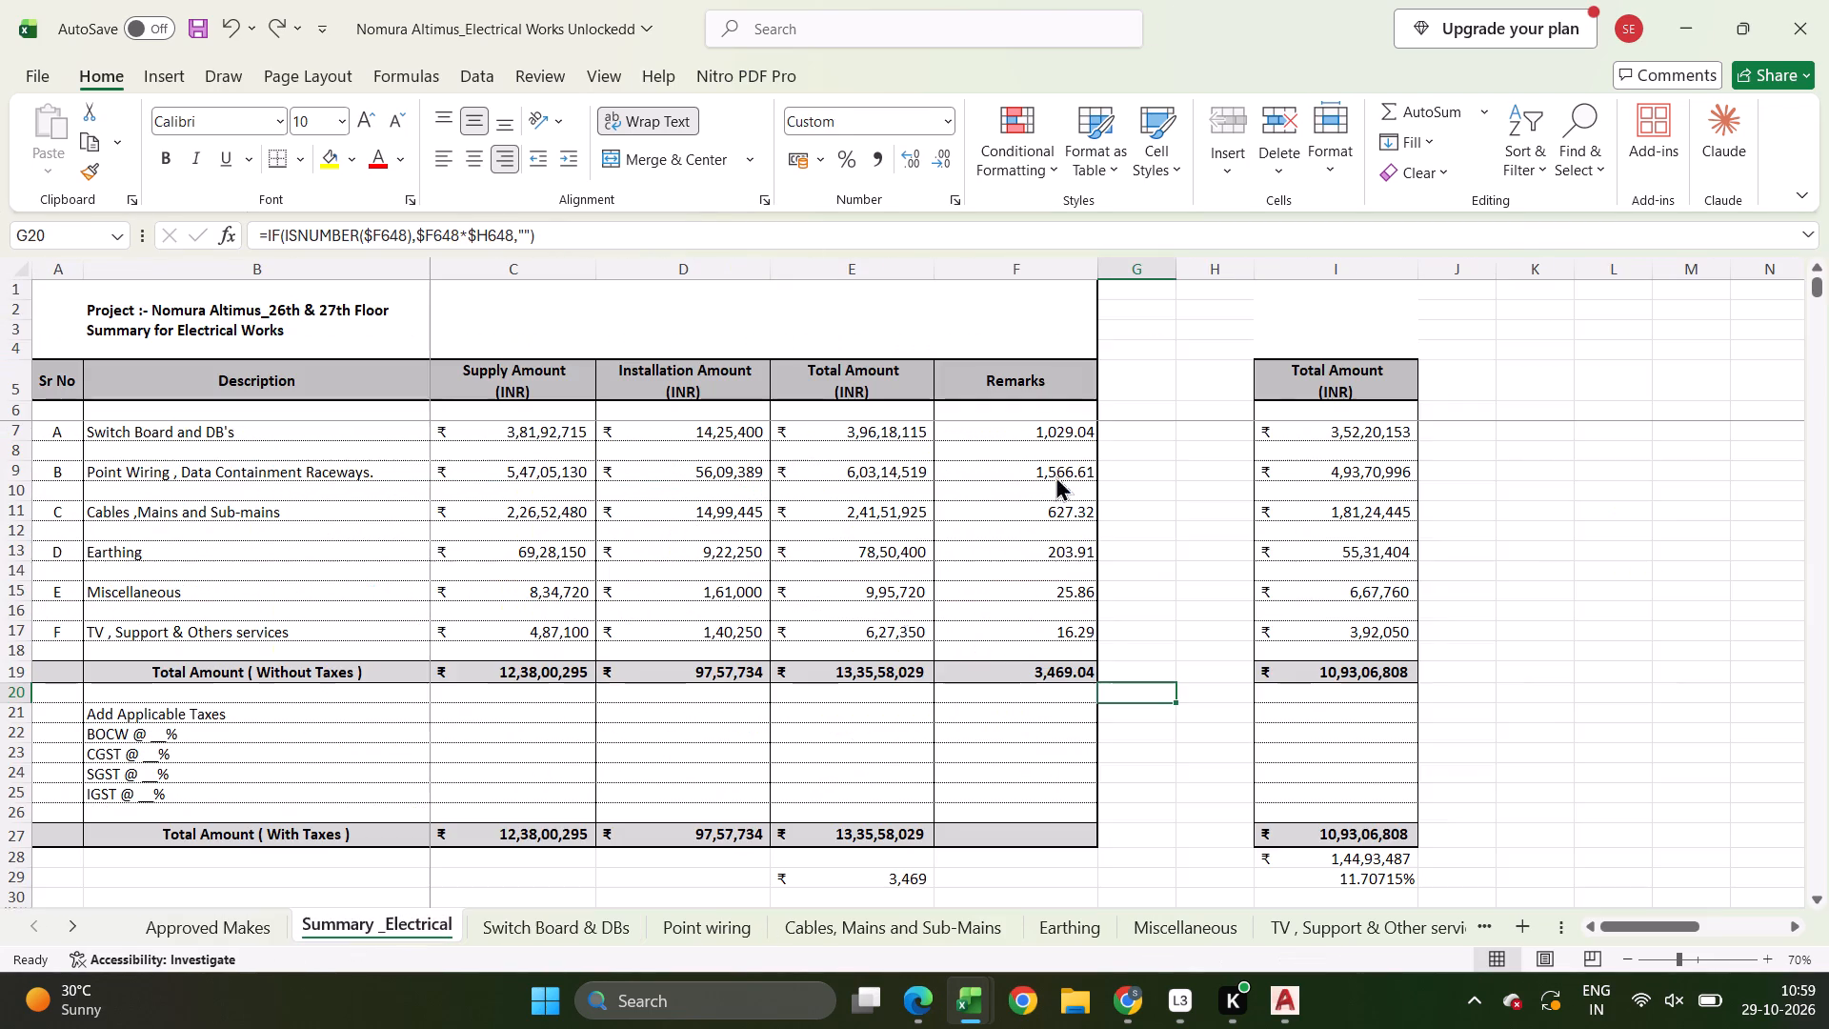
left_click_drag(1327, 0, 1385, 395)
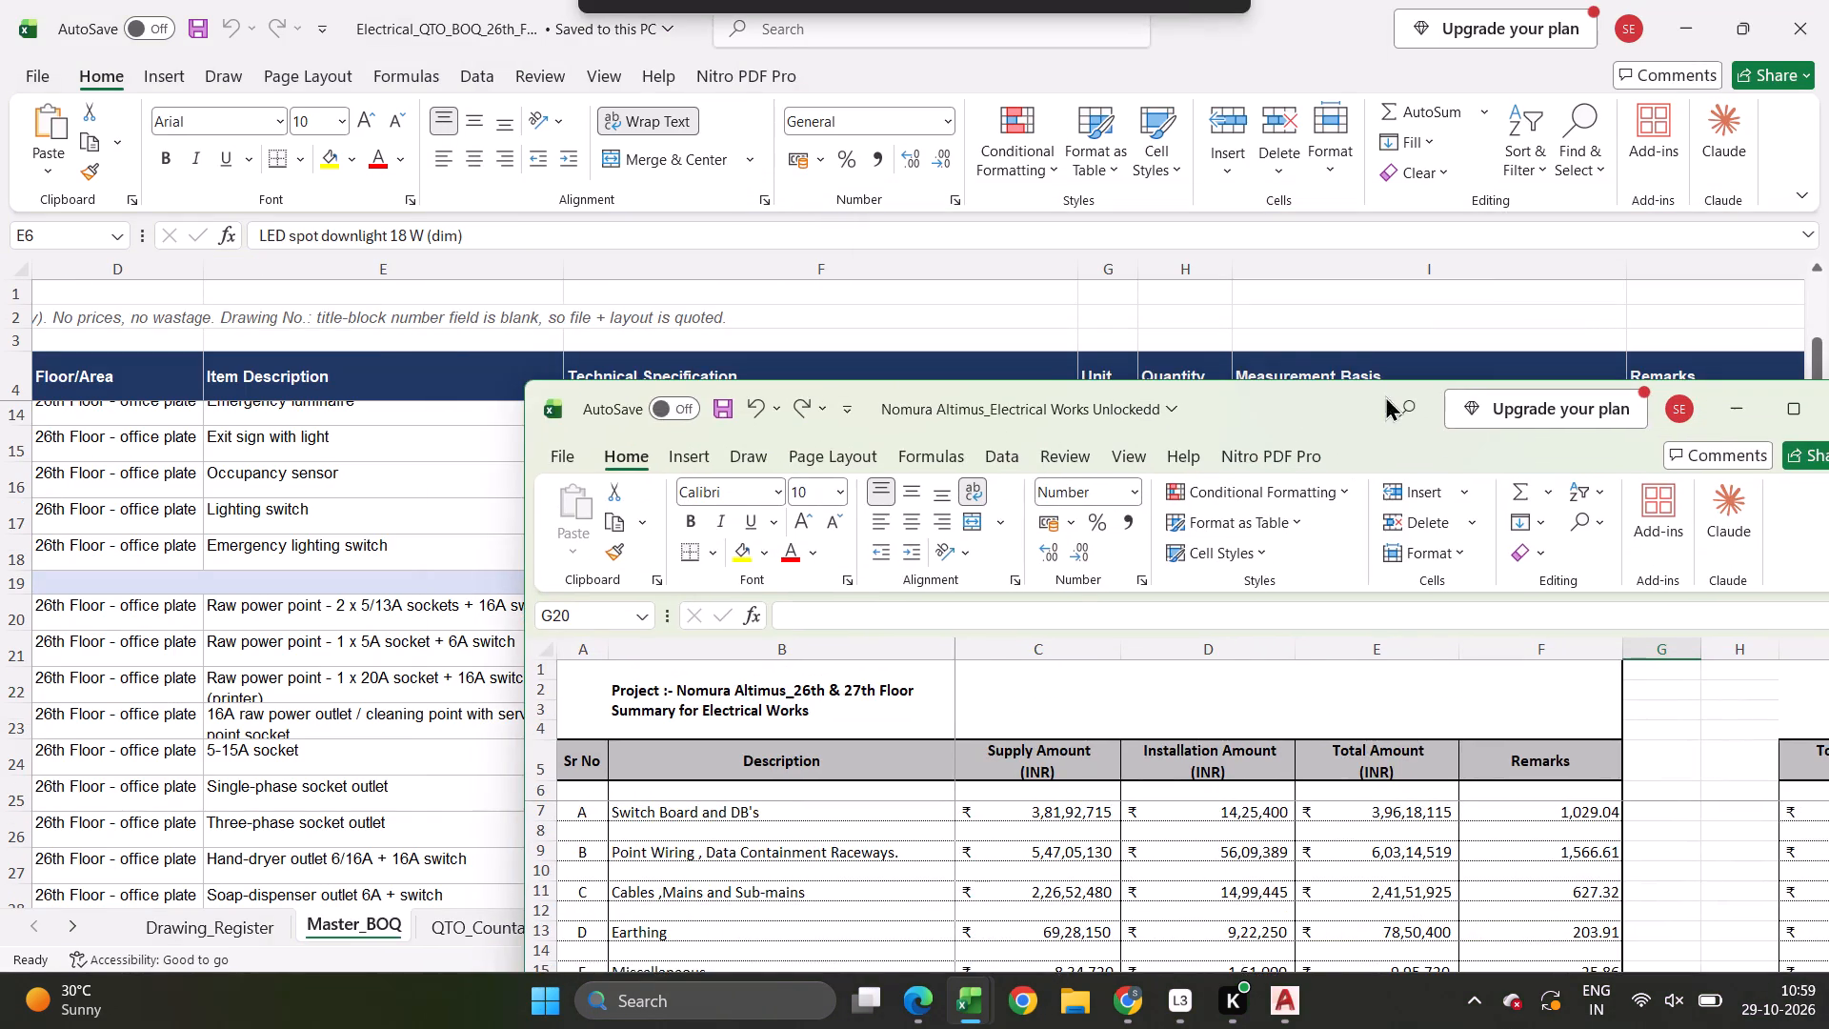
left_click(1828, 0)
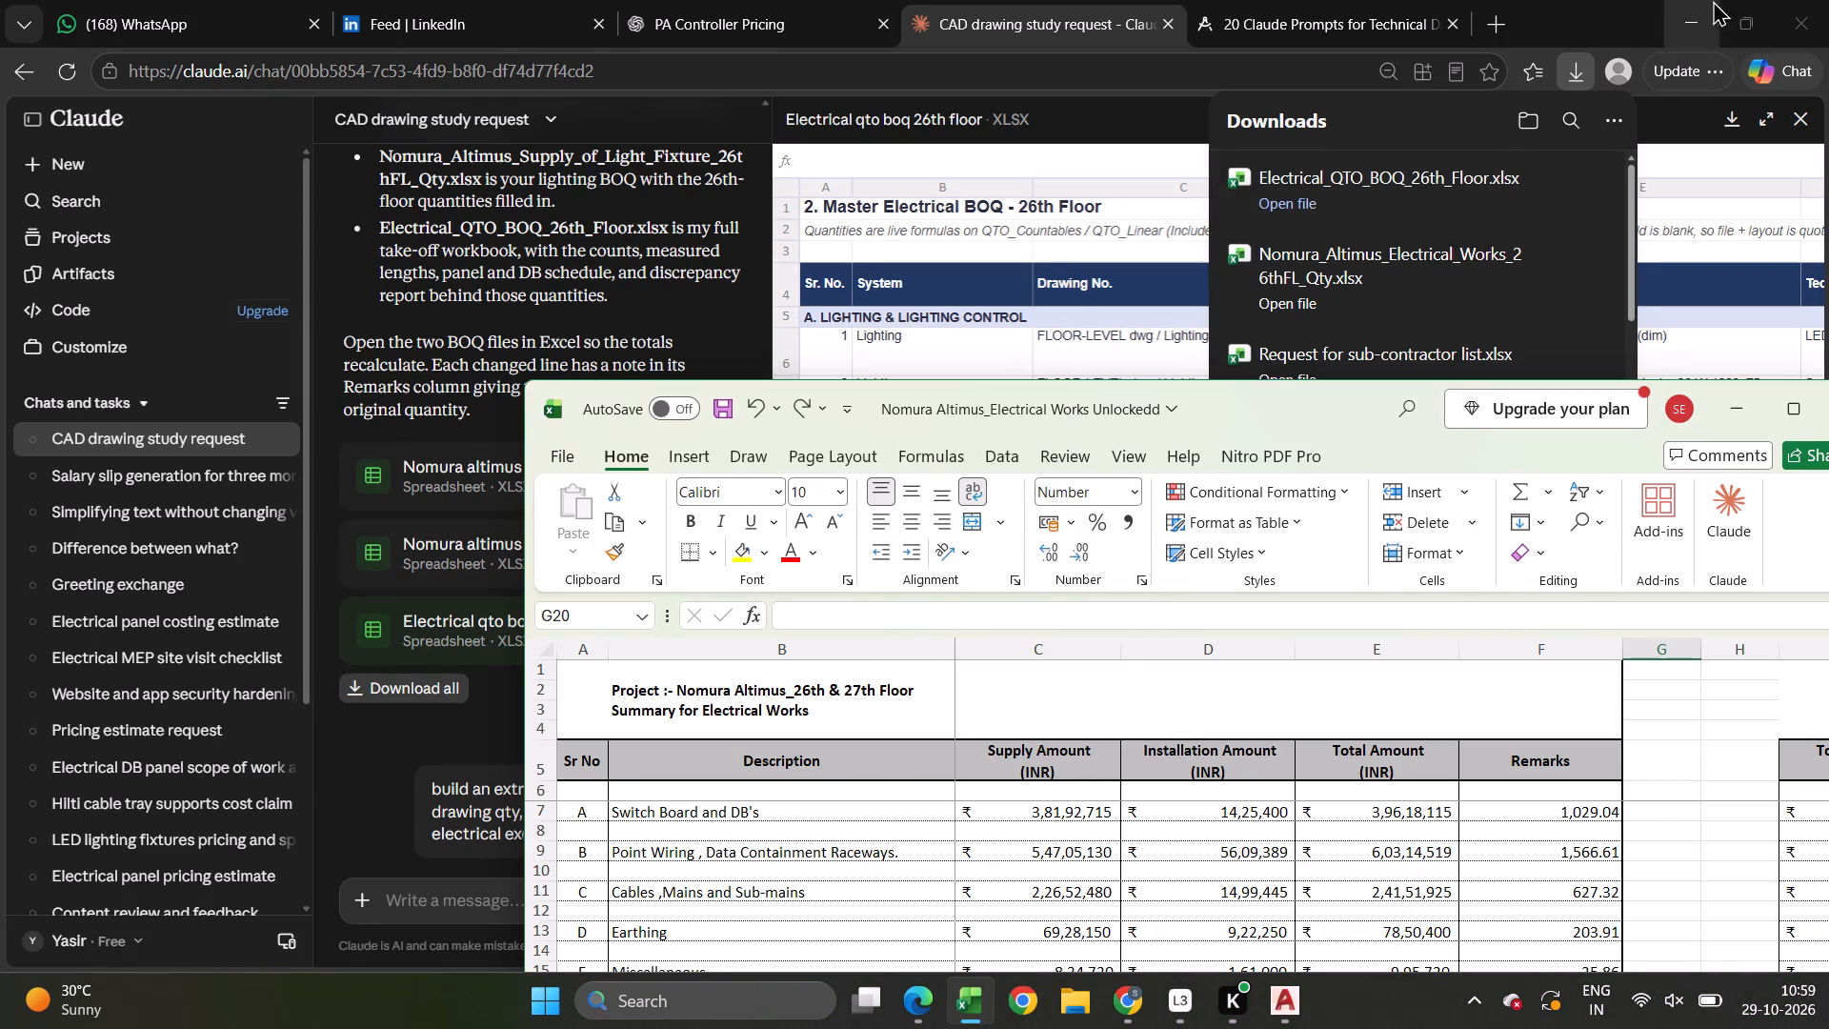
left_click(1679, 11)
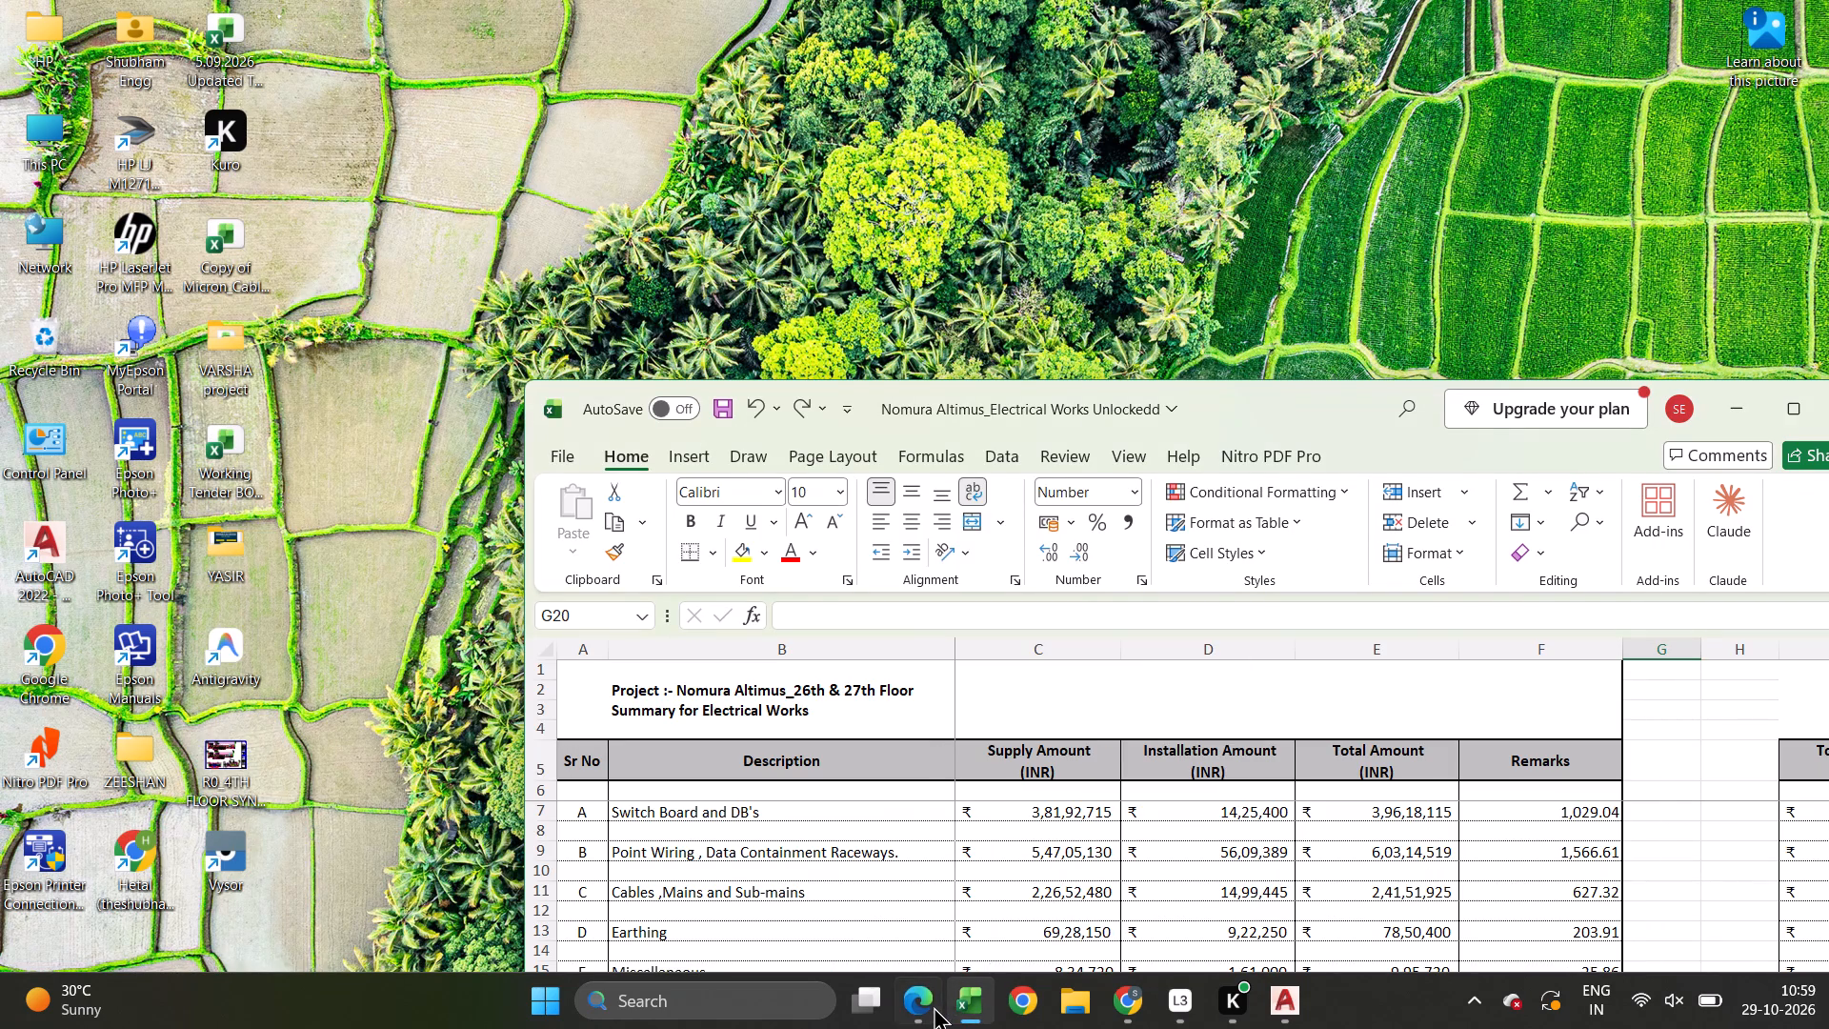
left_click(933, 1006)
left_click(933, 1006)
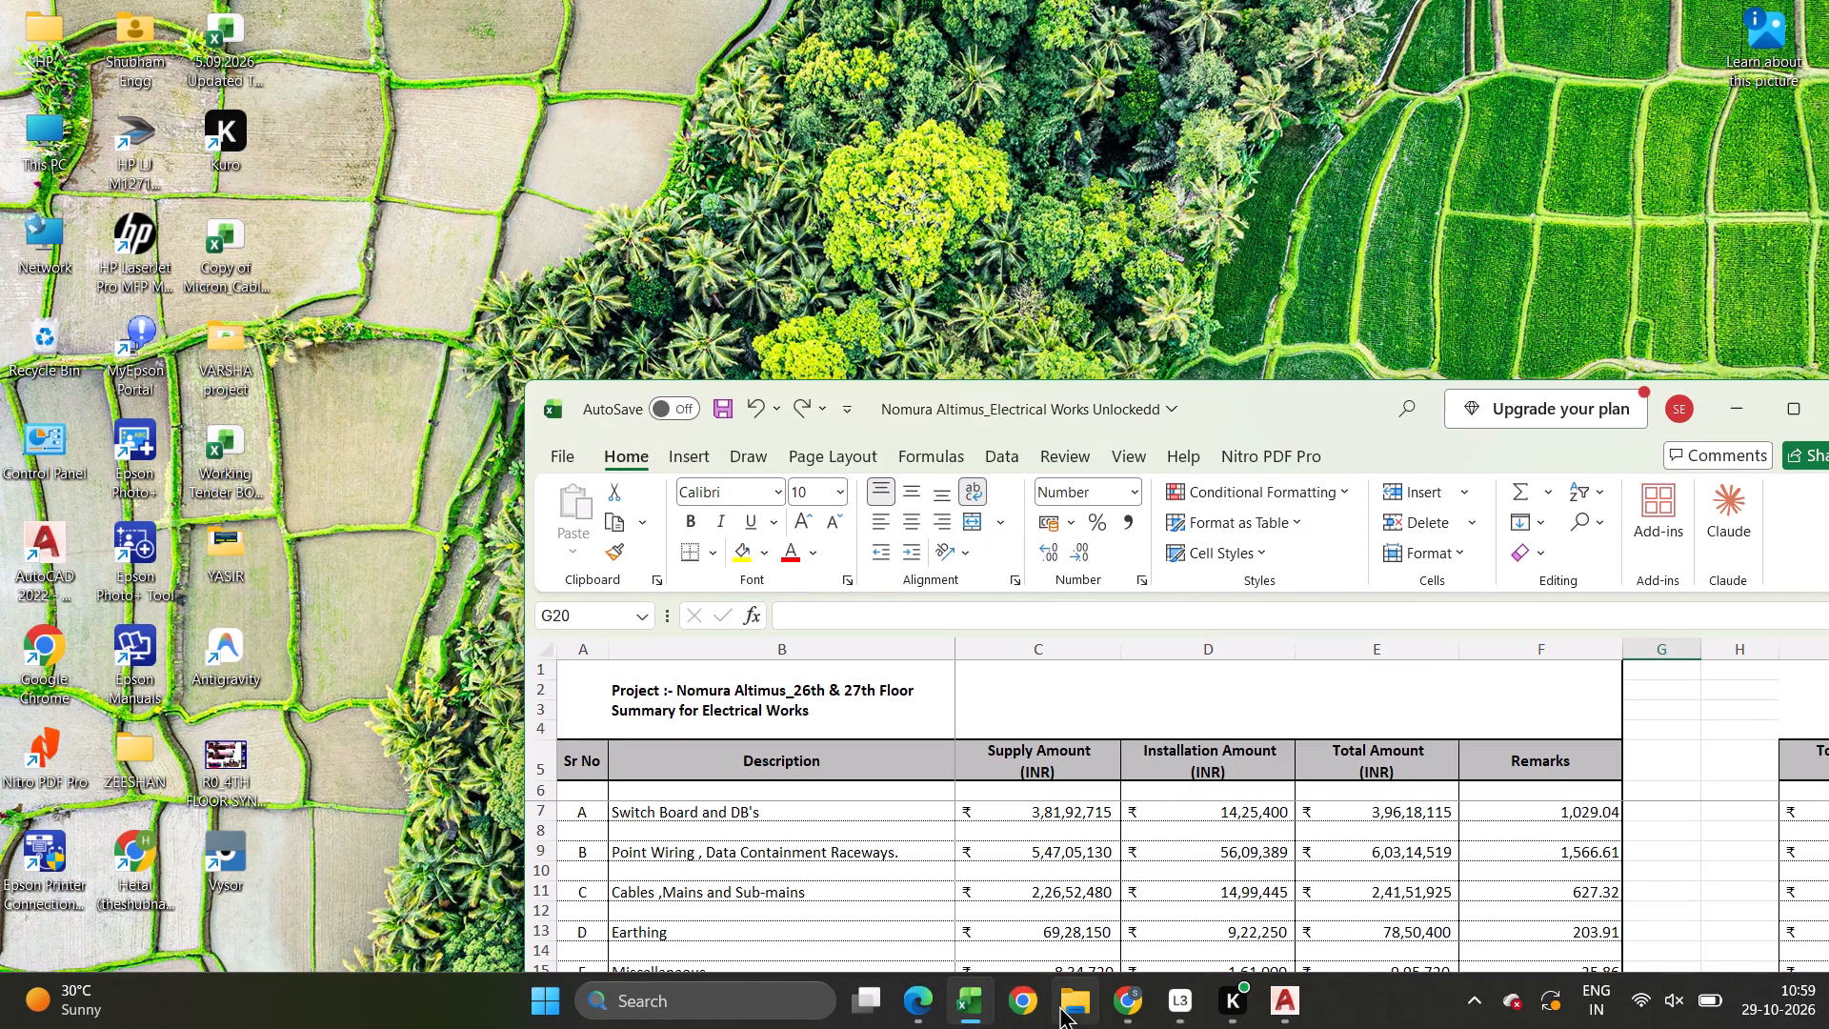
Open the Nomura Altimus_LMS System workbook from the meprfqfornomuraaltimusworliproject_ folder and enable editing.
right_click(1059, 1005)
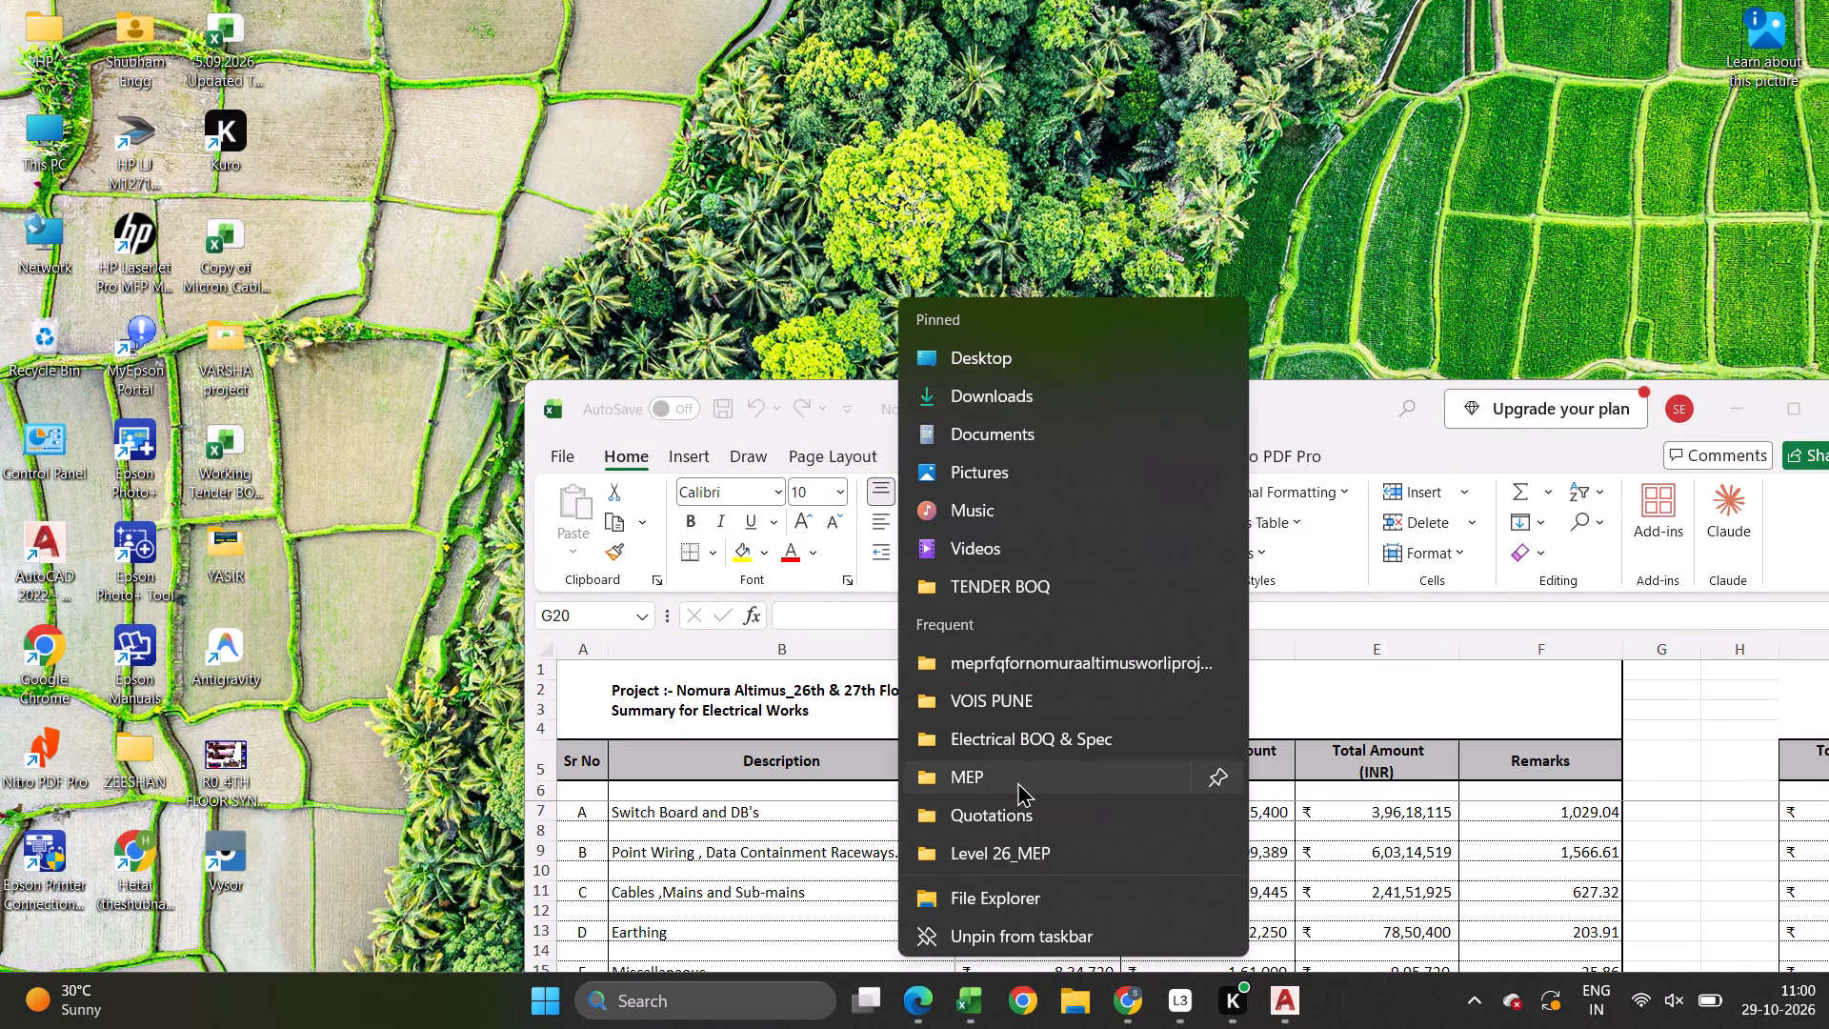
left_click(1014, 847)
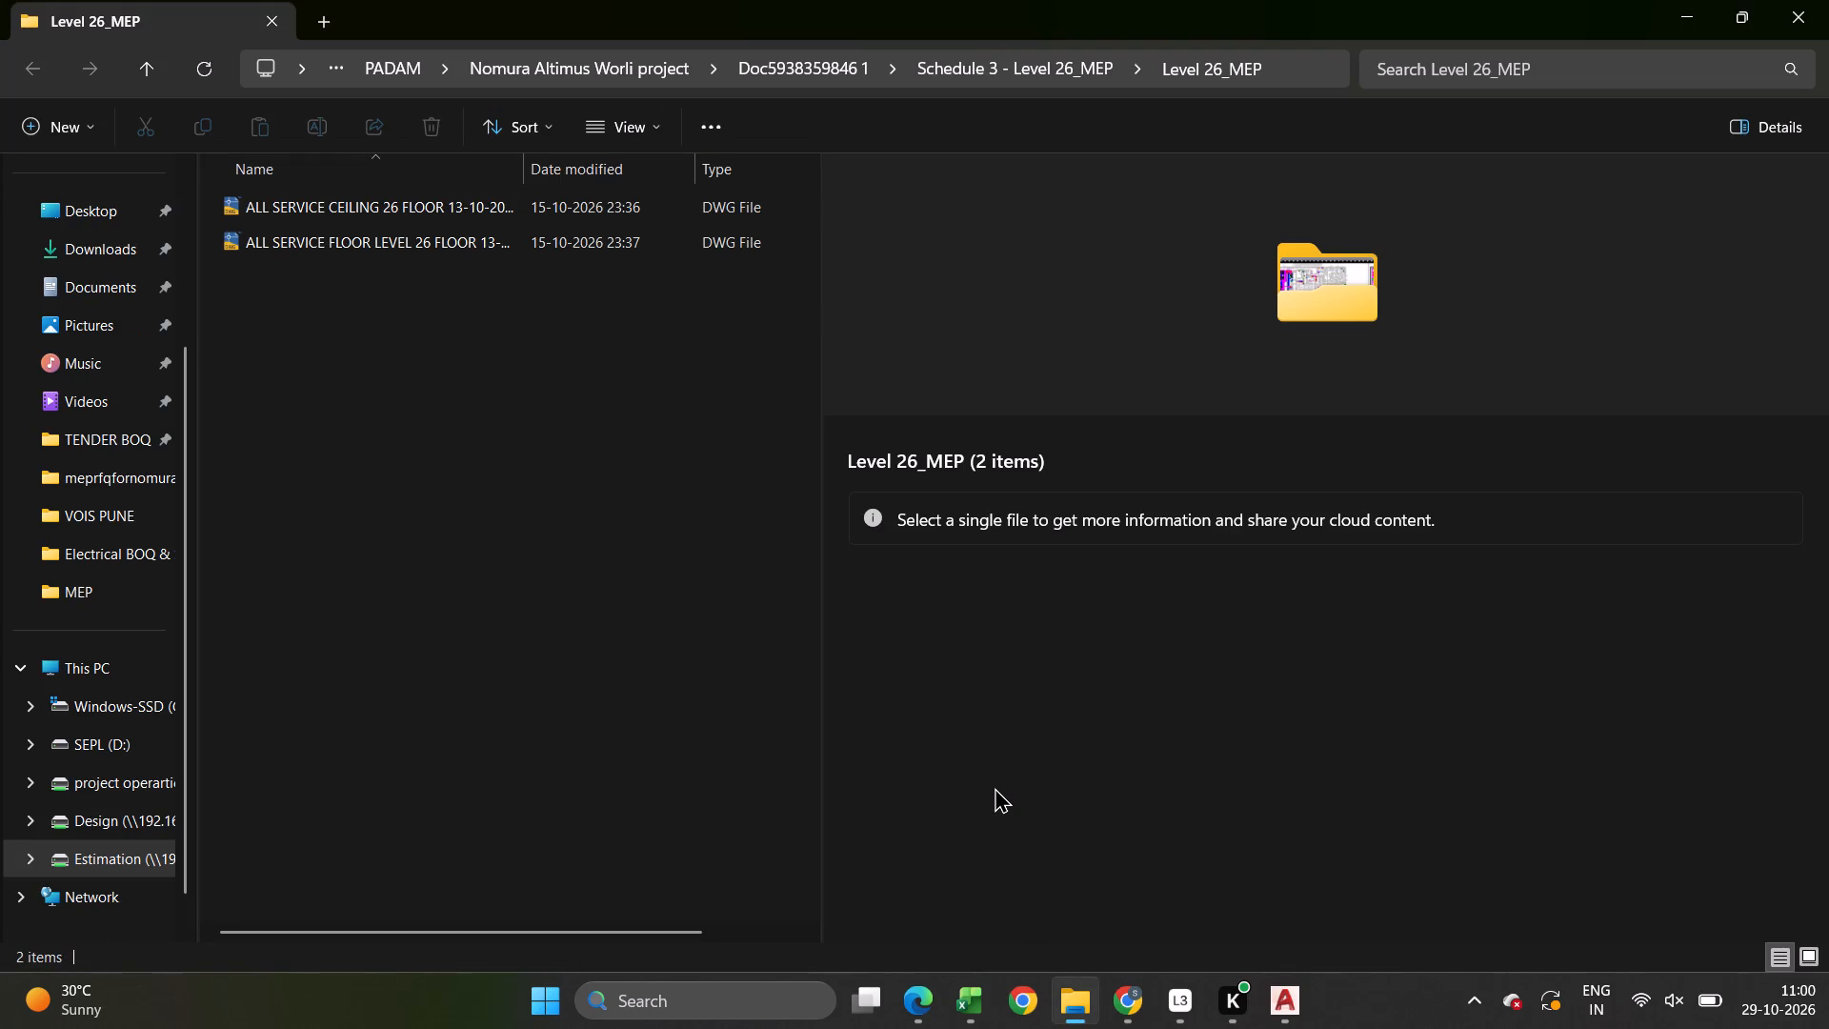
left_click(541, 70)
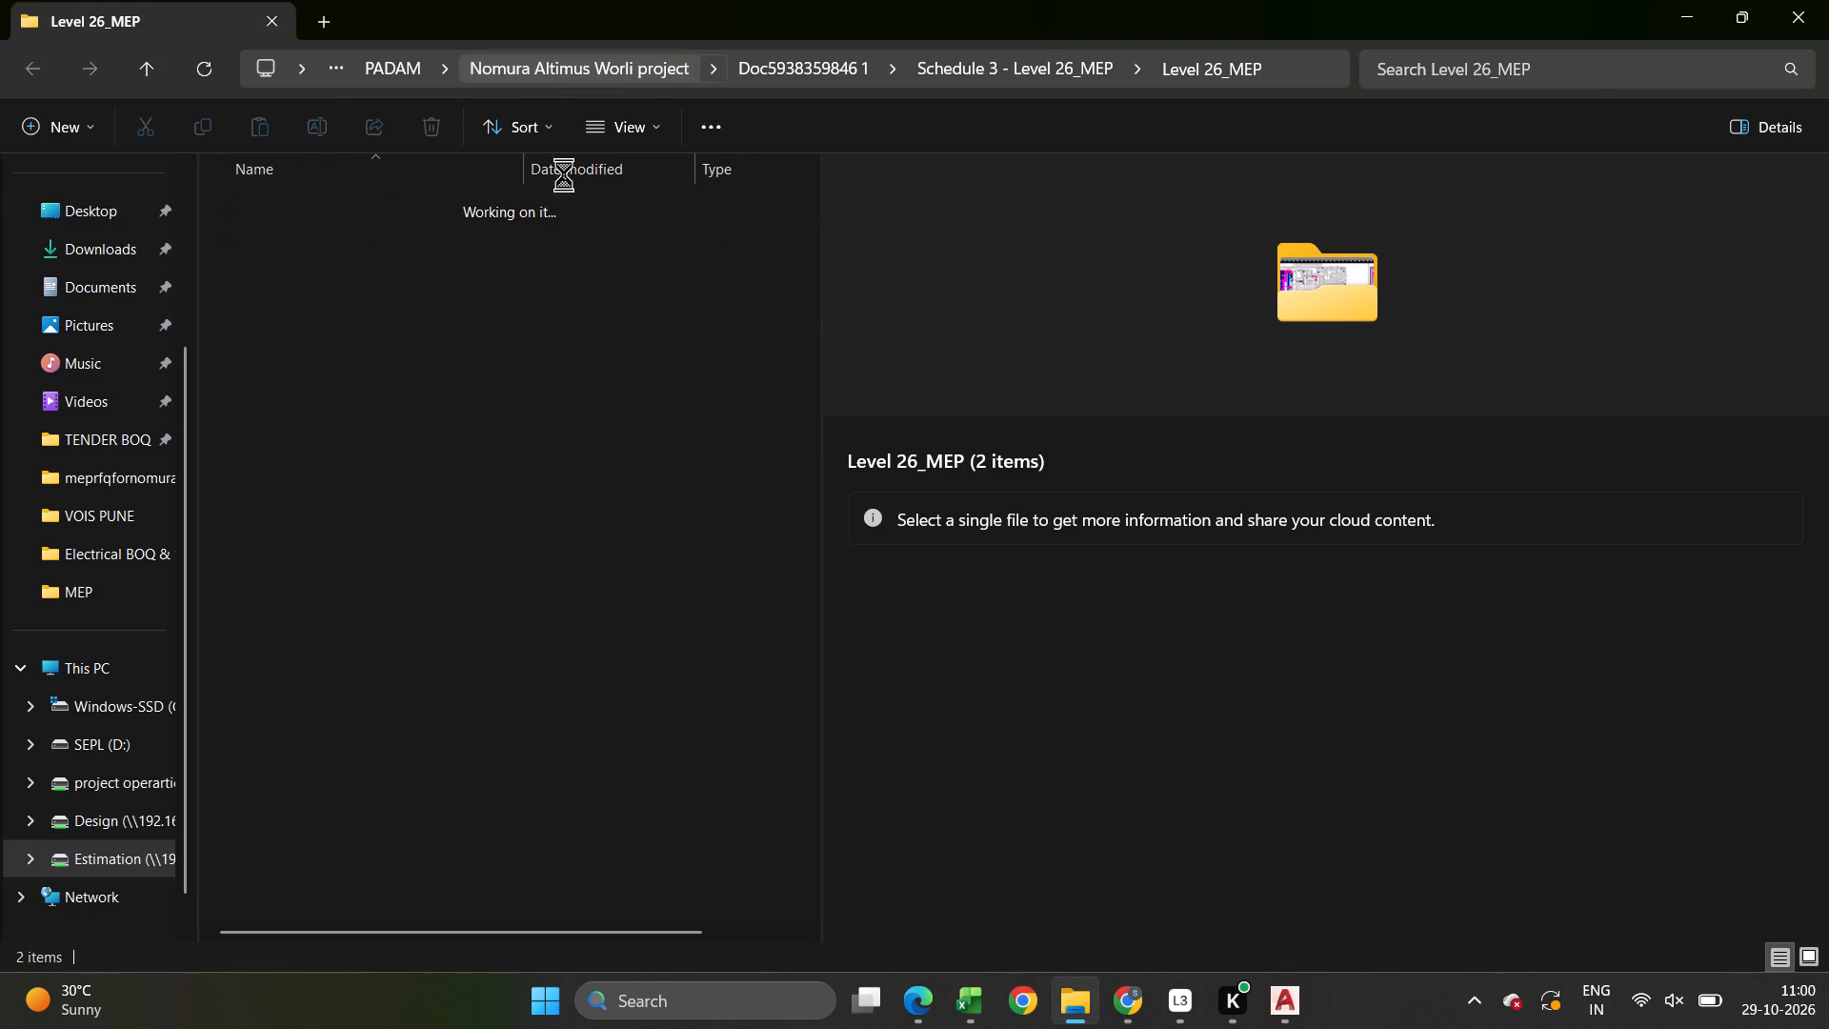
double_click(512, 230)
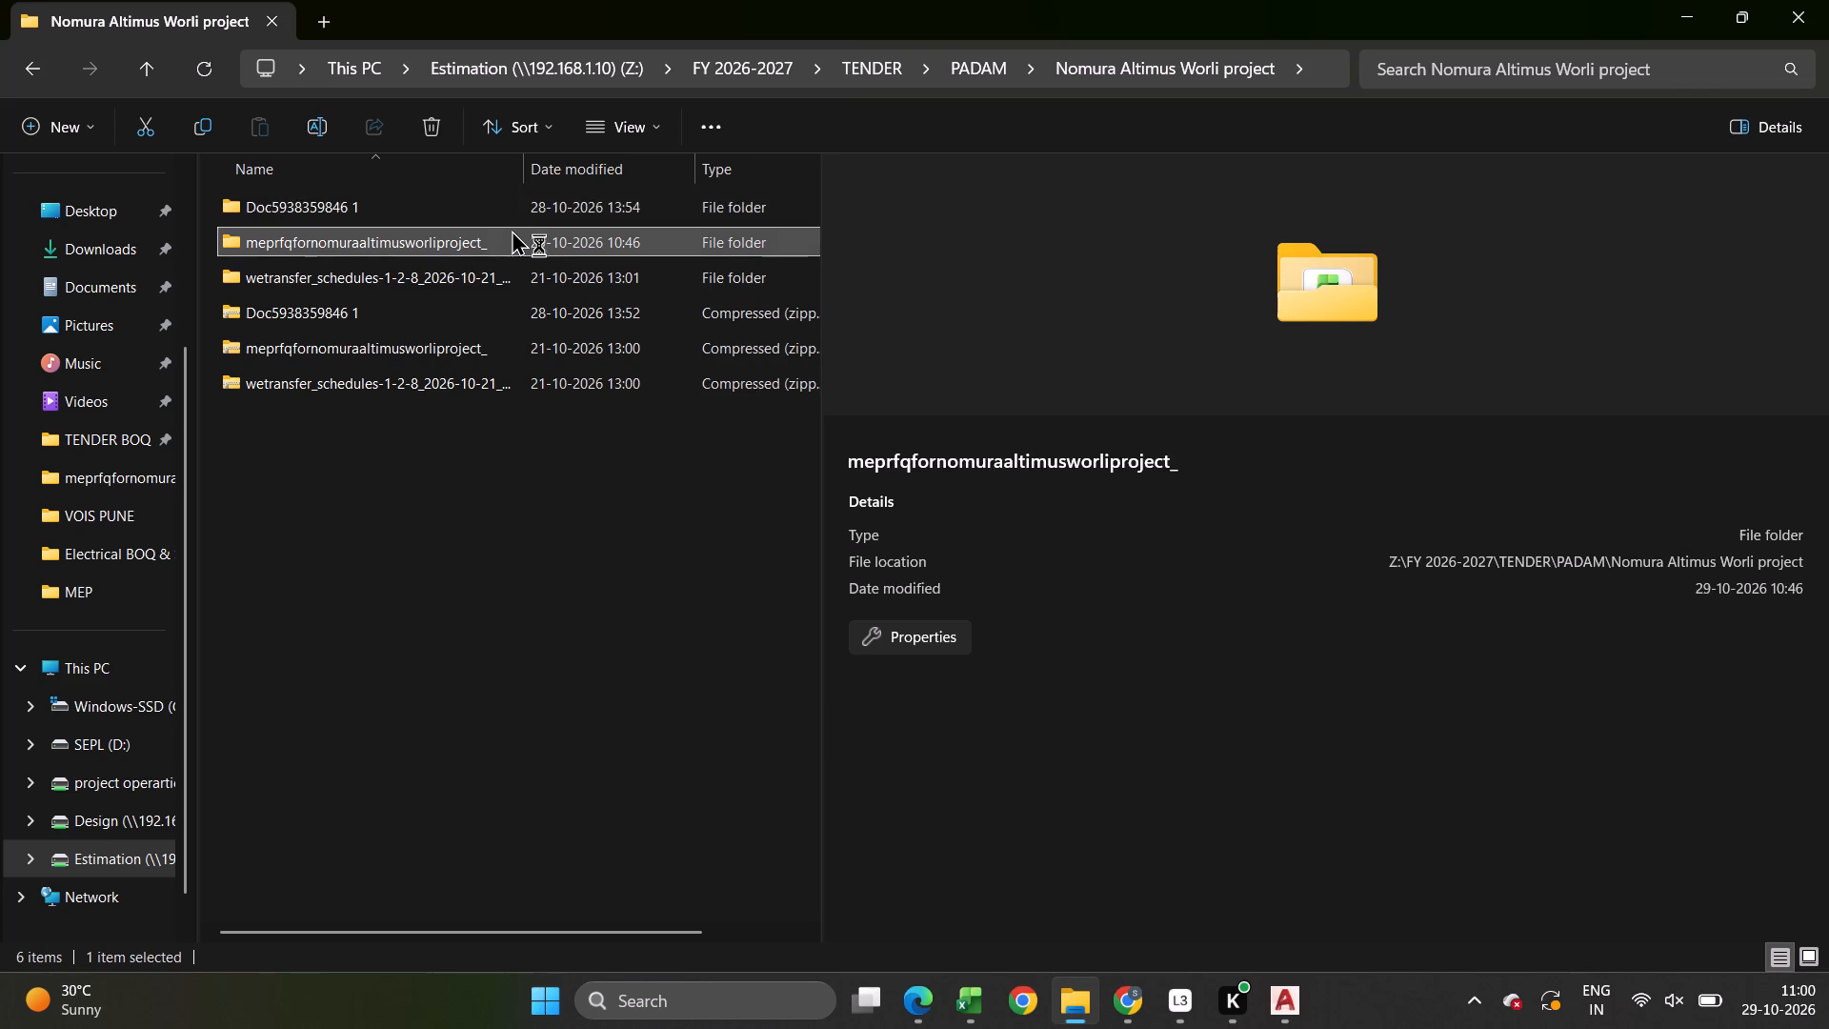
double_click(518, 431)
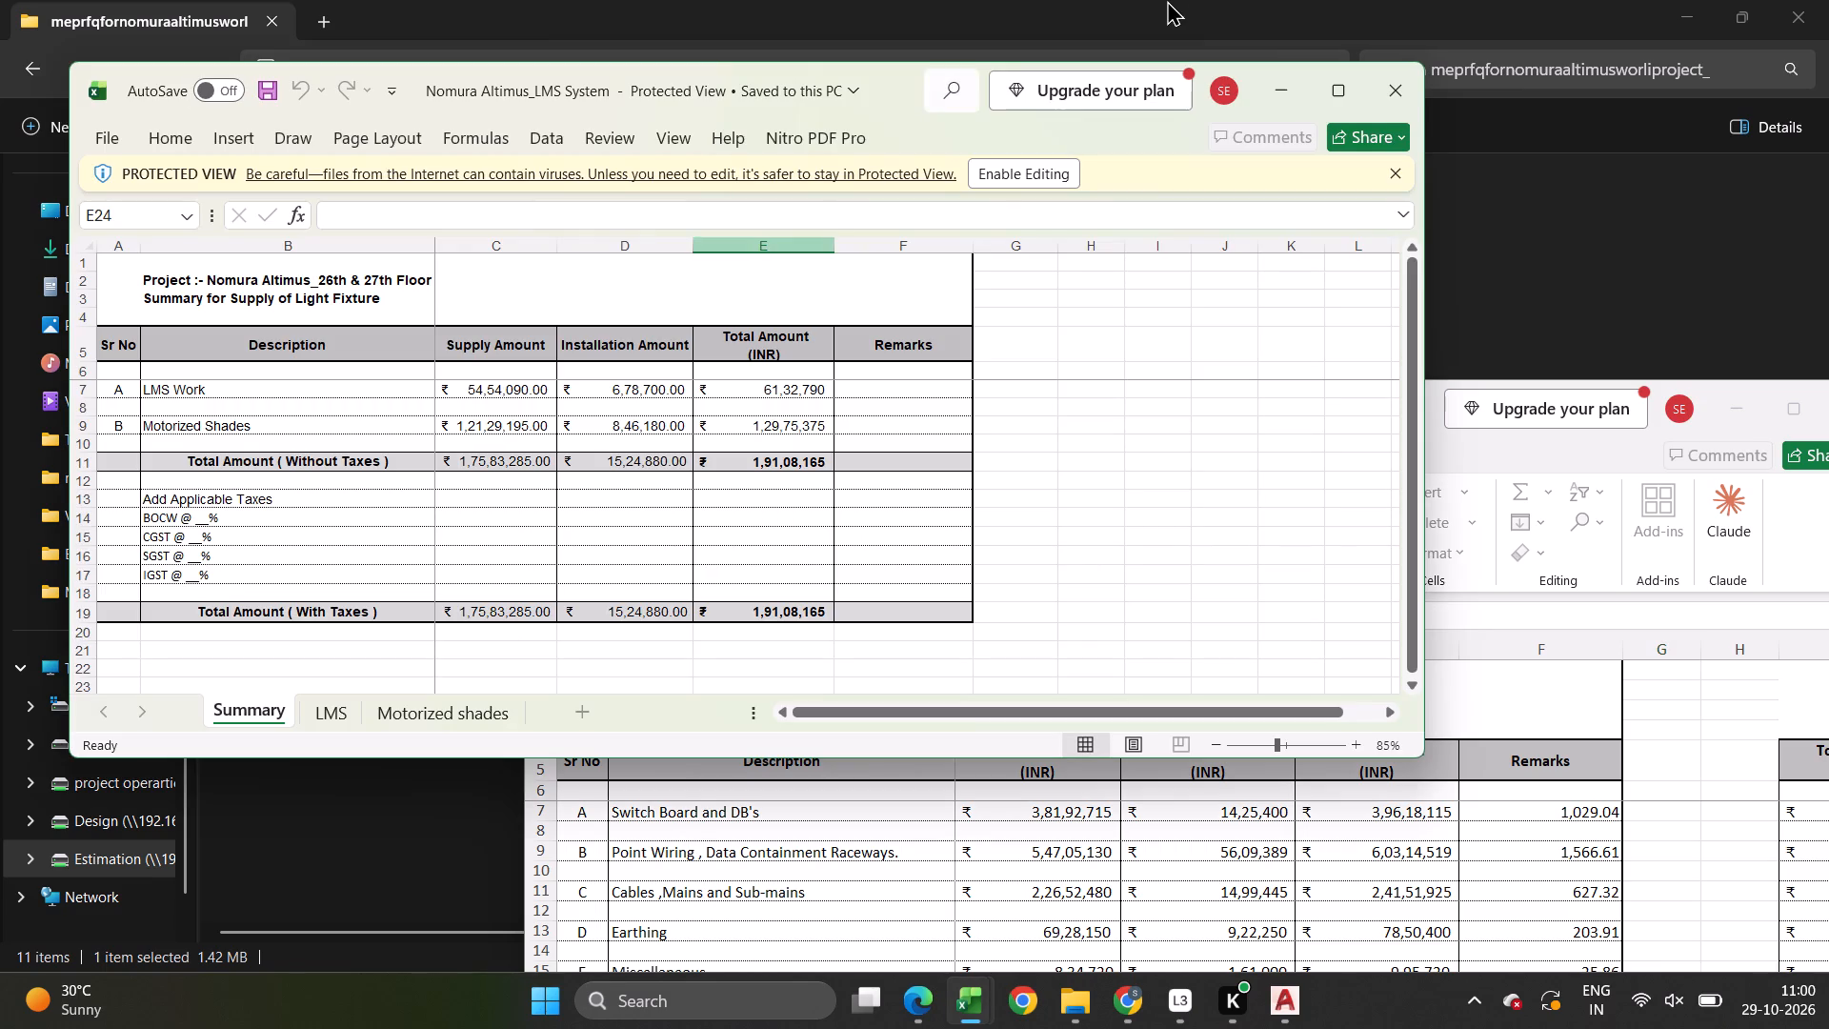
left_click(1325, 78)
left_click(940, 96)
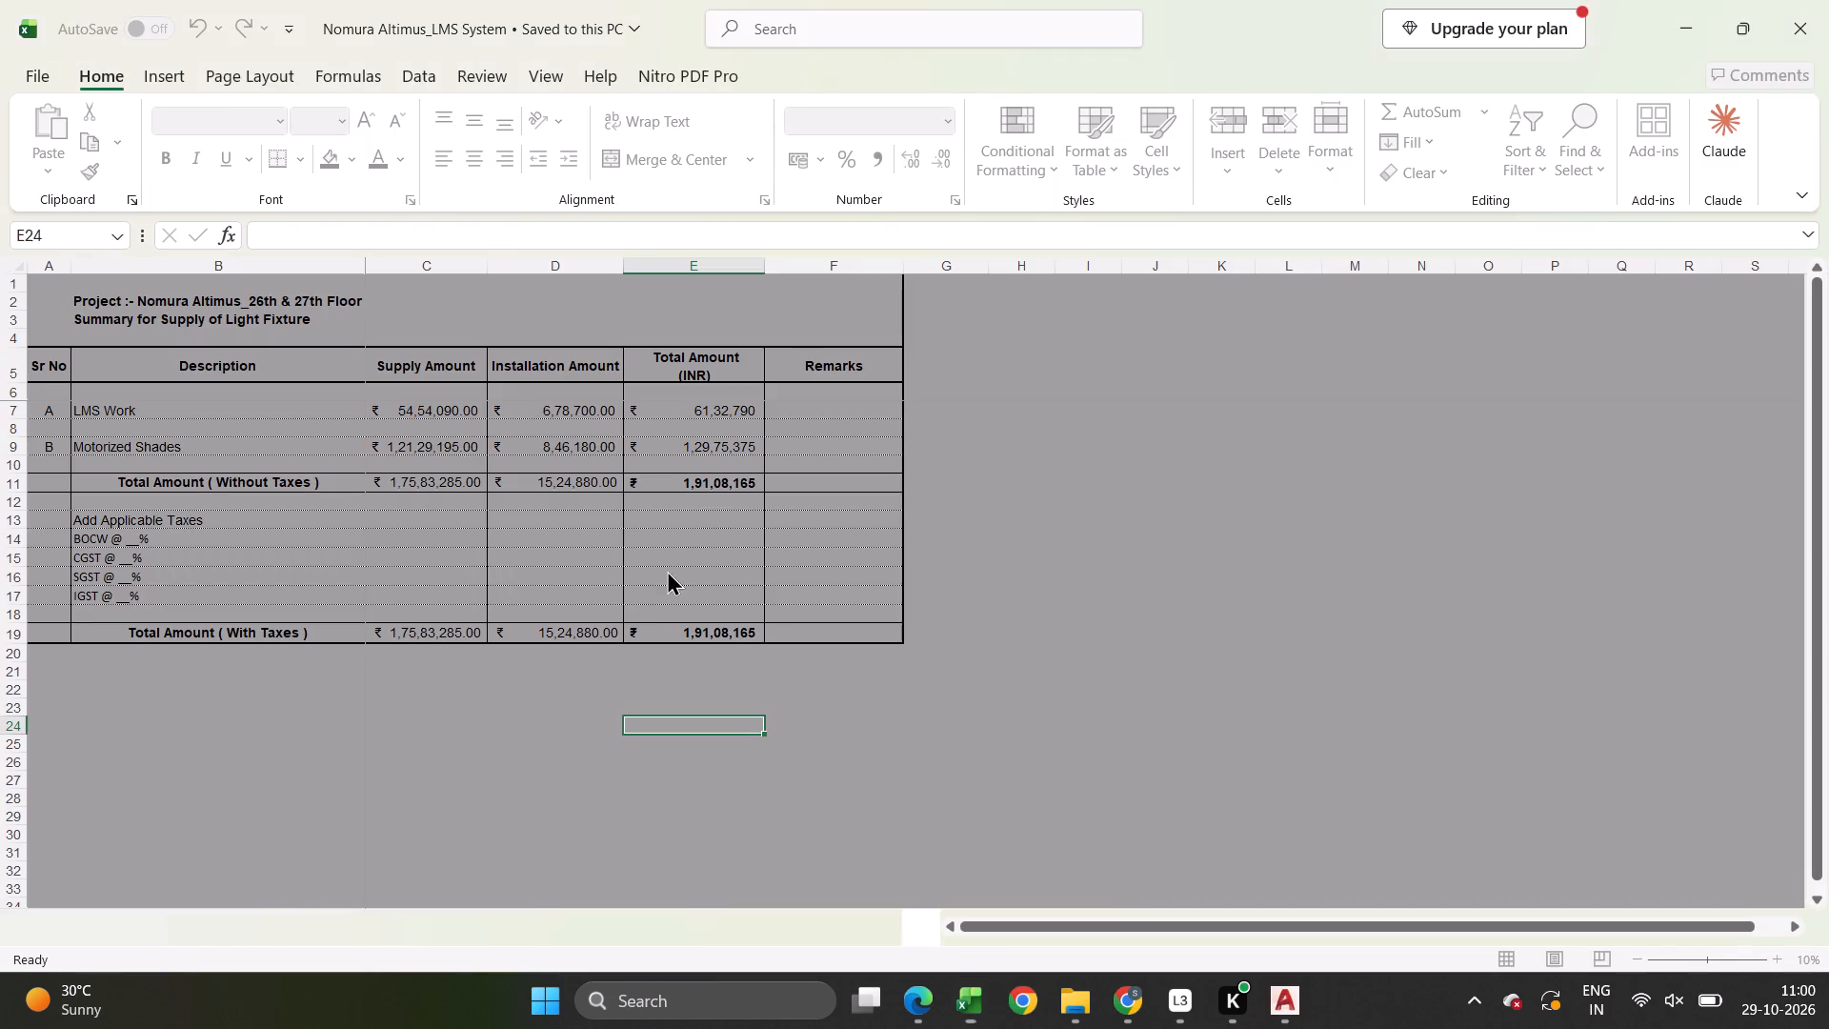
scroll(539, 685, "up", 2)
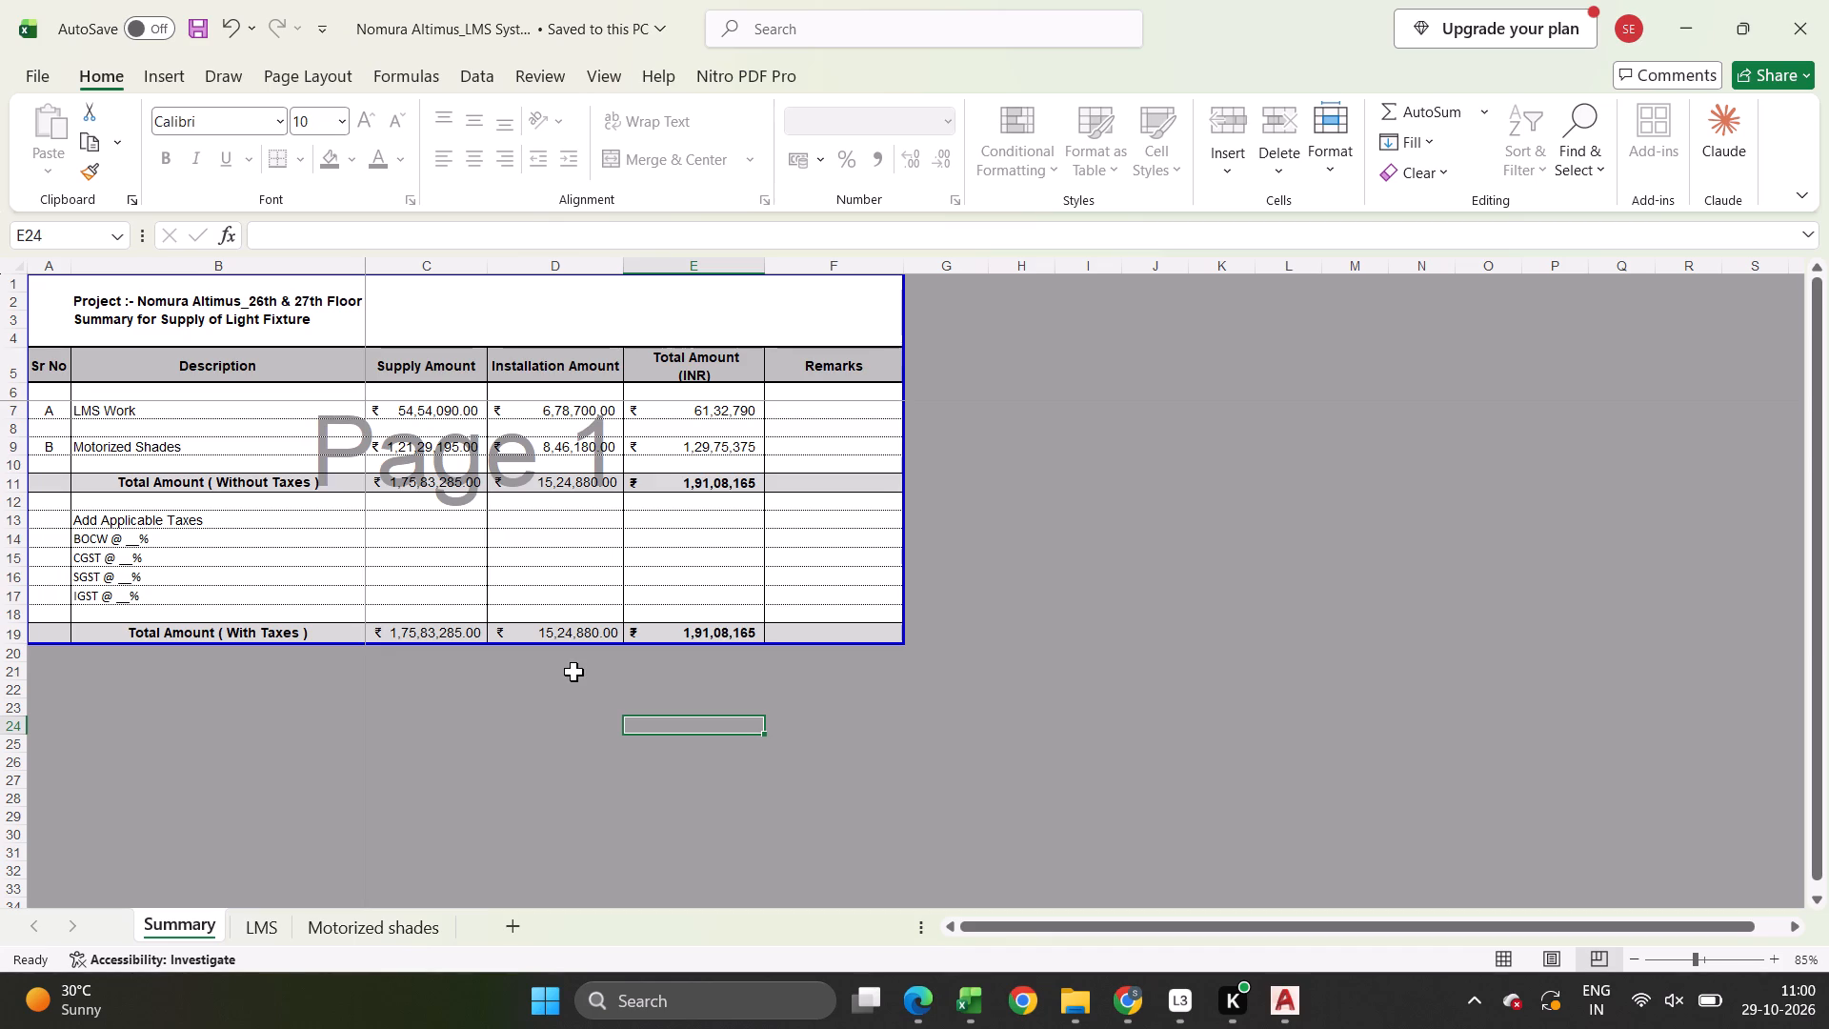
scroll(532, 656, "up", 1)
Return to the Summary _Electrical sheet and insert two blank rows above Total Amount ( Without Taxes ).
key("alt+Tab")
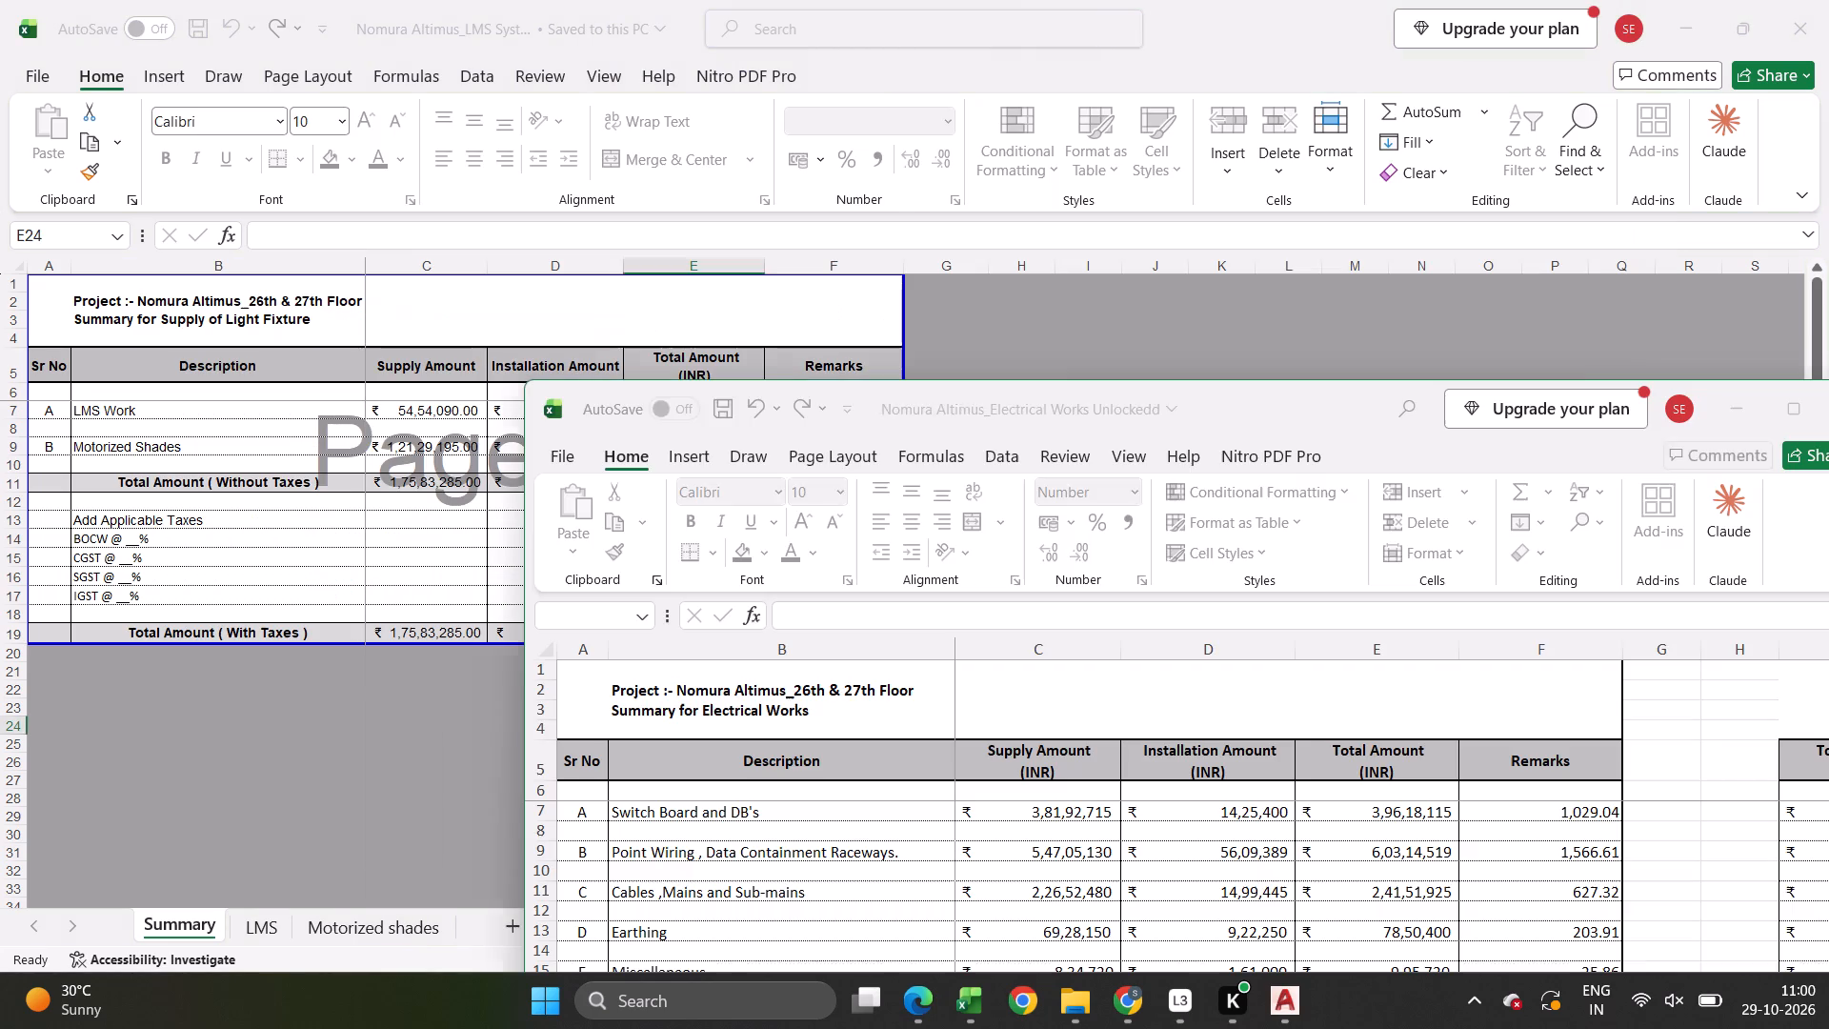
left_click_drag(1284, 420, 1198, 197)
scroll(1175, 514, "down", 4)
left_click(1698, 186)
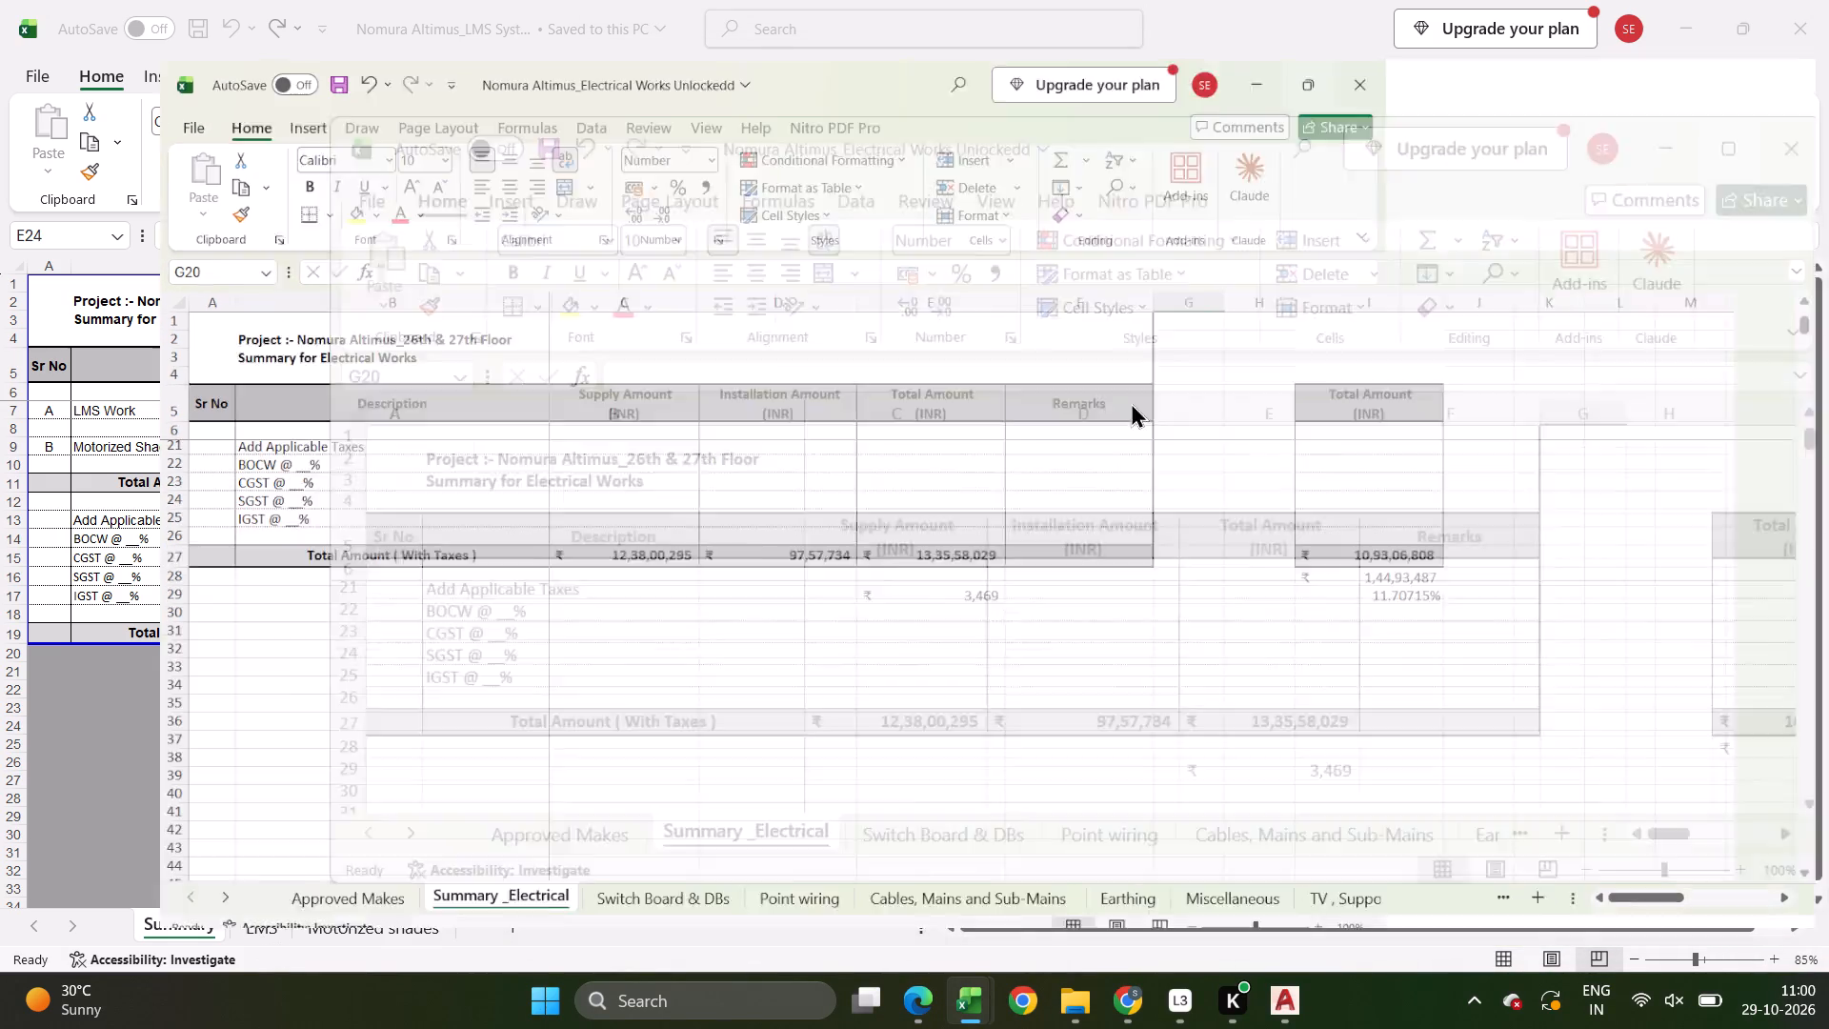
scroll(386, 601, "up", 4)
left_click(22, 673)
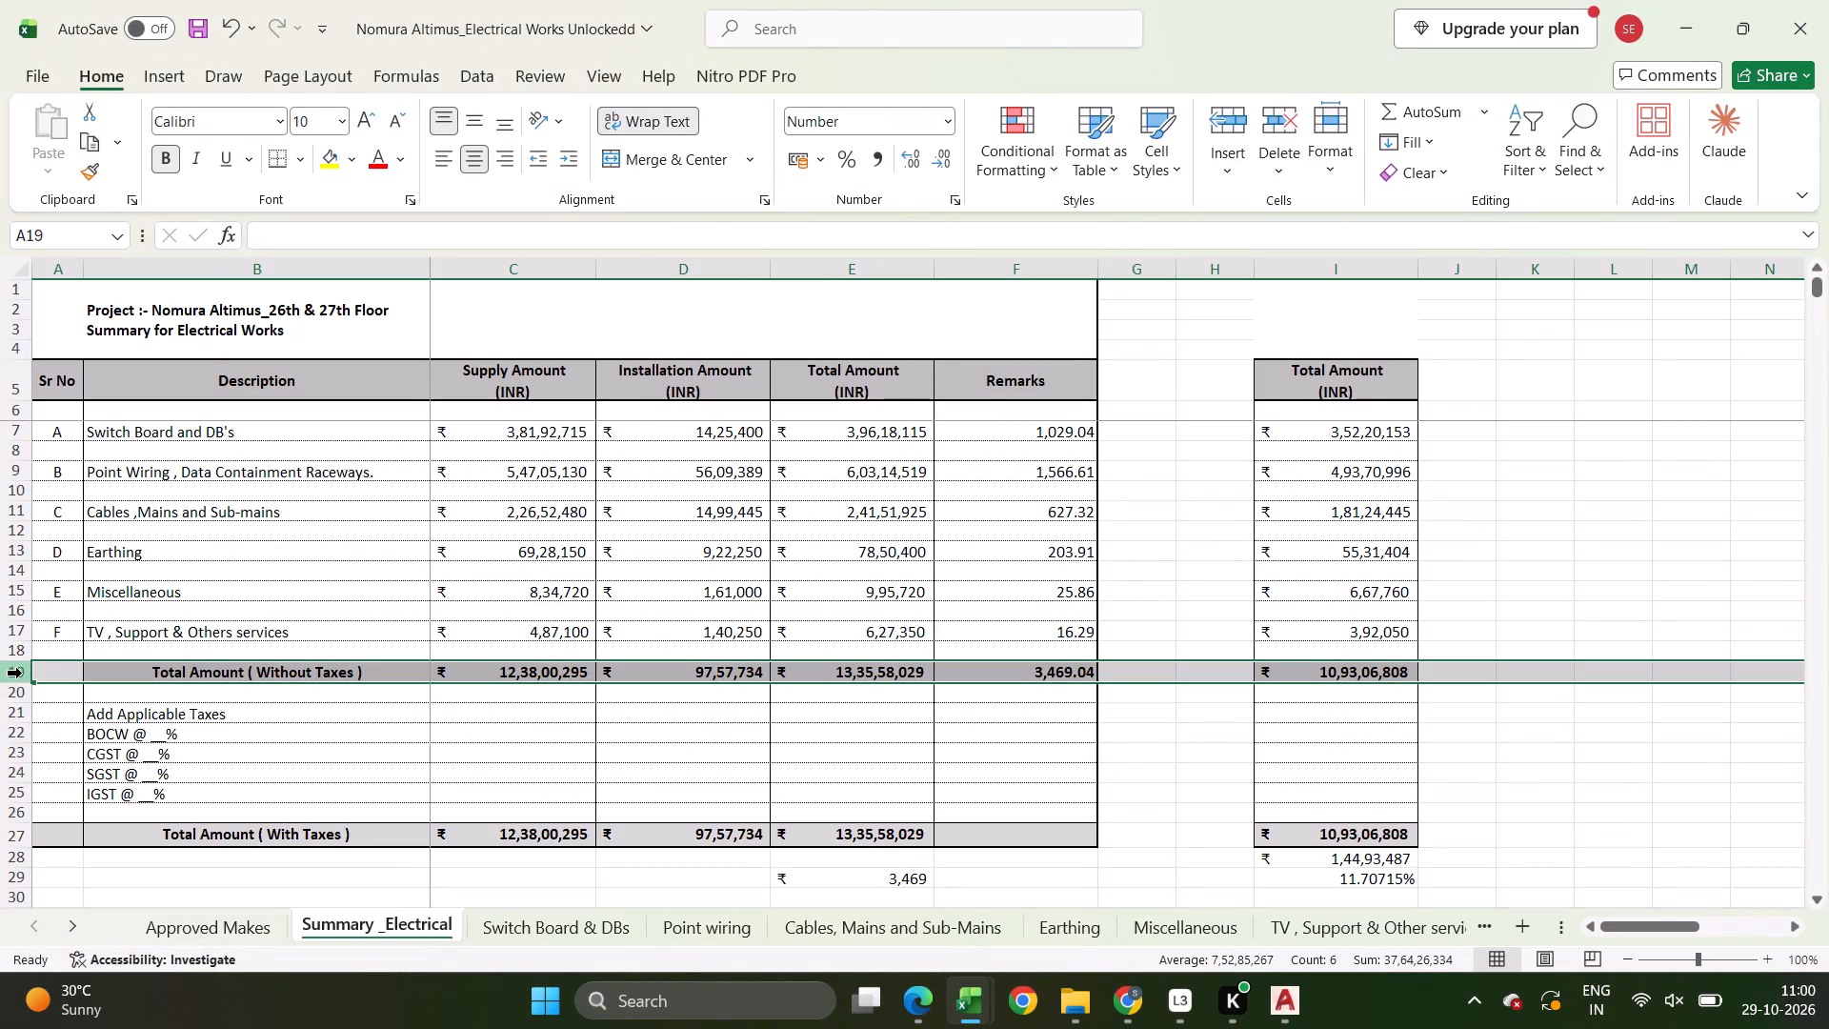
key("ctrl+plus")
key("ctrl+plus")
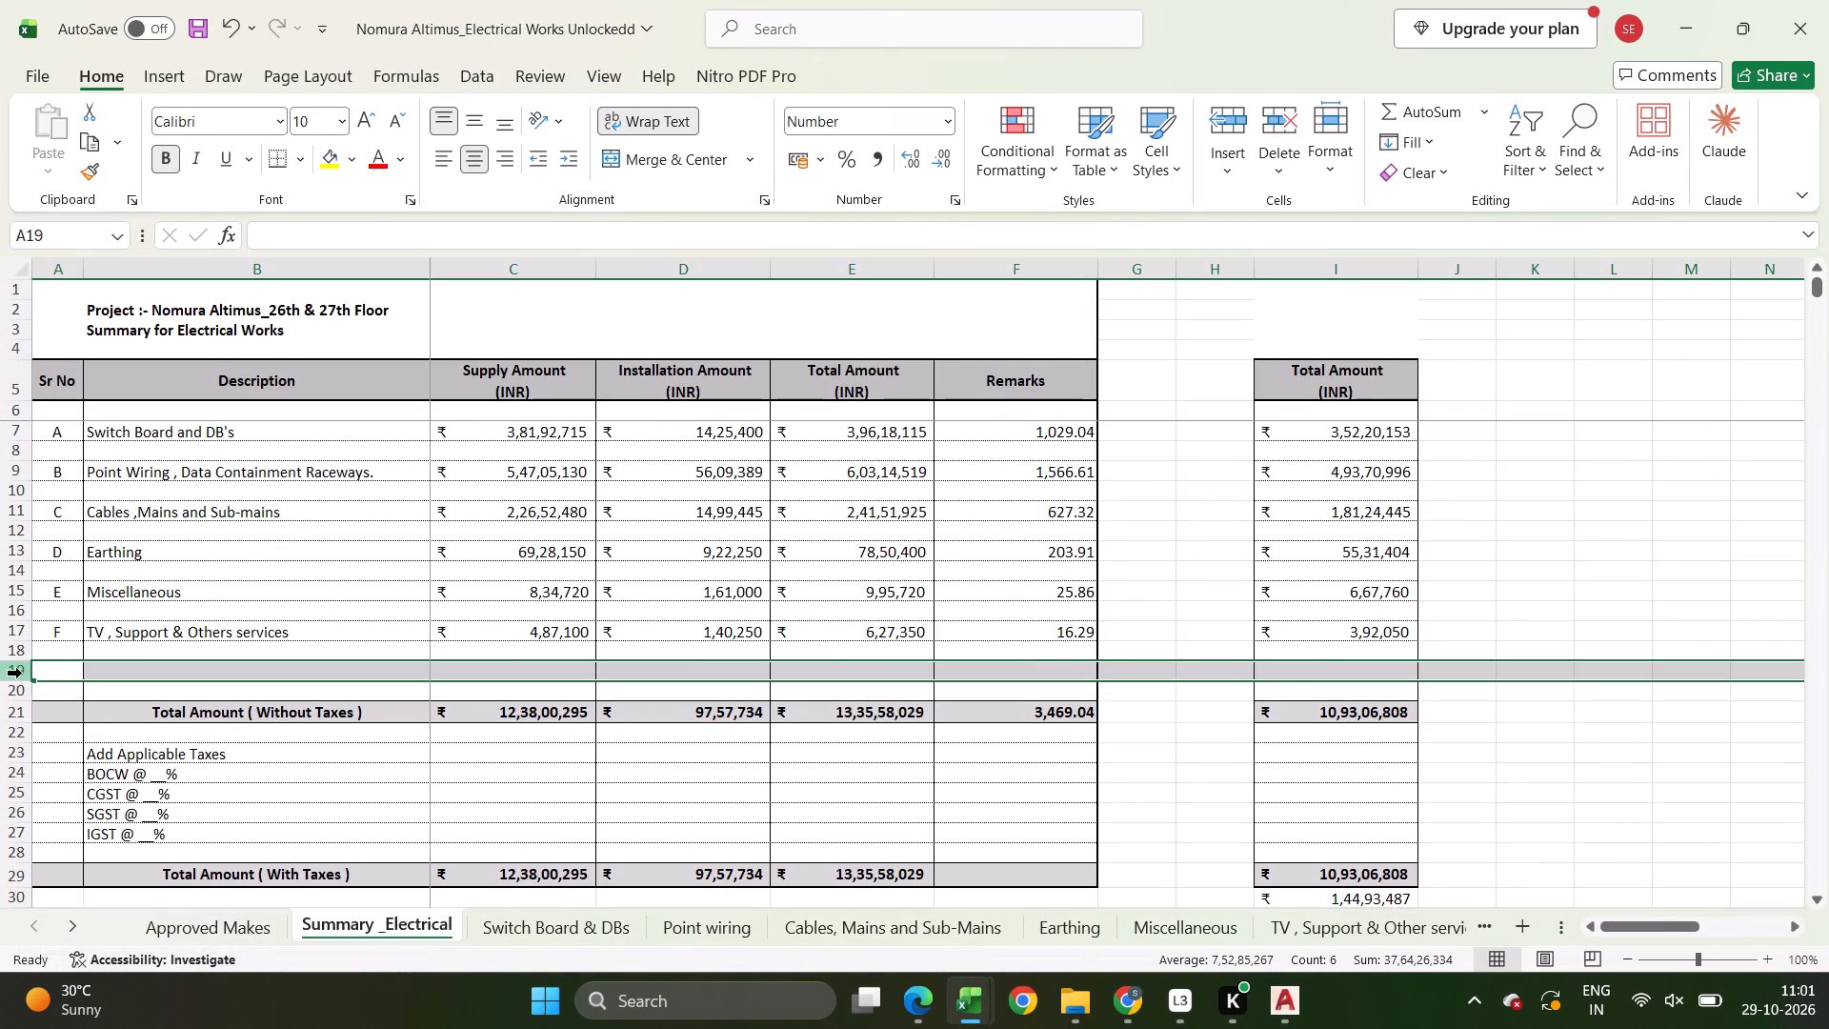
left_click(68, 666)
Enter LMS as the description in the new row 19 below TV , Support & Others services.
key("alt+Tab")
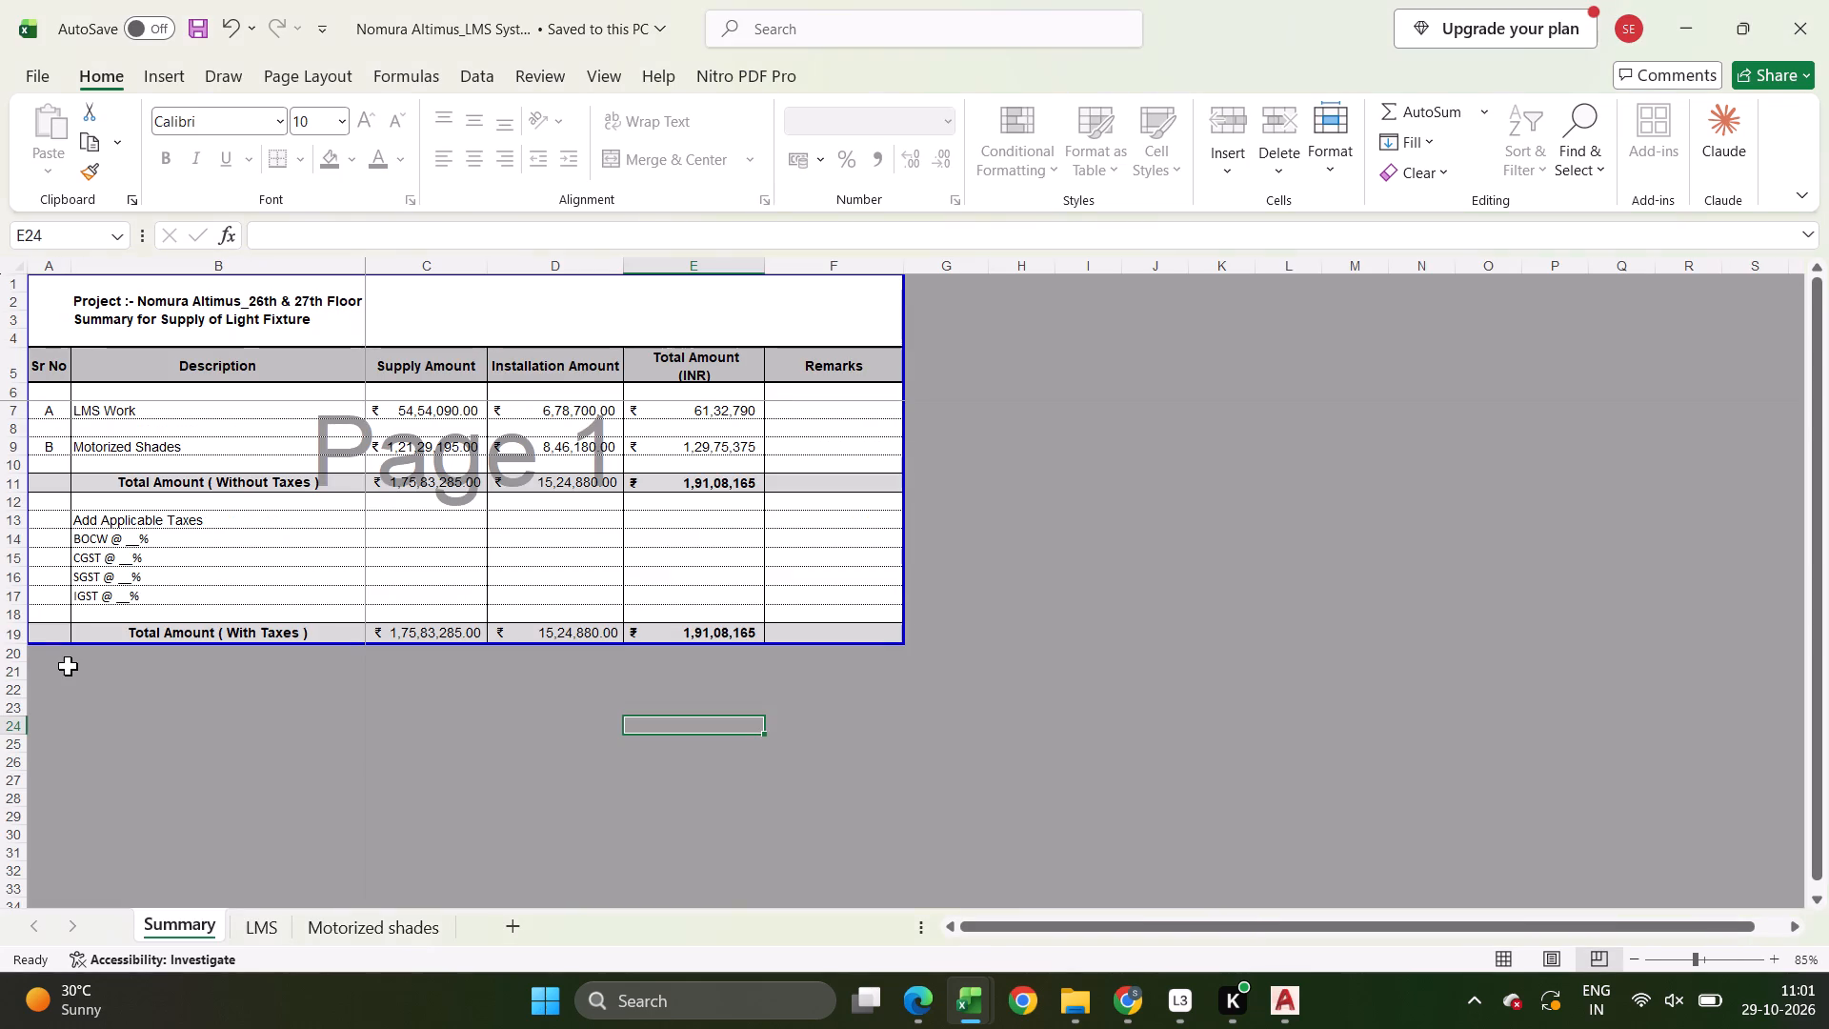
key("alt+Tab")
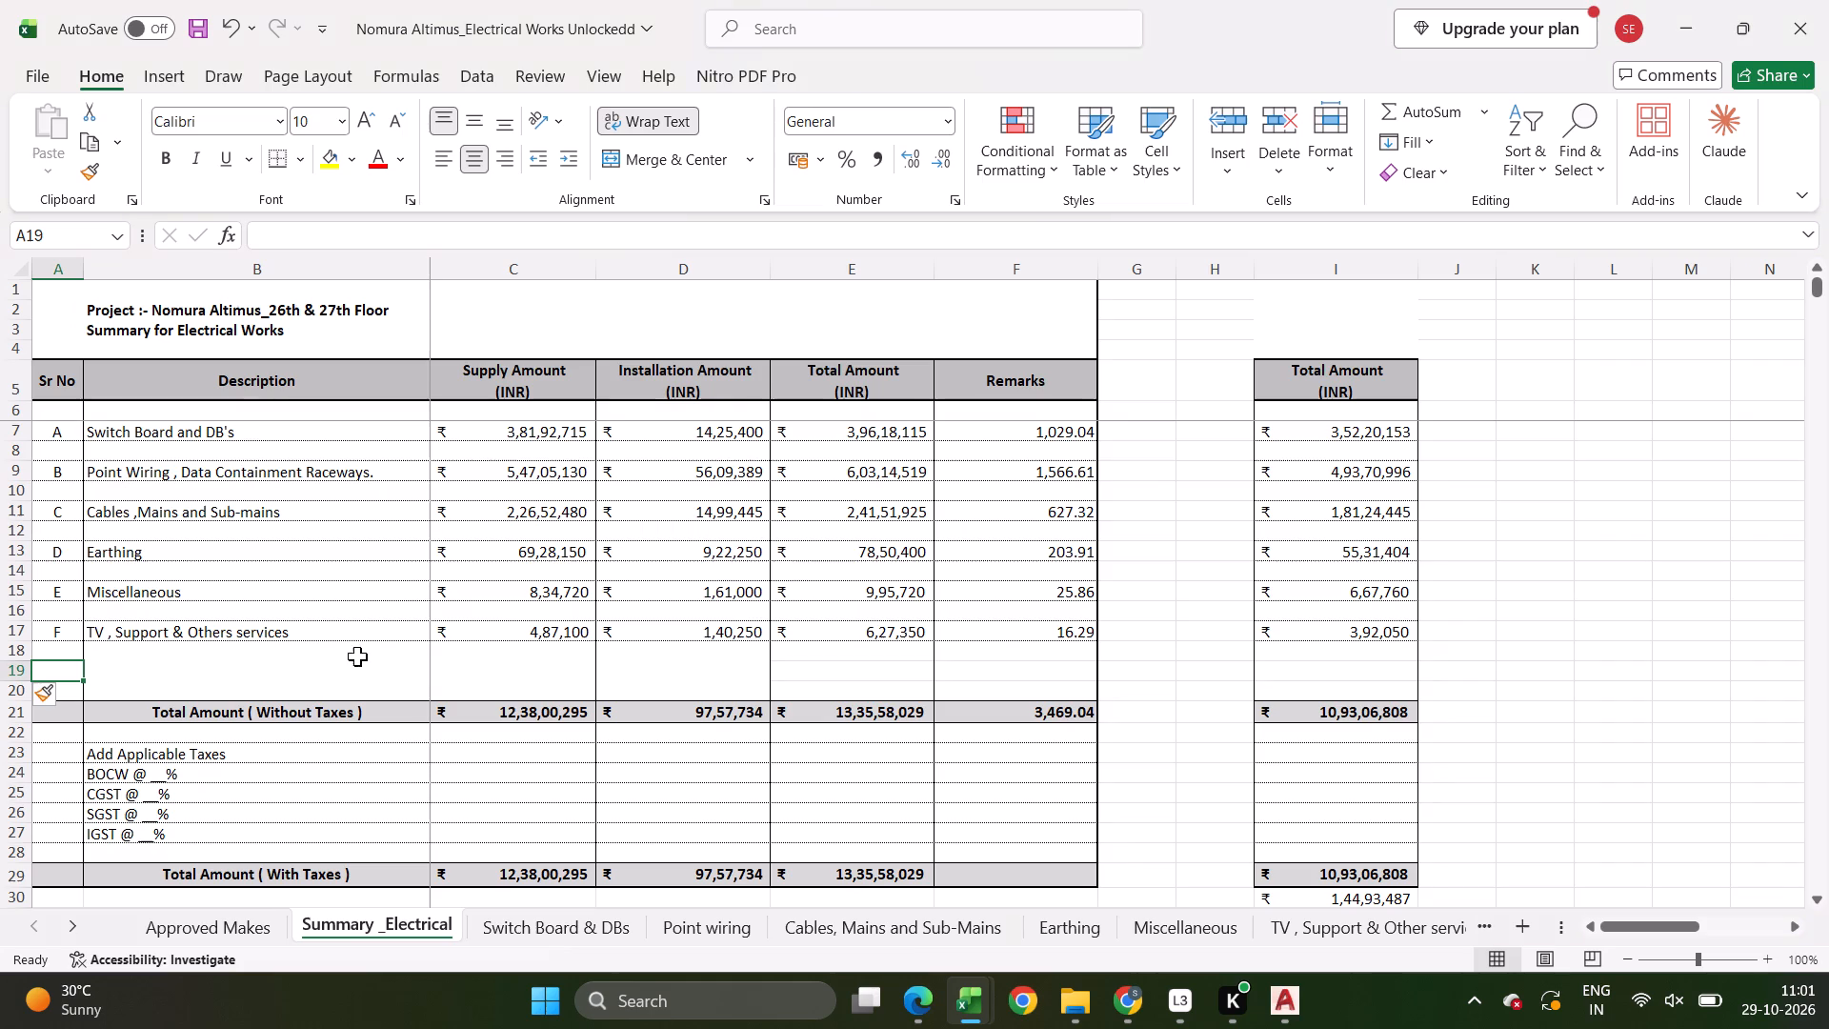
left_click(322, 663)
type("LMS")
key("Right")
key("Right")
key("Left")
key("Right")
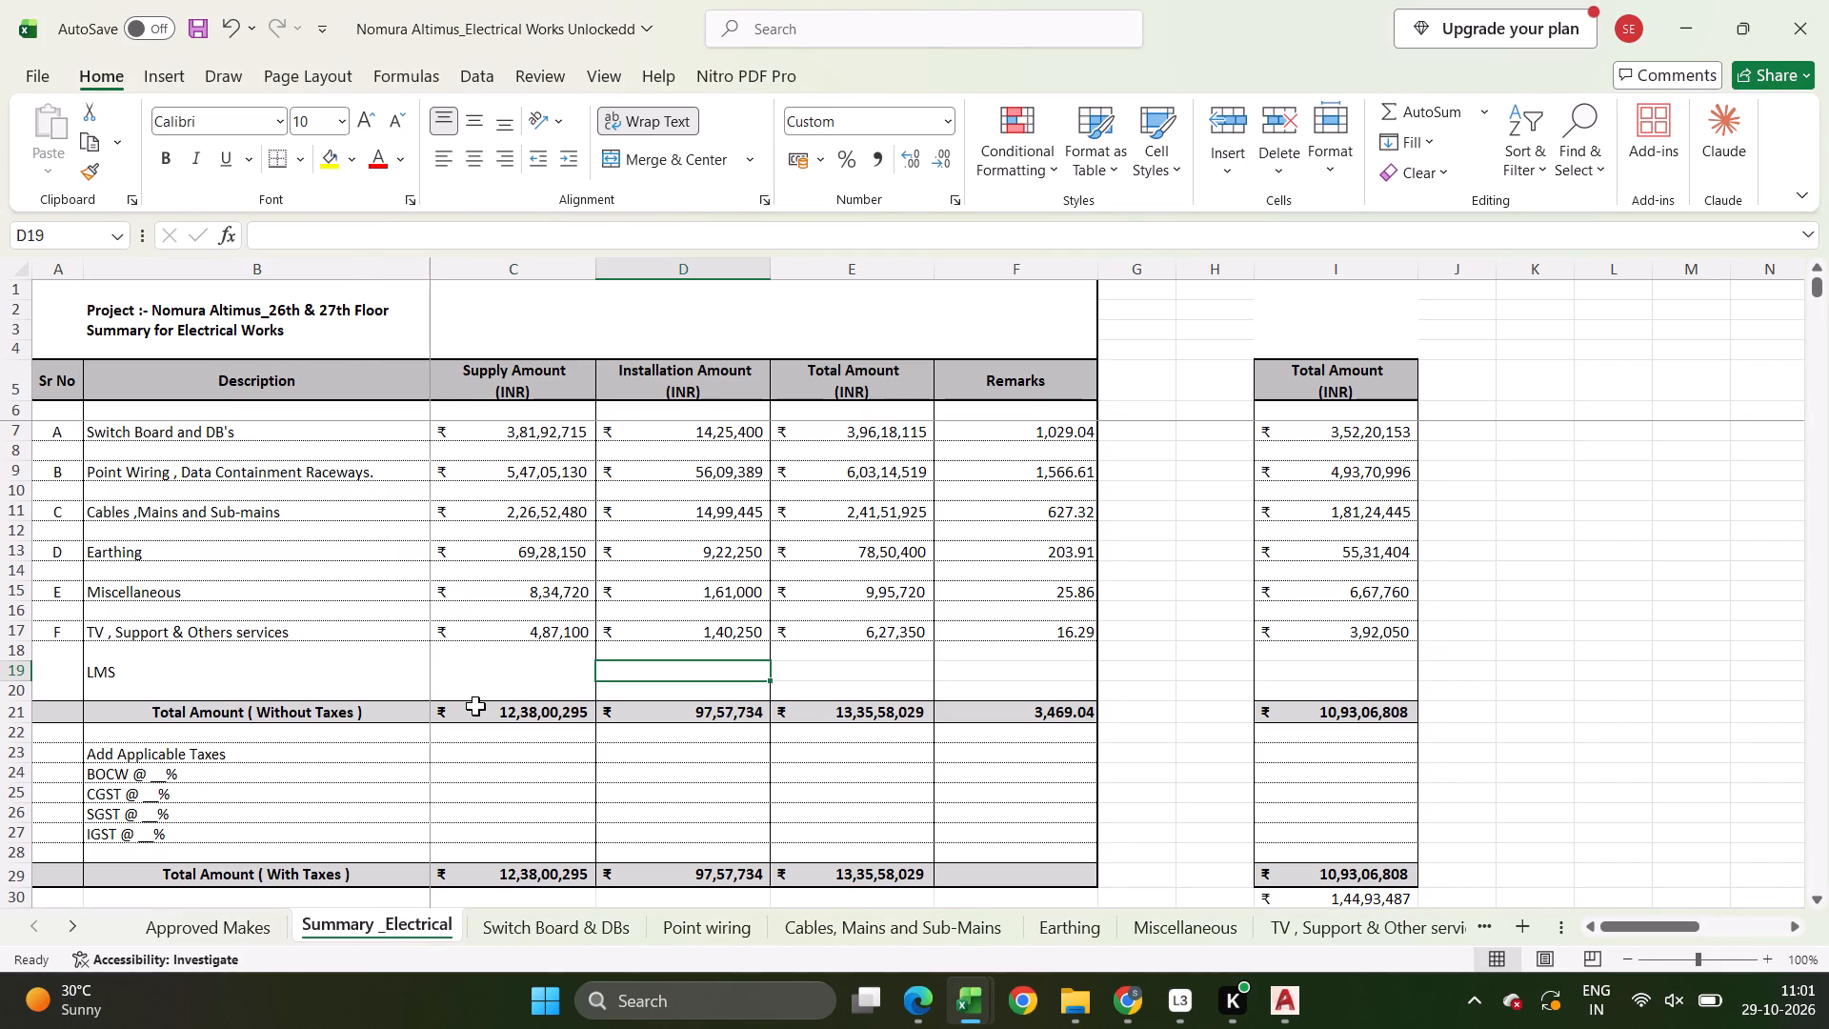
Link the LMS row's Supply Amount to the supply Total Amount ( Without Taxes ) in the LMS System Summary sheet, cell C11.
key("alt+Tab")
key("alt+Tab")
key("Left")
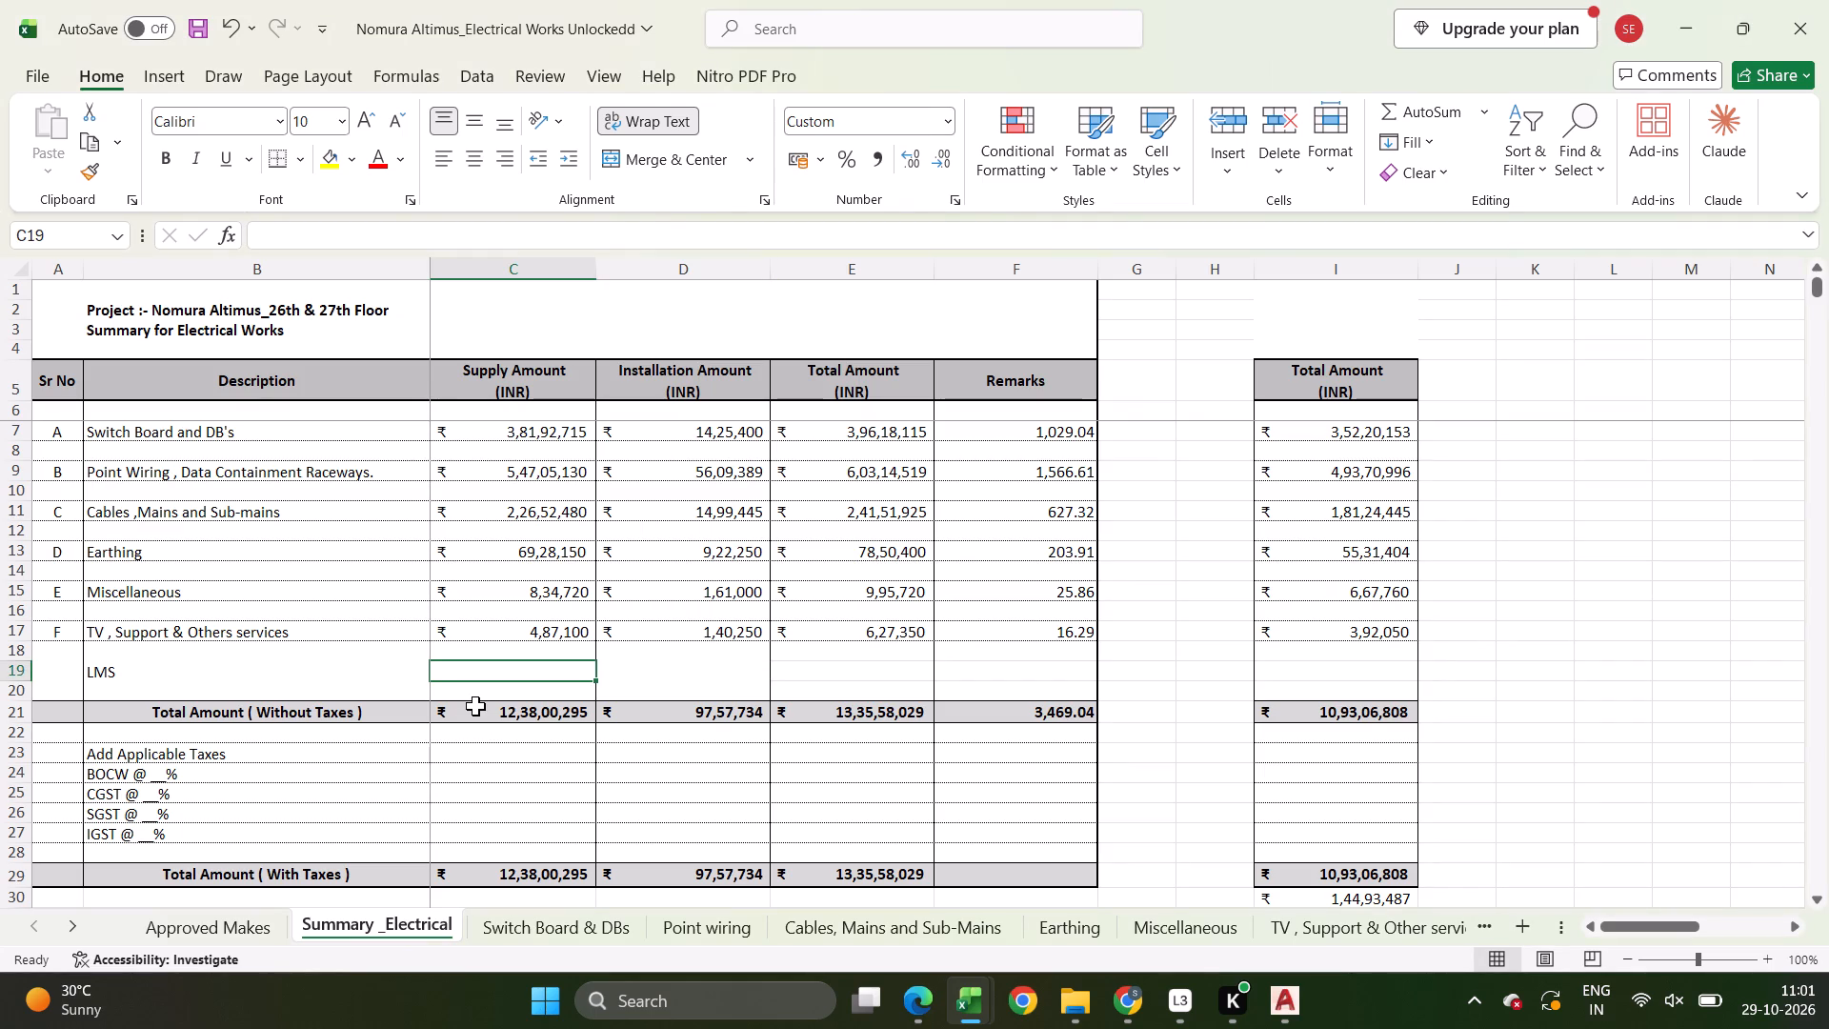
key("equal")
key("alt+Tab")
left_click(454, 633)
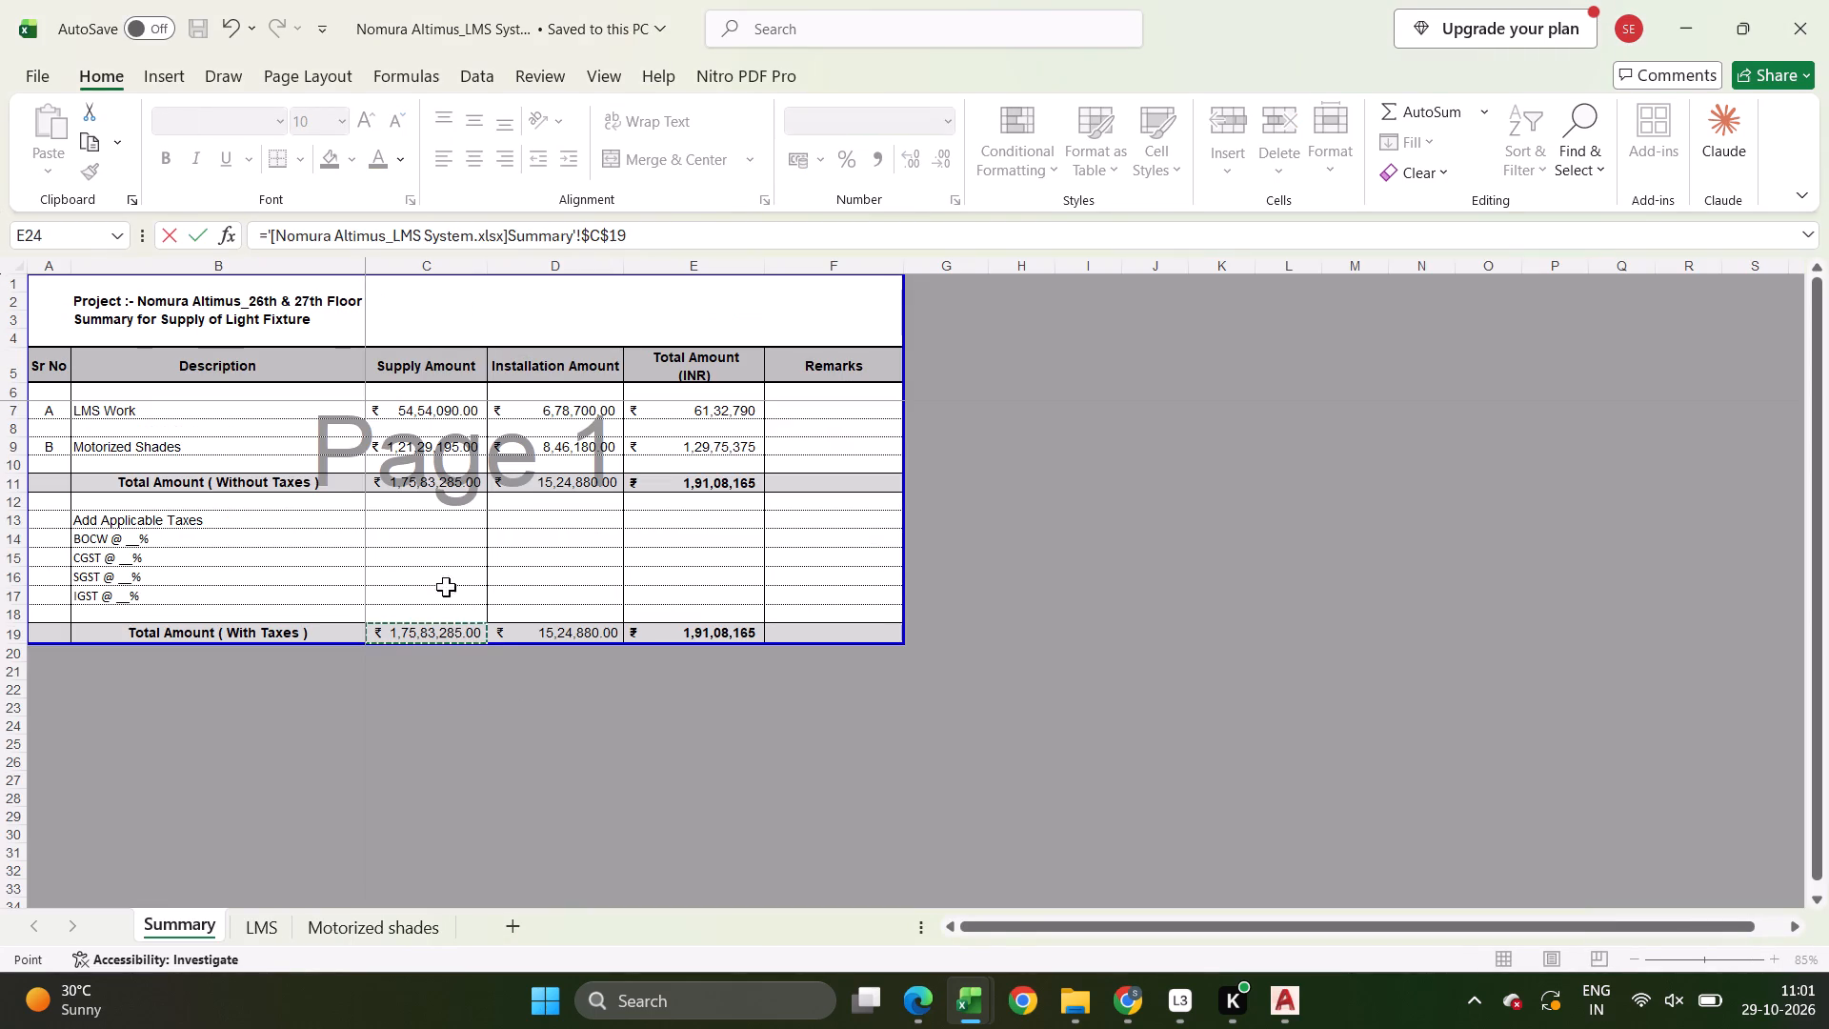
left_click(443, 484)
key("Return")
key("Up")
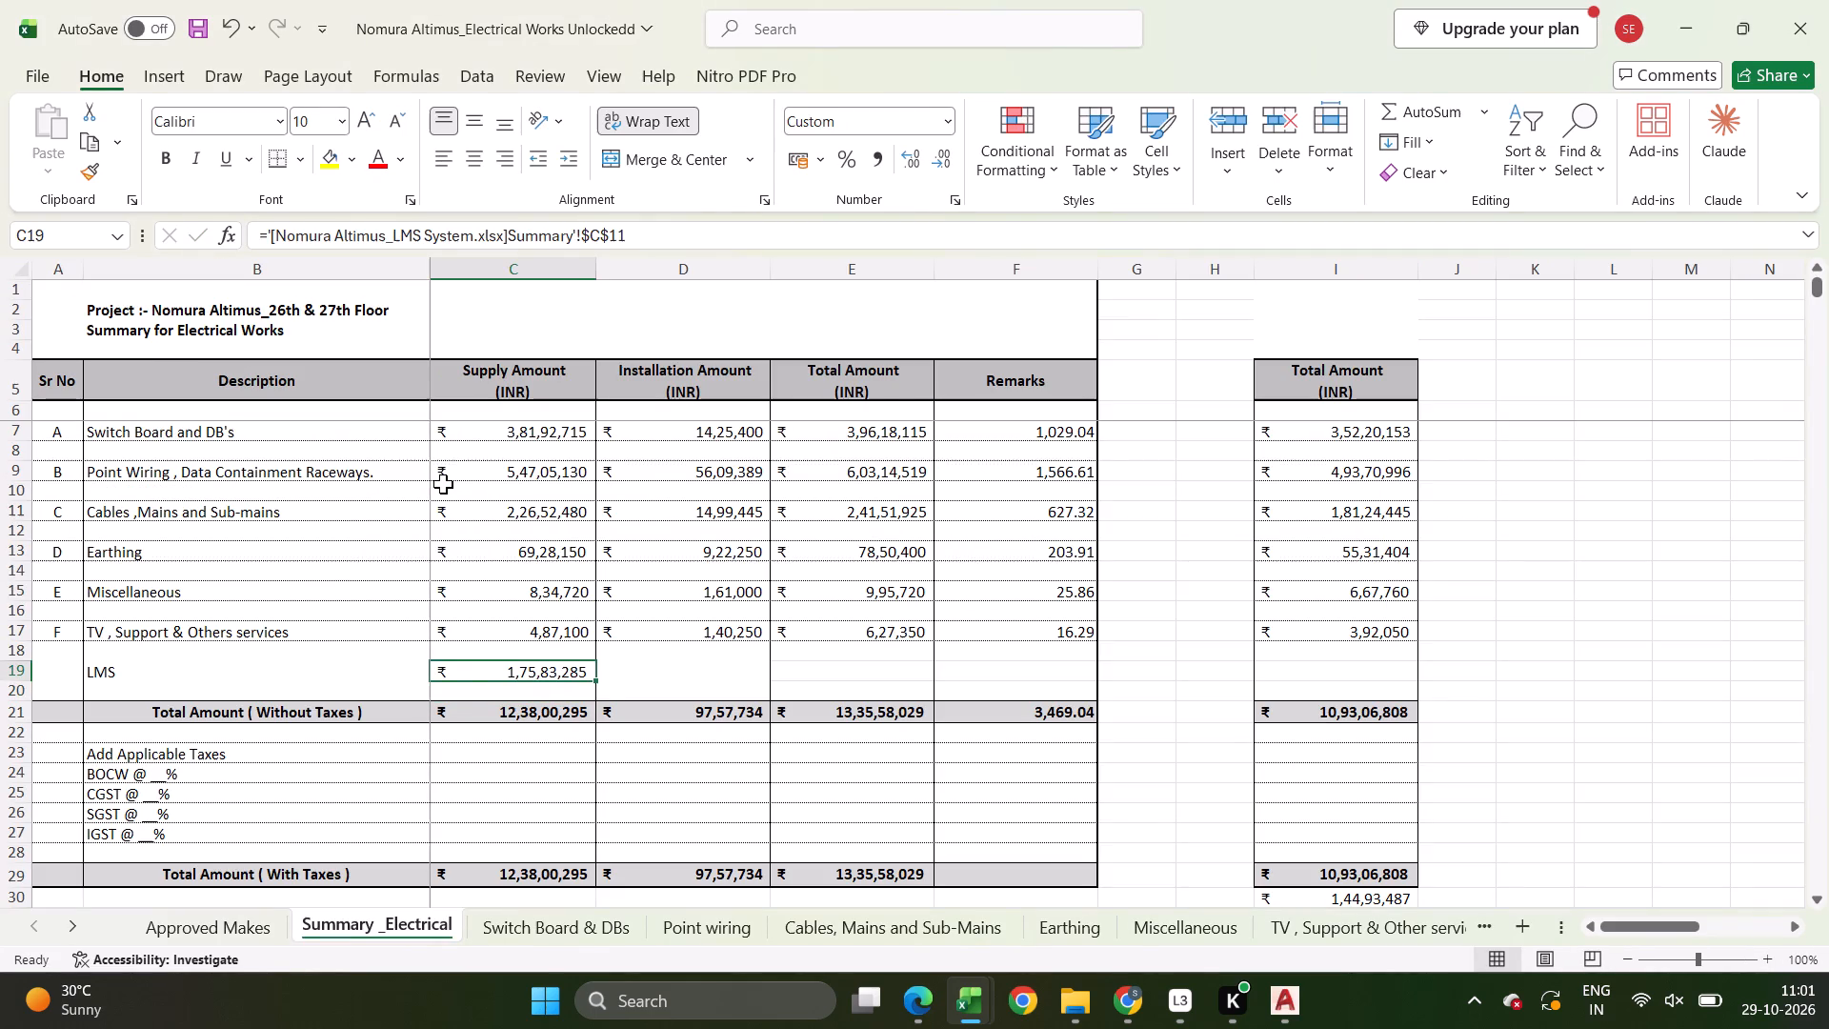
Link the LMS row's Installation Amount to the installation Total Amount ( Without Taxes ) in the LMS System Summary sheet.
key("ctrl+c")
key("Right")
key("ctrl+v")
key("equal")
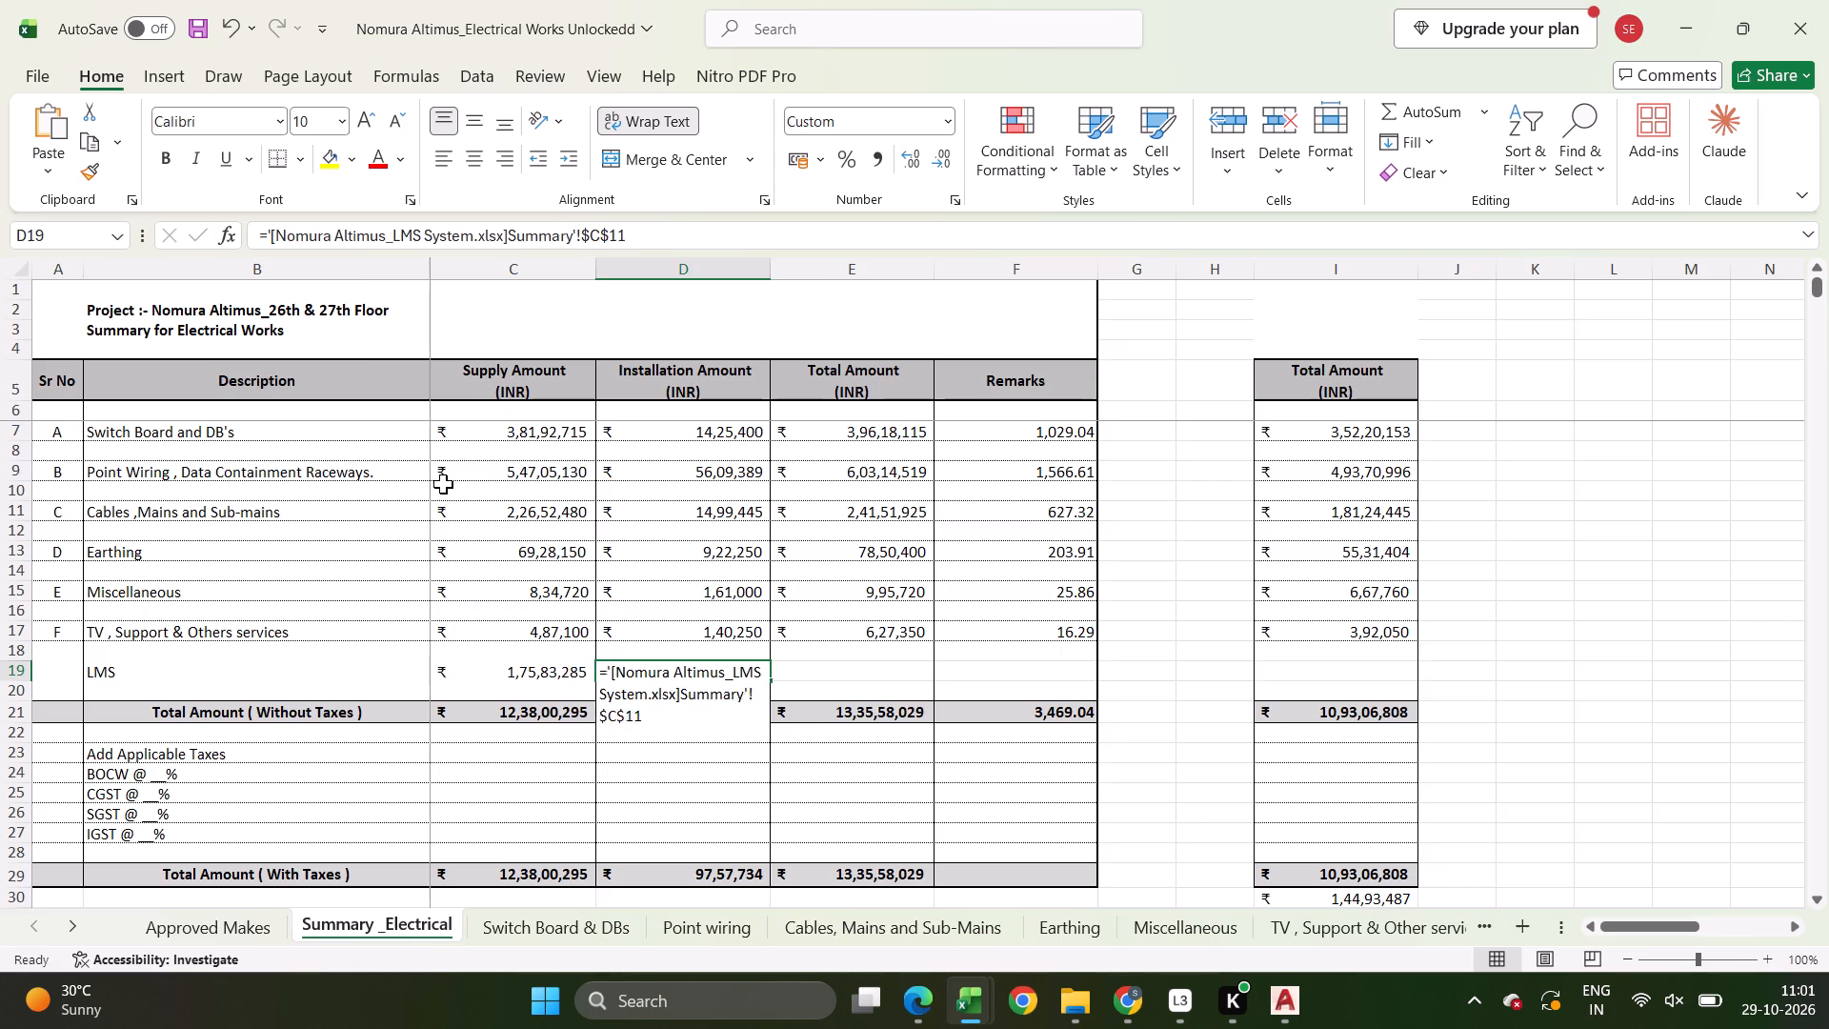
key("alt+Tab")
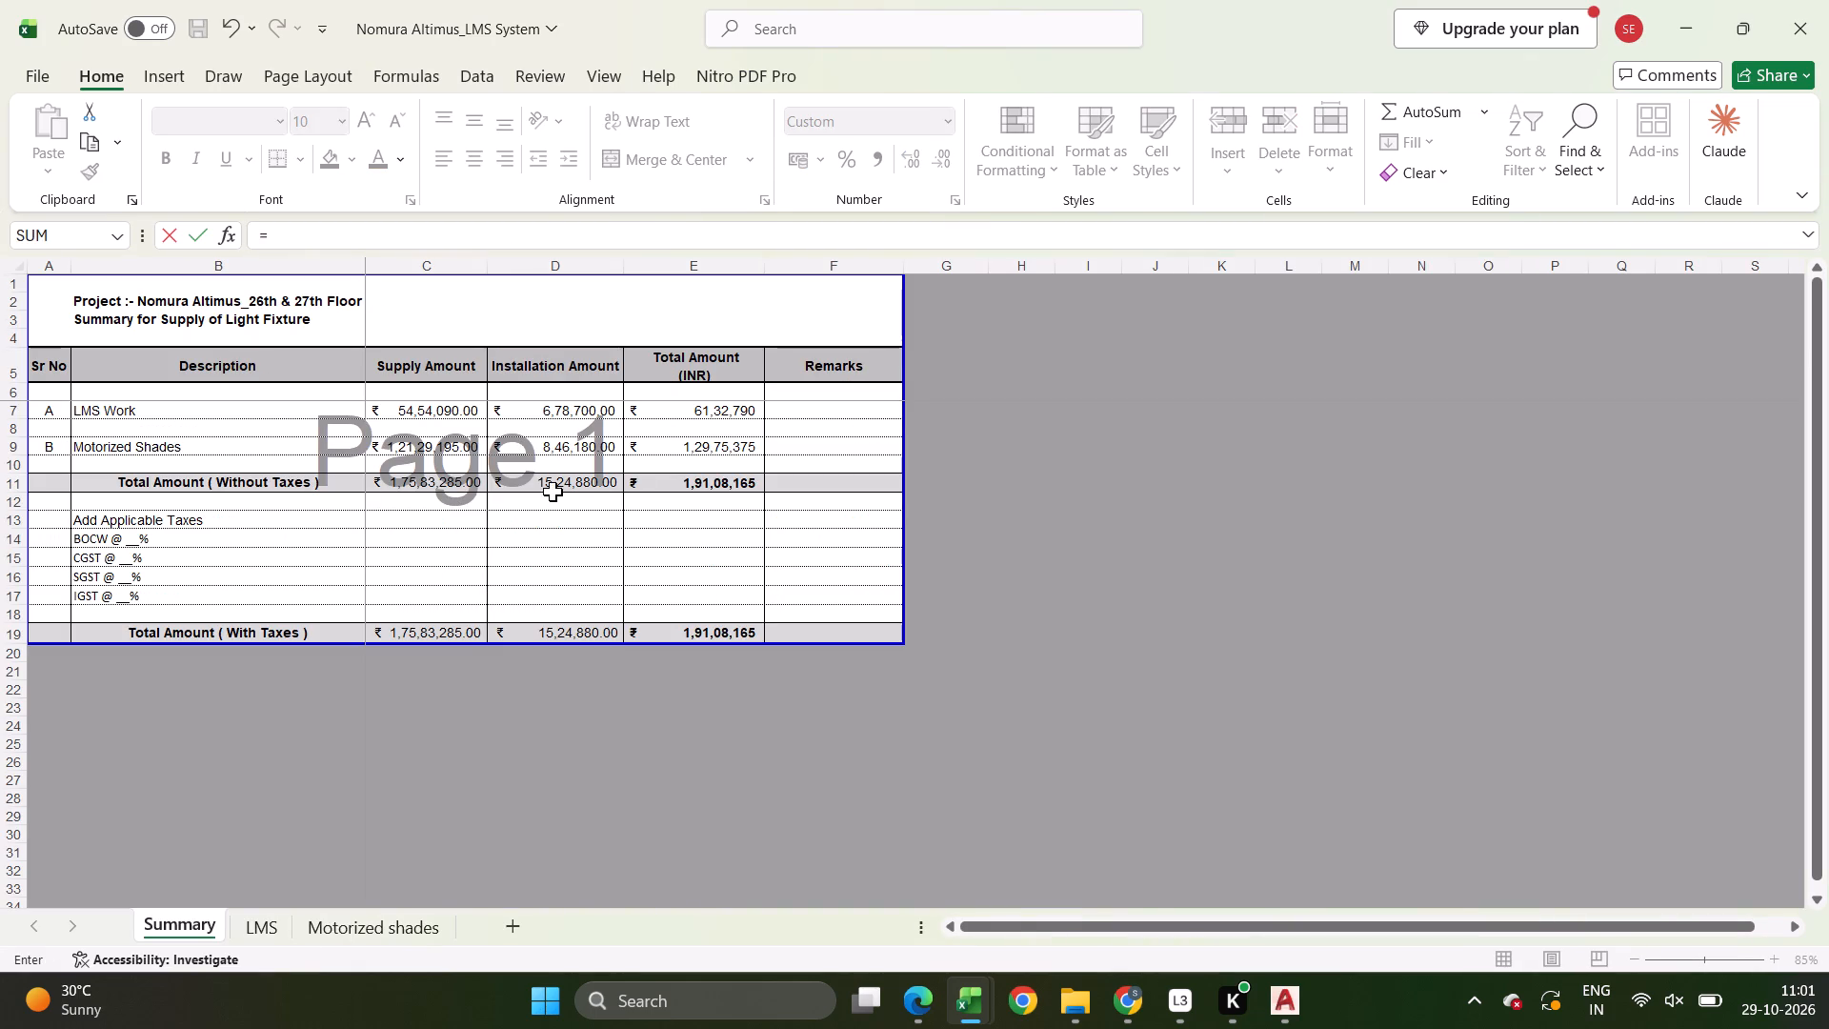
left_click(553, 483)
key("Return")
key("Up")
key("Right")
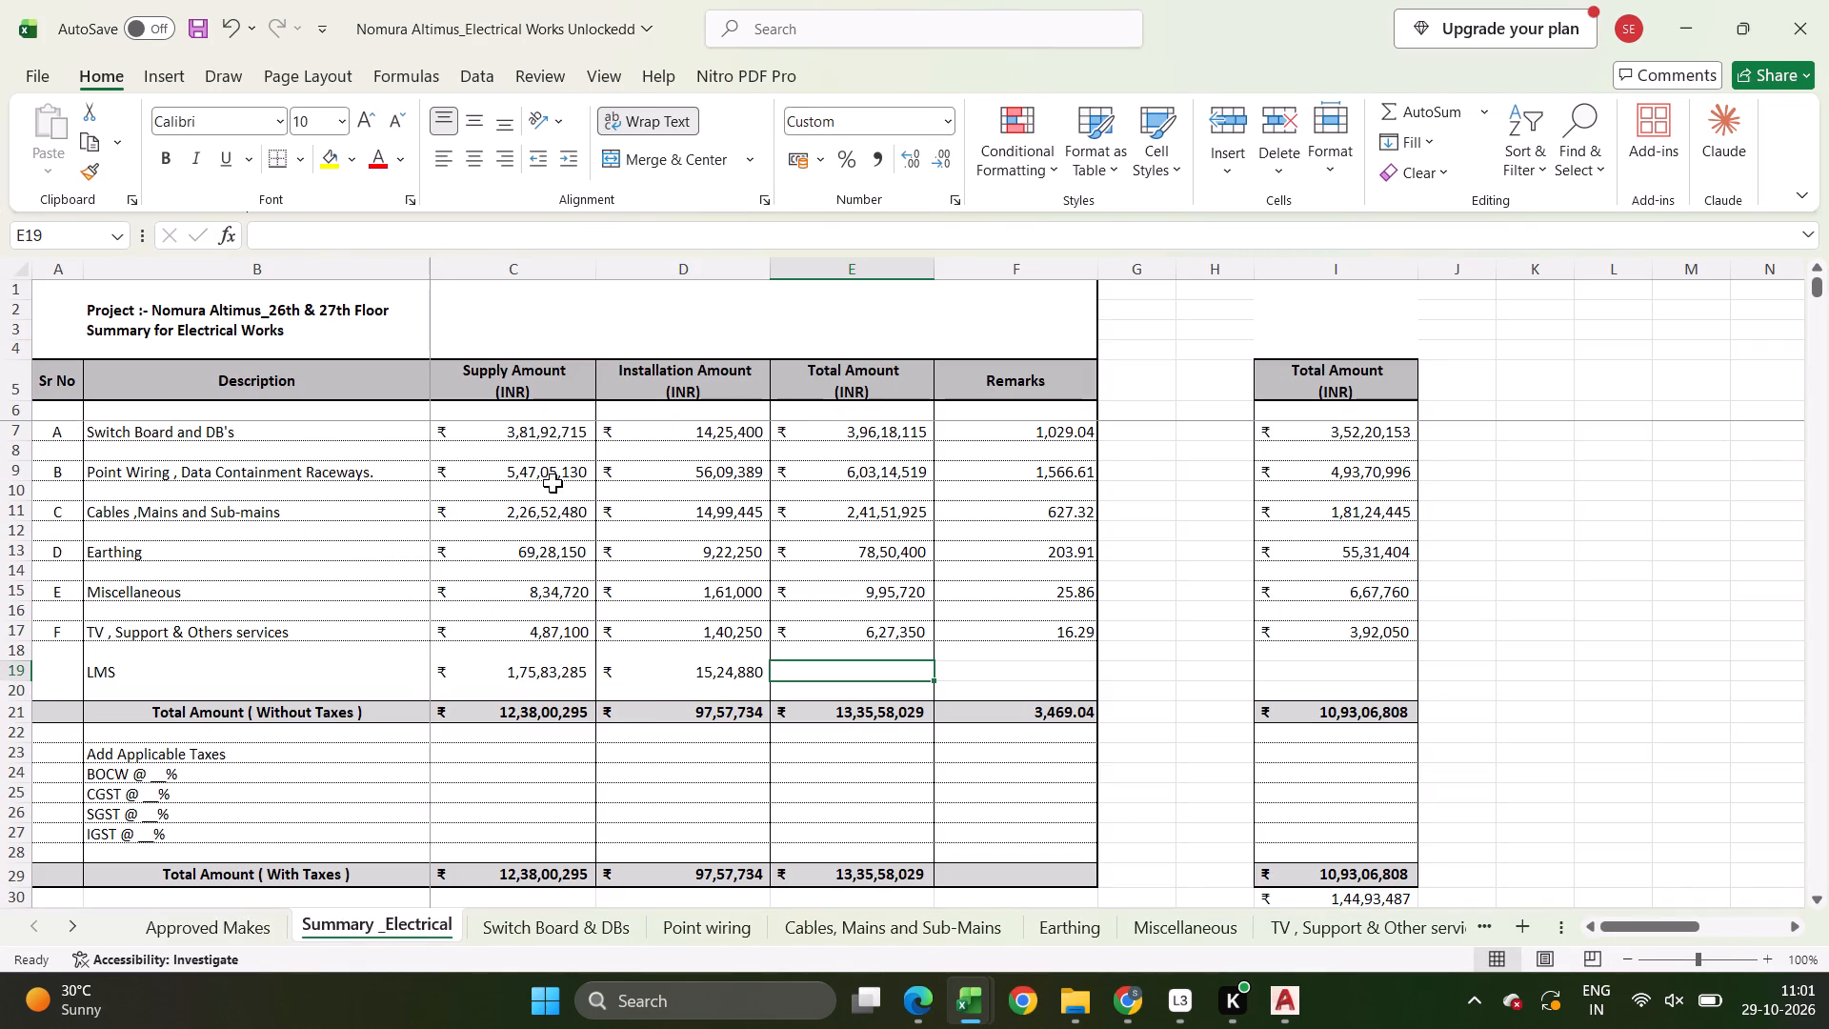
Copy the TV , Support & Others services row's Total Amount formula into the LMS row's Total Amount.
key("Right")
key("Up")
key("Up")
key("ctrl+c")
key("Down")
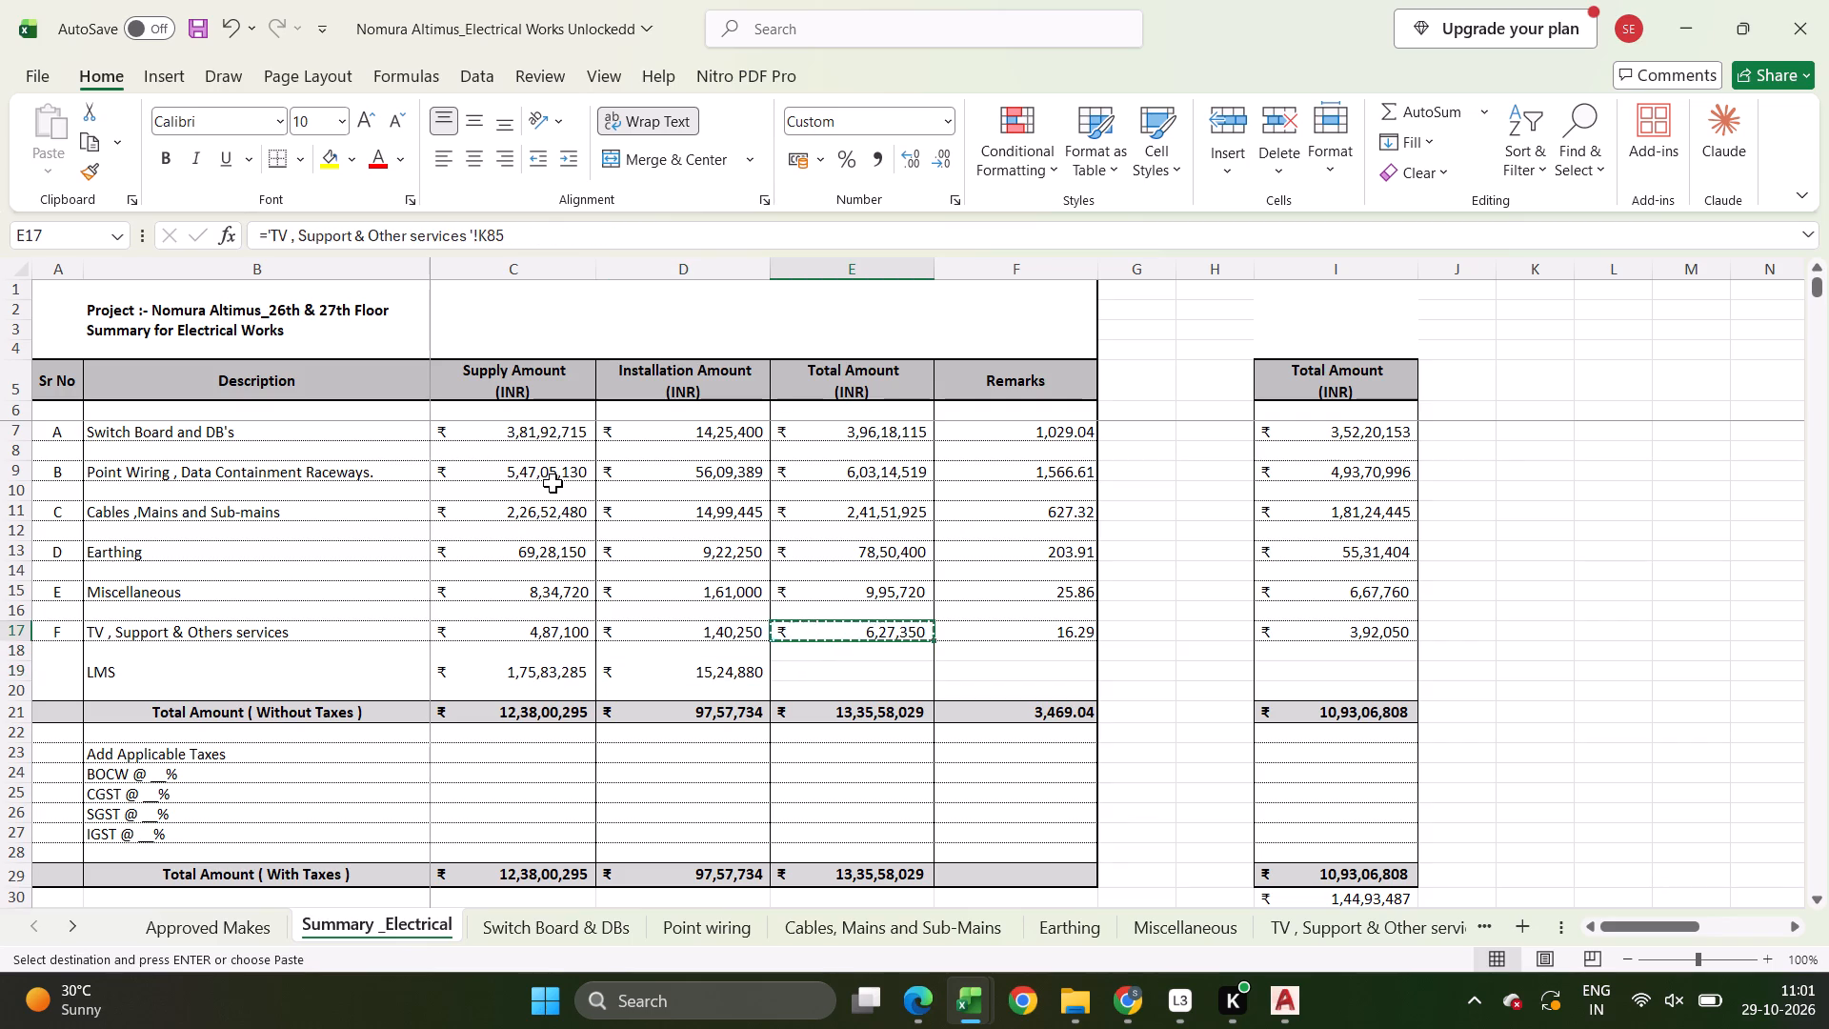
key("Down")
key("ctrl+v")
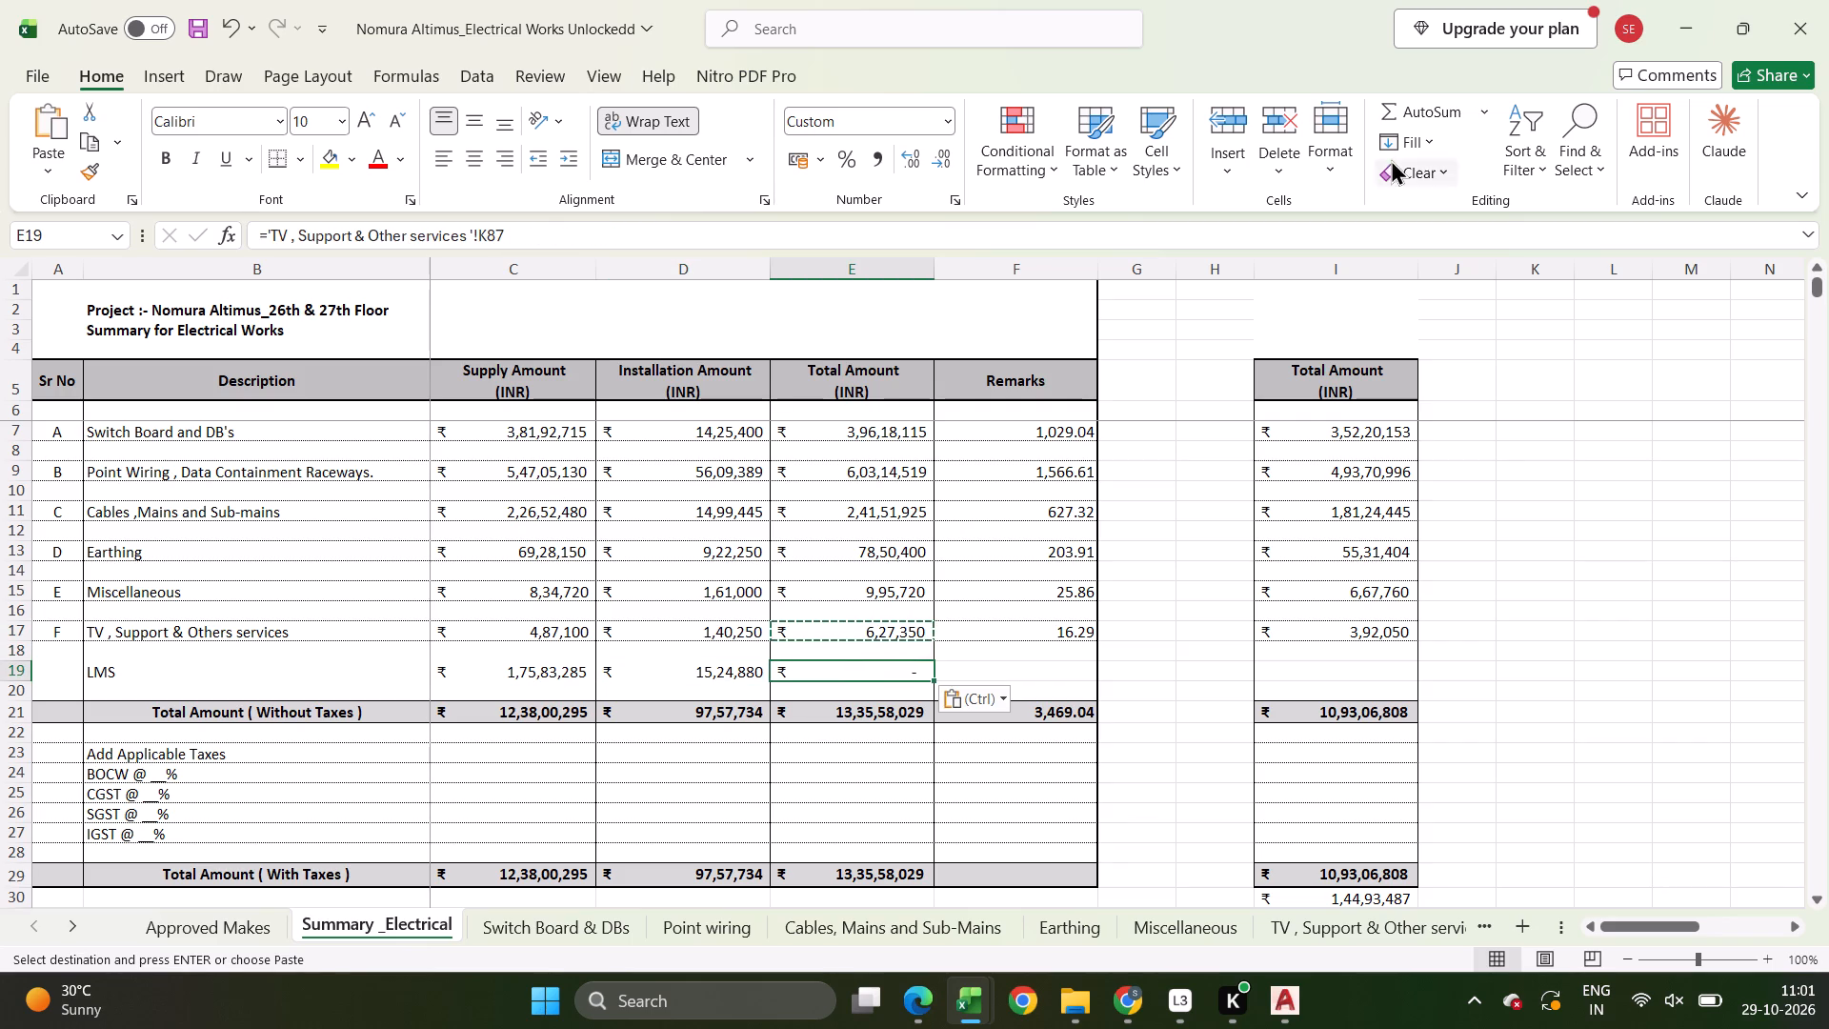
AutoSum the LMS row's Supply Amount and Installation Amount into its Total Amount cell, E19.
left_click(1417, 118)
key("Return")
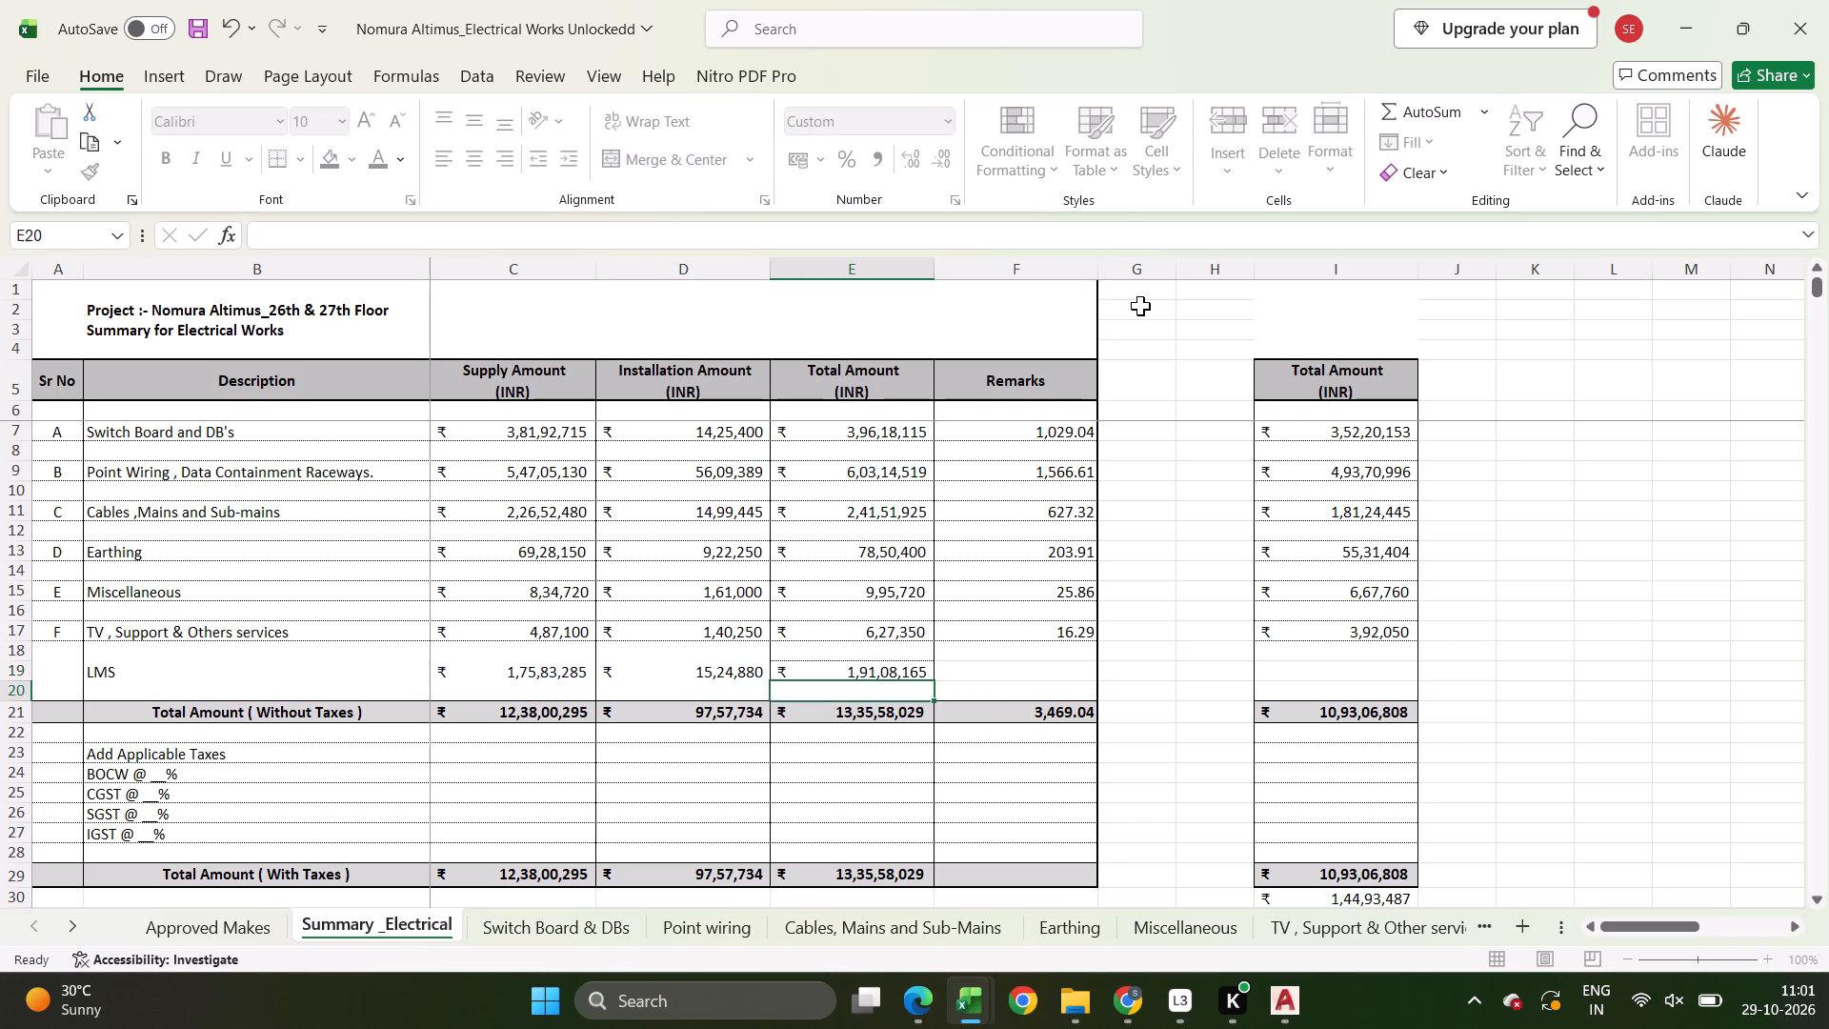
Copy the divide-by-38500 rate formula from the TV , Support & Others services row's Remarks into the LMS row's Remarks.
key("Up")
key("Right")
key("Up")
key("Up")
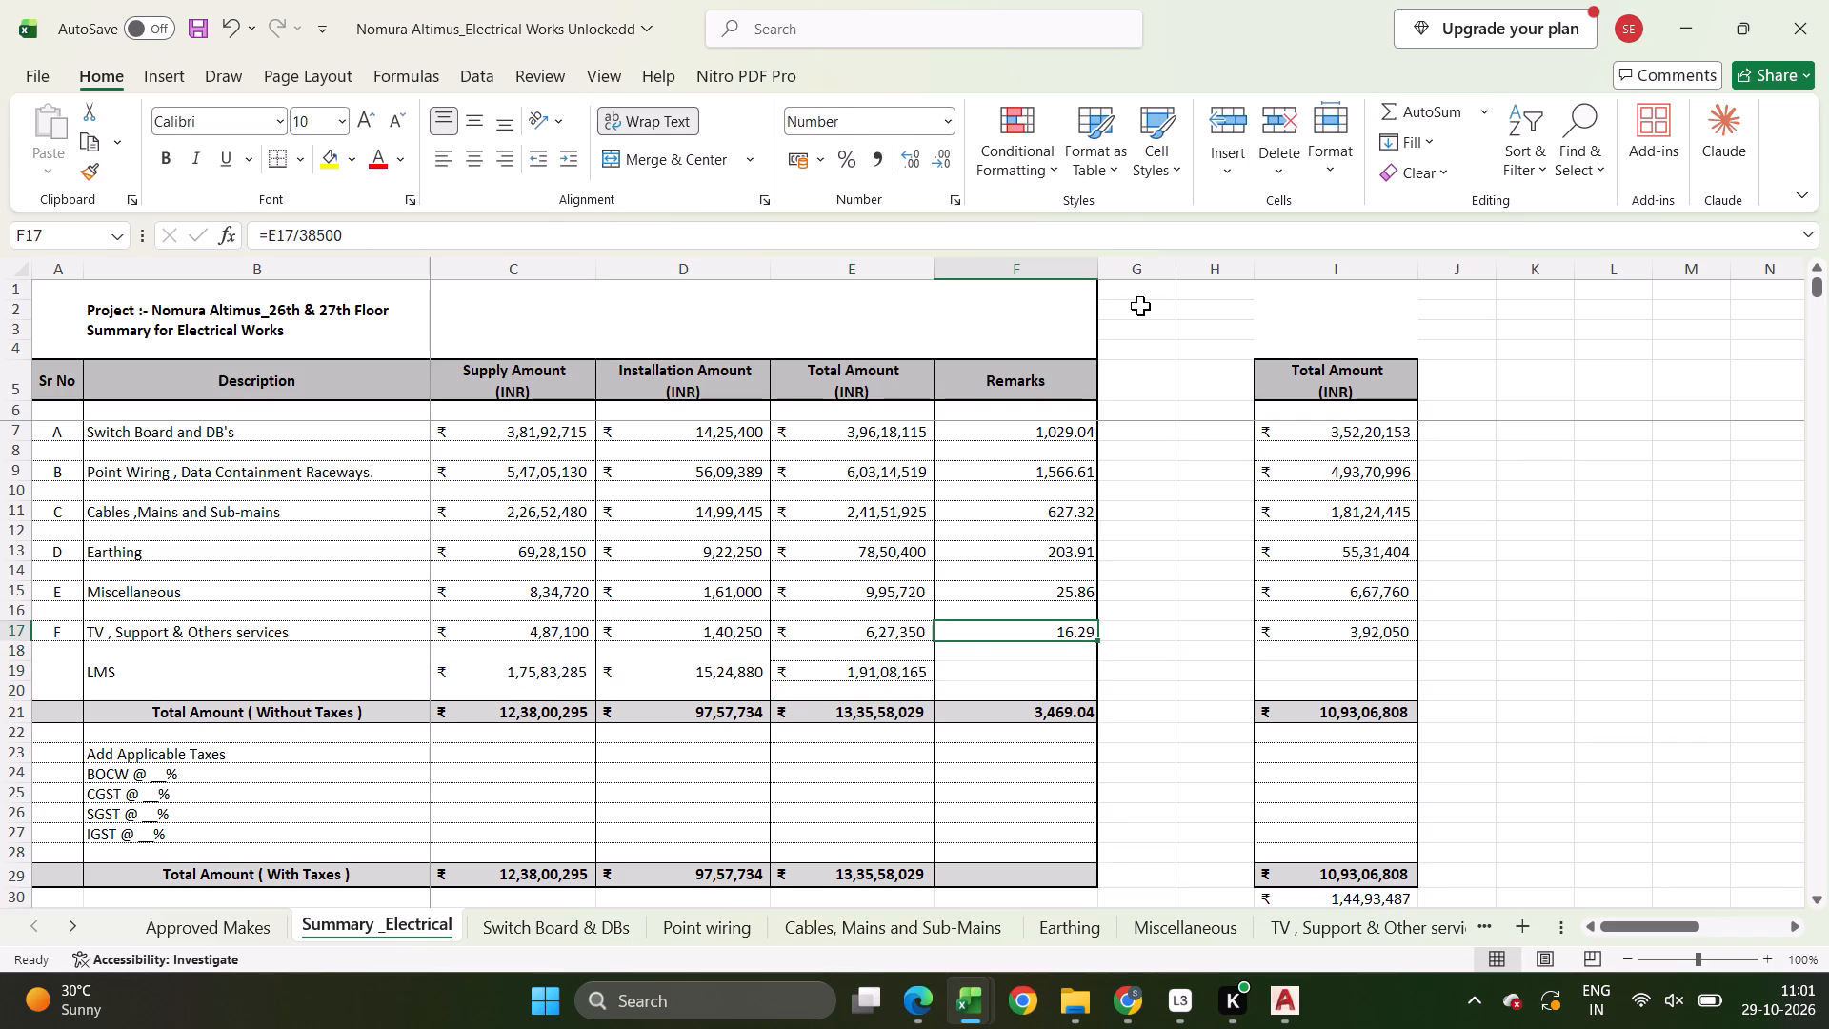
key("ctrl+c")
key("Down")
key("Down")
key("ctrl+v")
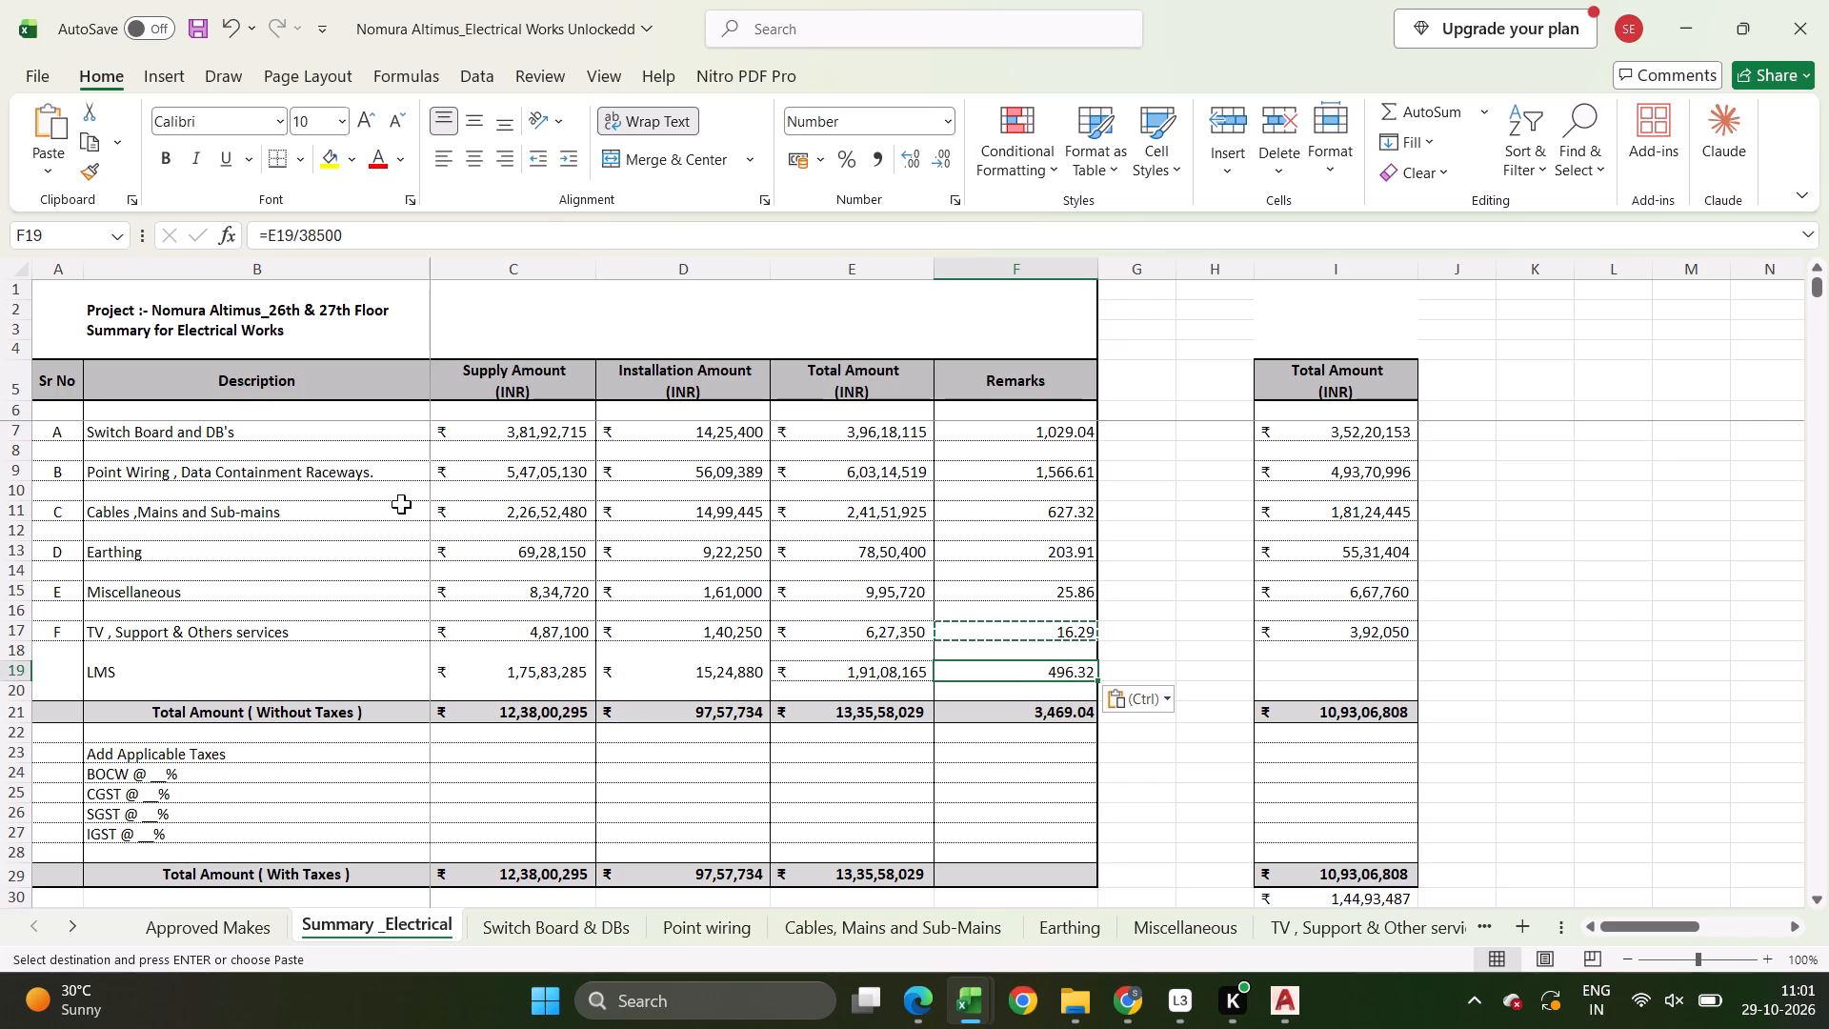
Insert two blank rows above Total Amount ( Without Taxes ), below the LMS row.
left_click(7, 711)
key("ctrl+plus")
key("ctrl+plus")
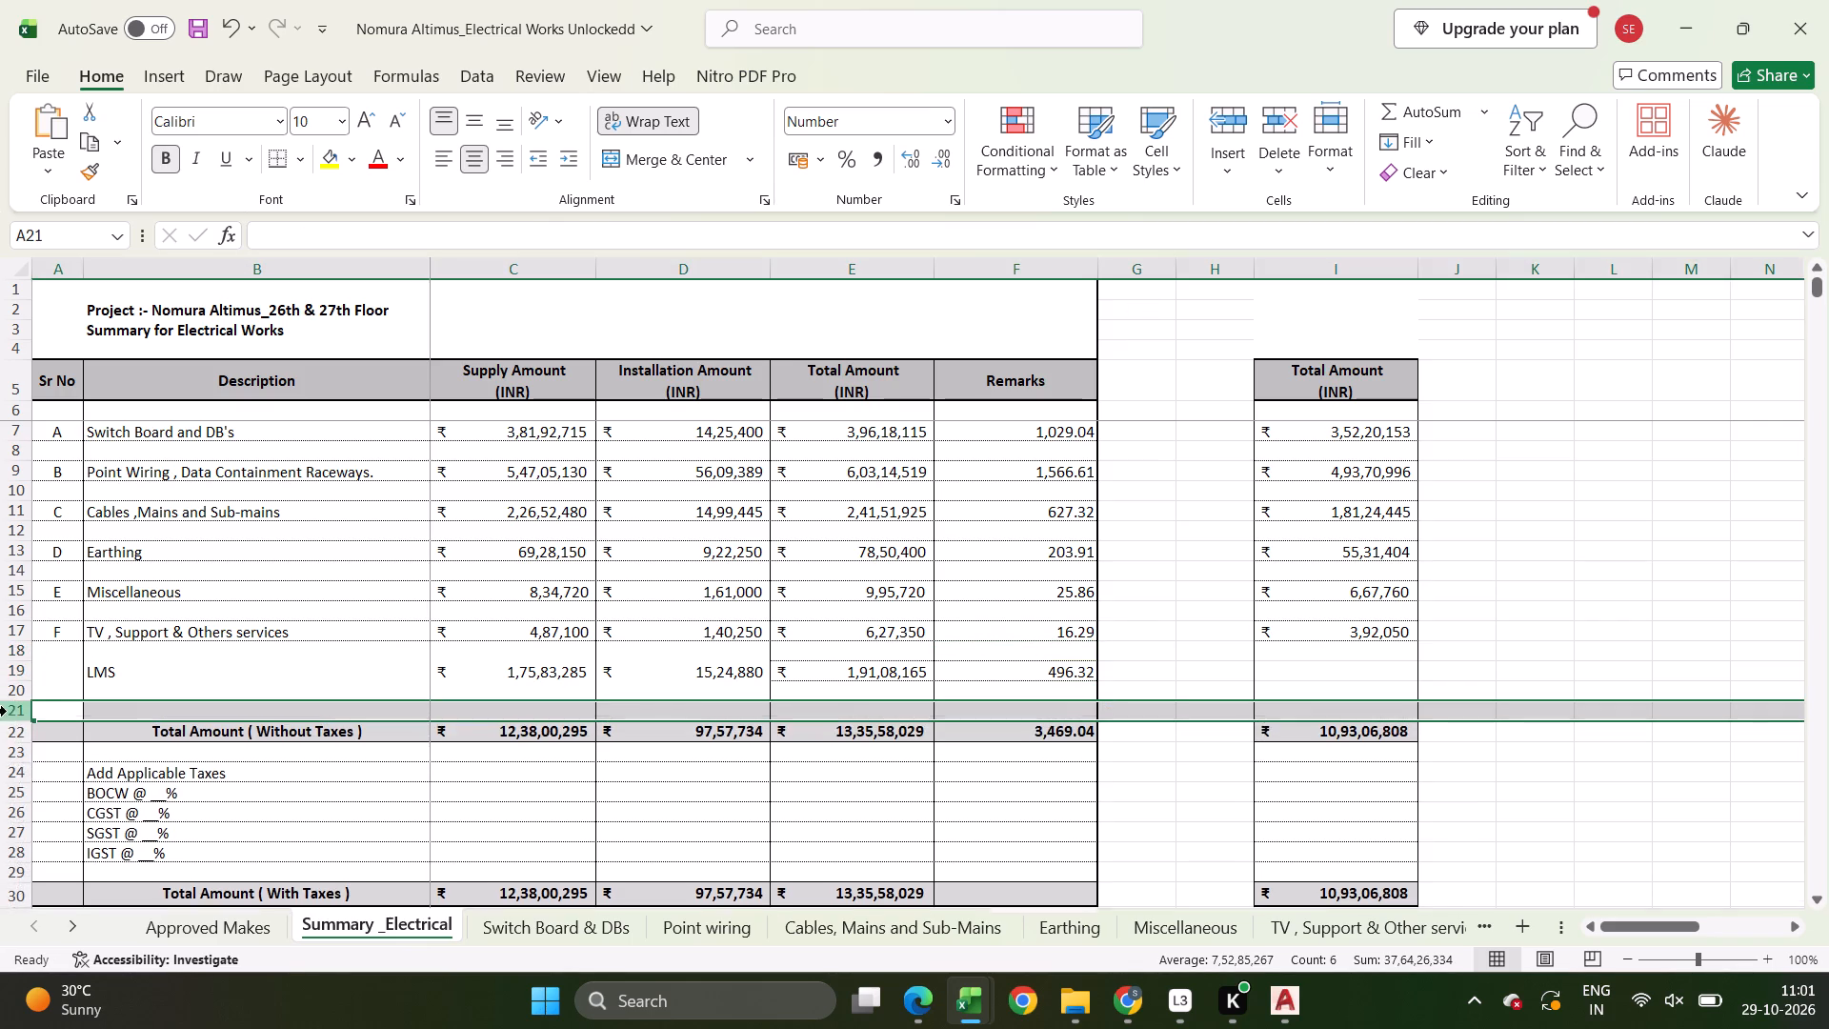
left_click(55, 716)
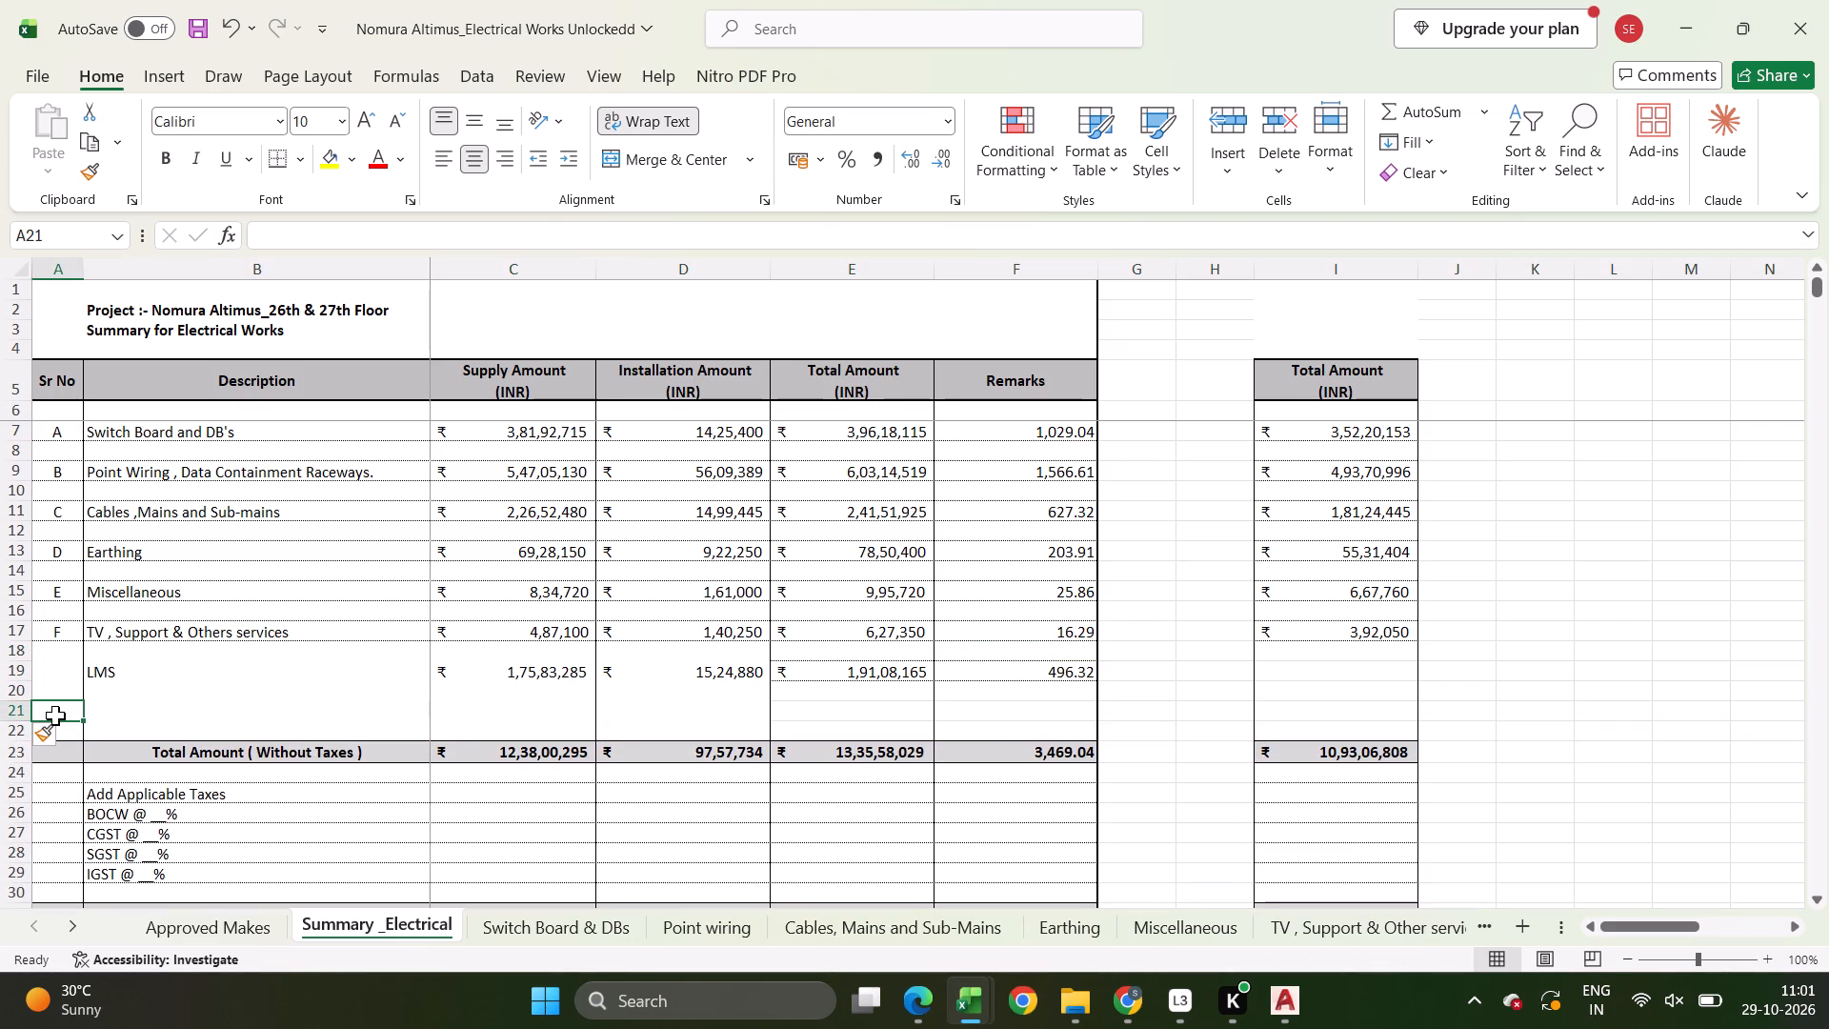
Open the Nomura Altimus_Supply of Light Fixture workbook from the project folder, check it for the lighting summary, and close it.
key("alt+Tab")
key("alt+Tab")
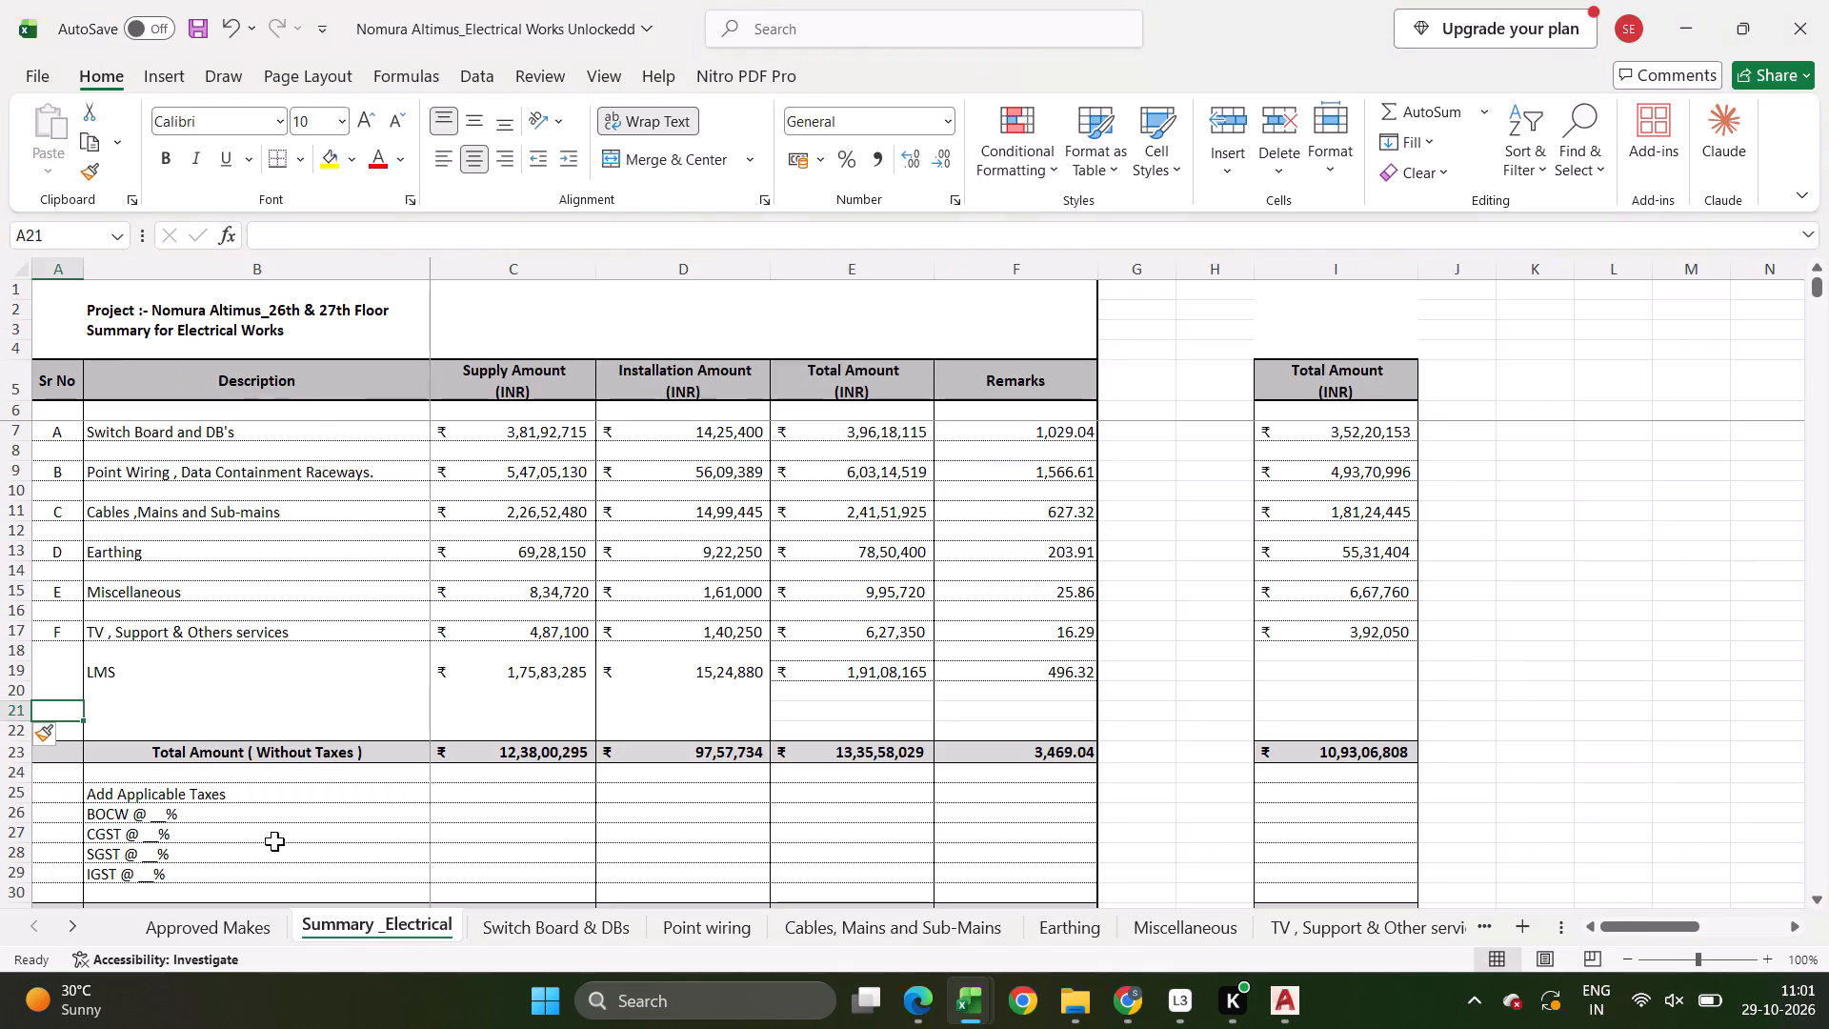
key("alt+Tab")
key("alt+Tab")
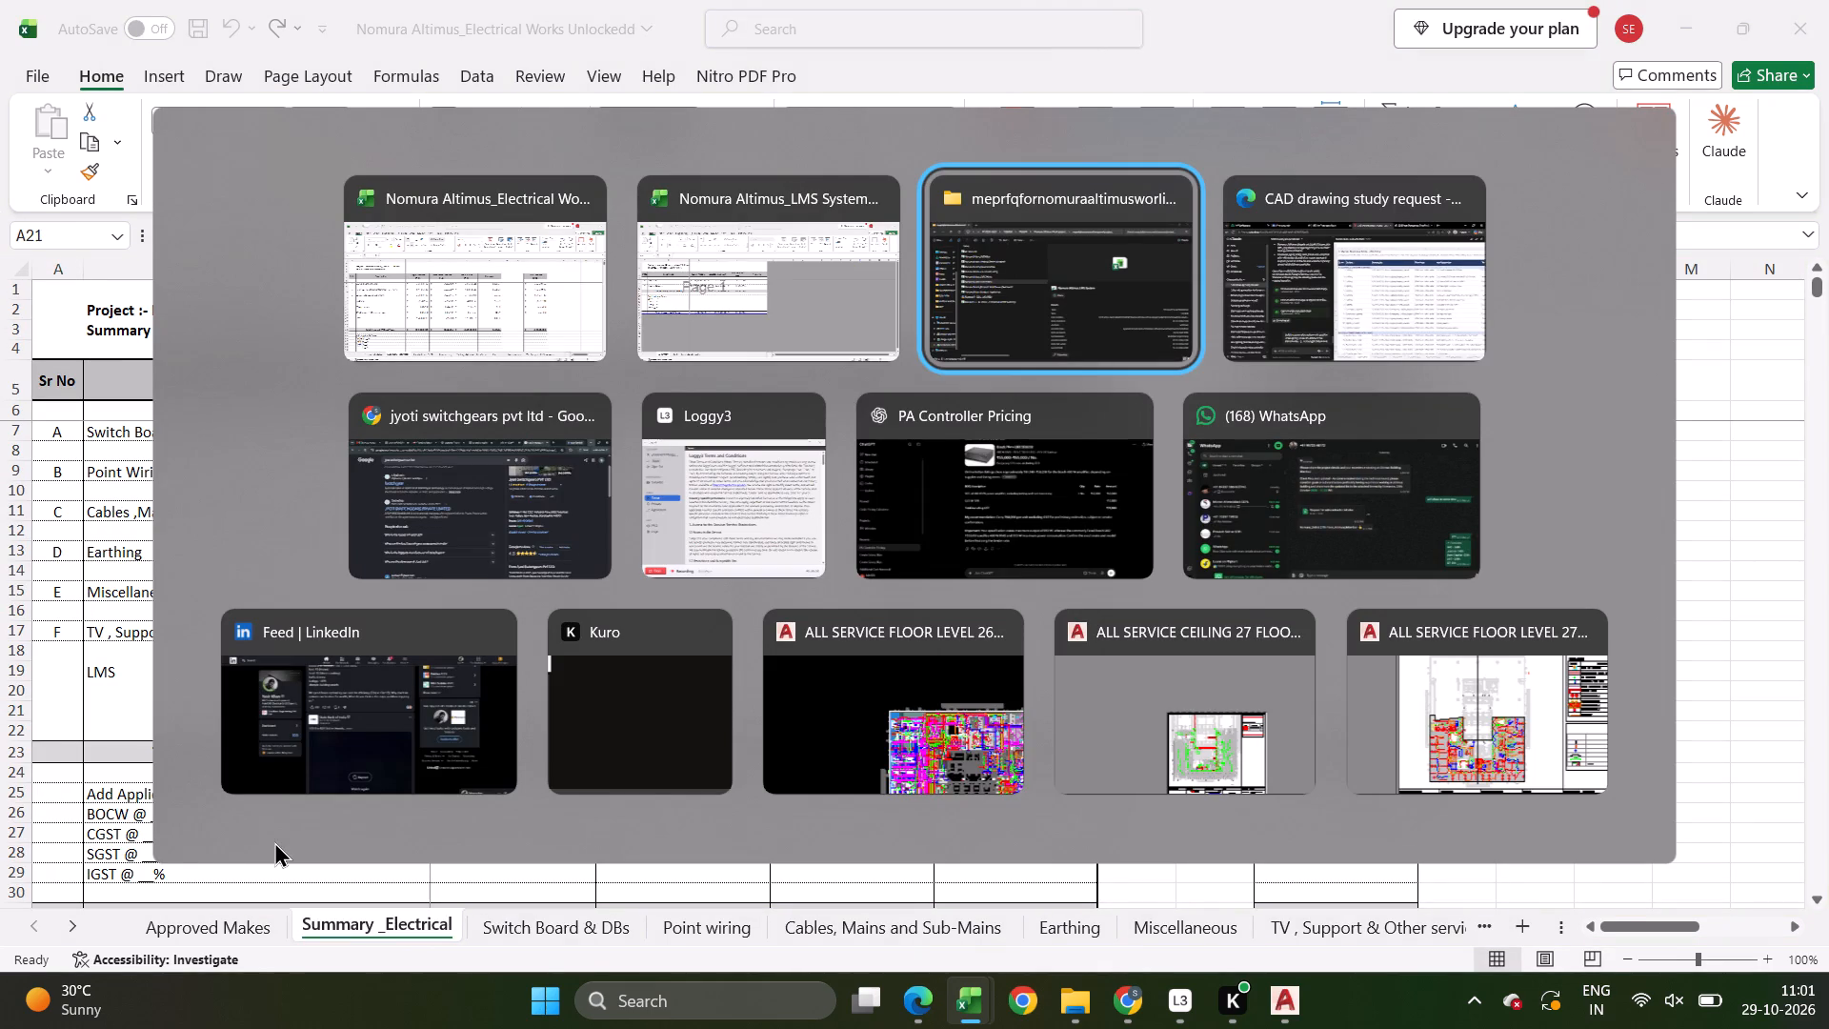
key("alt+Escape")
key("alt+Tab")
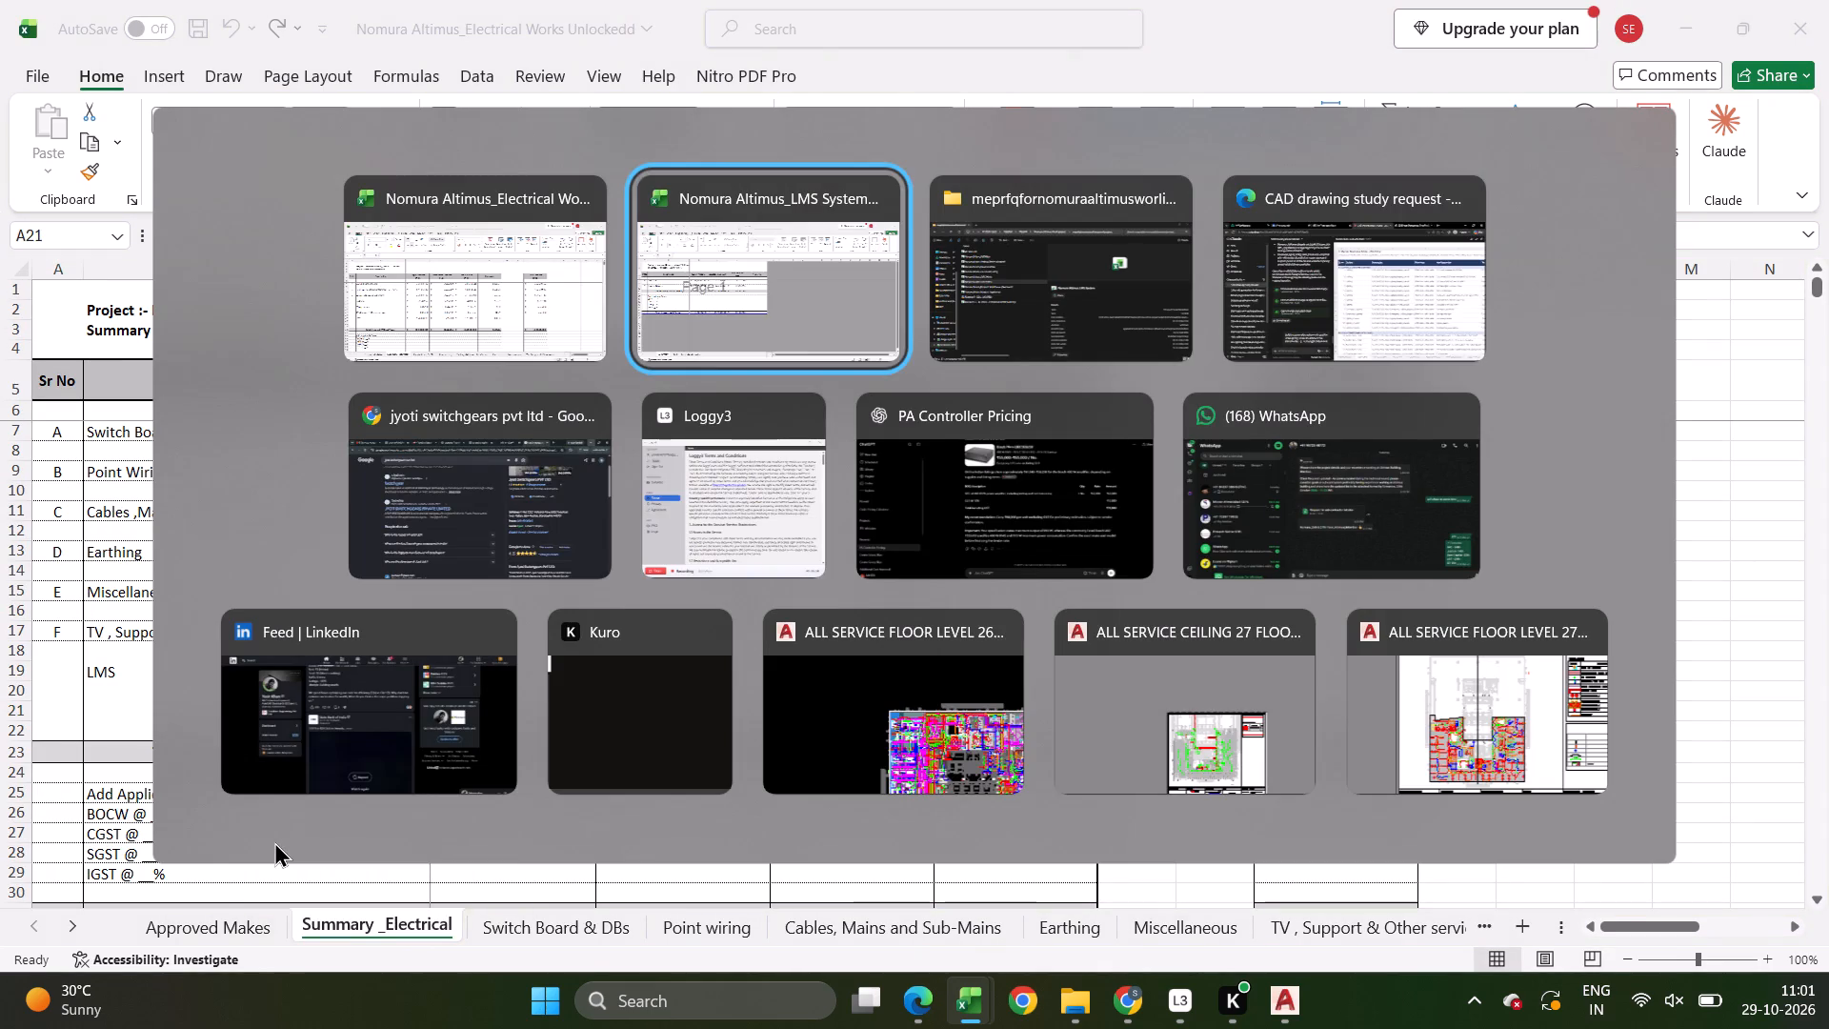
key("alt+Tab")
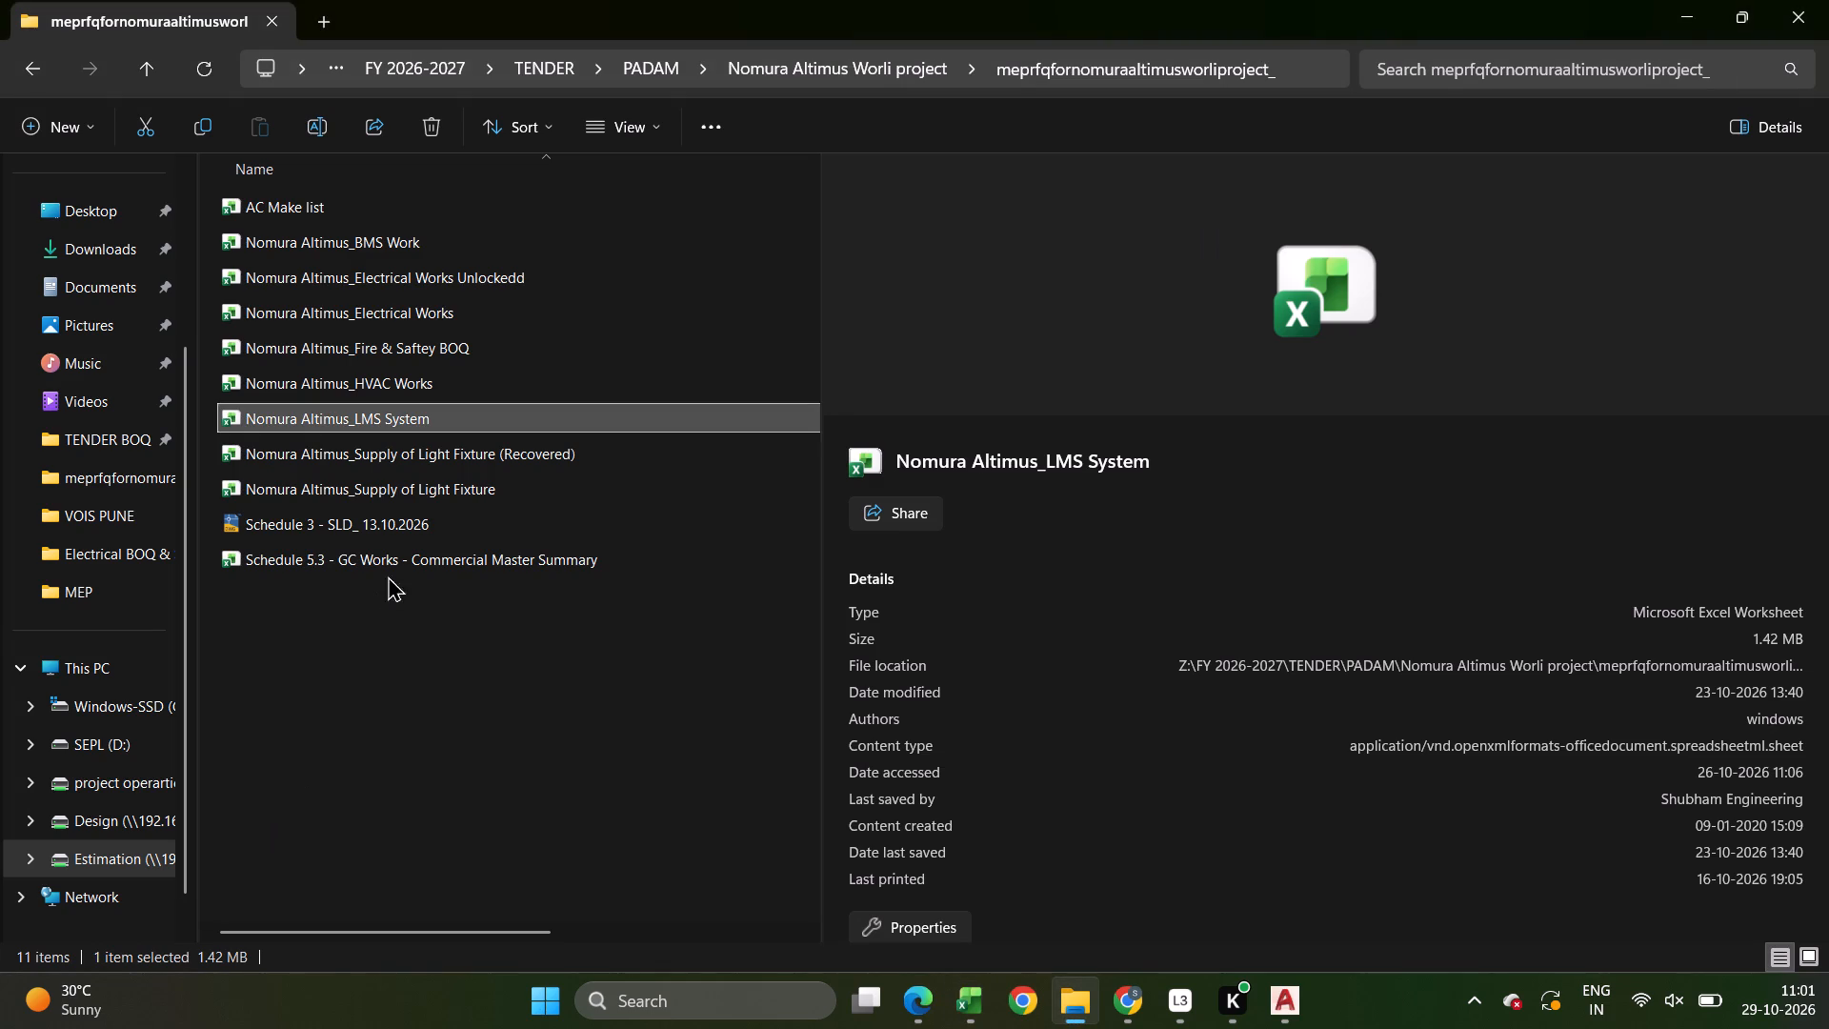
key("alt+Tab")
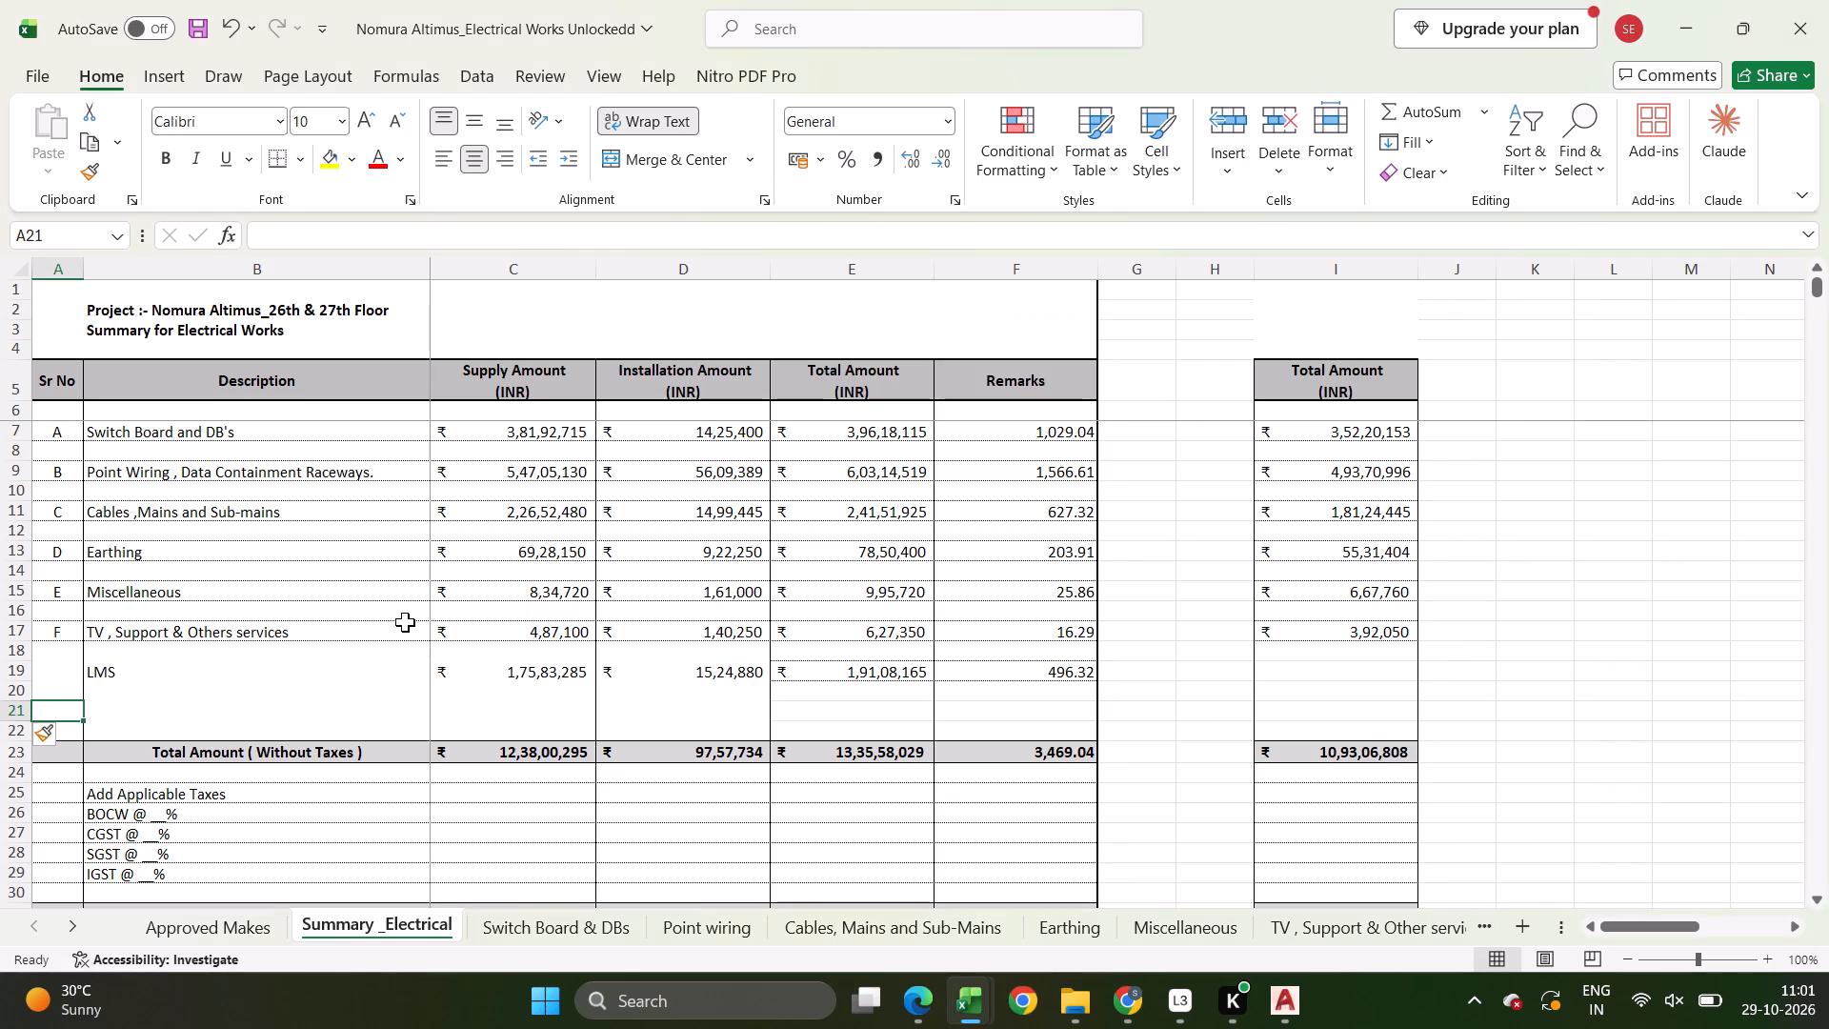
left_click(212, 714)
key("alt+Tab")
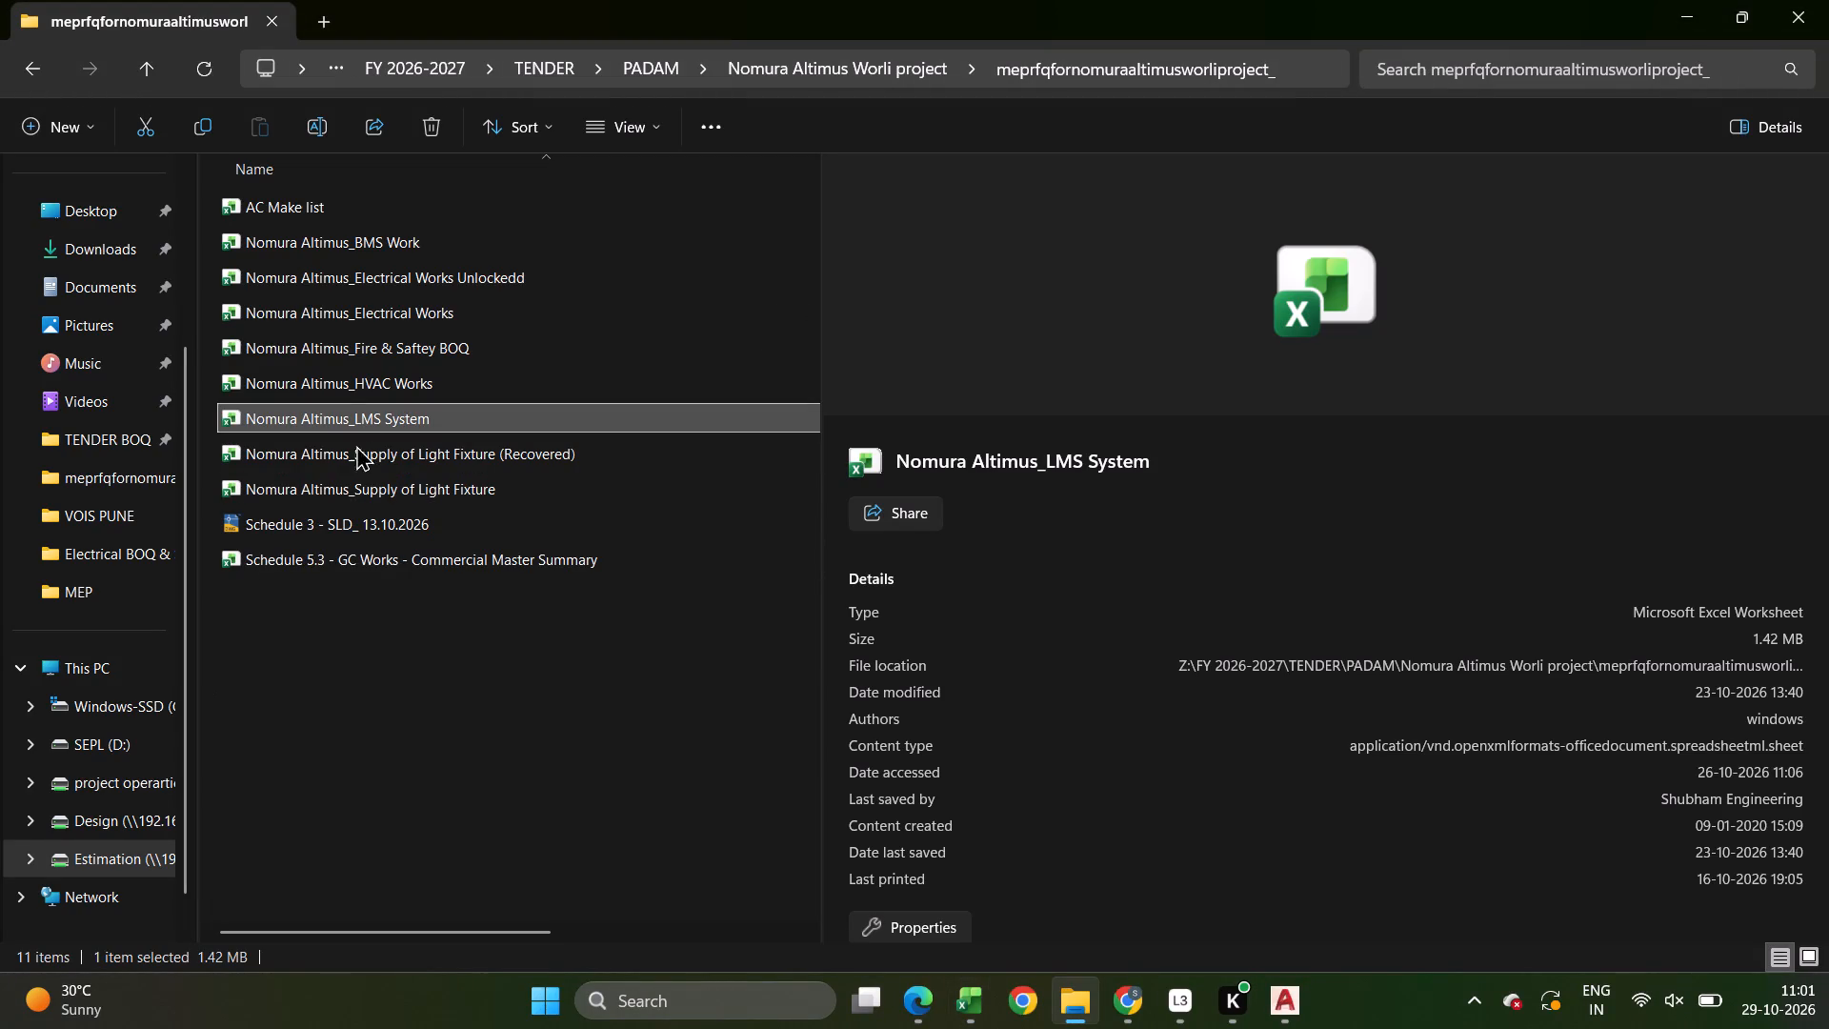
double_click(357, 485)
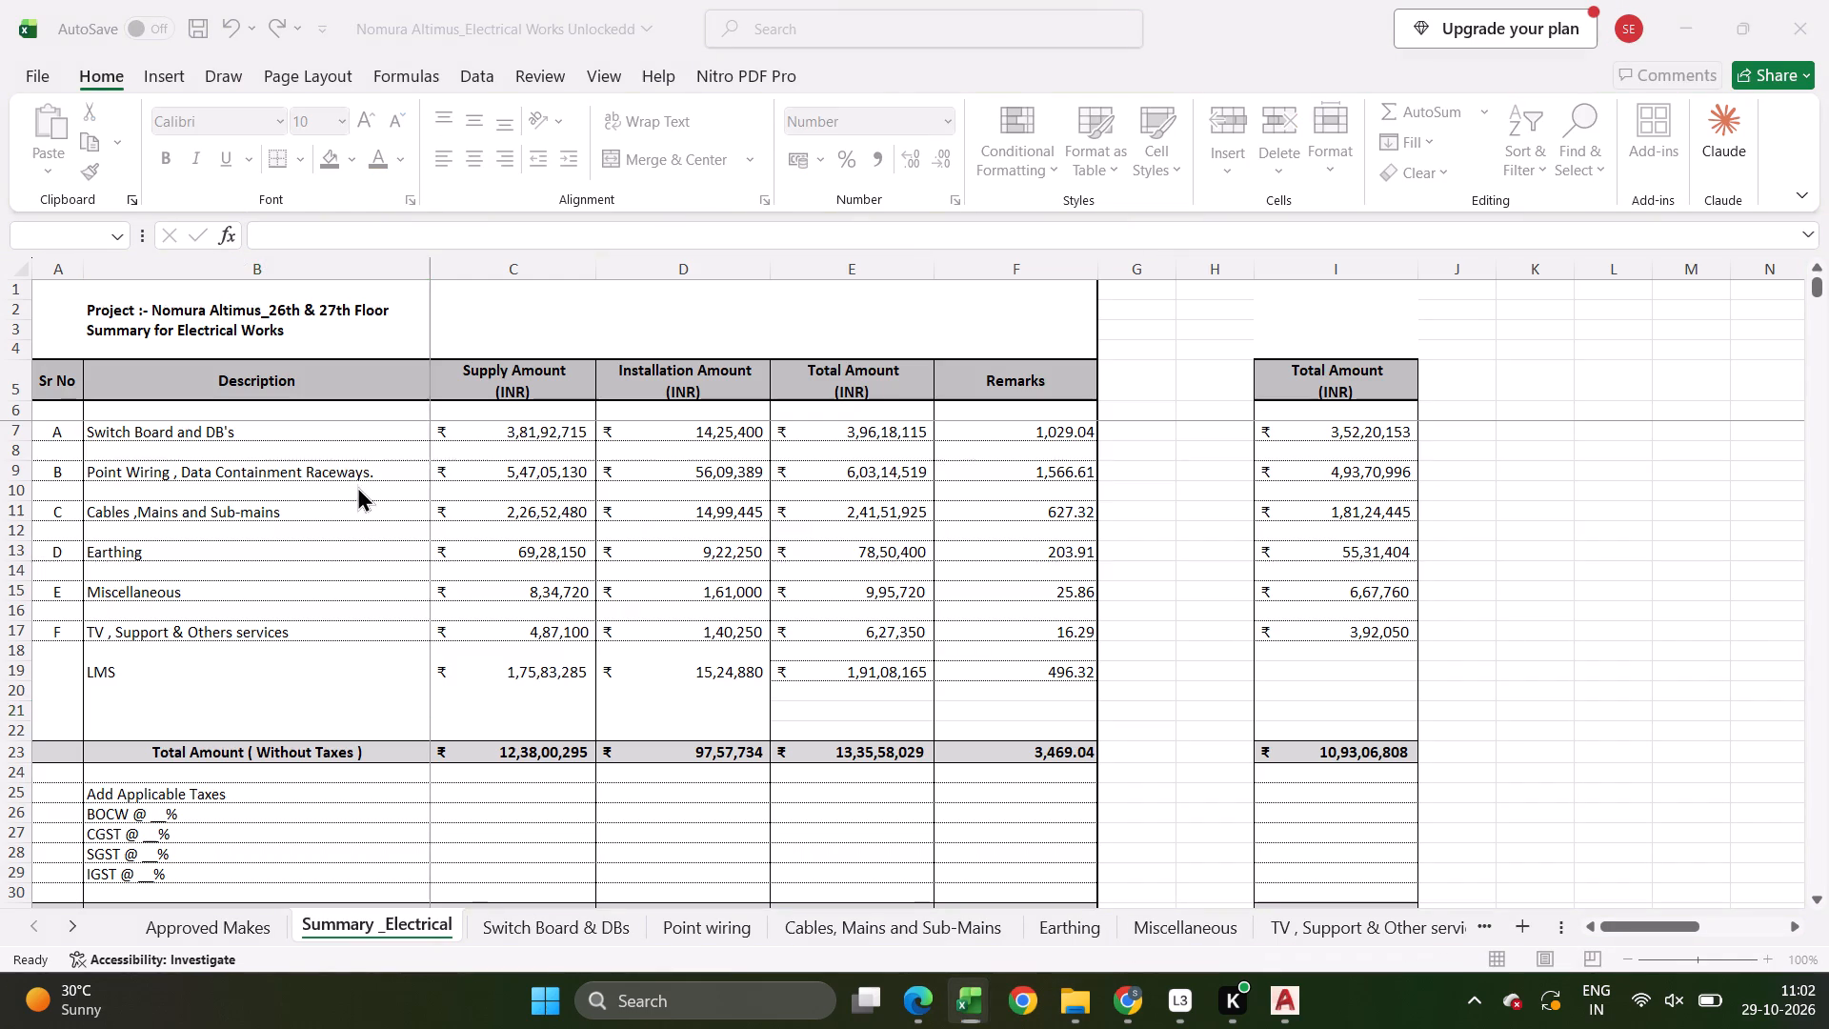
left_click(204, 916)
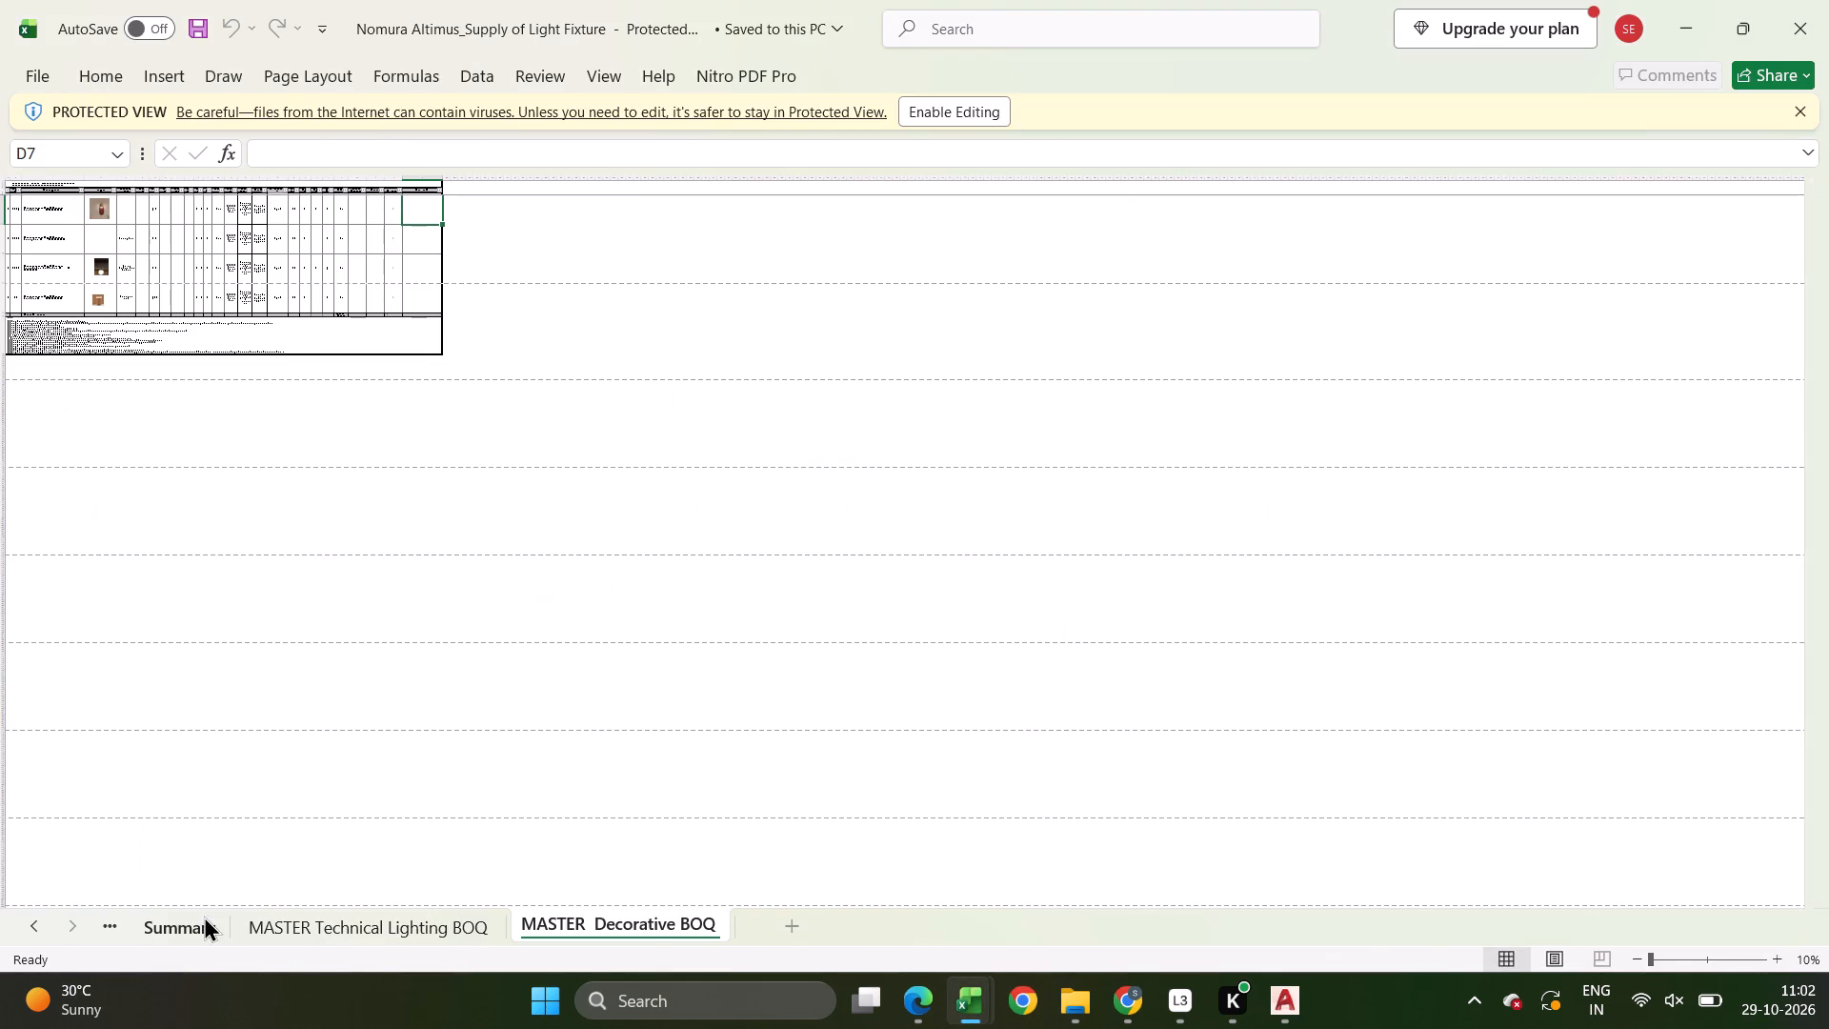
left_click(1828, 0)
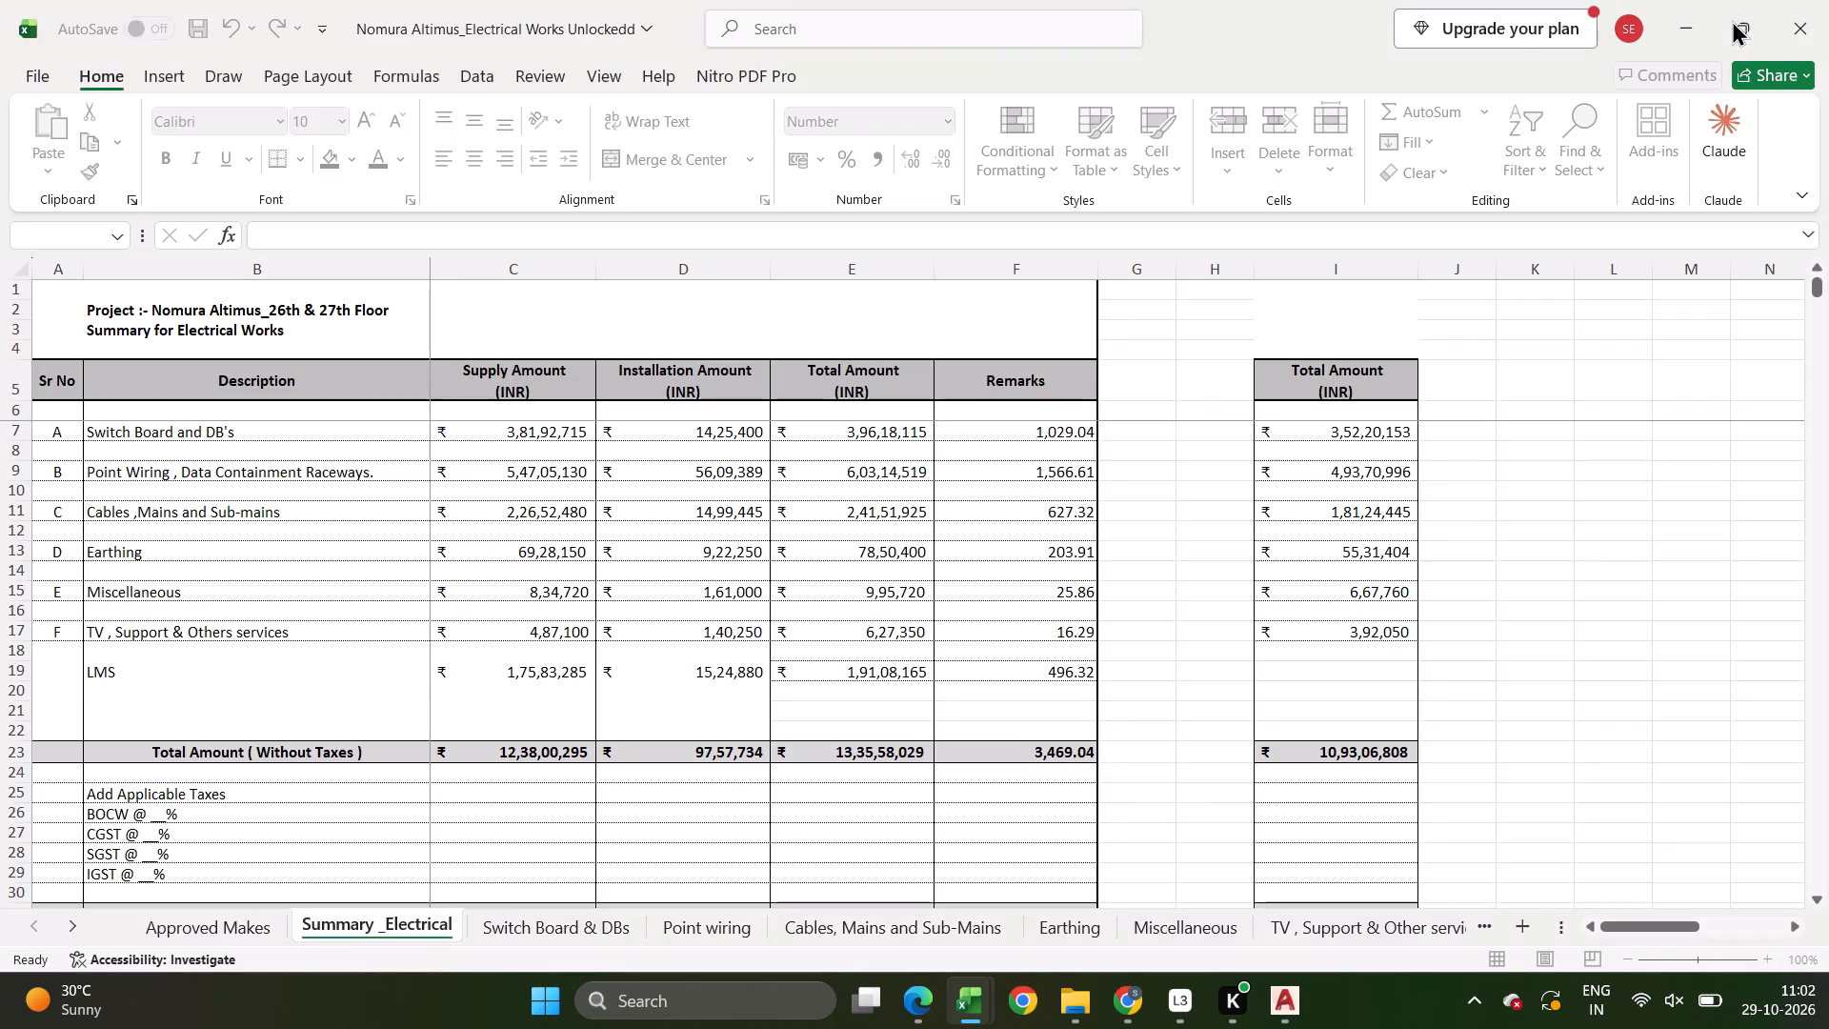
Open Nomura Altimus_Supply of Light Fixture (Recovered), view its Summary sheet, and return to the electrical summary.
left_click(1705, 19)
double_click(626, 467)
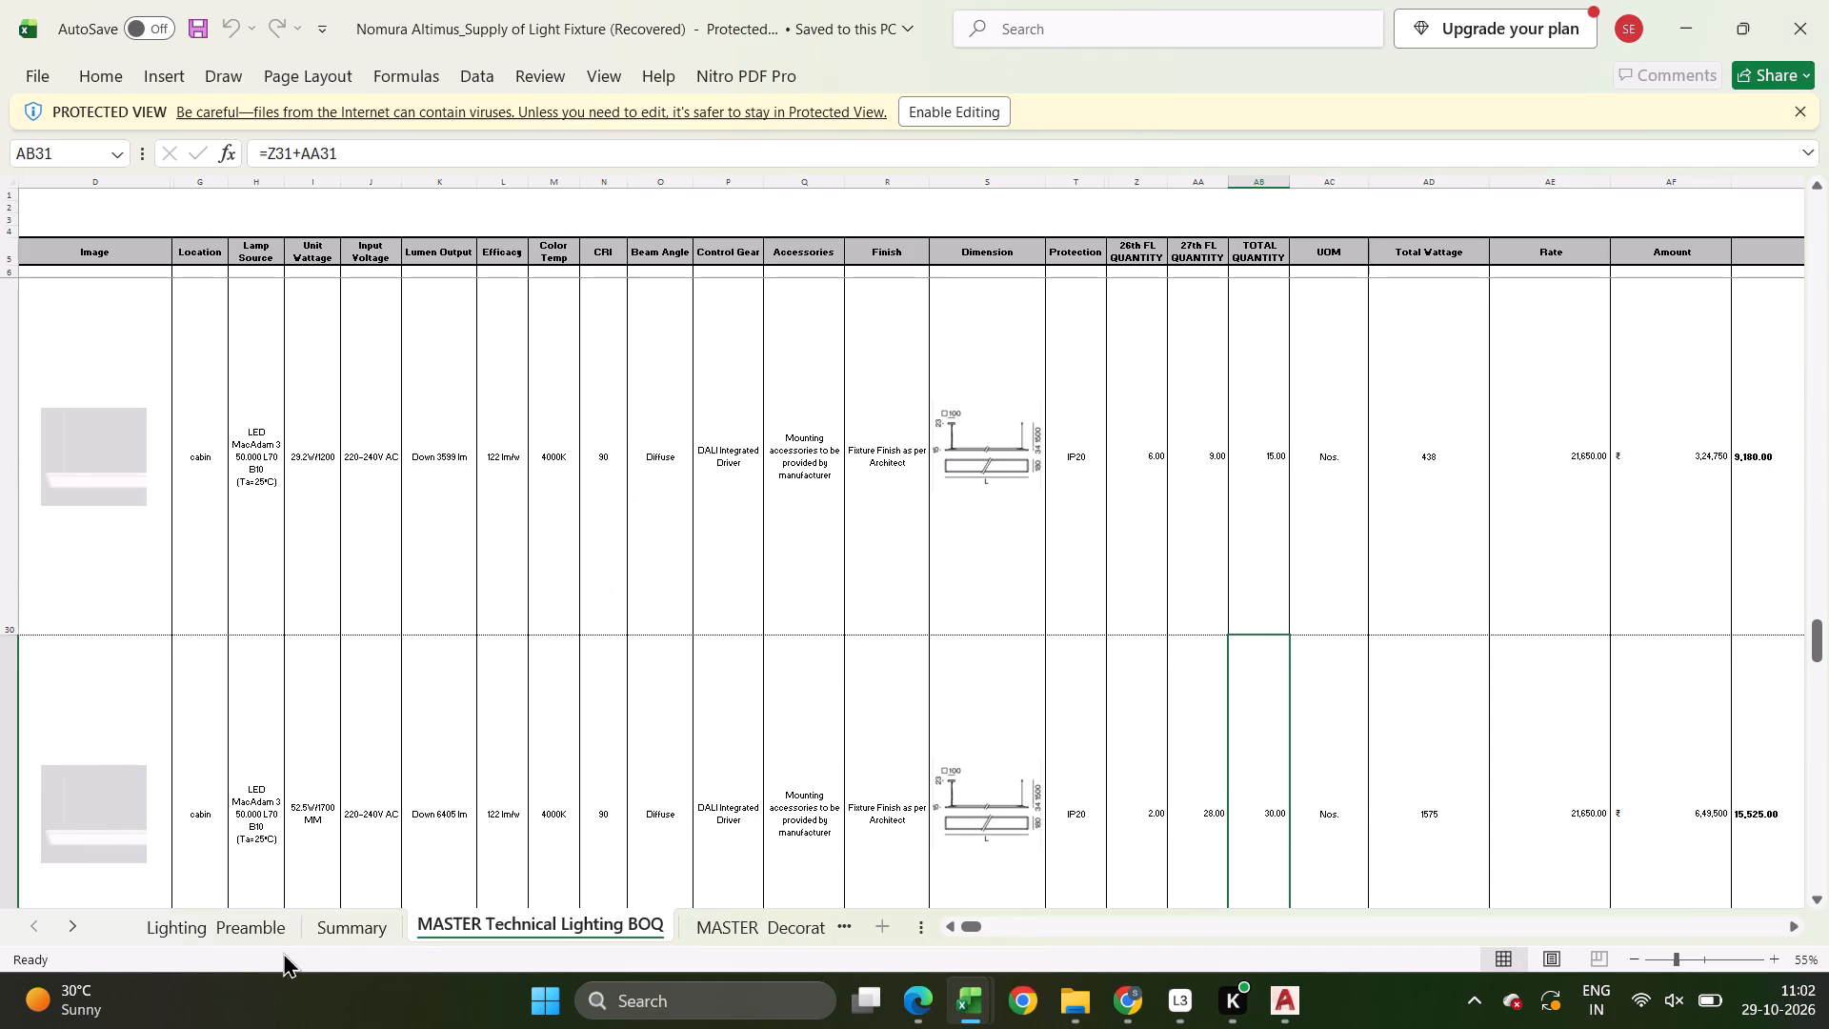
left_click(324, 939)
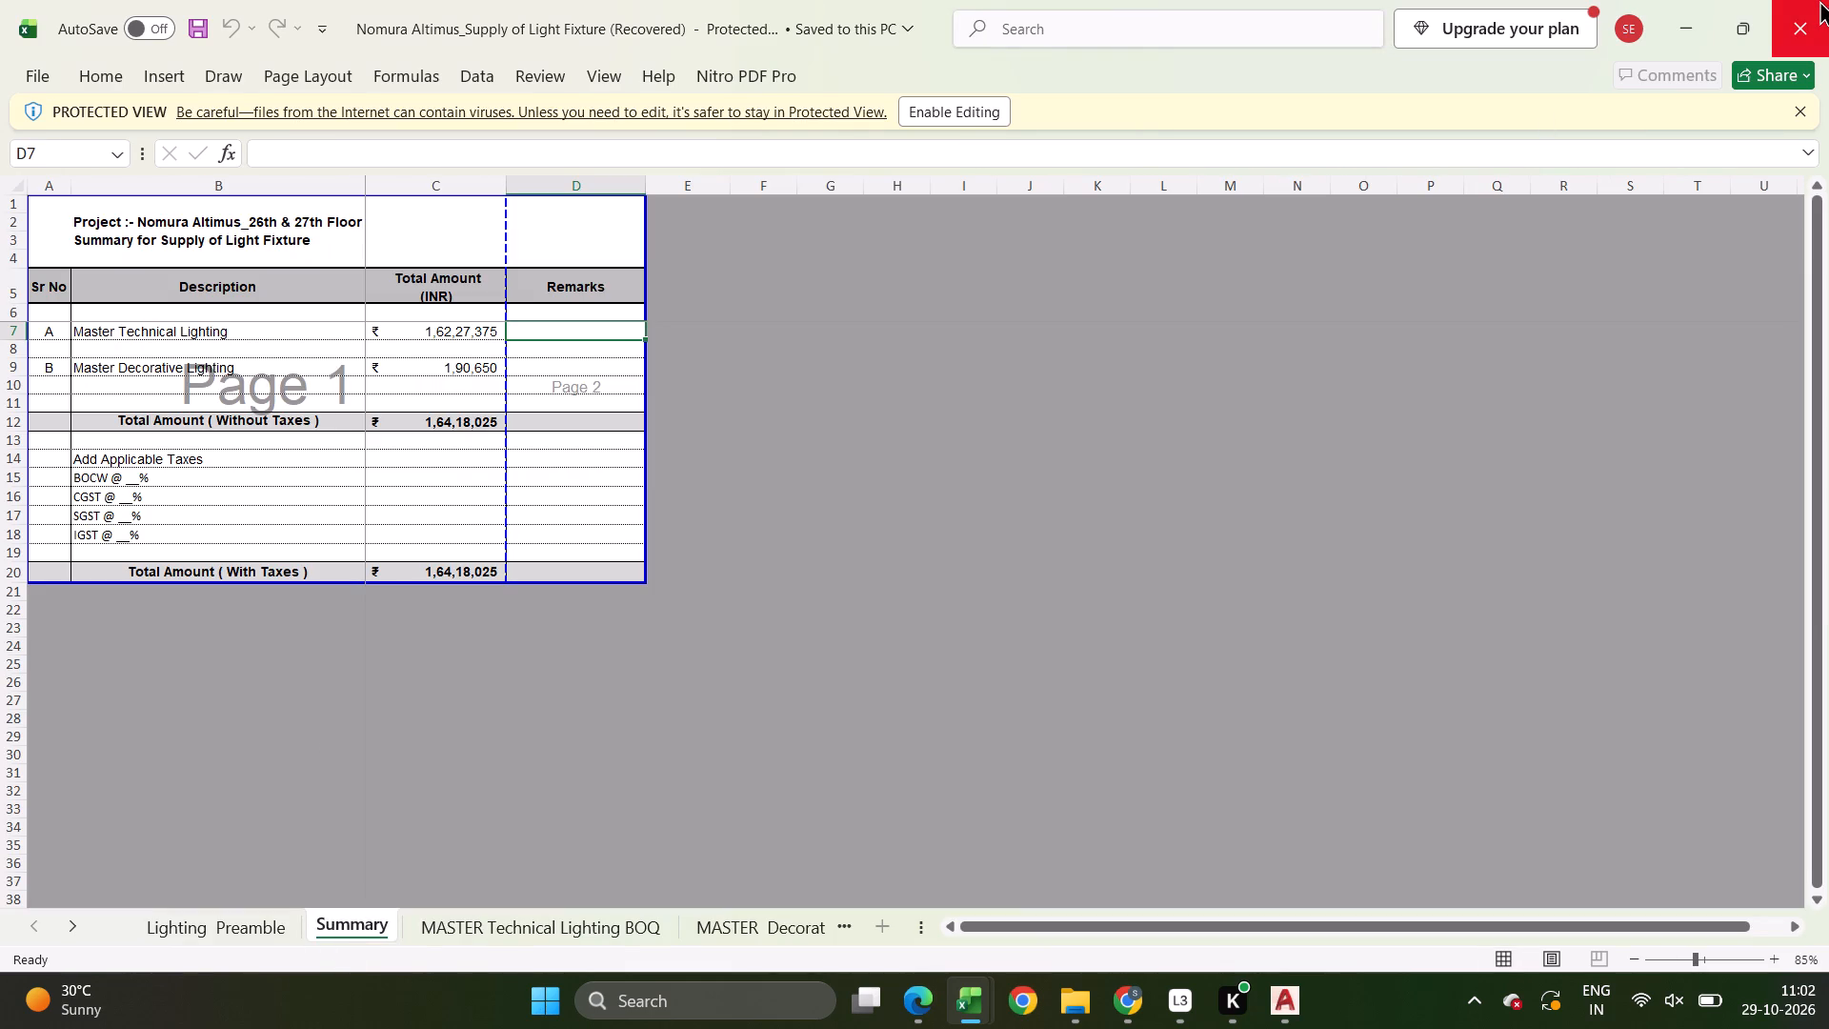
middle_click_drag(1095, 450, 533, 457)
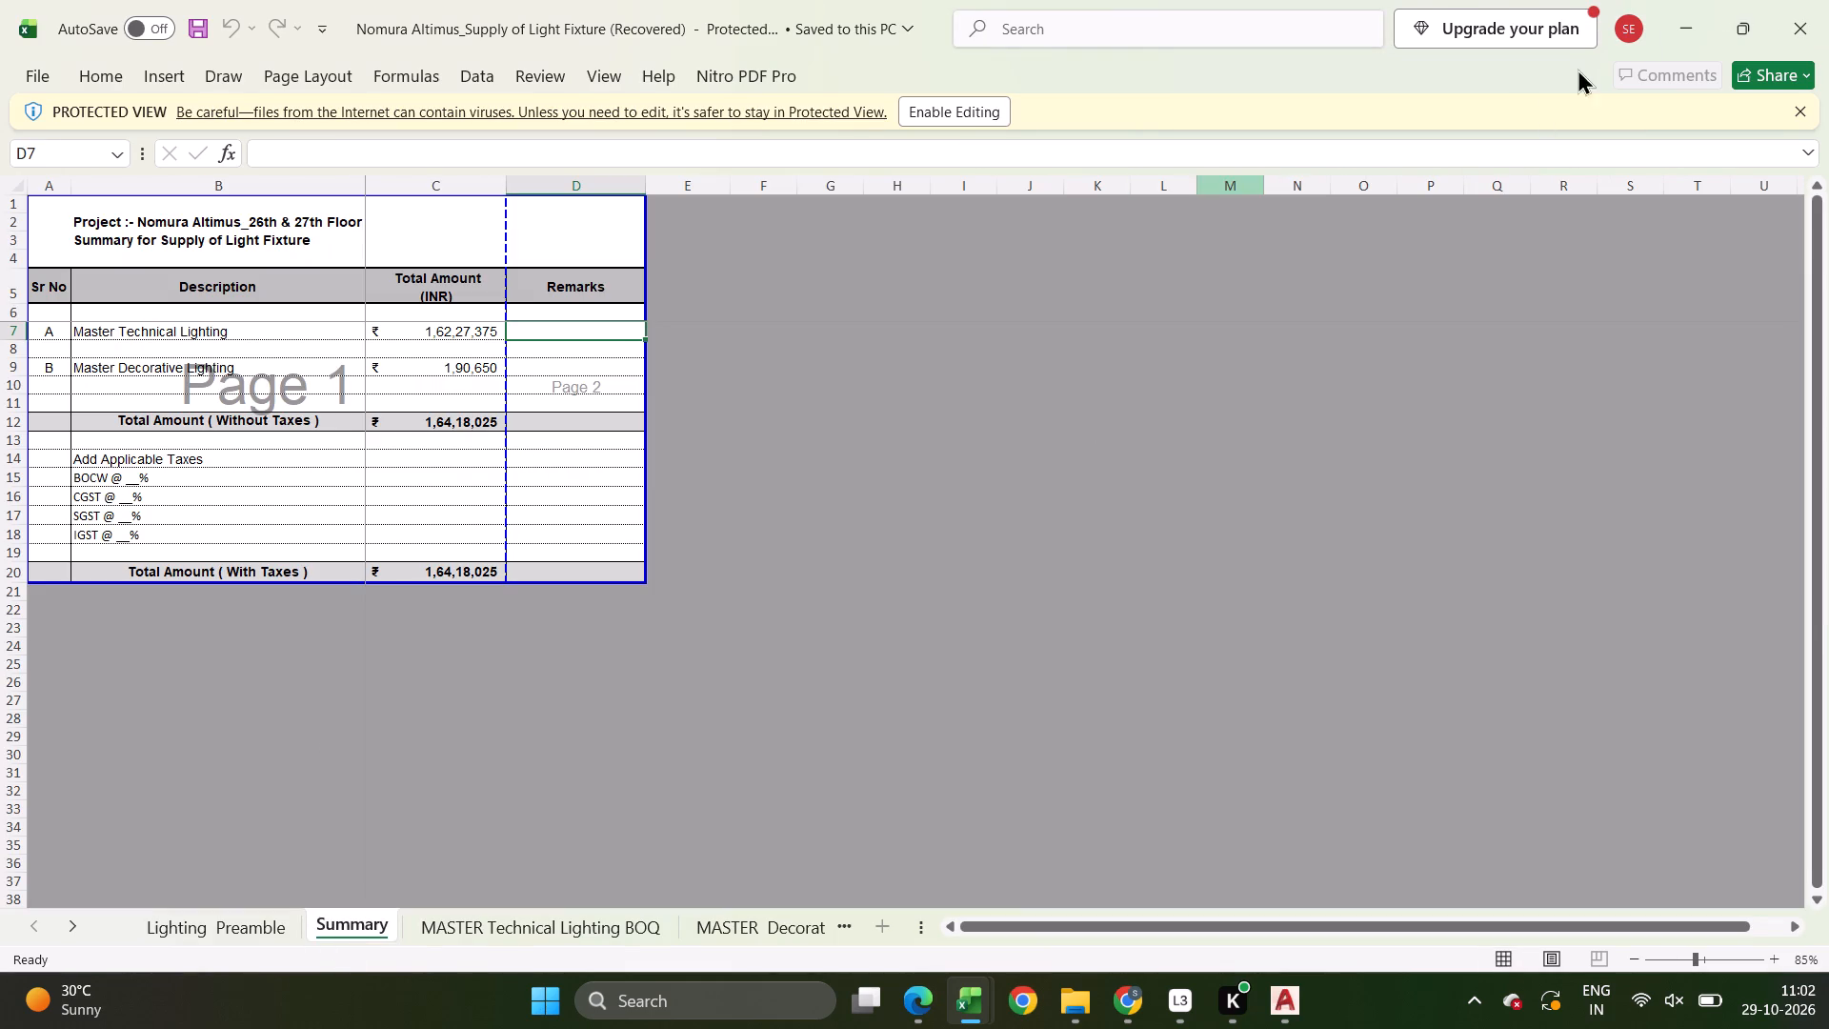
left_click(1676, 17)
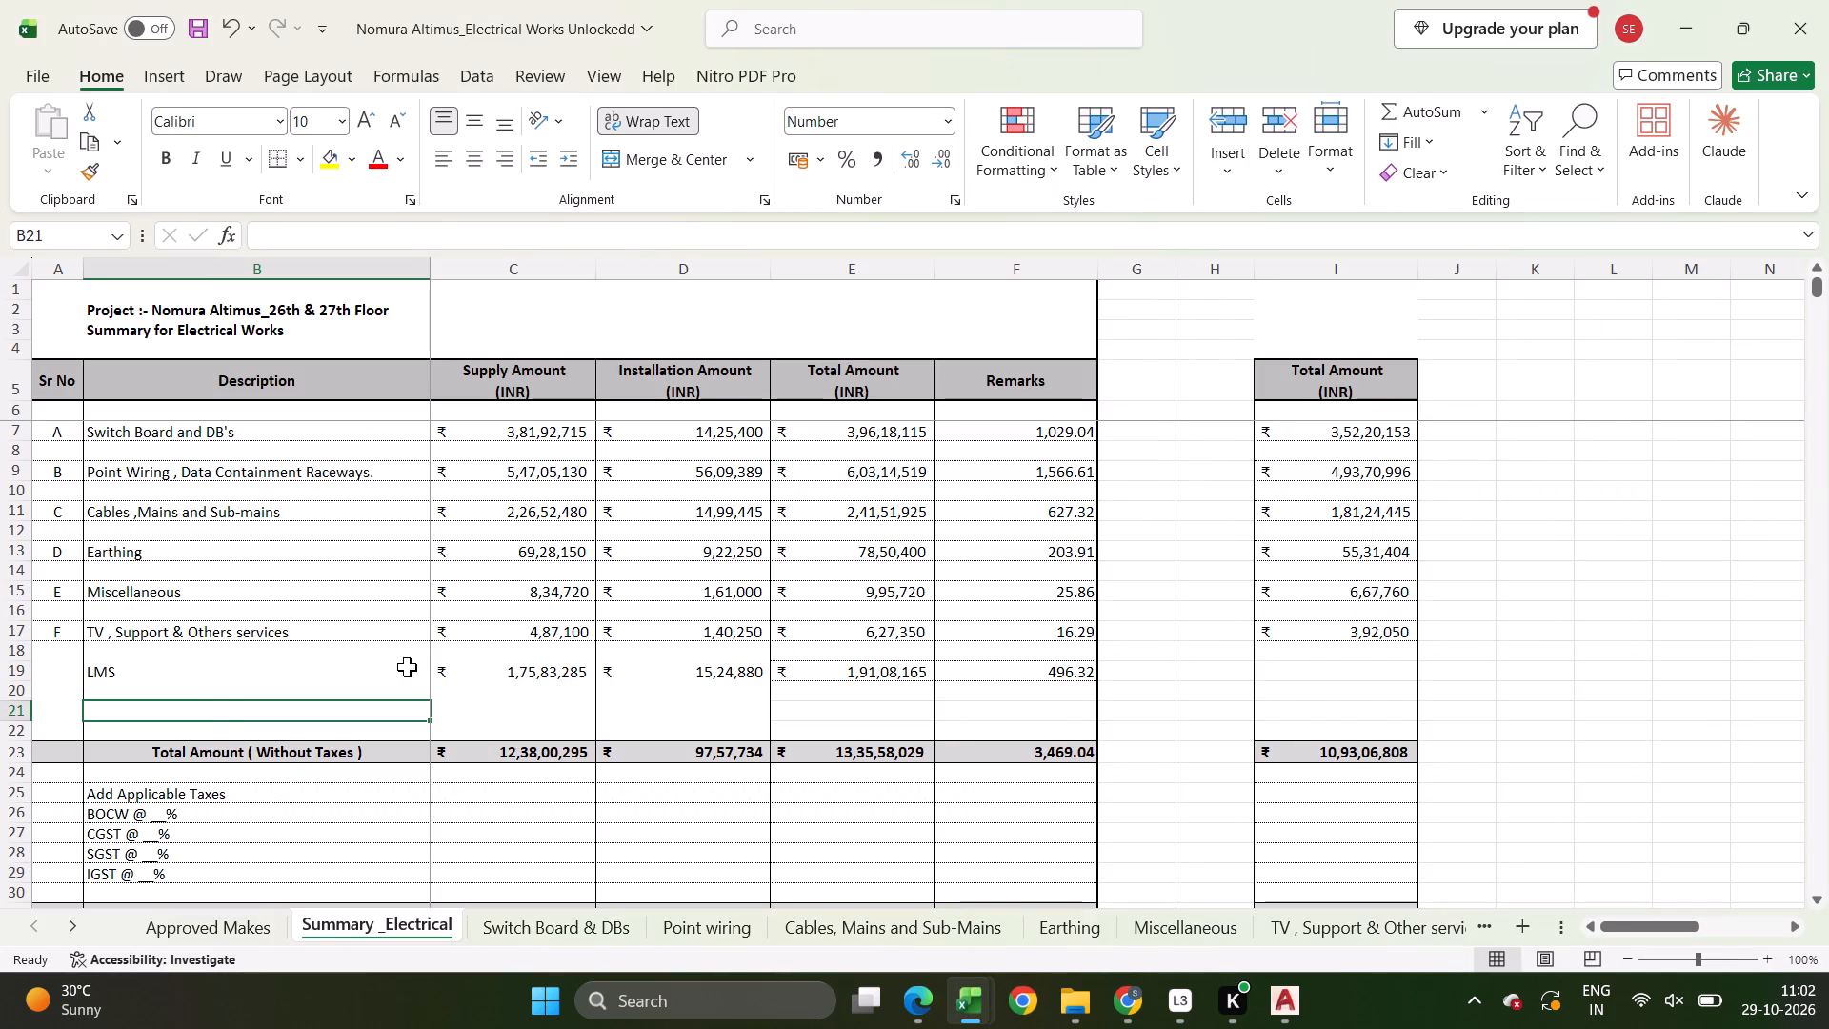
Enter LIGHTING as the description in the new row 21 below LMS.
type("LIGHTING")
key("Right")
key("Right")
key("Right")
key("Left")
key("Left")
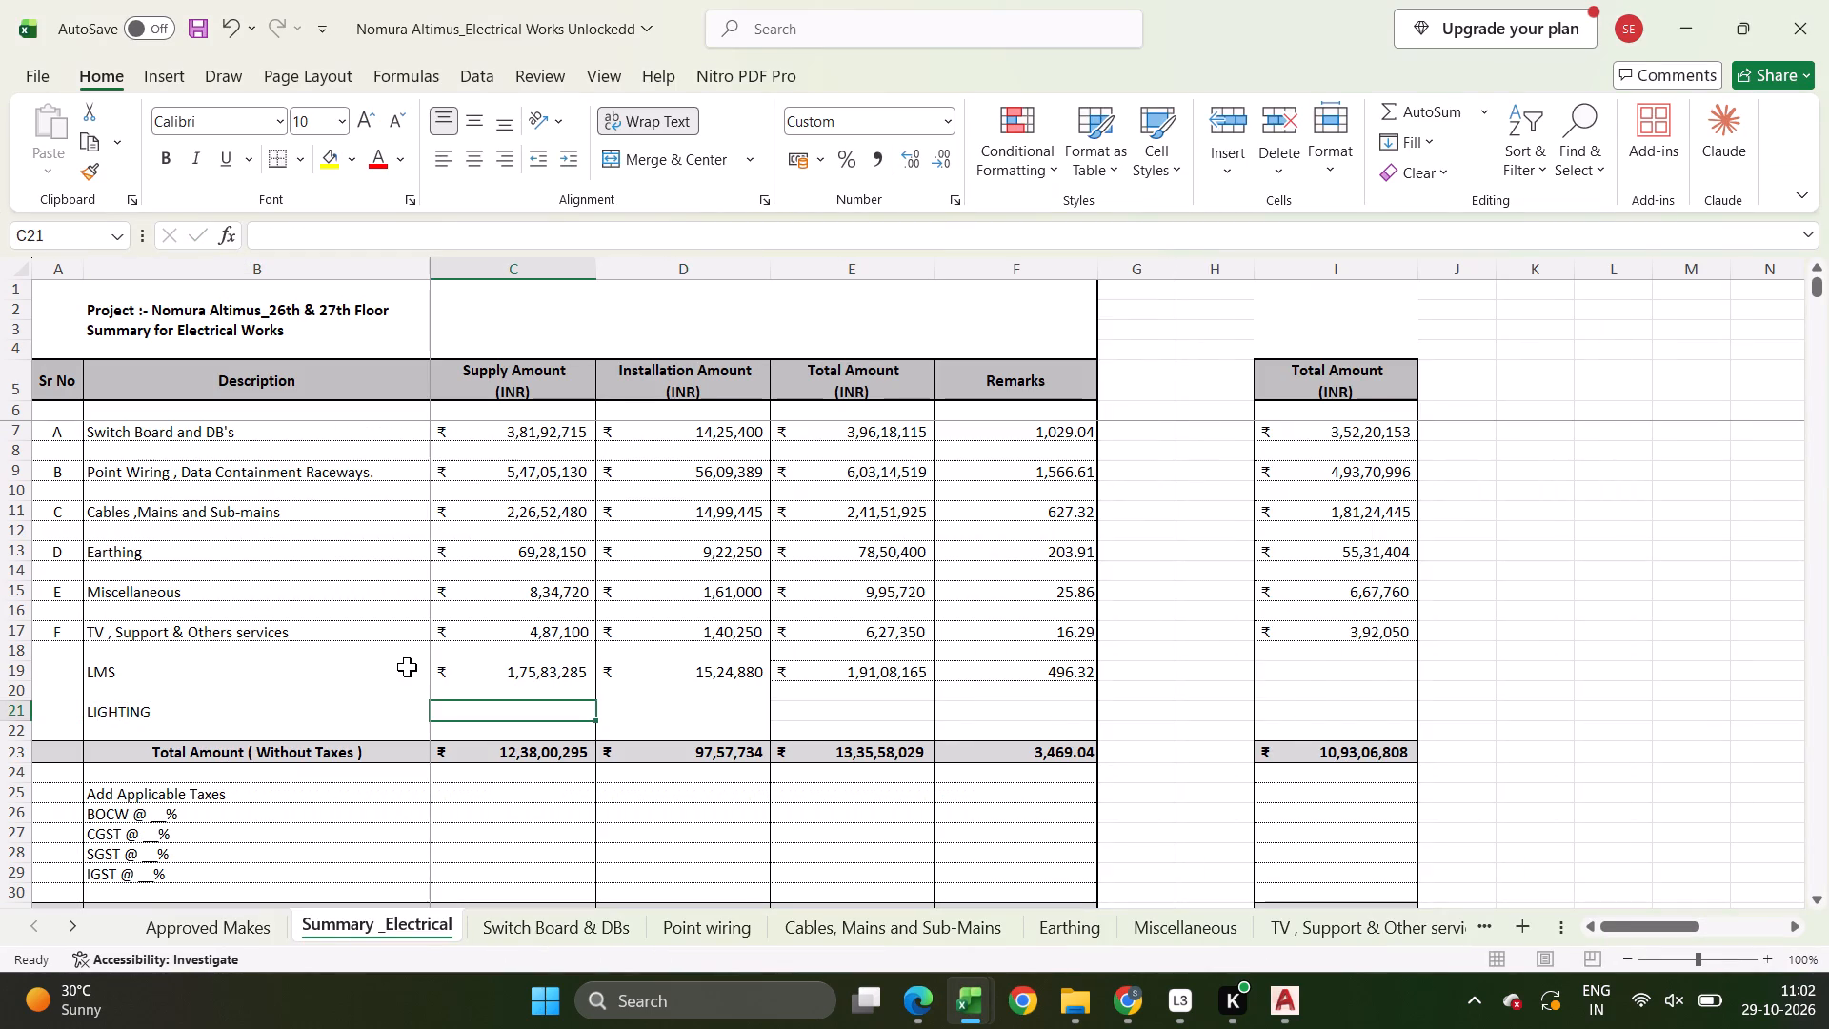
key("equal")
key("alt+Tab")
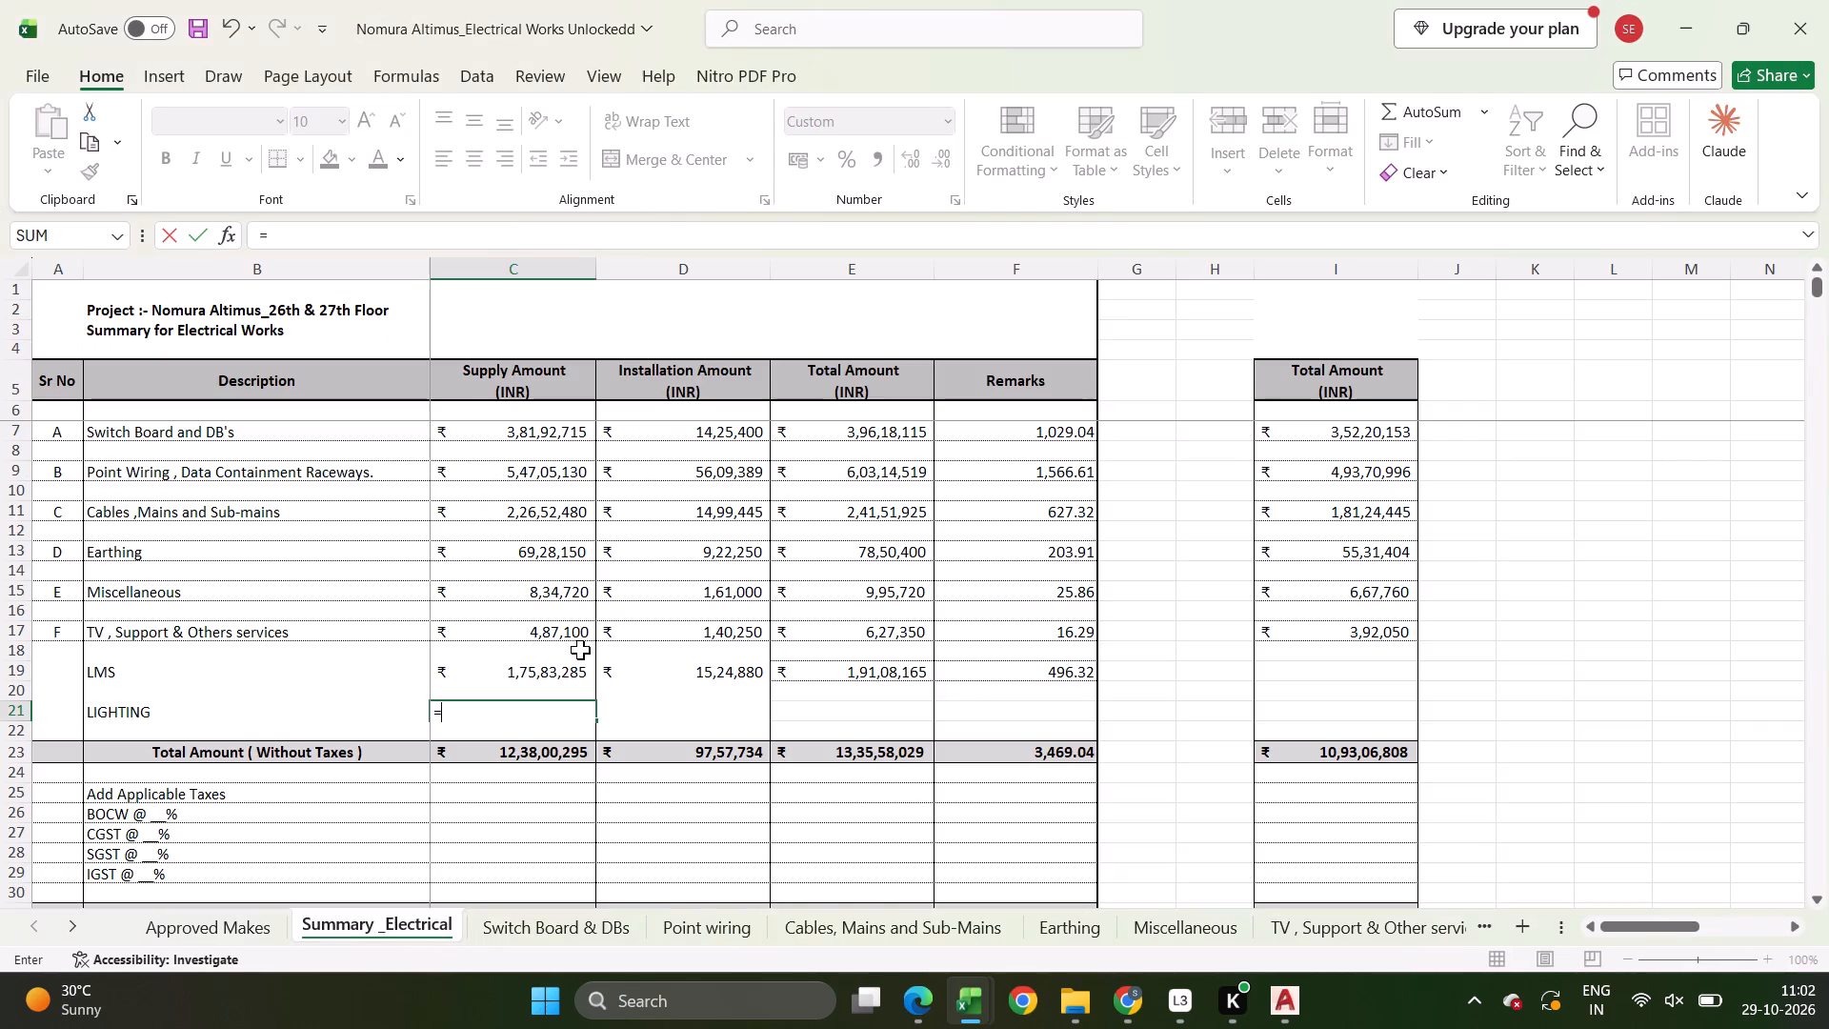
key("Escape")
Enable editing in the Nomura Altimus_Supply of Light Fixture (Recovered) workbook.
key("alt+Tab")
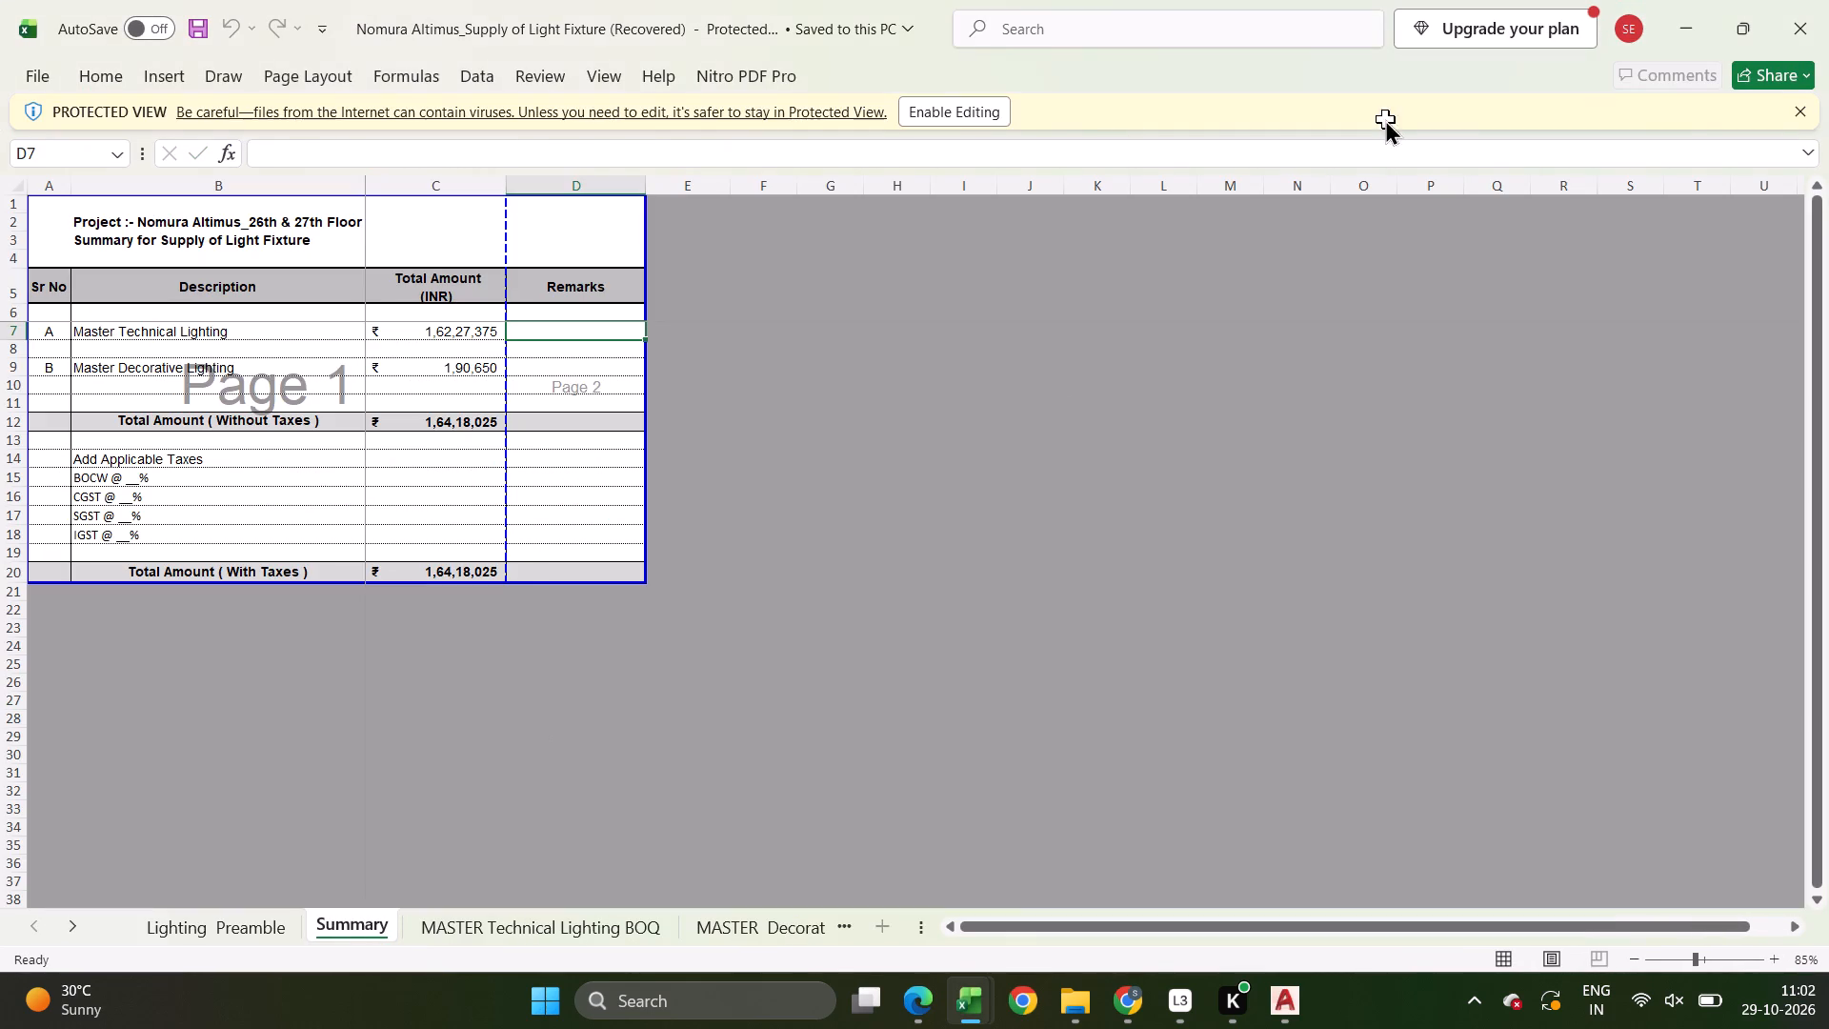
left_click(954, 126)
left_click(962, 104)
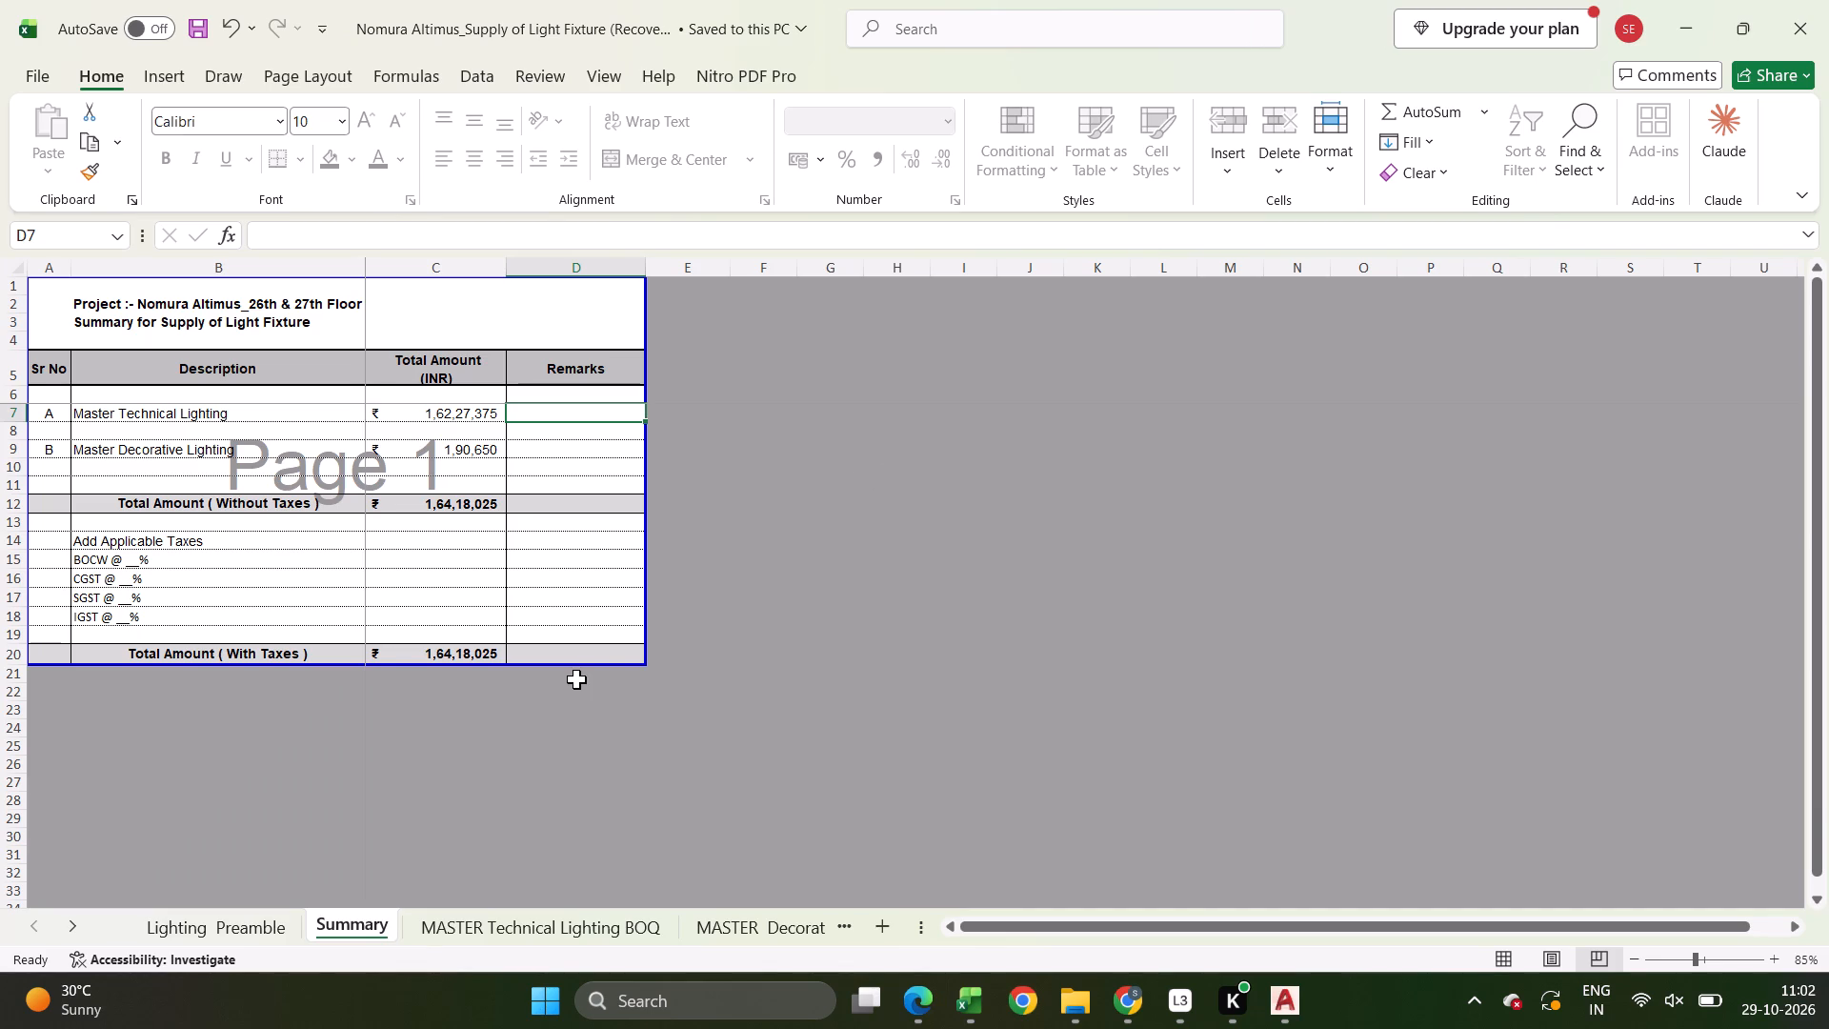
Link the LIGHTING row's Supply Amount to Total Amount ( Without Taxes ) in the recovered light fixture workbook's Summary sheet, cell C12.
key("alt+Tab")
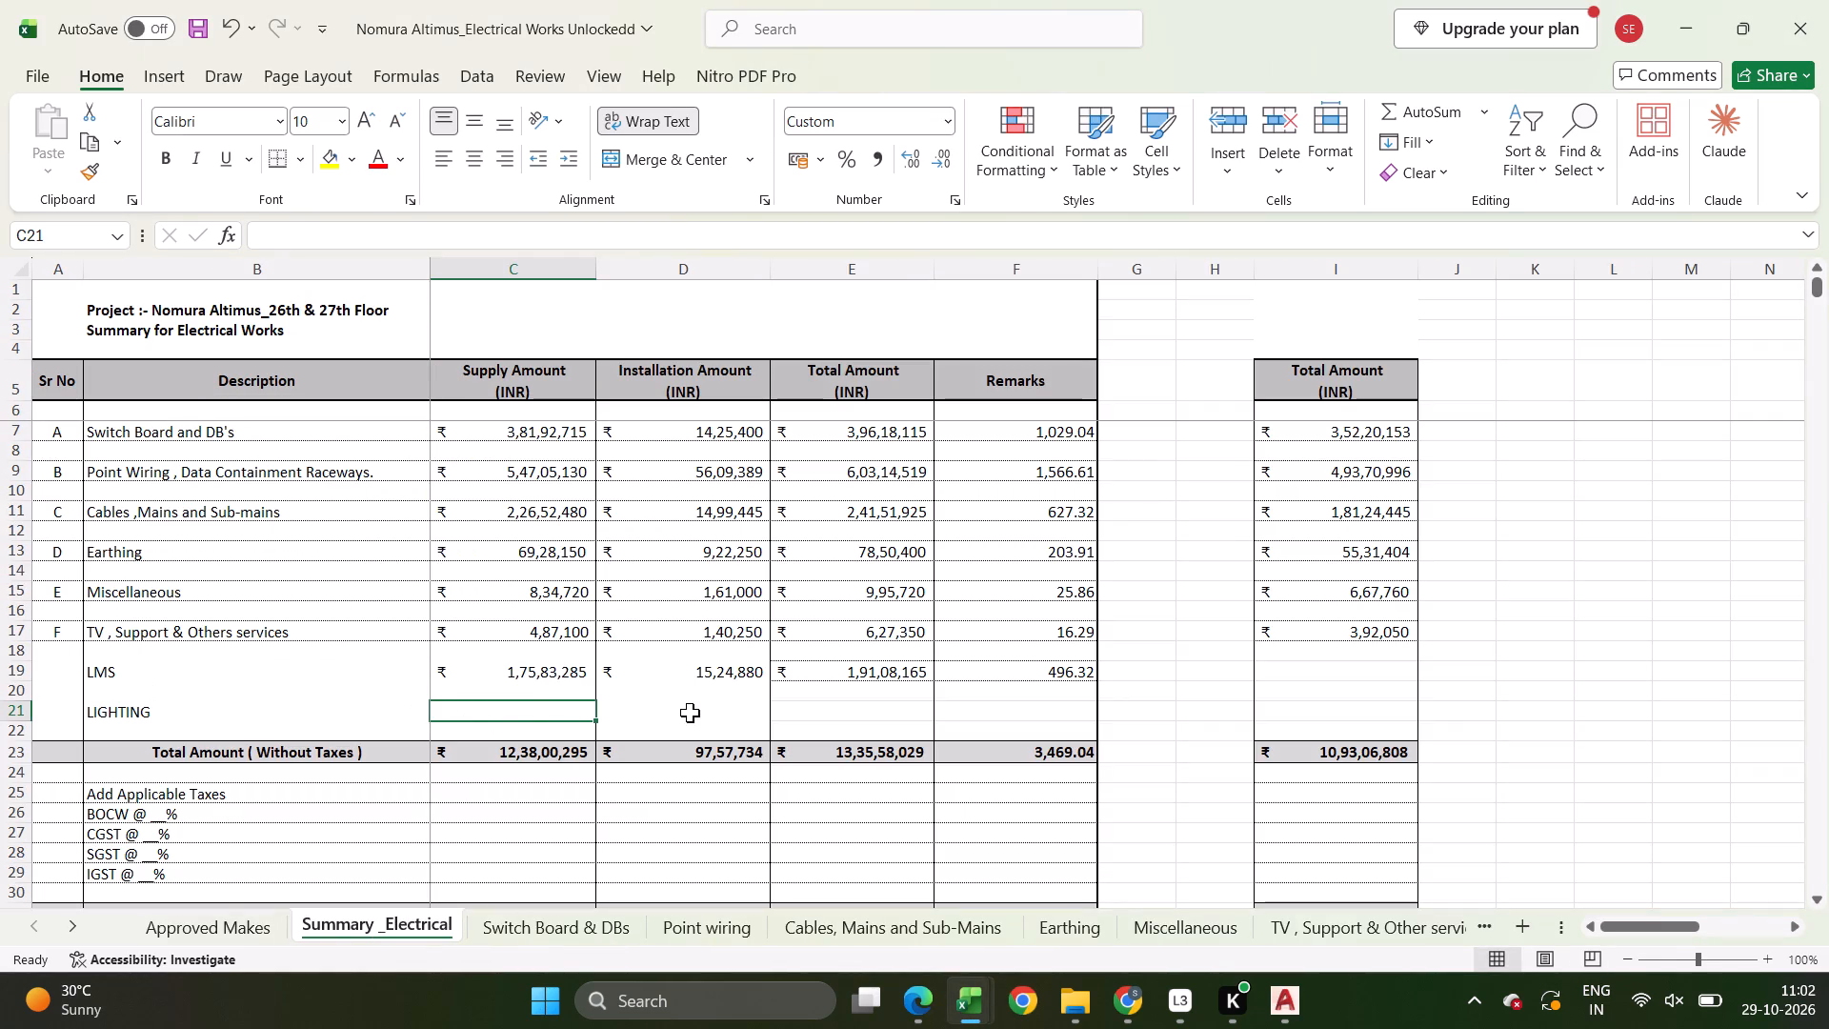
key("equal")
key("alt+Tab")
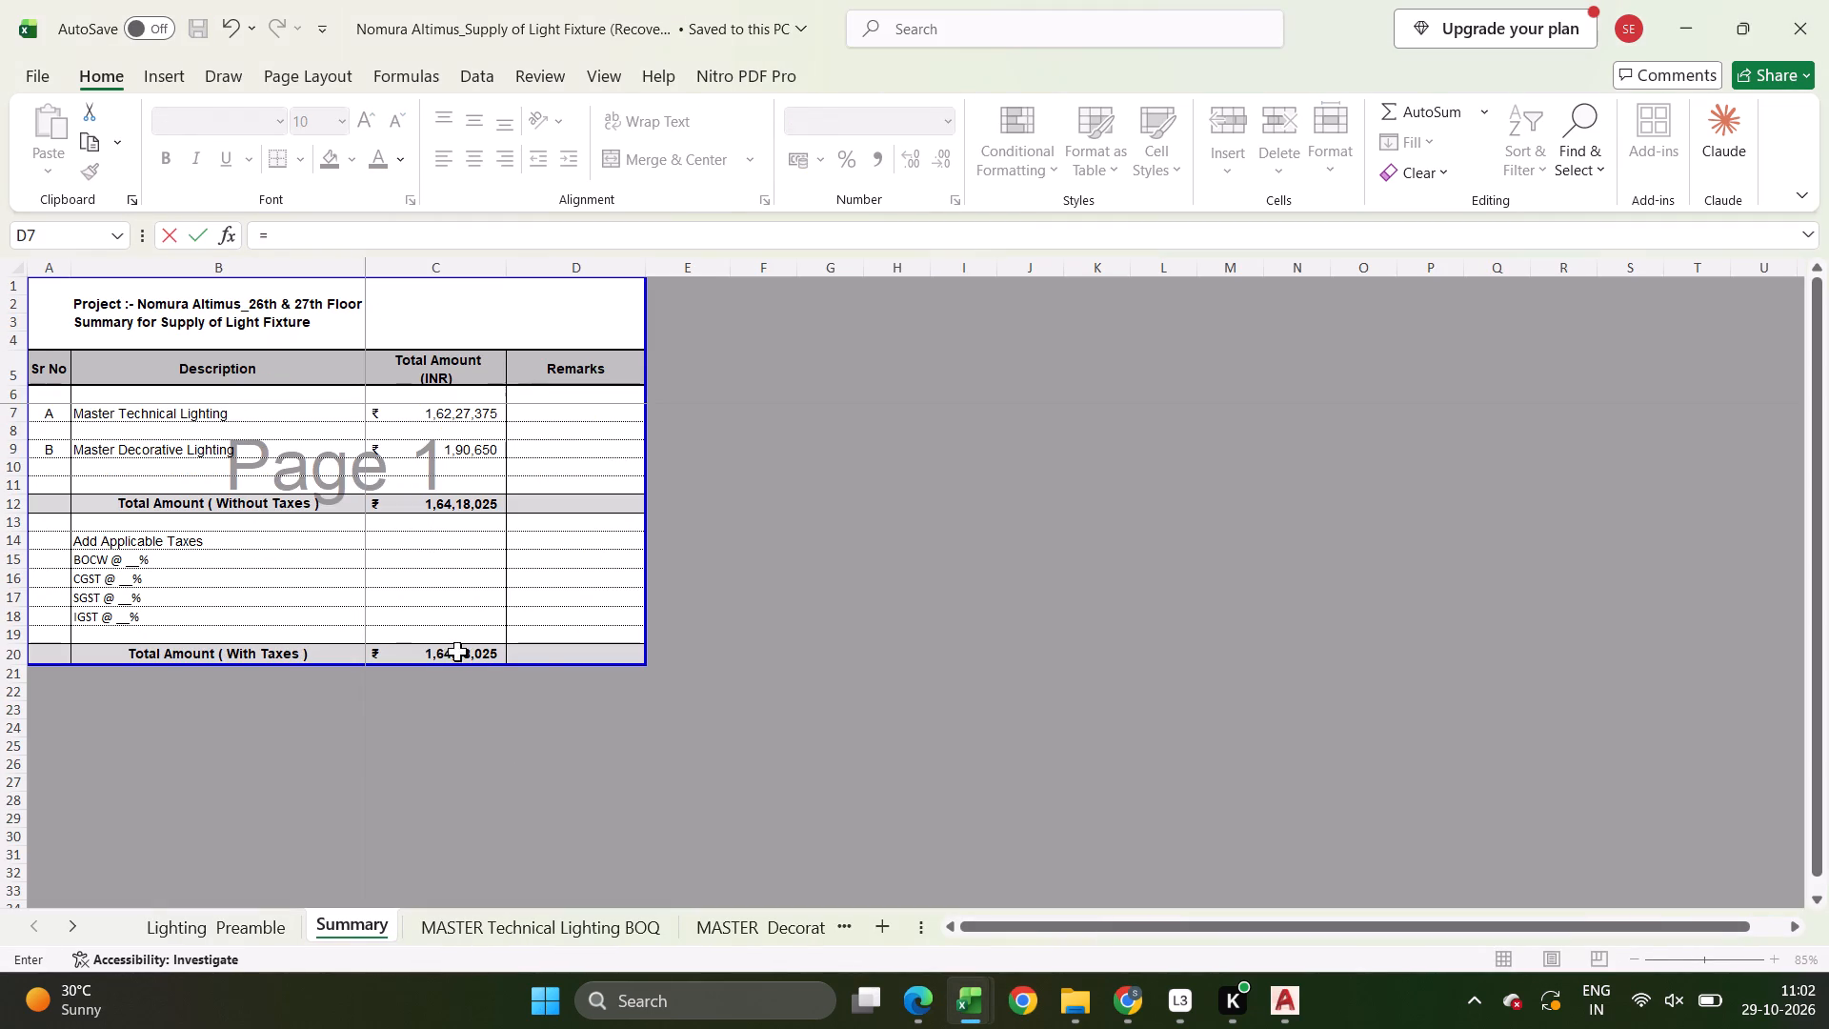
left_click(453, 646)
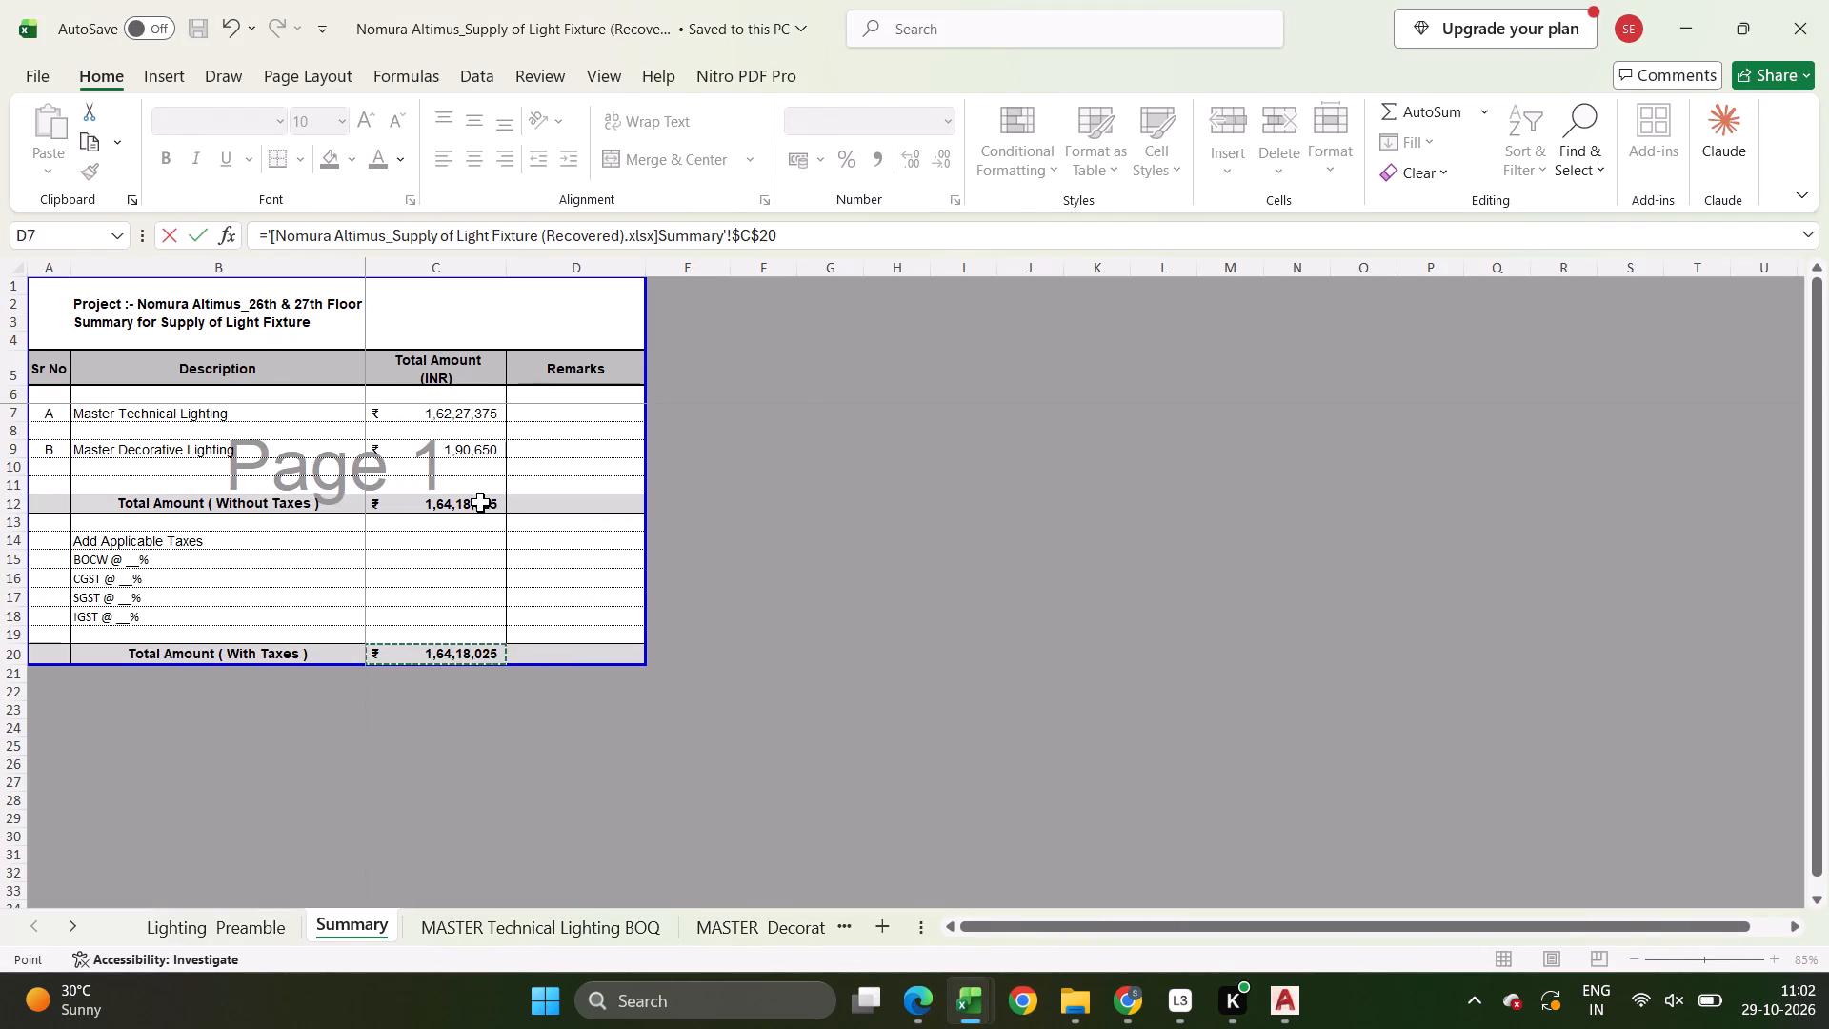
left_click(472, 502)
key("Return")
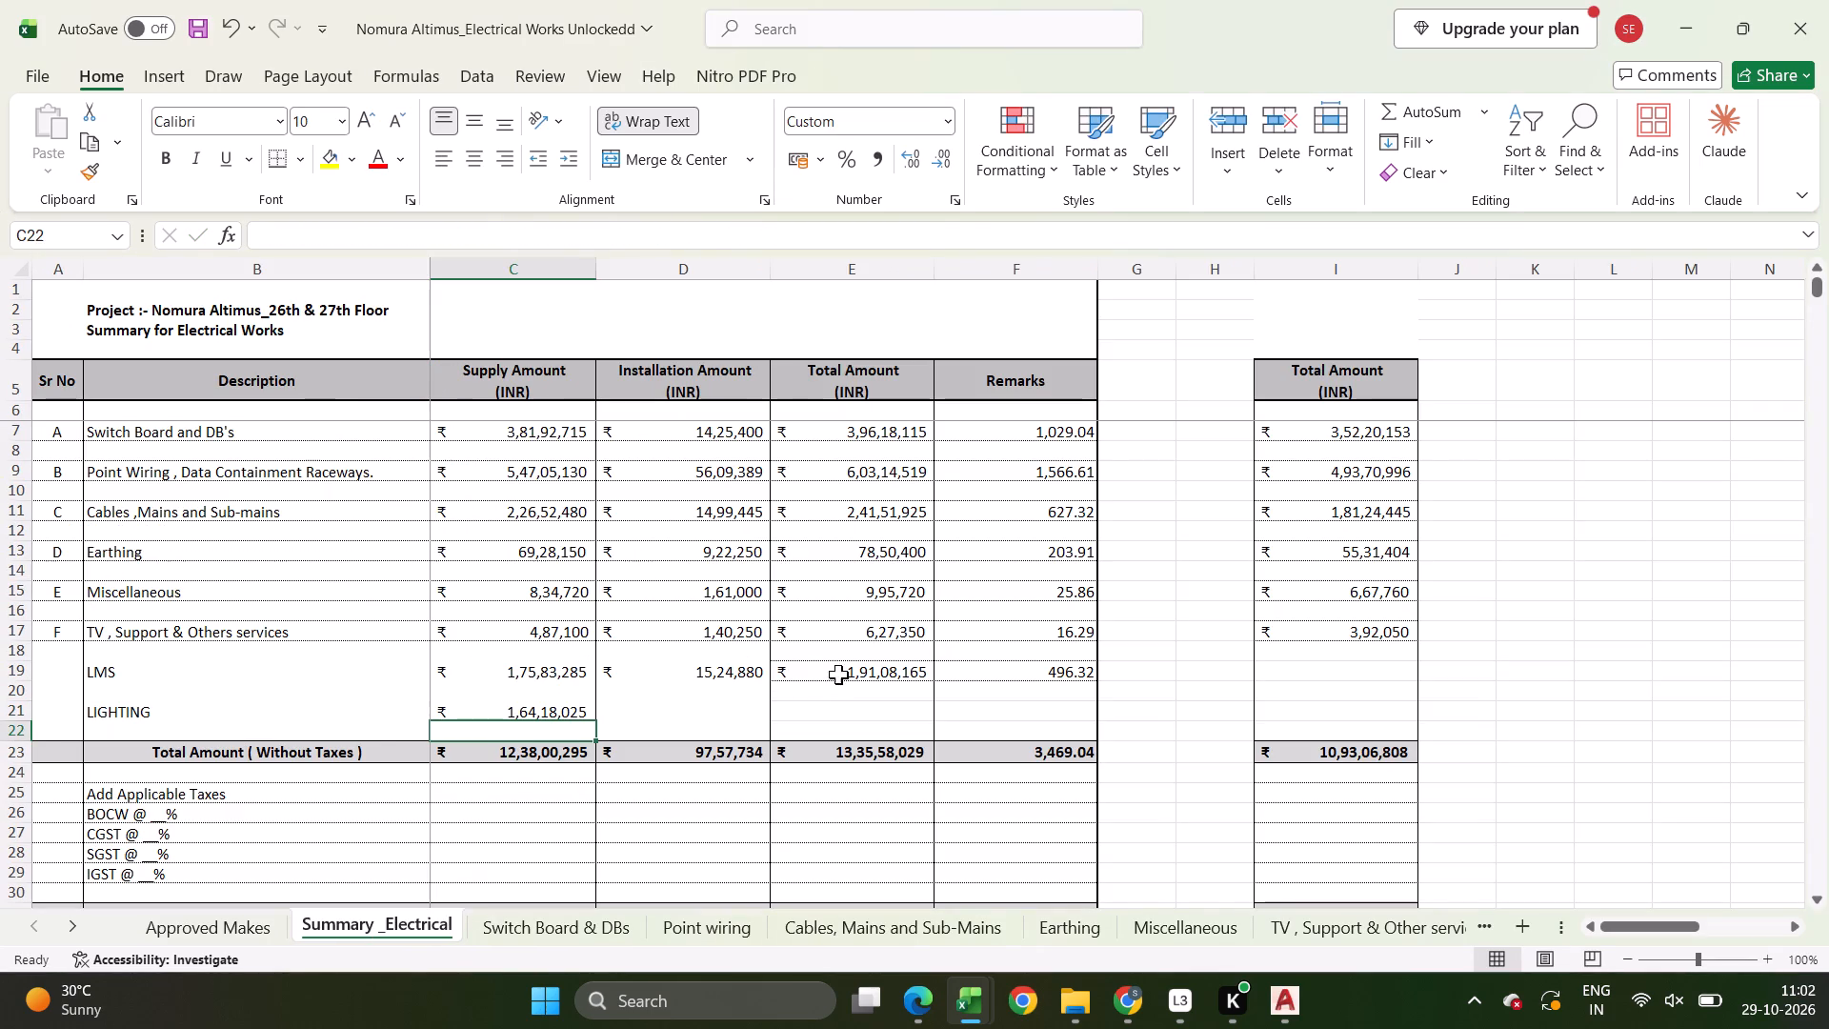
Copy the LMS row's Total Amount formula into the LIGHTING row's Total Amount.
left_click(839, 672)
key("ctrl+c")
left_click(851, 711)
key("ctrl+v")
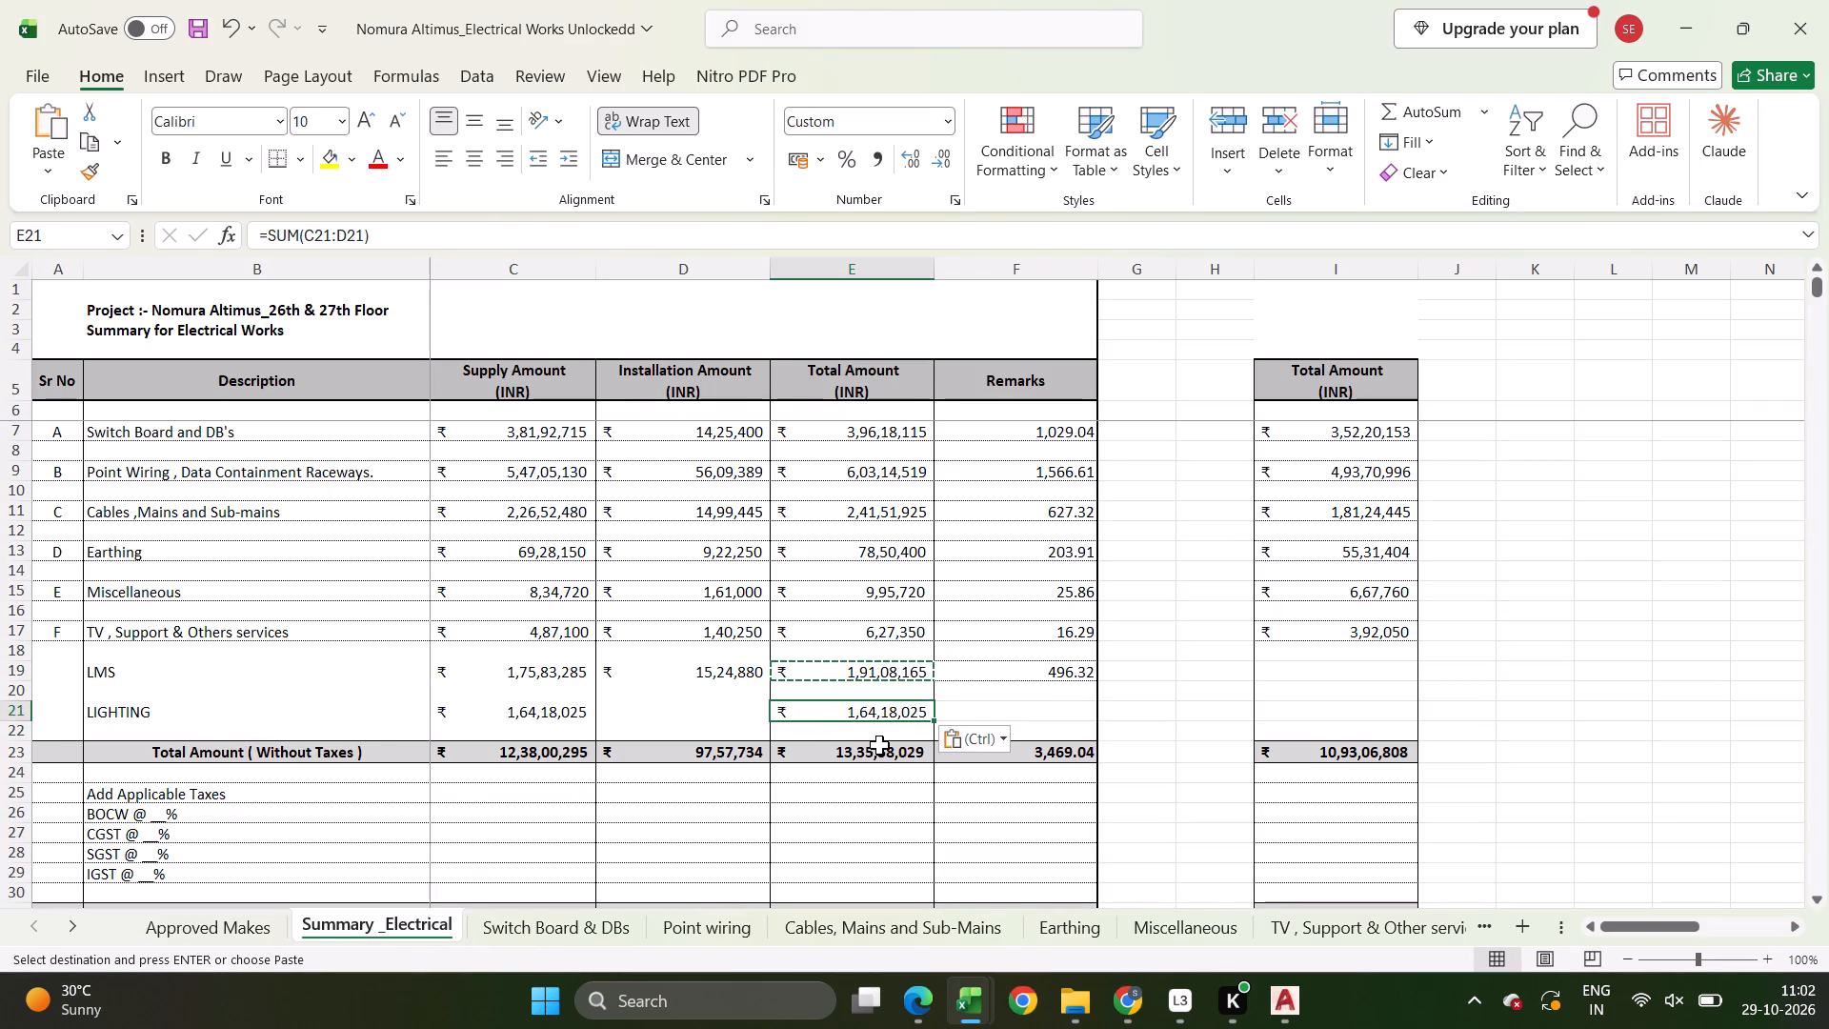
key("Escape")
Extend the Total Amount ( Without Taxes ) sum in cell E23 to cover E7:E21, including LMS and LIGHTING.
double_click(866, 747)
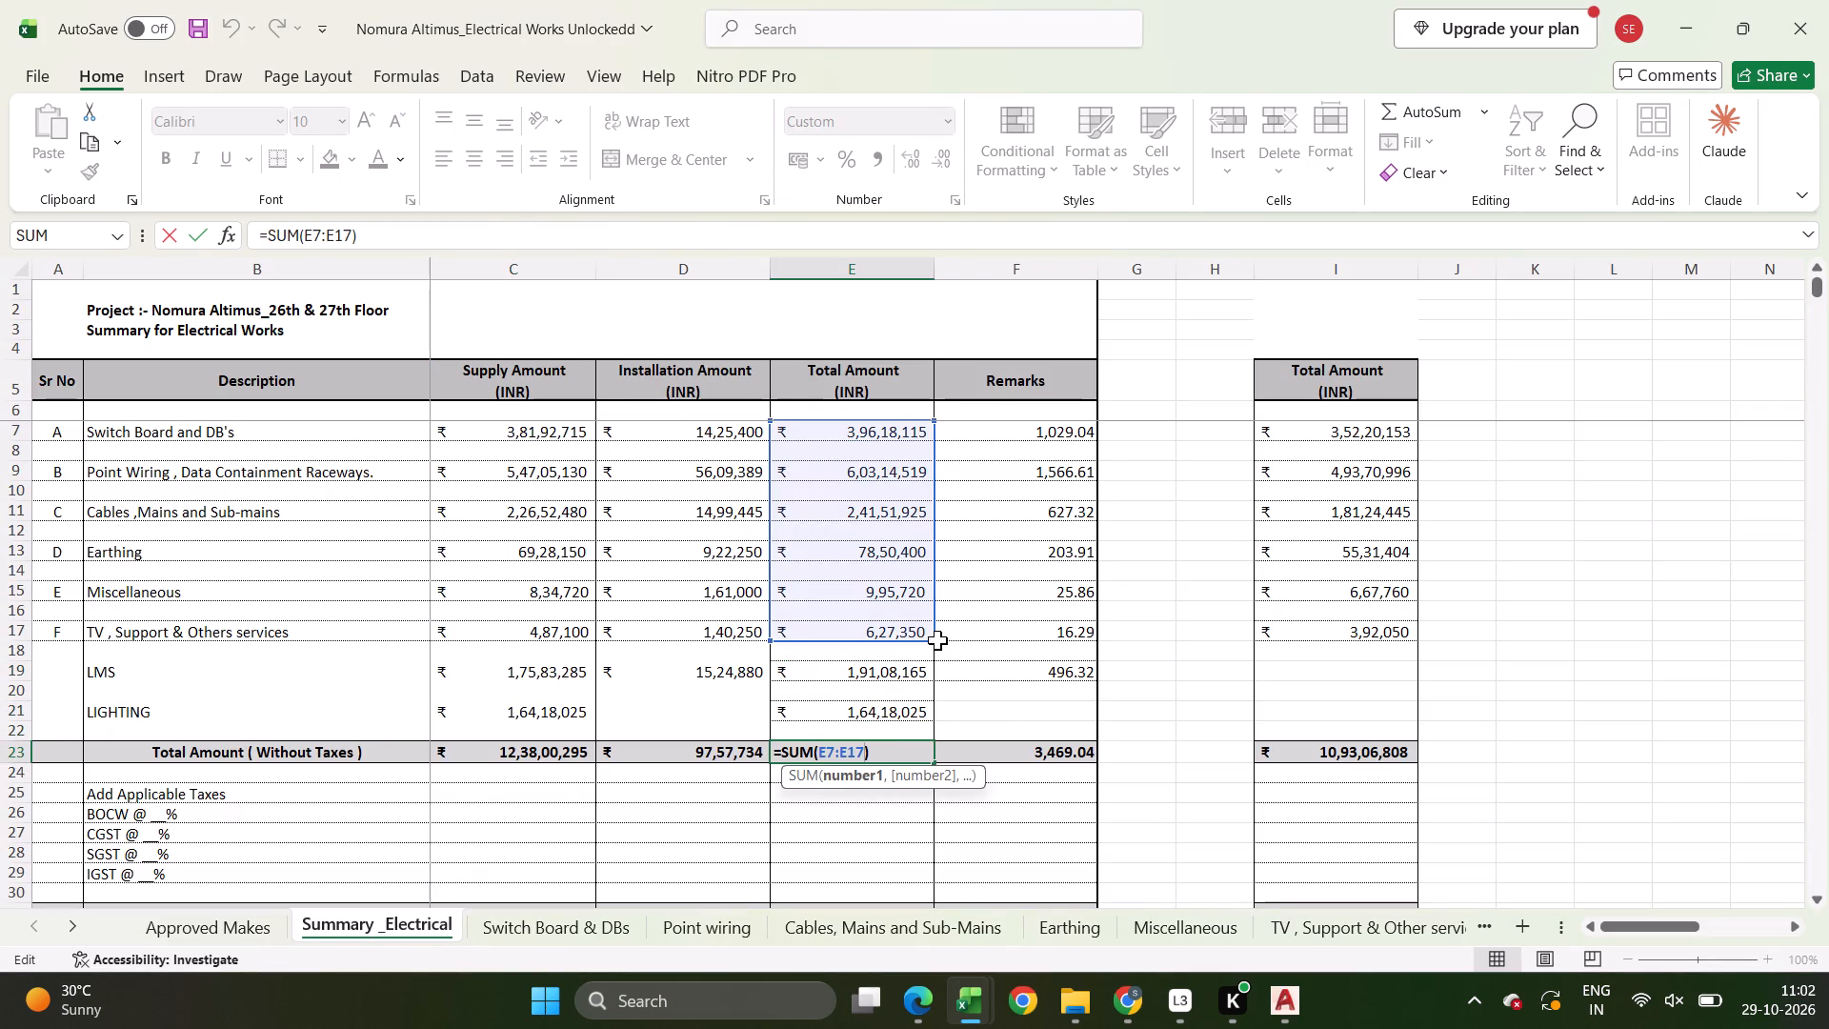
left_click_drag(933, 638, 919, 720)
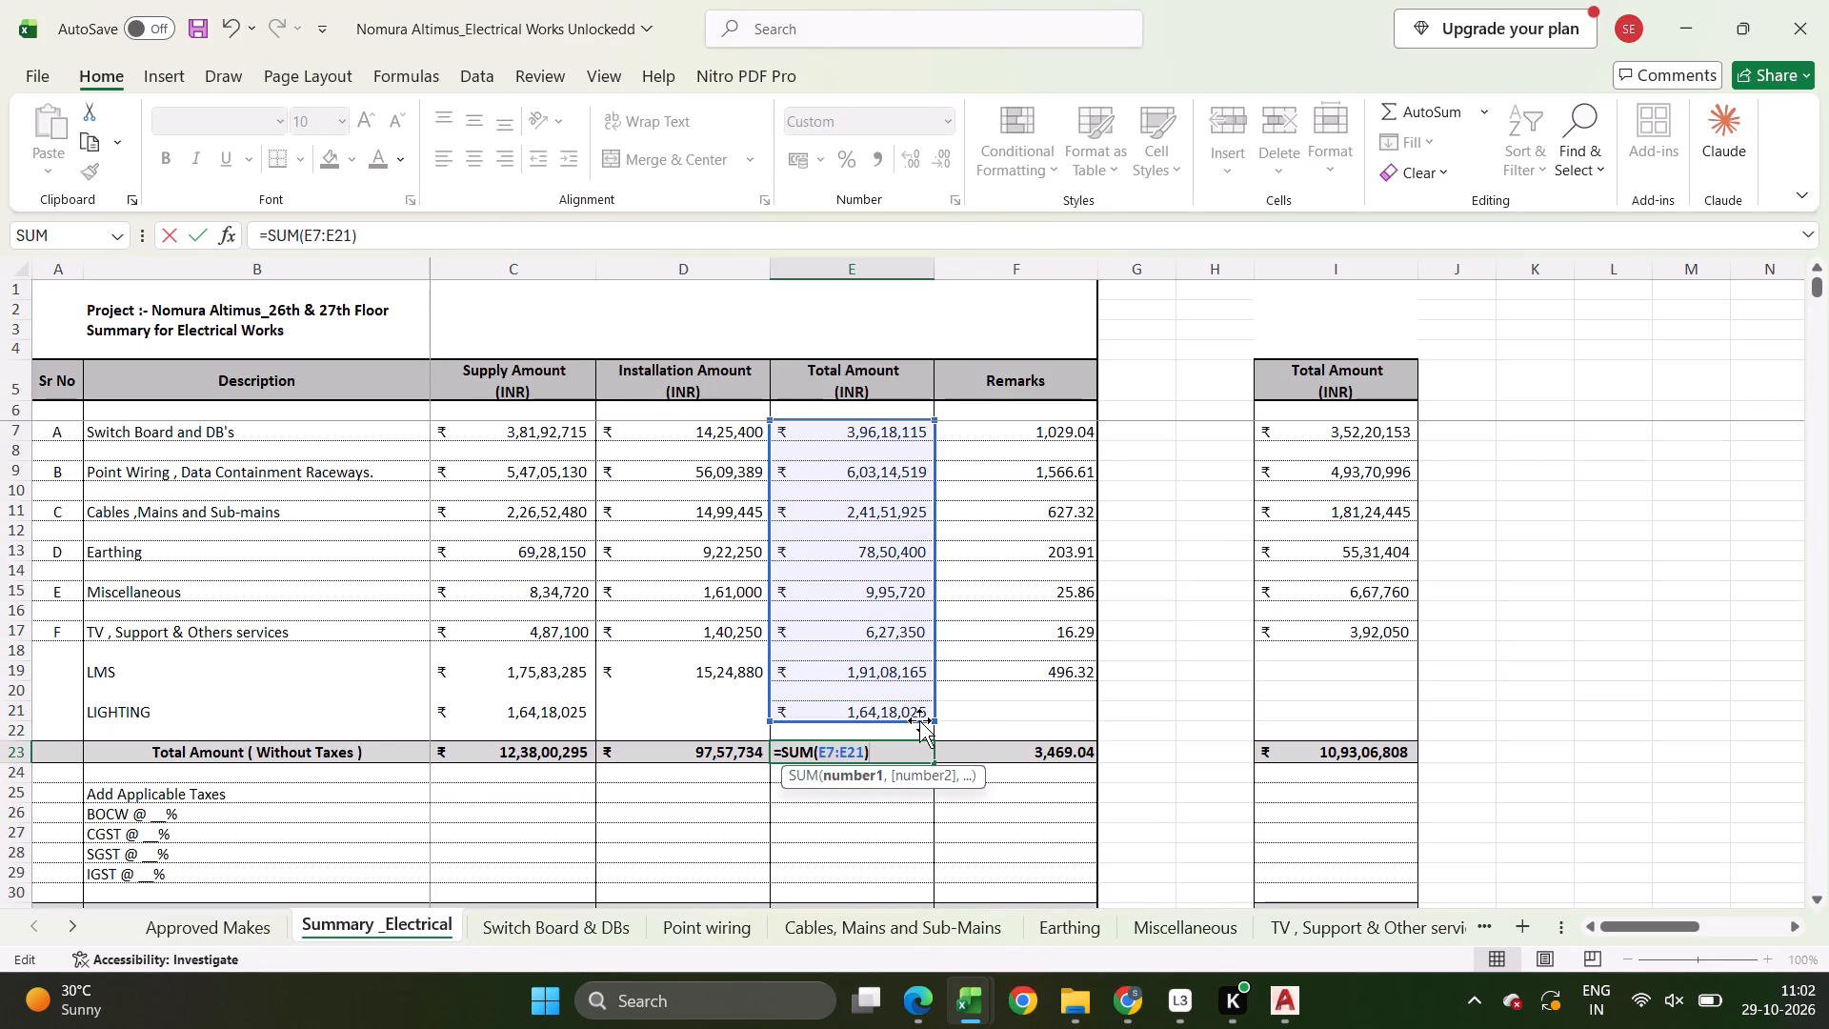
key("Return")
Copy the LMS row's Remarks rate formula into the LIGHTING row's Remarks.
left_click(1003, 669)
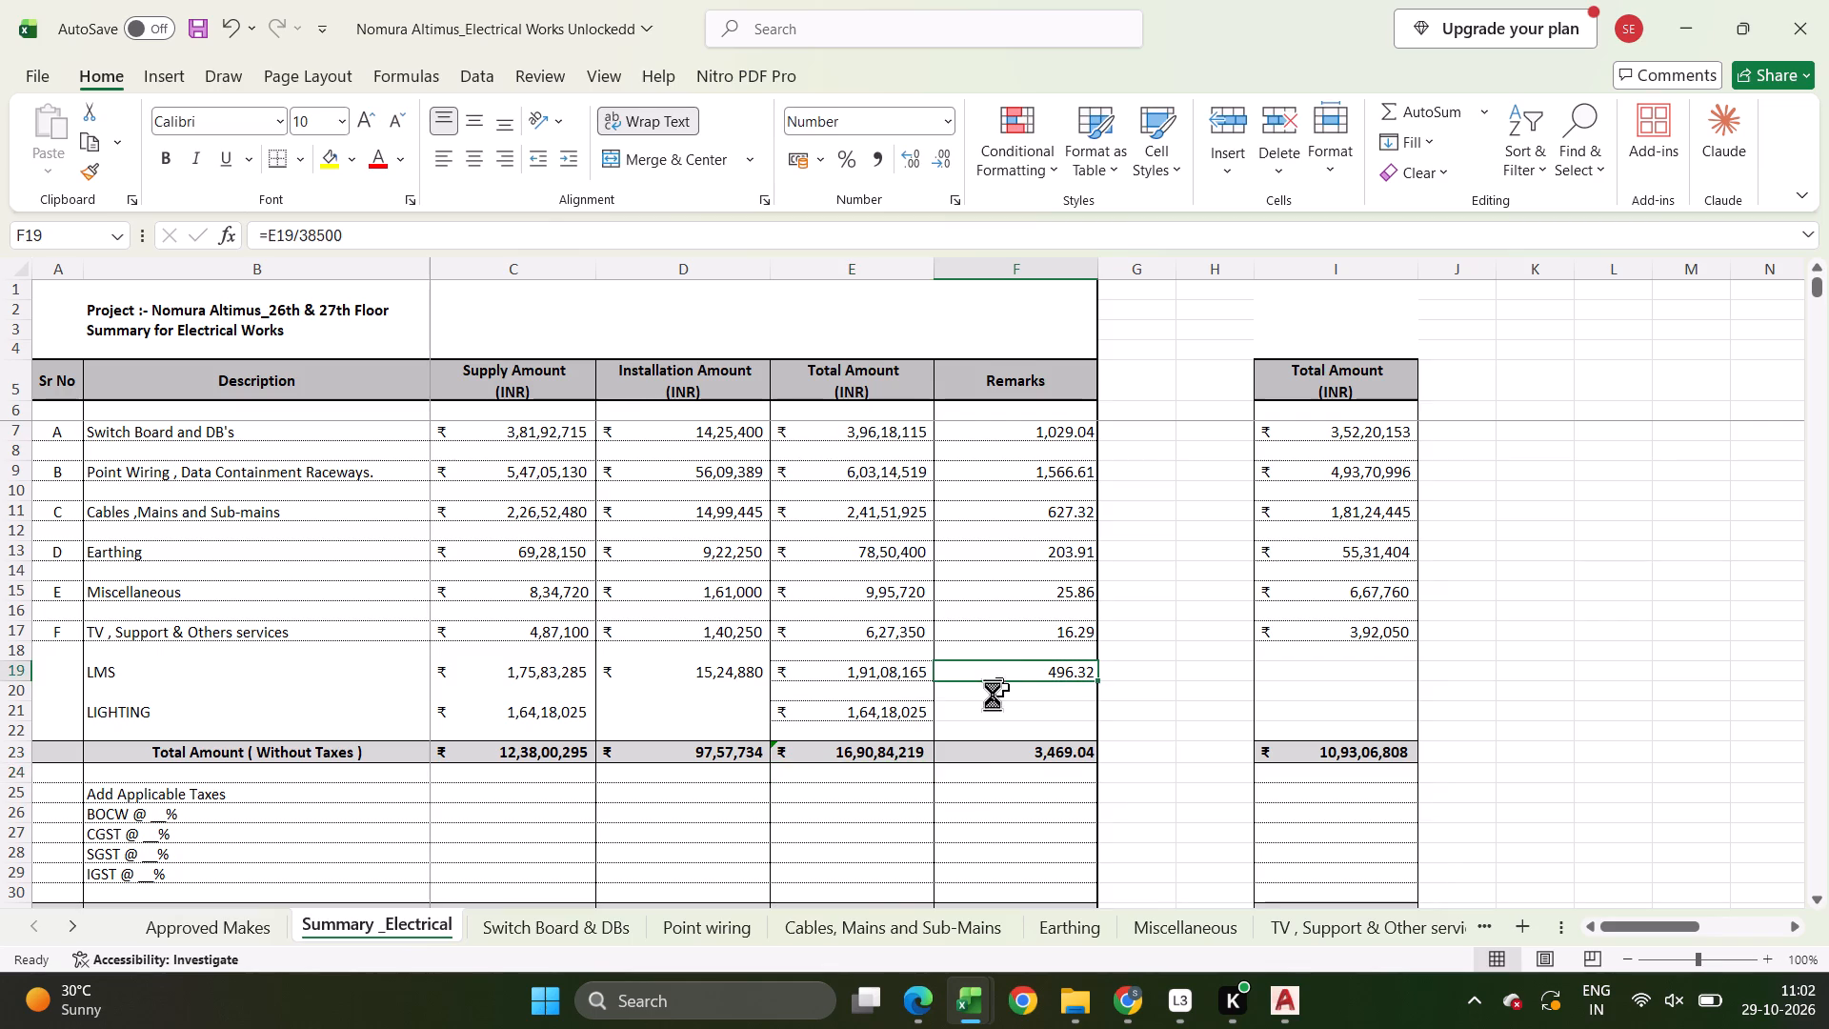
key("ctrl+c")
left_click(974, 711)
key("ctrl+v")
Copy the extended total formula from E23 into the Supply and Installation Total Amount ( Without Taxes ) cells, C23 and D23.
double_click(501, 749)
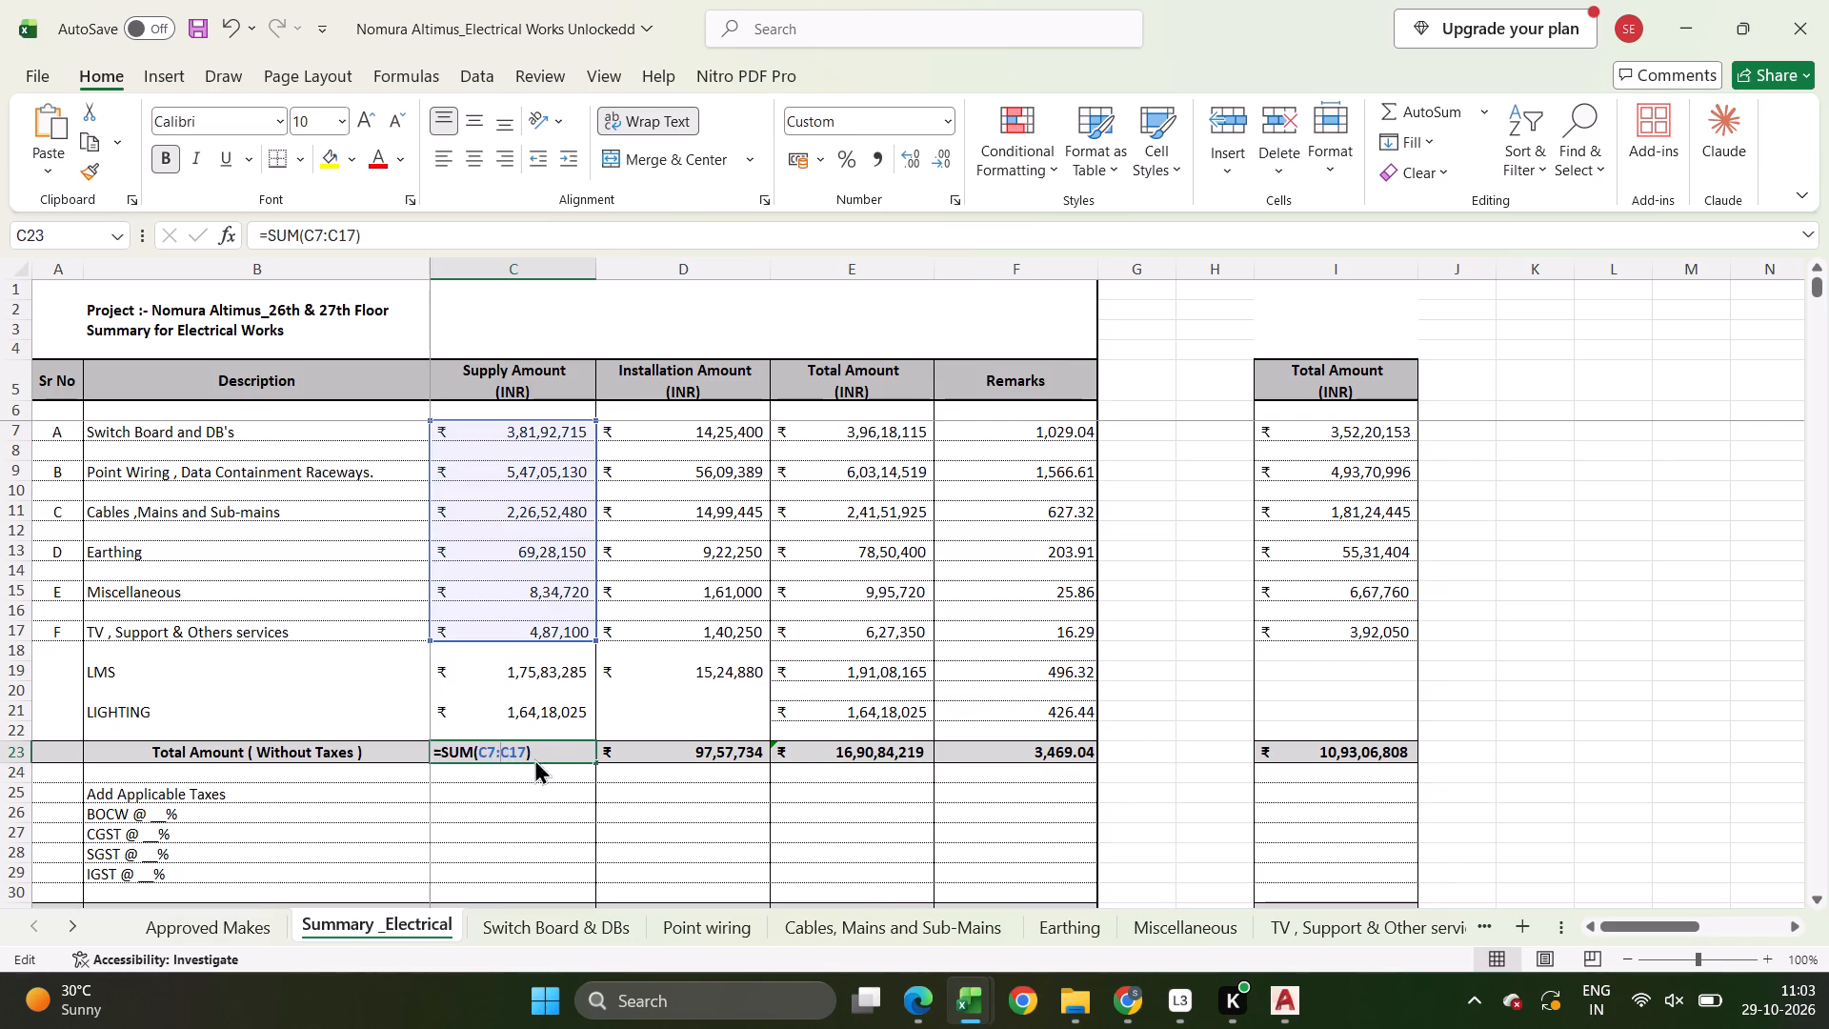
key("Escape")
left_click(850, 761)
key("ctrl+c")
left_click_drag(535, 751, 646, 750)
key("ctrl+v")
key("Escape")
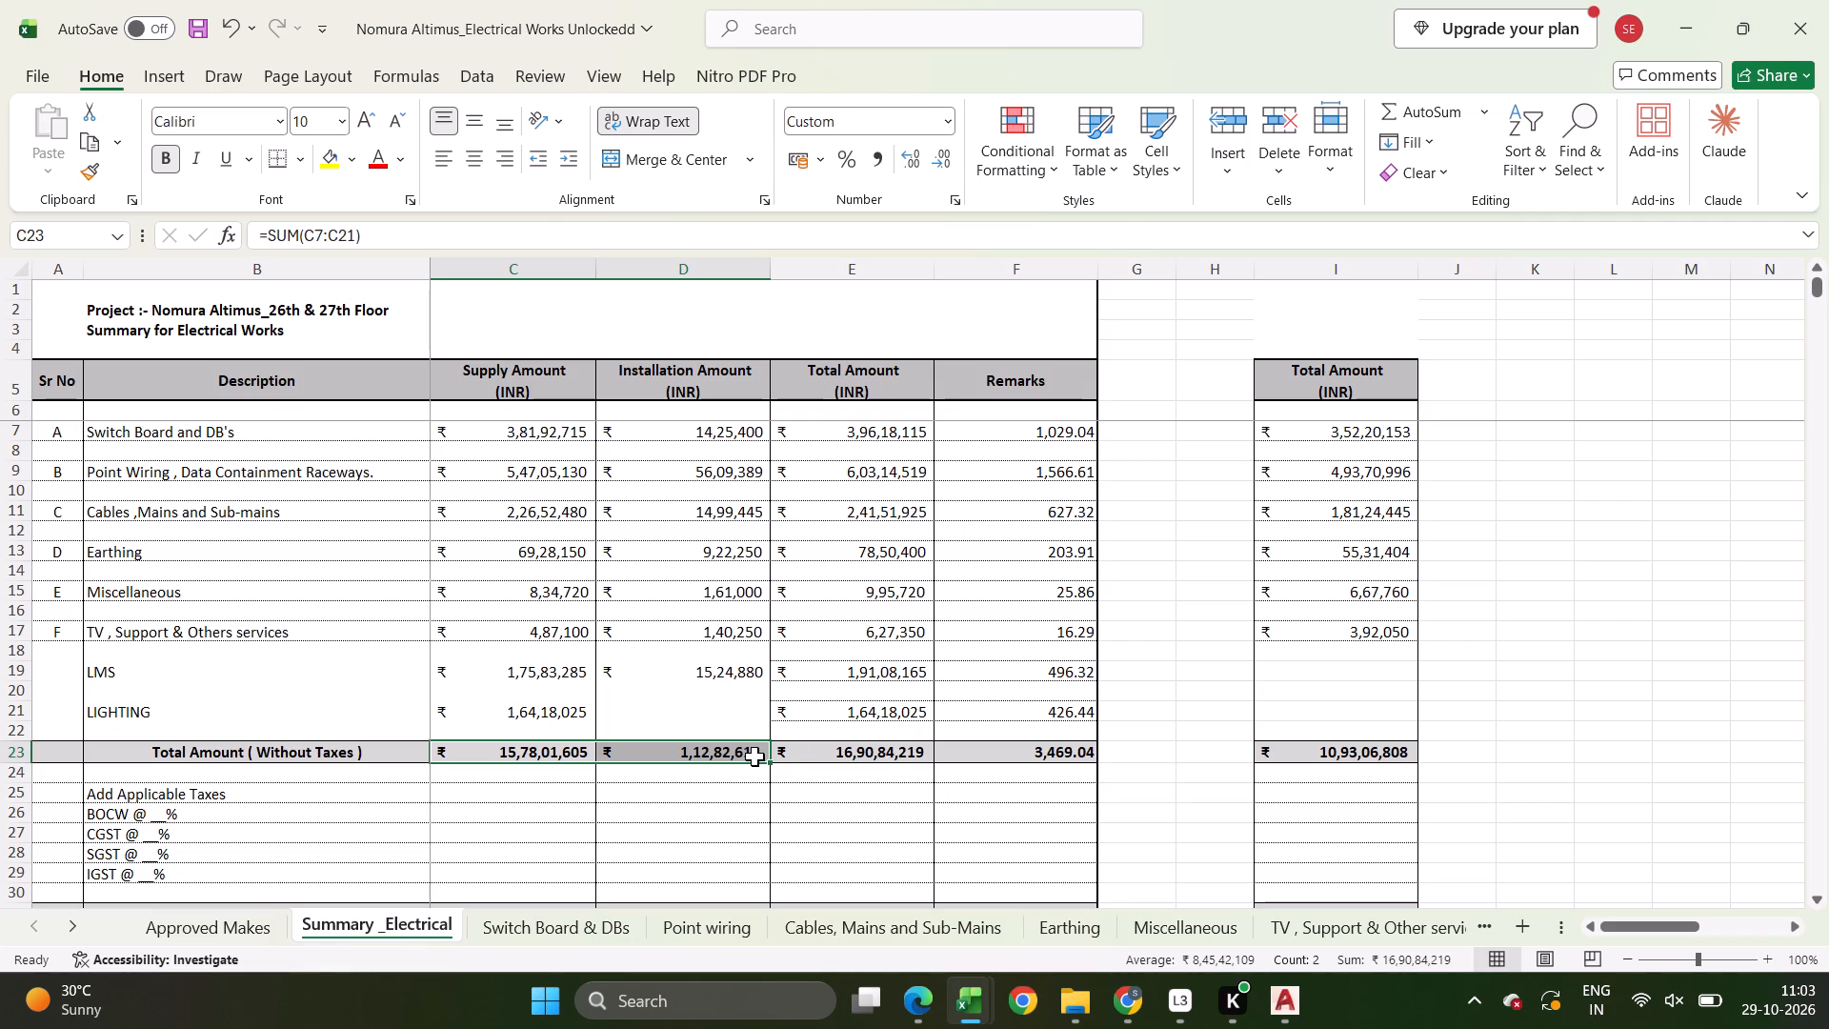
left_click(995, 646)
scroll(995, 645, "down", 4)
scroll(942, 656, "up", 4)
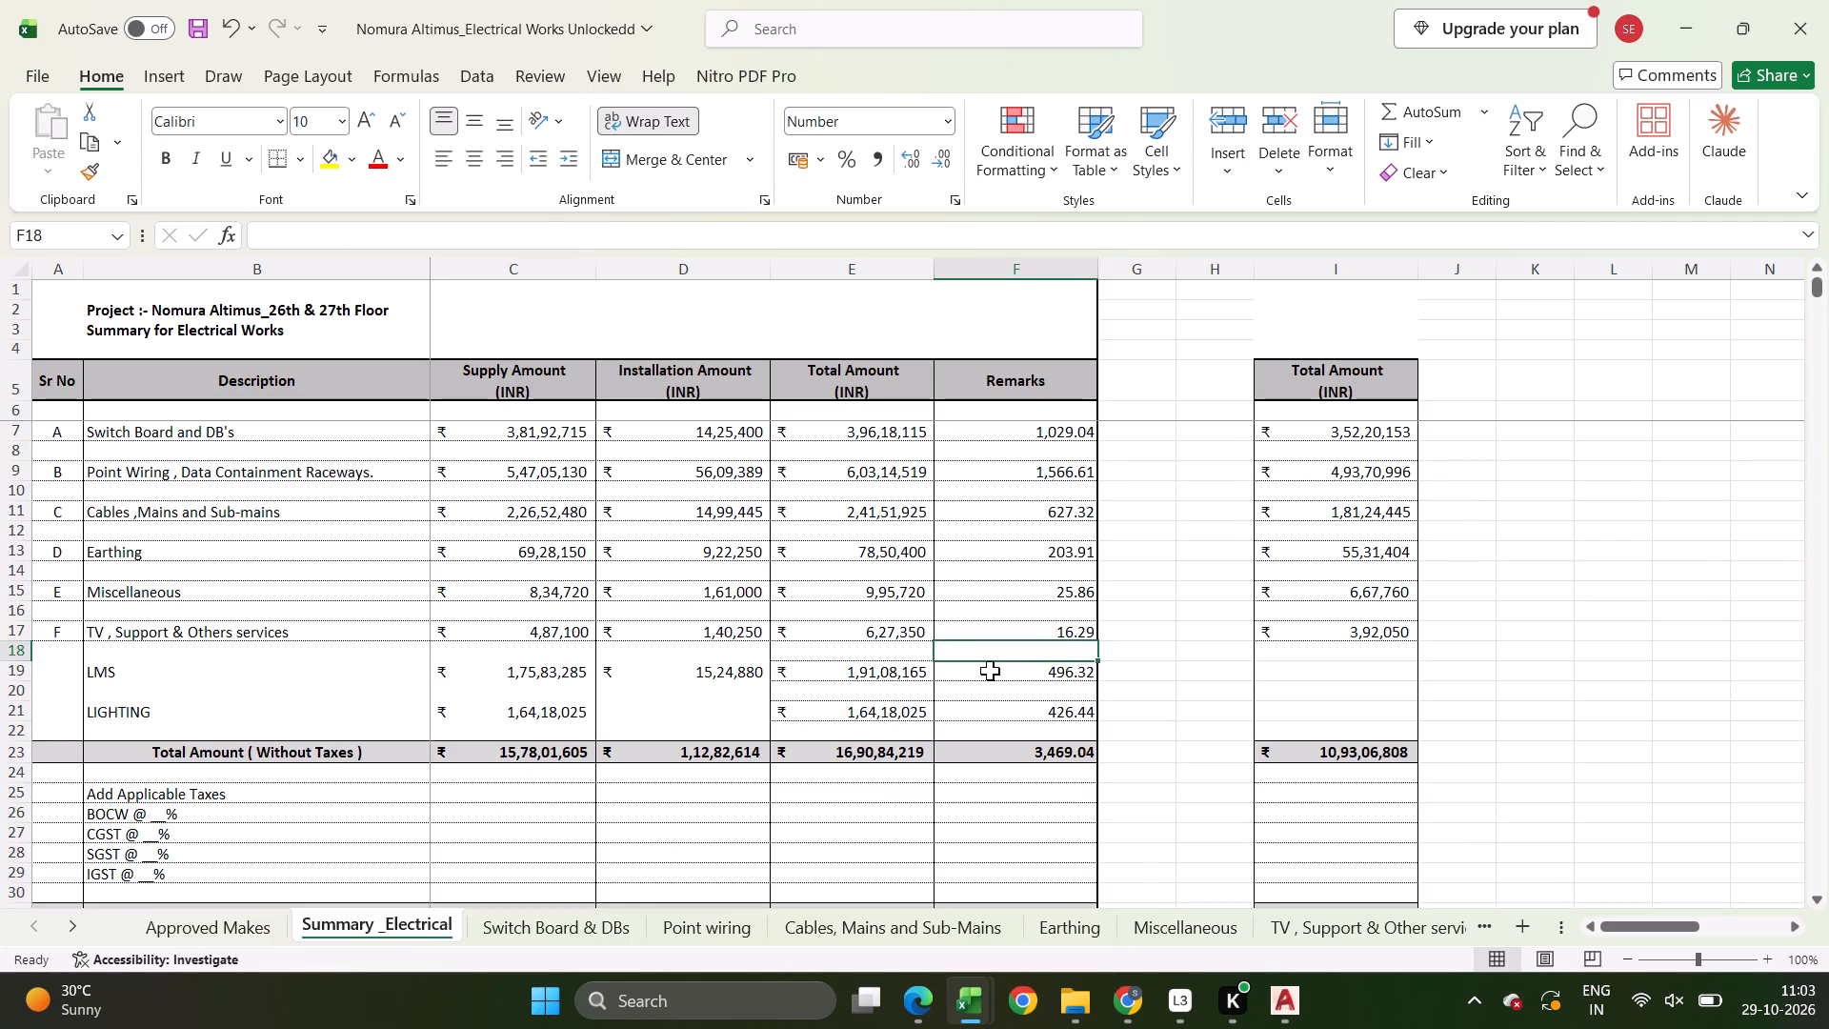
Switch to the recovered light fixture workbook and examine its Summary, Lighting Preamble and MASTER Technical Lighting BOQ sheets.
key("alt+Tab")
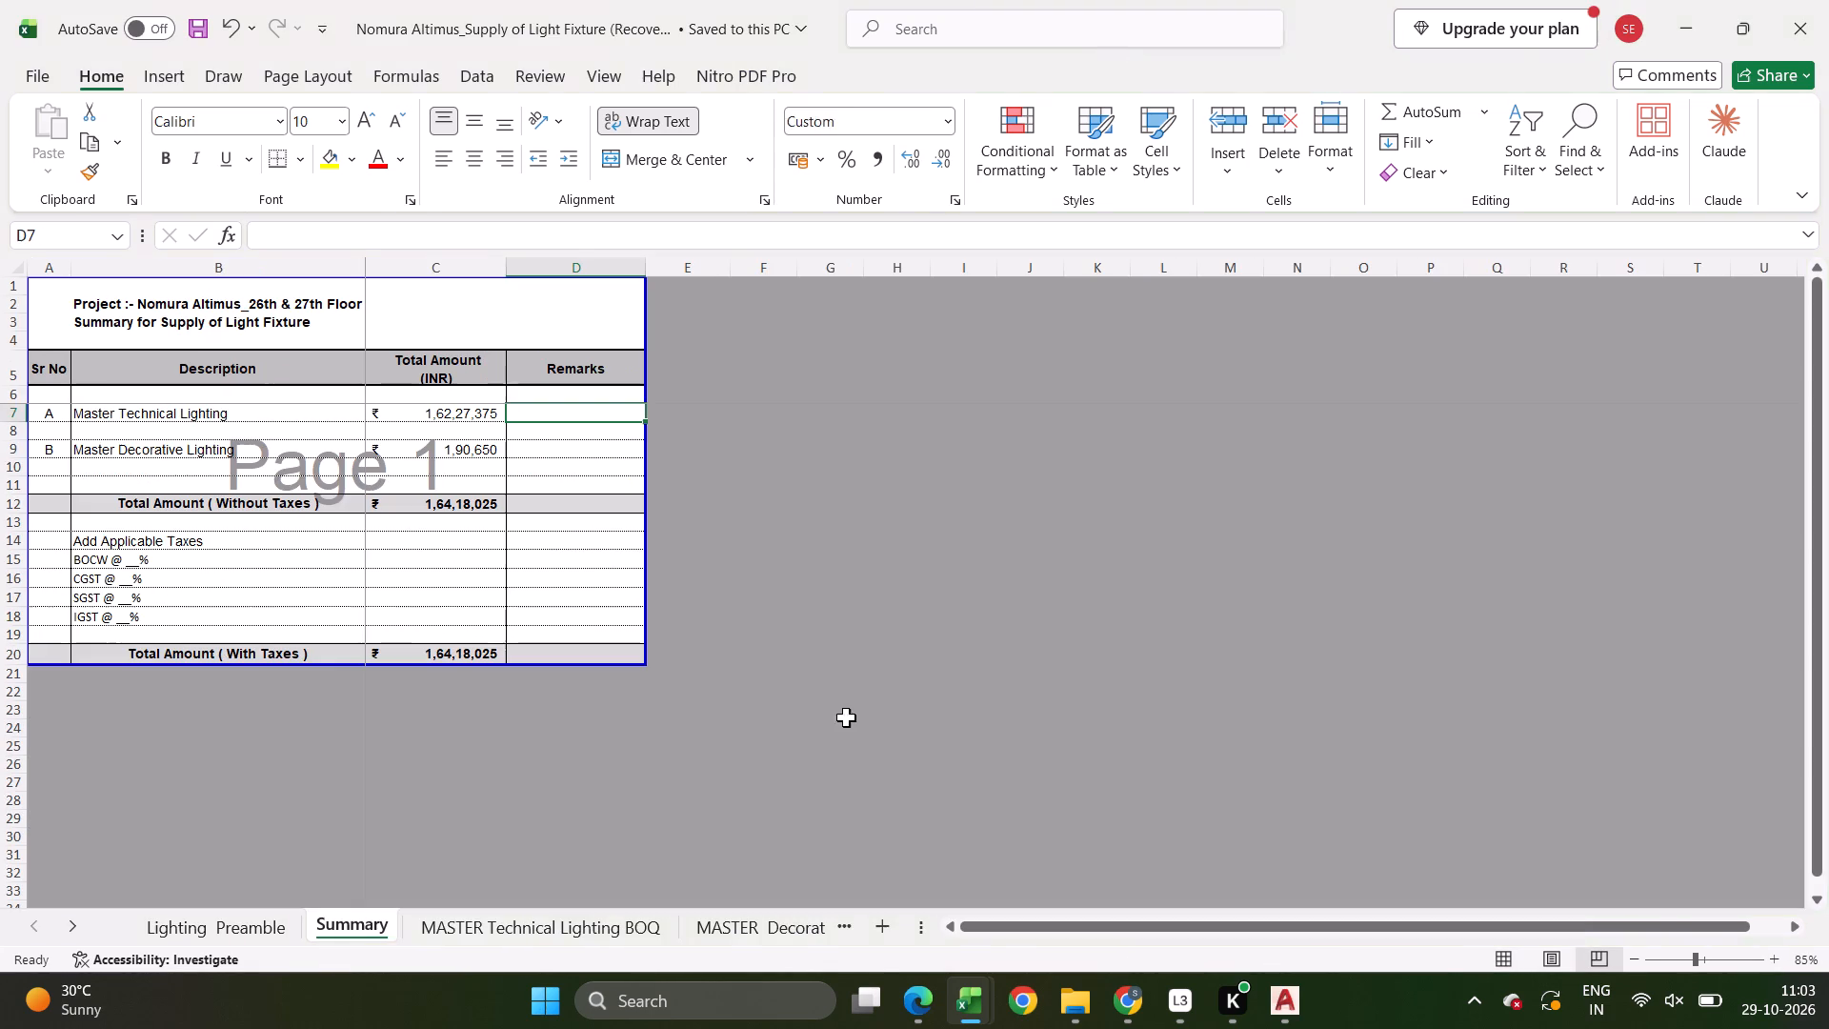
left_click(495, 918)
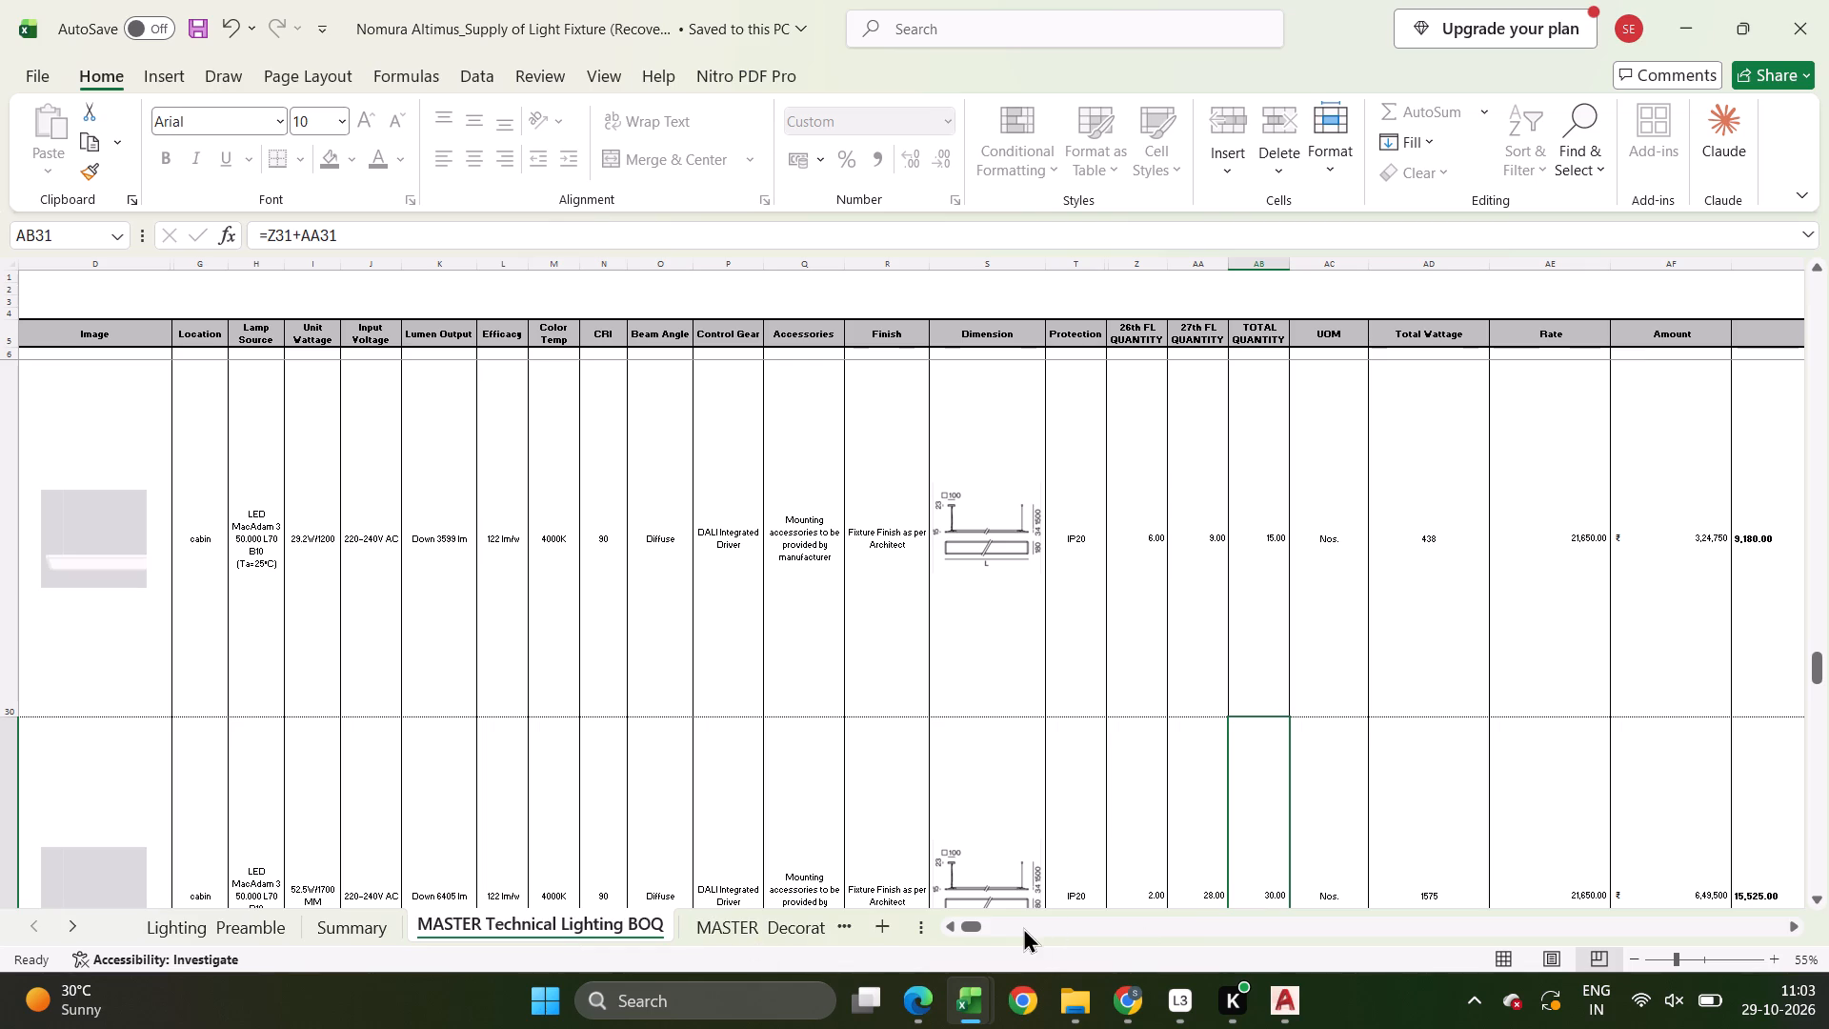
left_click(329, 922)
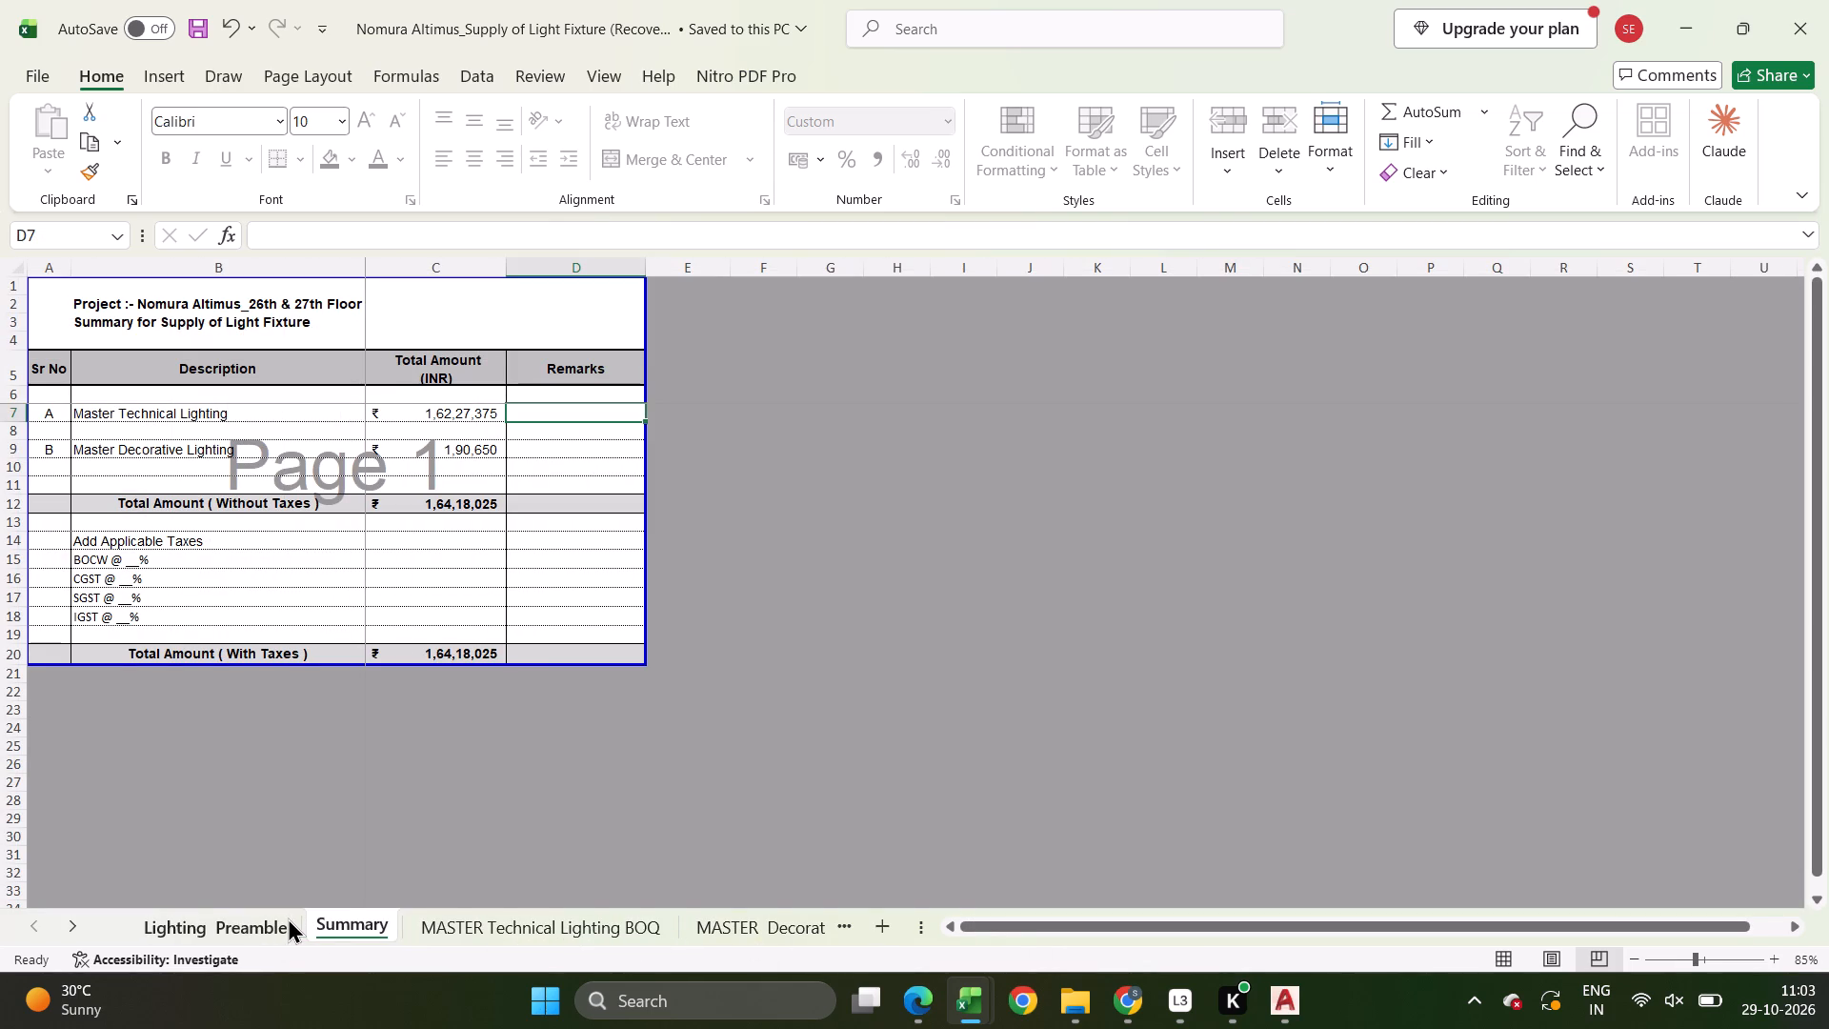
left_click(288, 918)
left_click(372, 931)
left_click(465, 913)
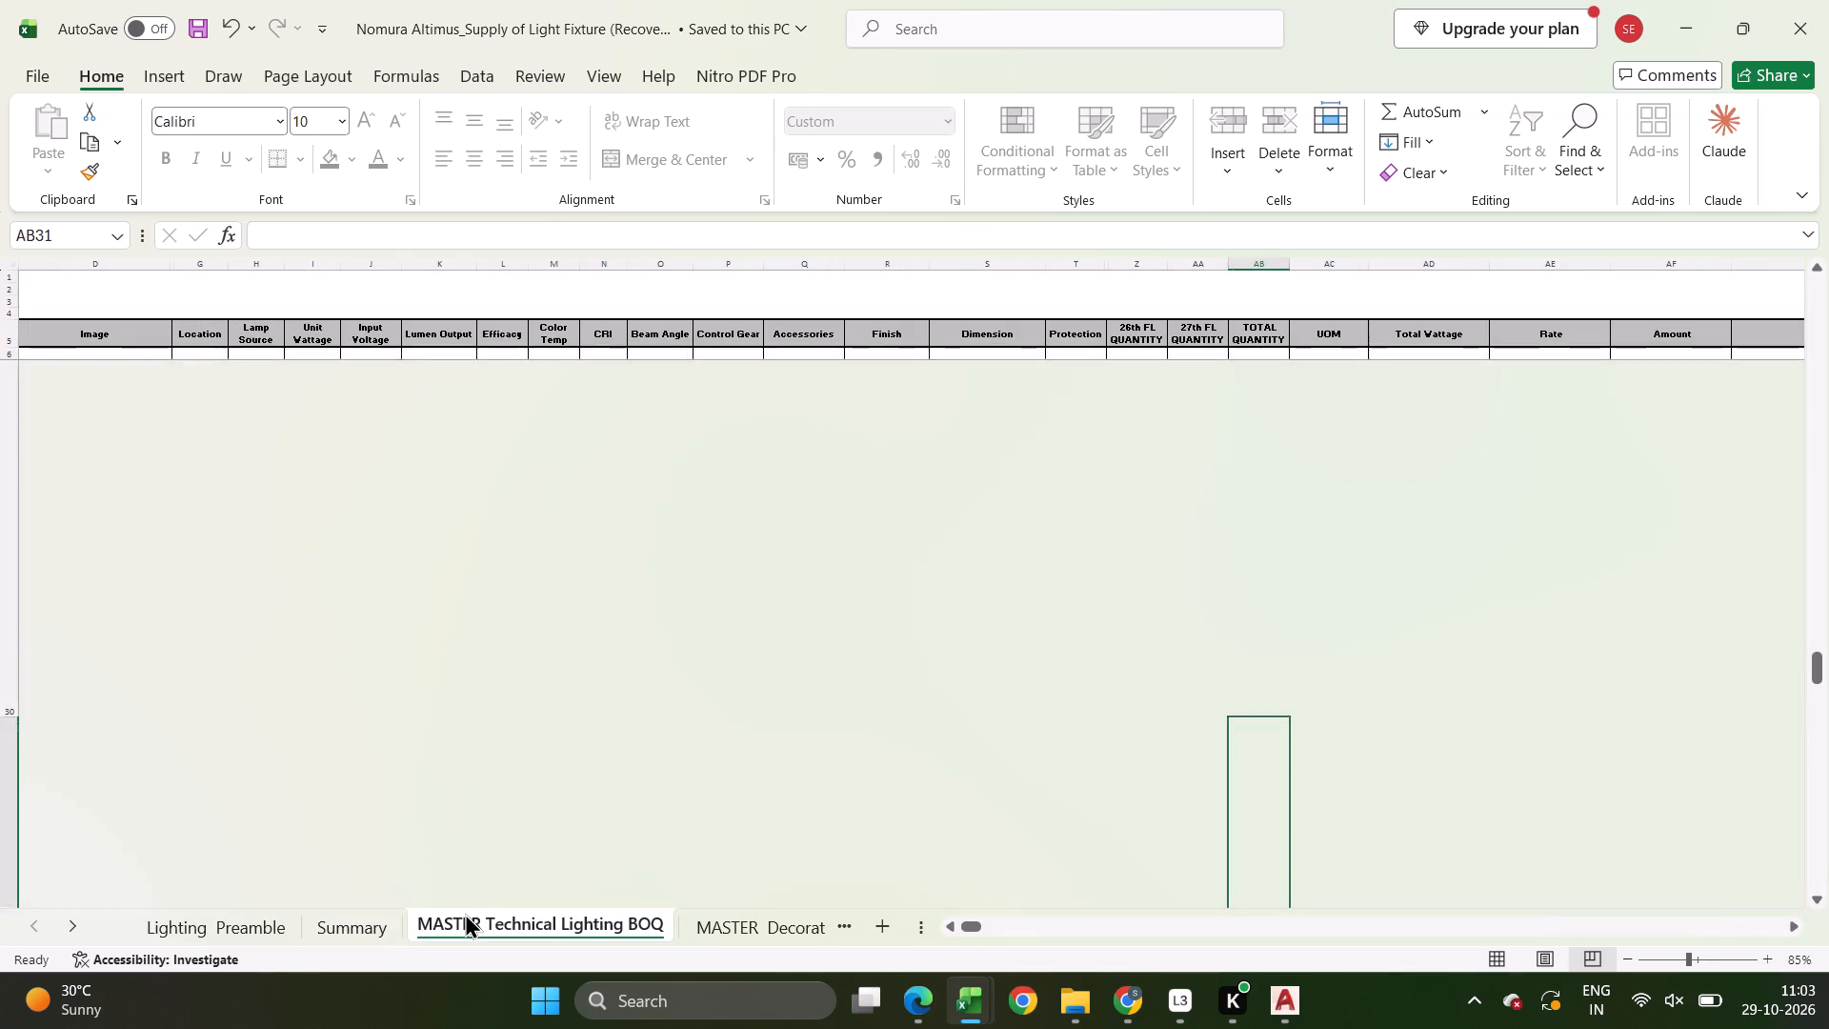
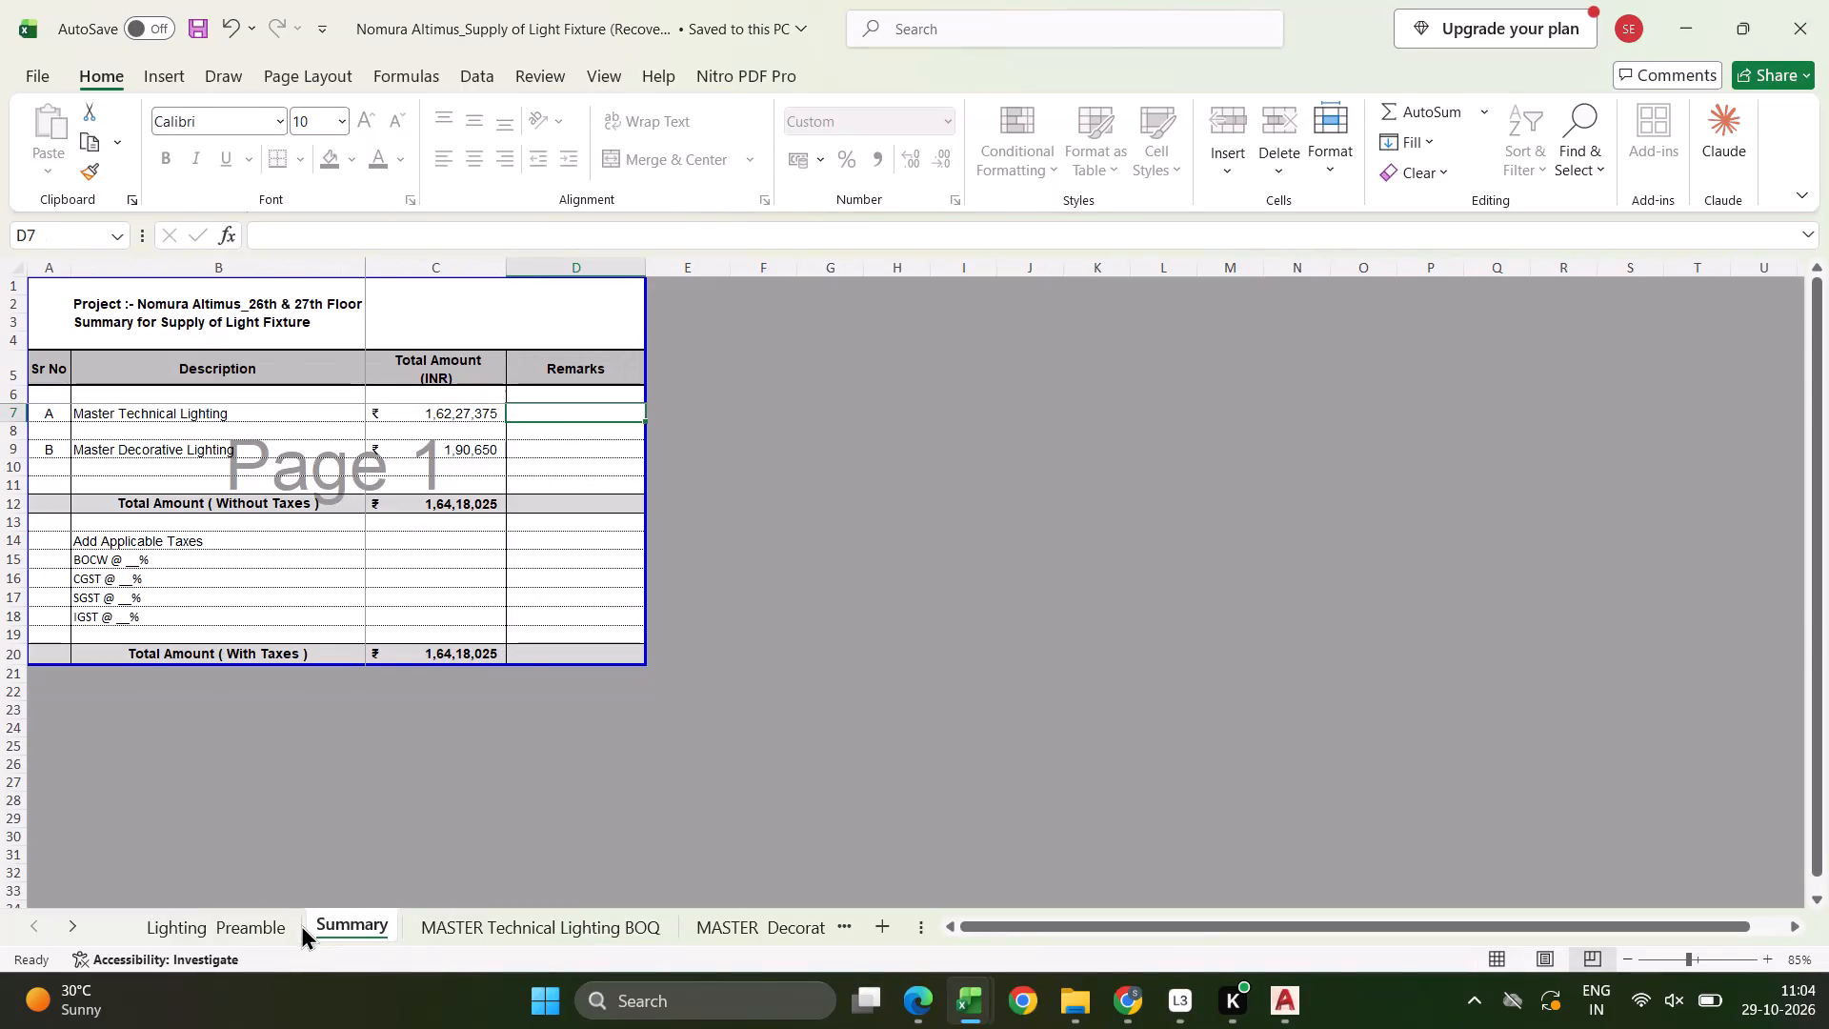
Return to the Electrical Works workbook and examine the Summary _Electrical amounts and the Switch Board & DBs item quantities and rates.
left_click(276, 931)
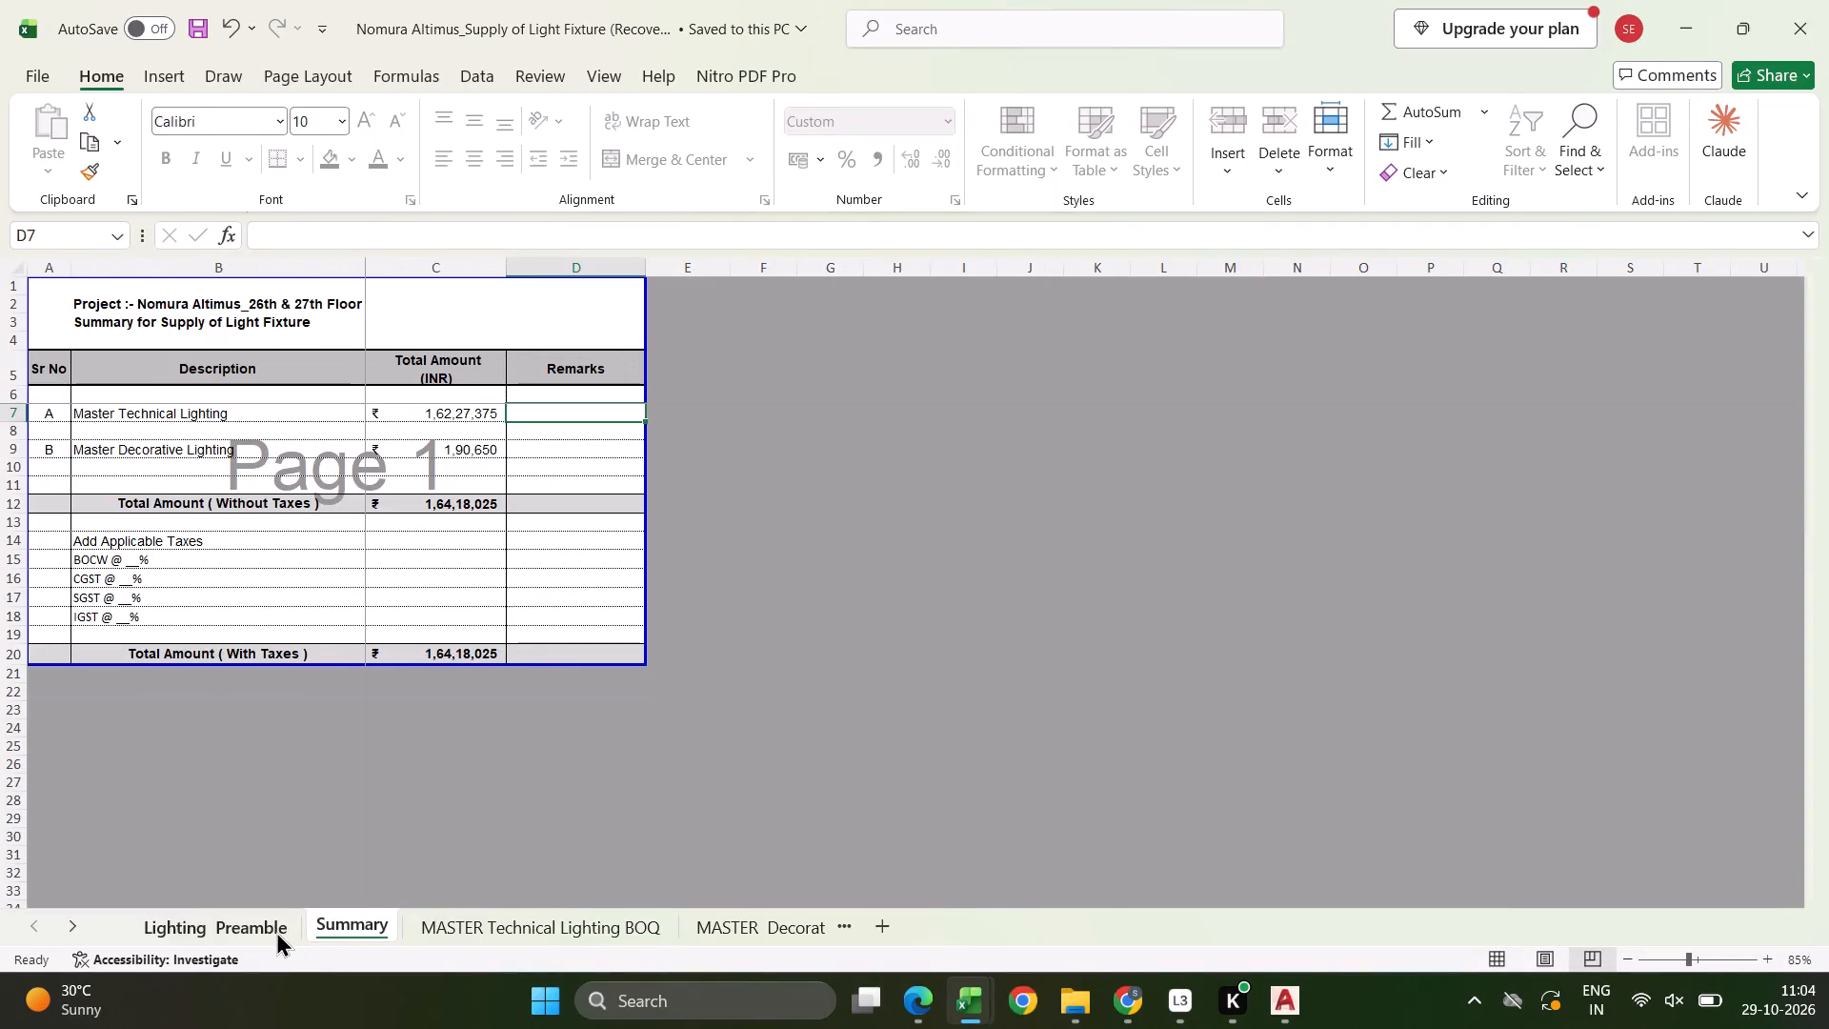
left_click(364, 927)
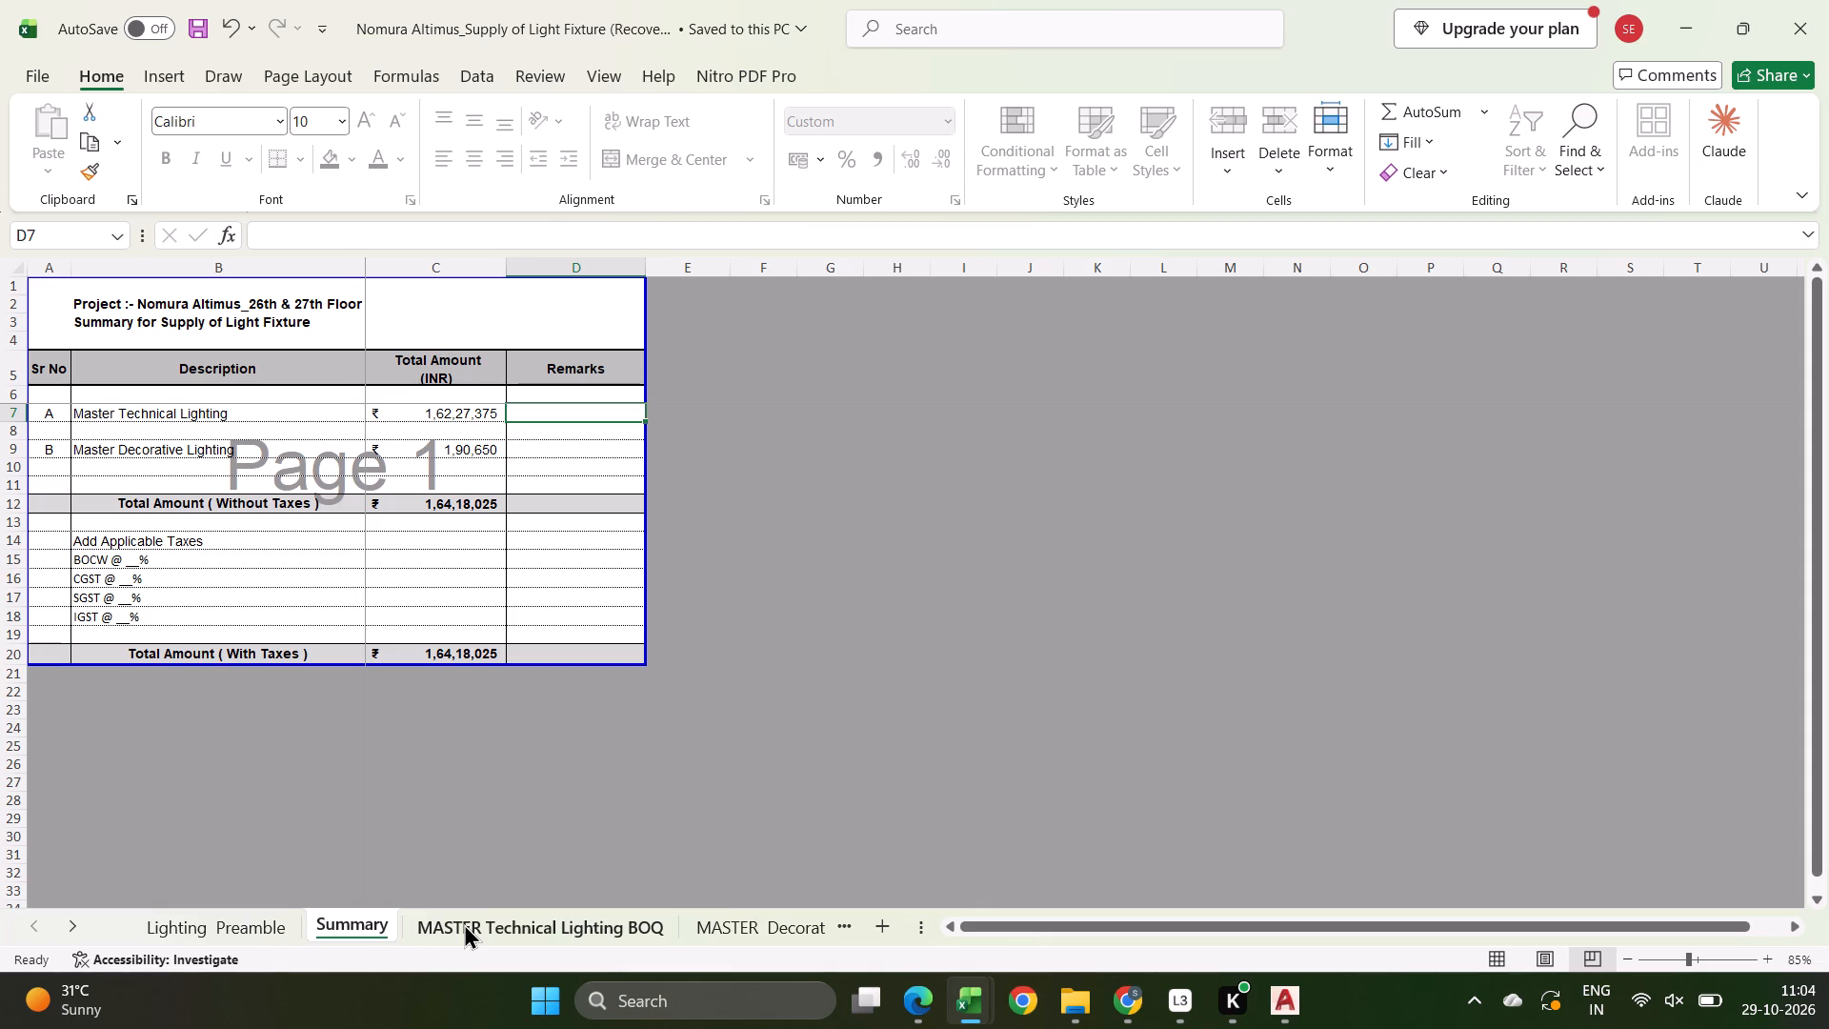
left_click(812, 725)
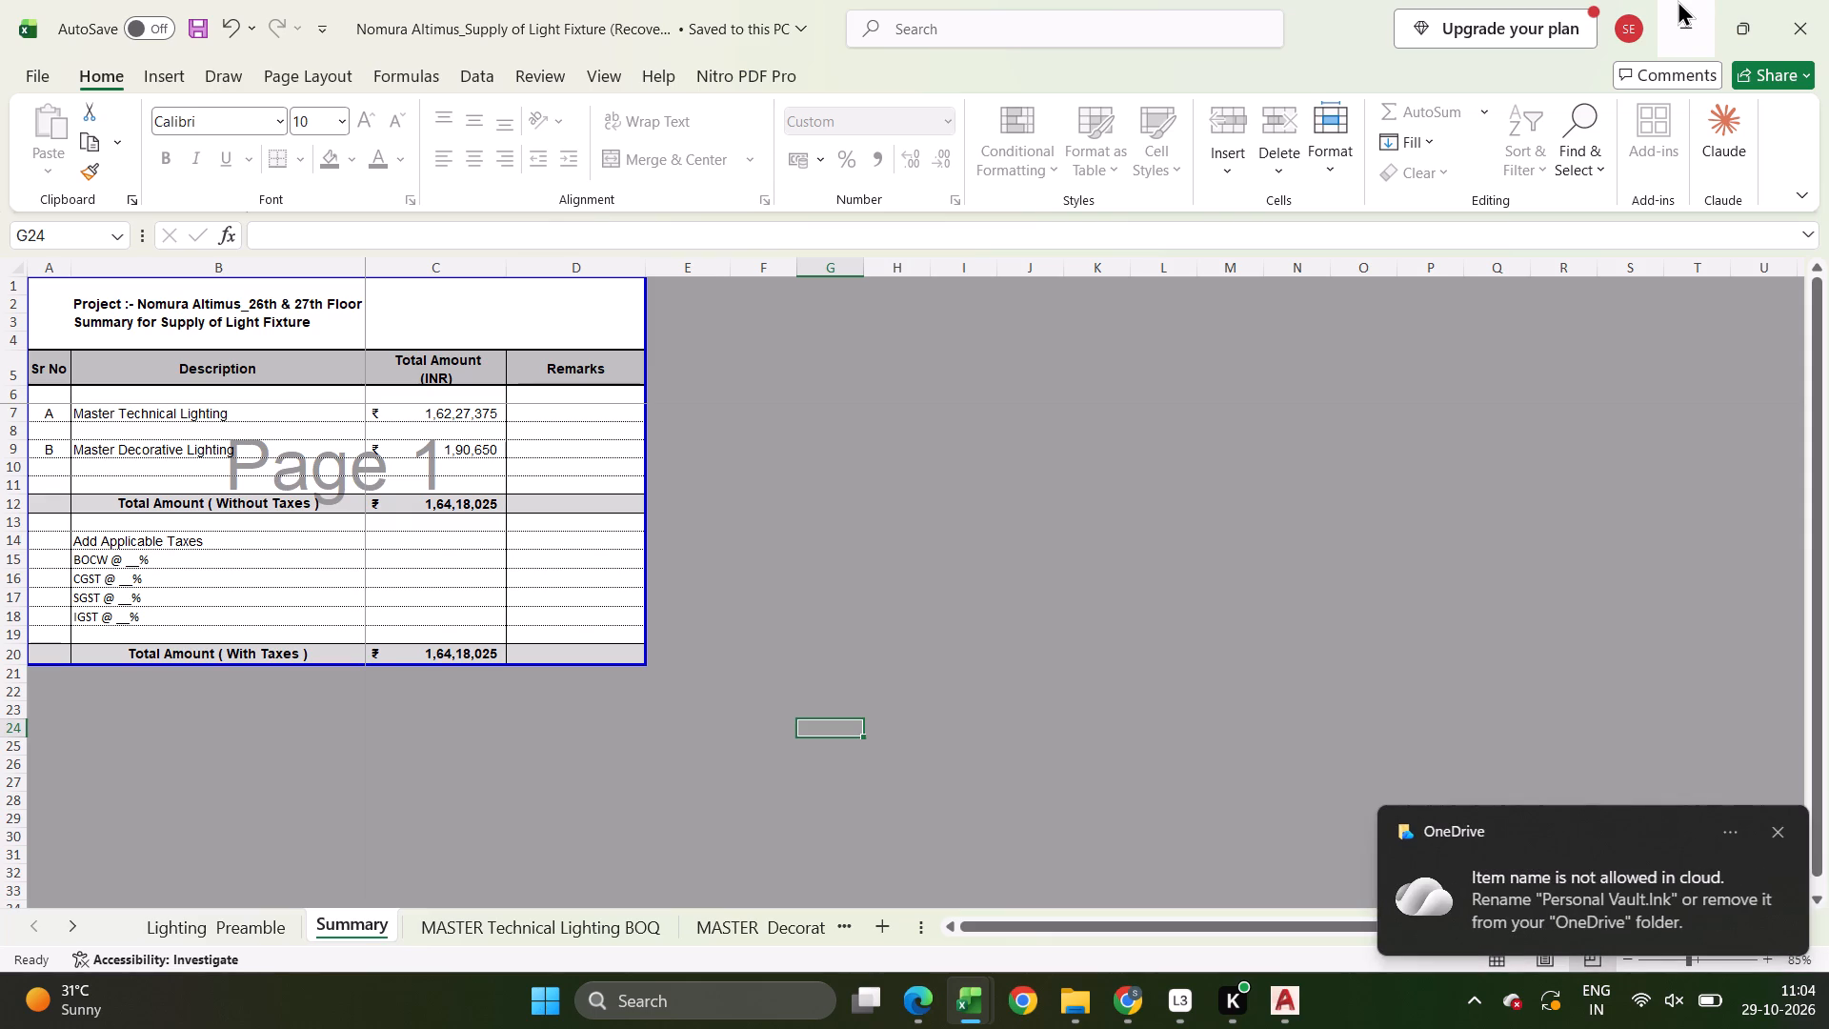
left_click(1678, 0)
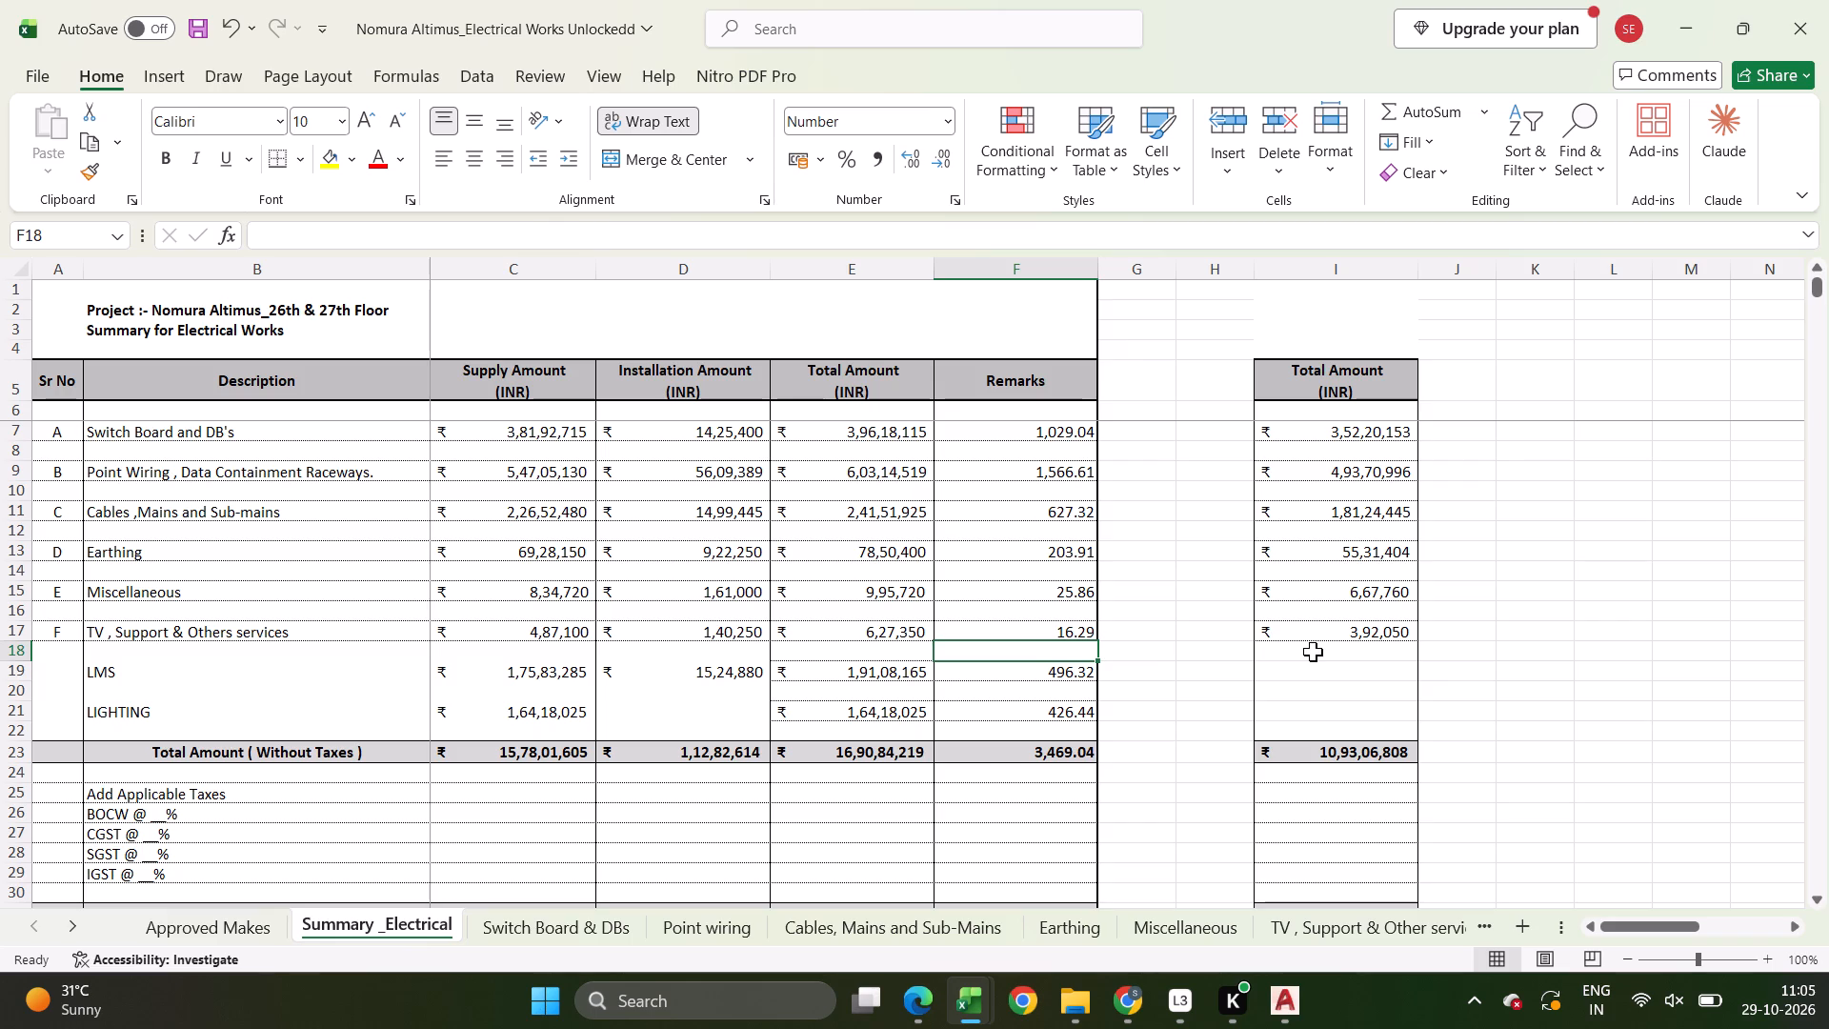
scroll(1117, 777, "up", 2)
scroll(1117, 777, "down", 2)
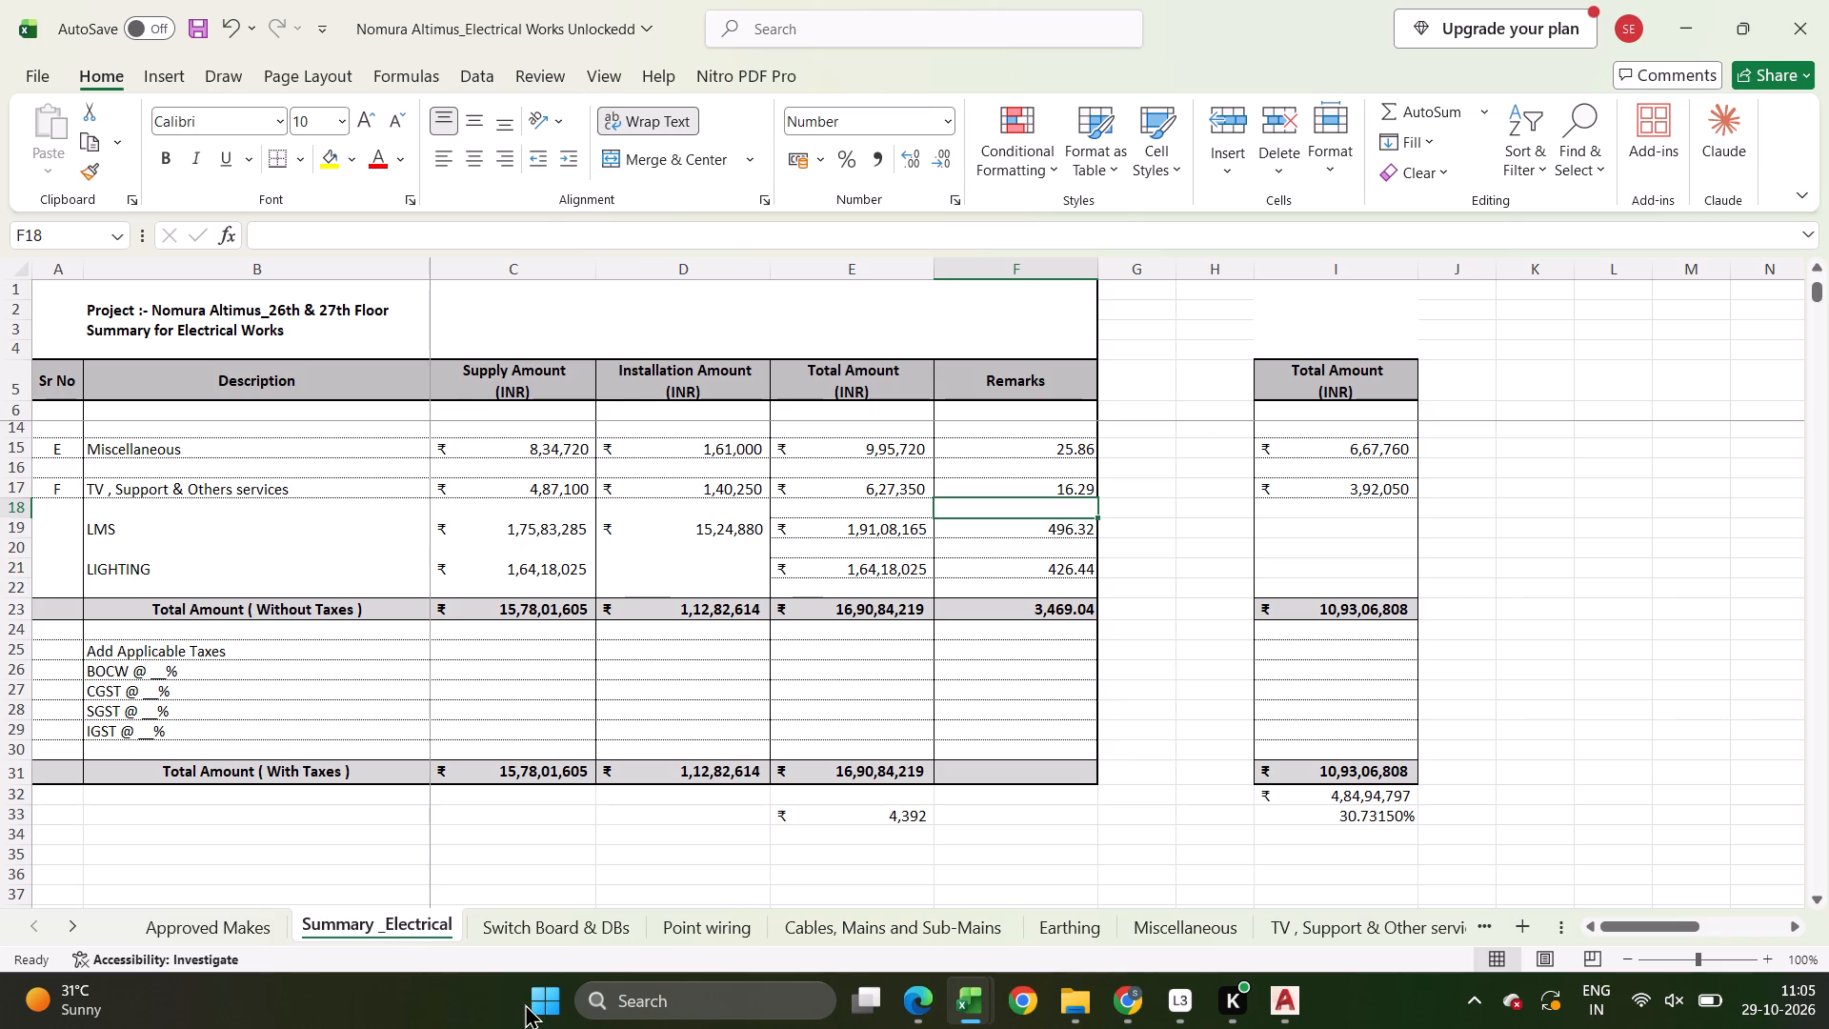
left_click(538, 914)
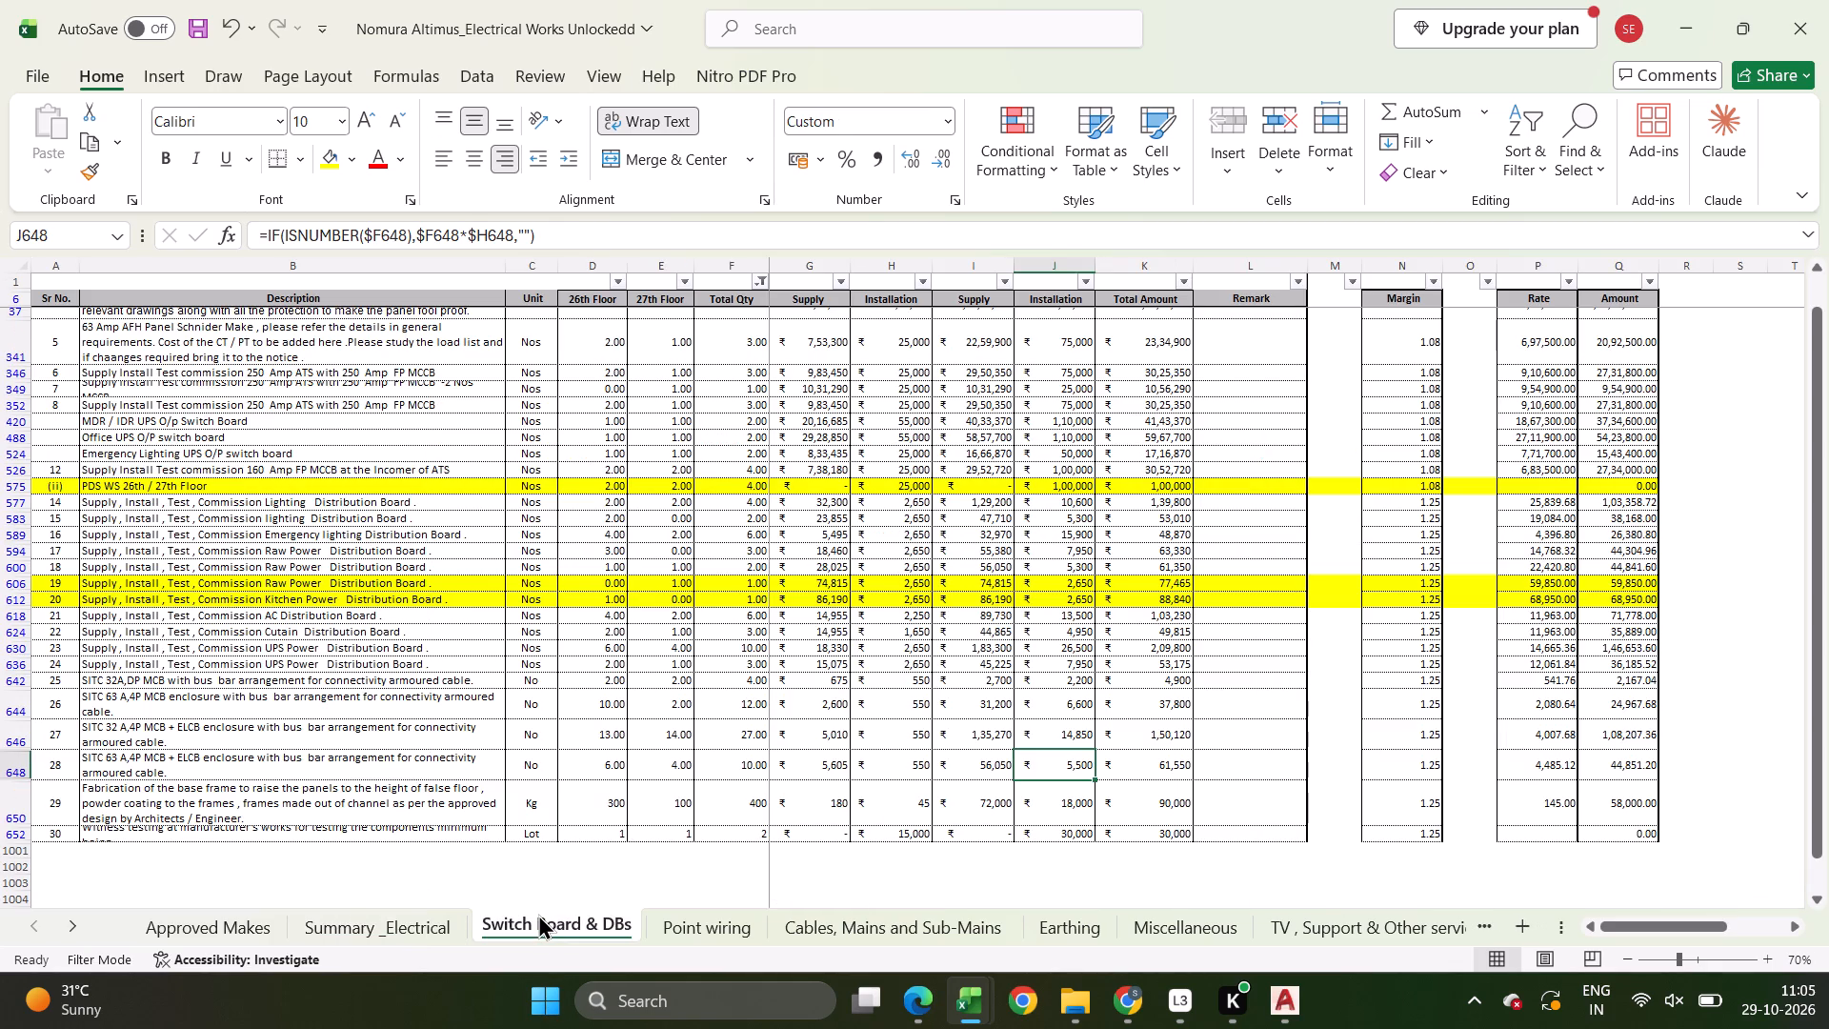
scroll(623, 845, "up", 4)
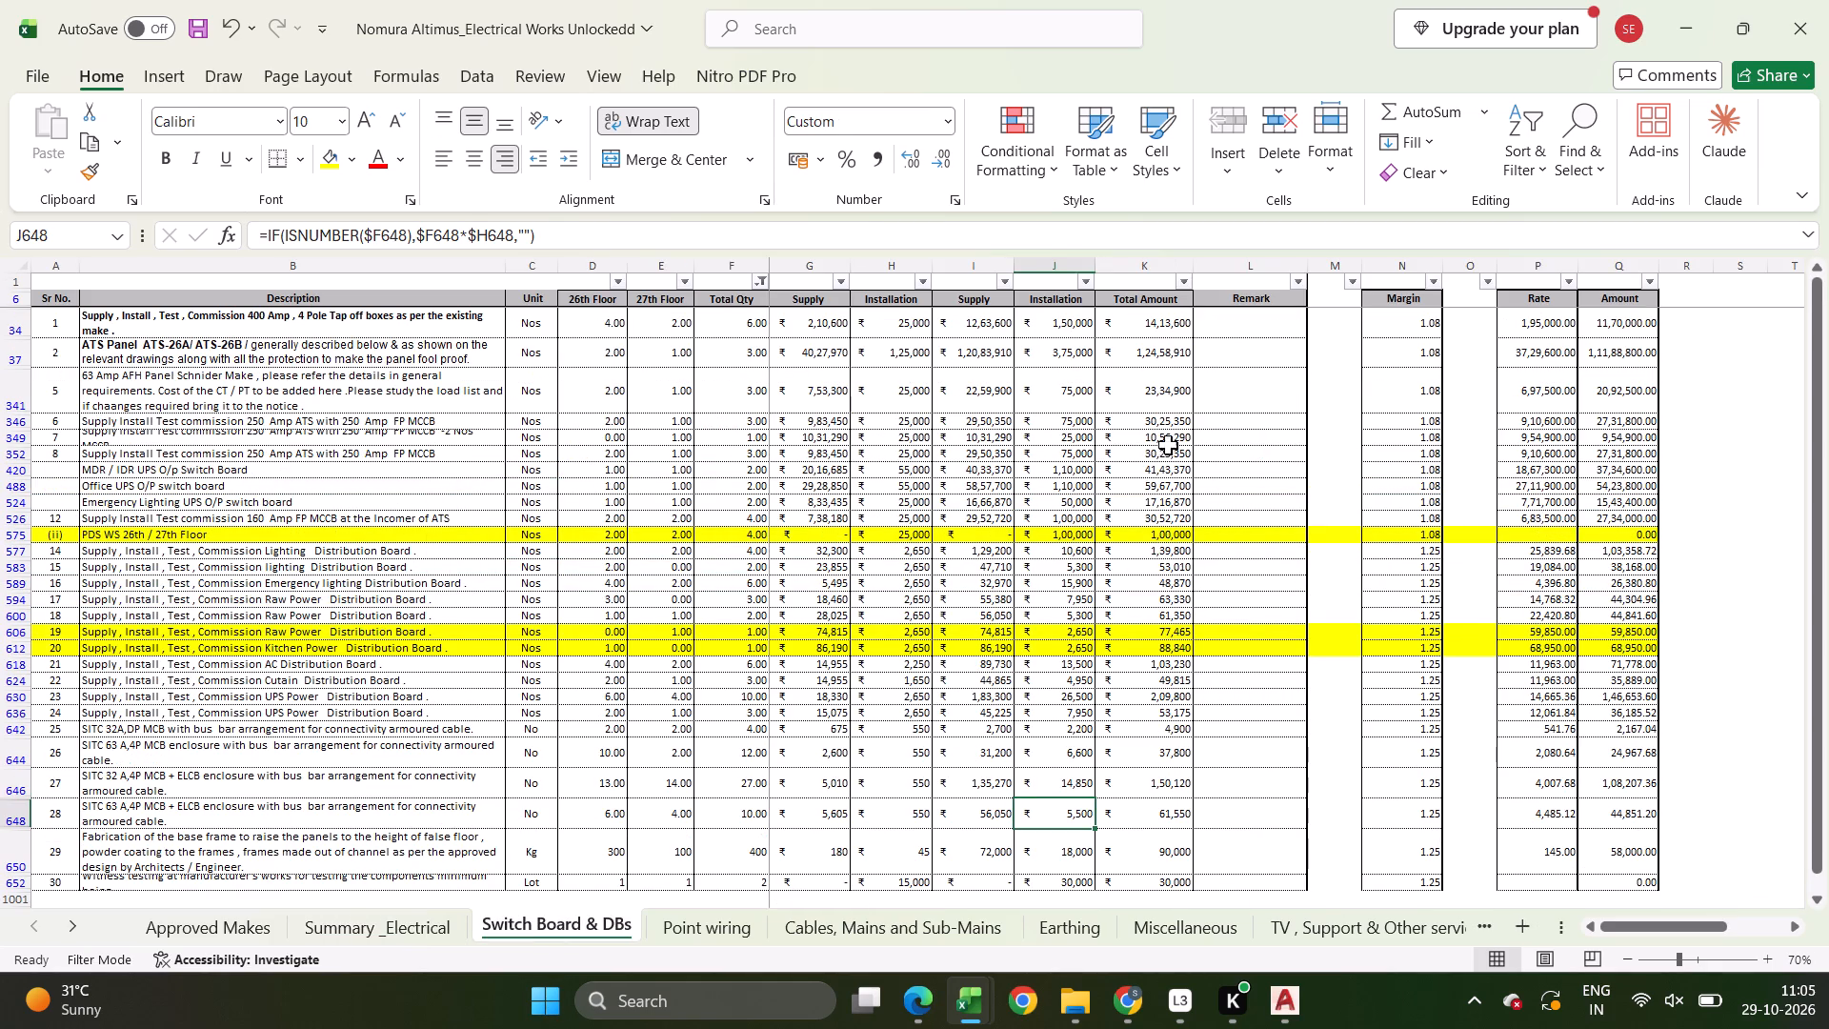
left_click_drag(728, 319, 720, 535)
Switch to the light fixture workbook and examine the Rate column of the MASTER Technical Lighting BOQ, item by item down to the last fixture.
left_click(1689, 35)
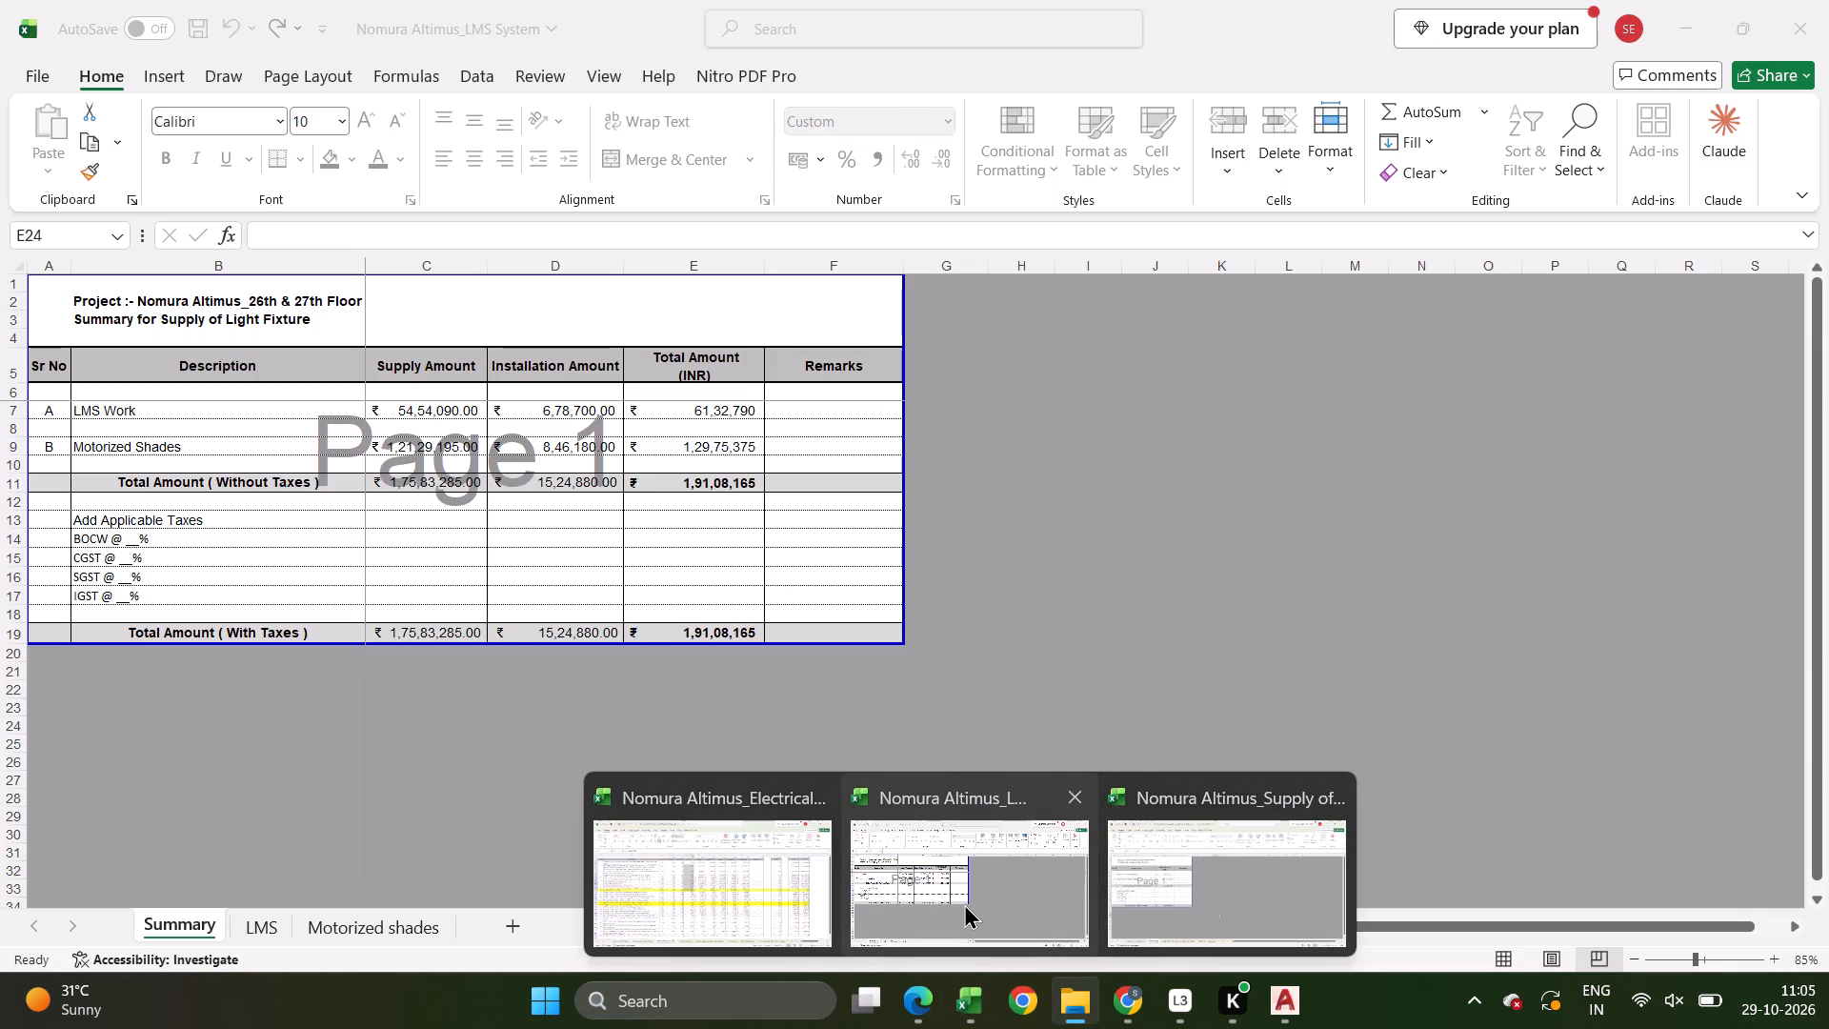
left_click(1150, 889)
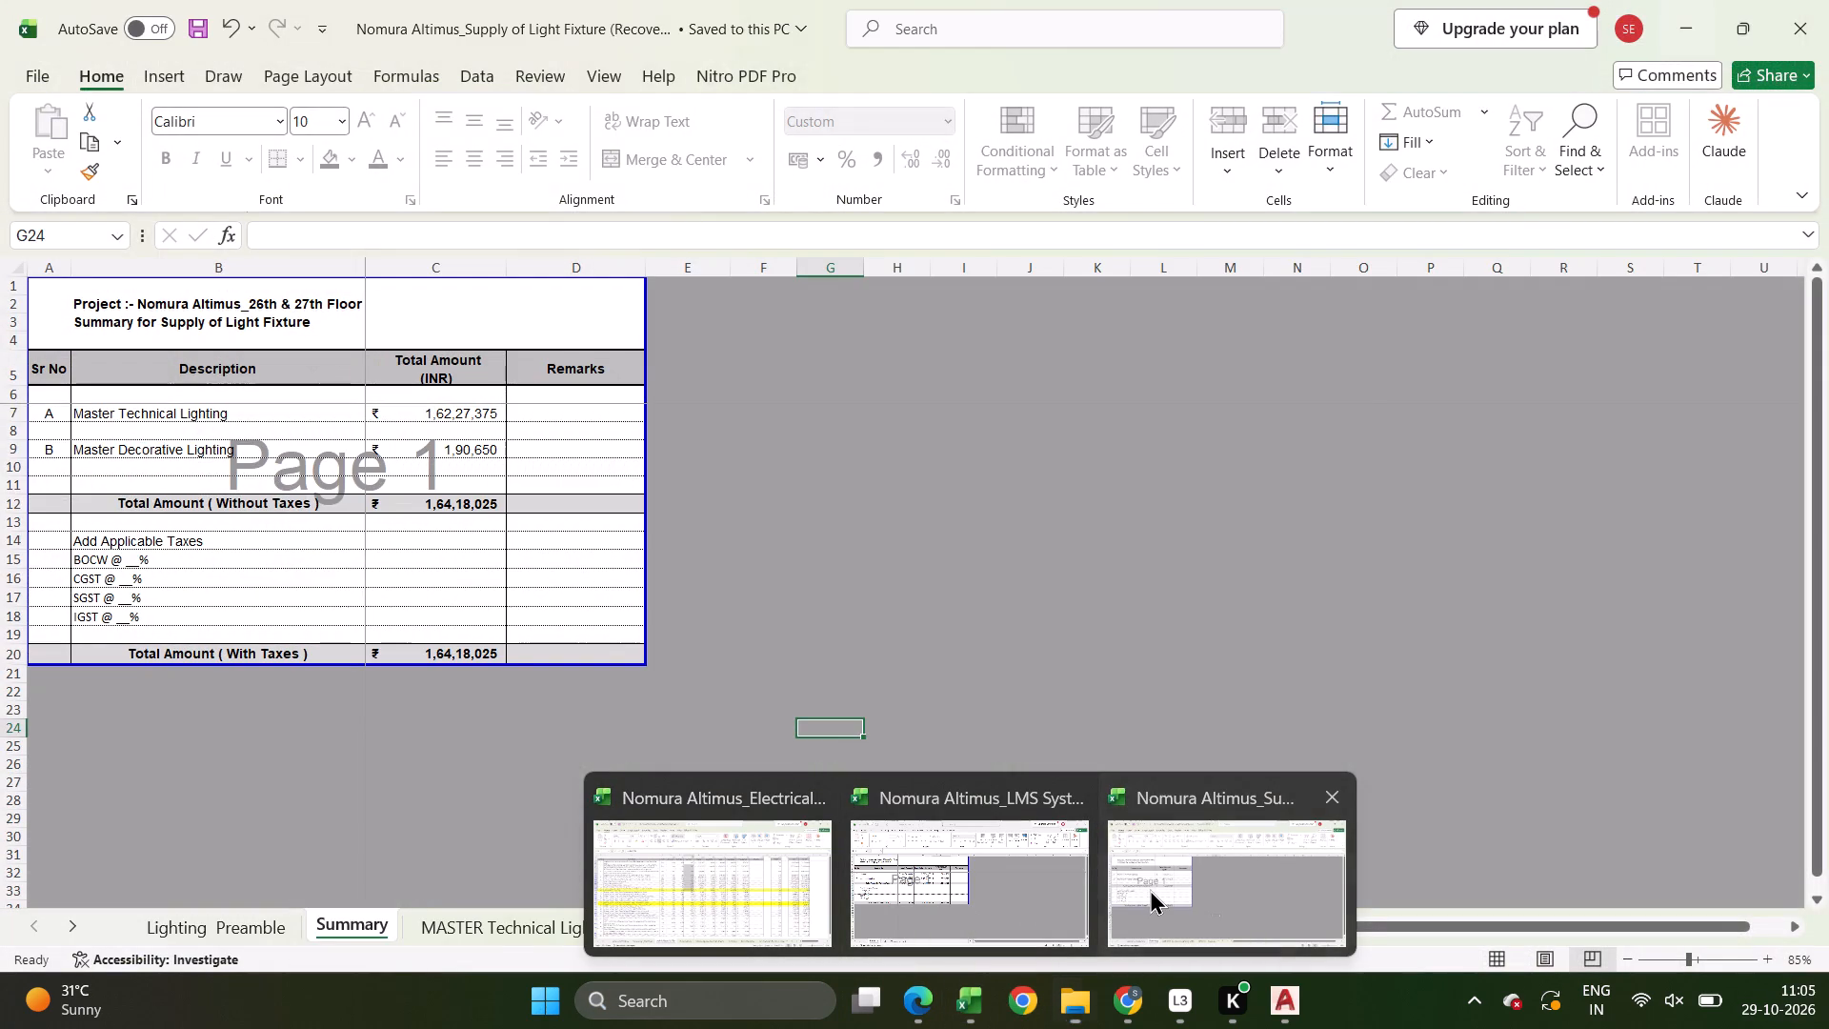
left_click(511, 918)
left_click(1584, 609)
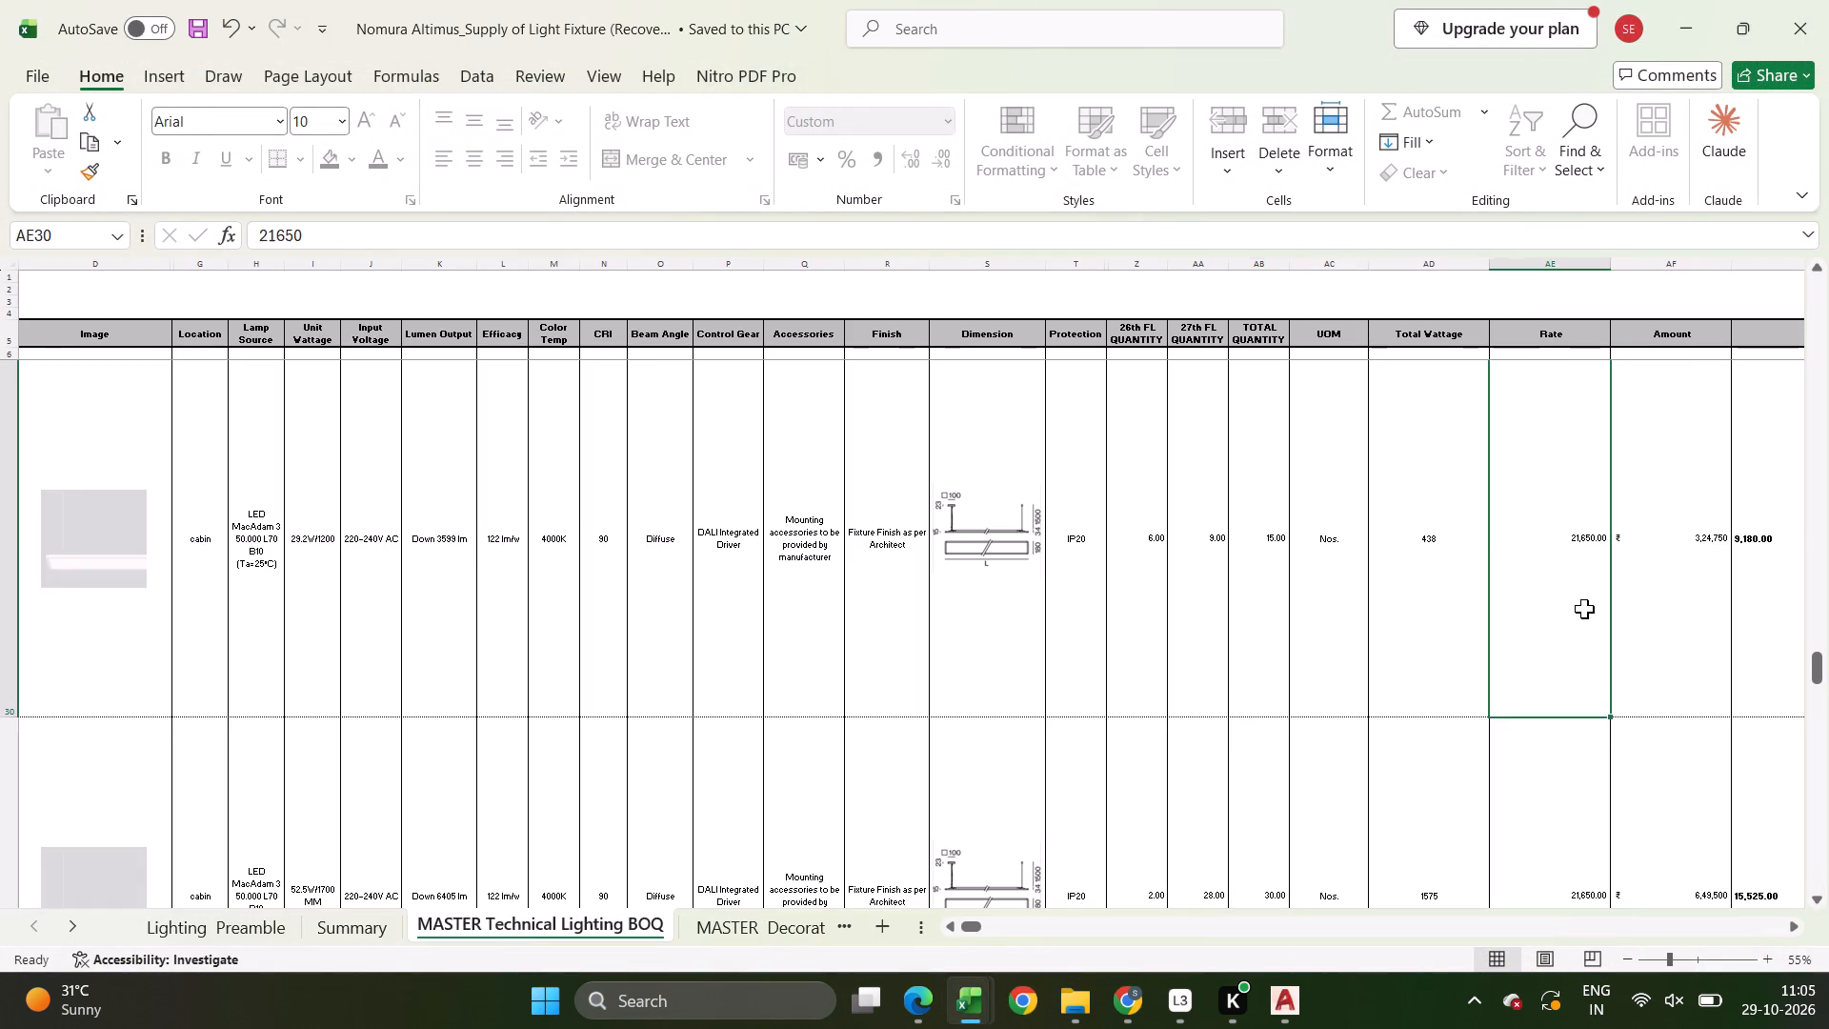
key("Up")
key("Up")
key("Up")
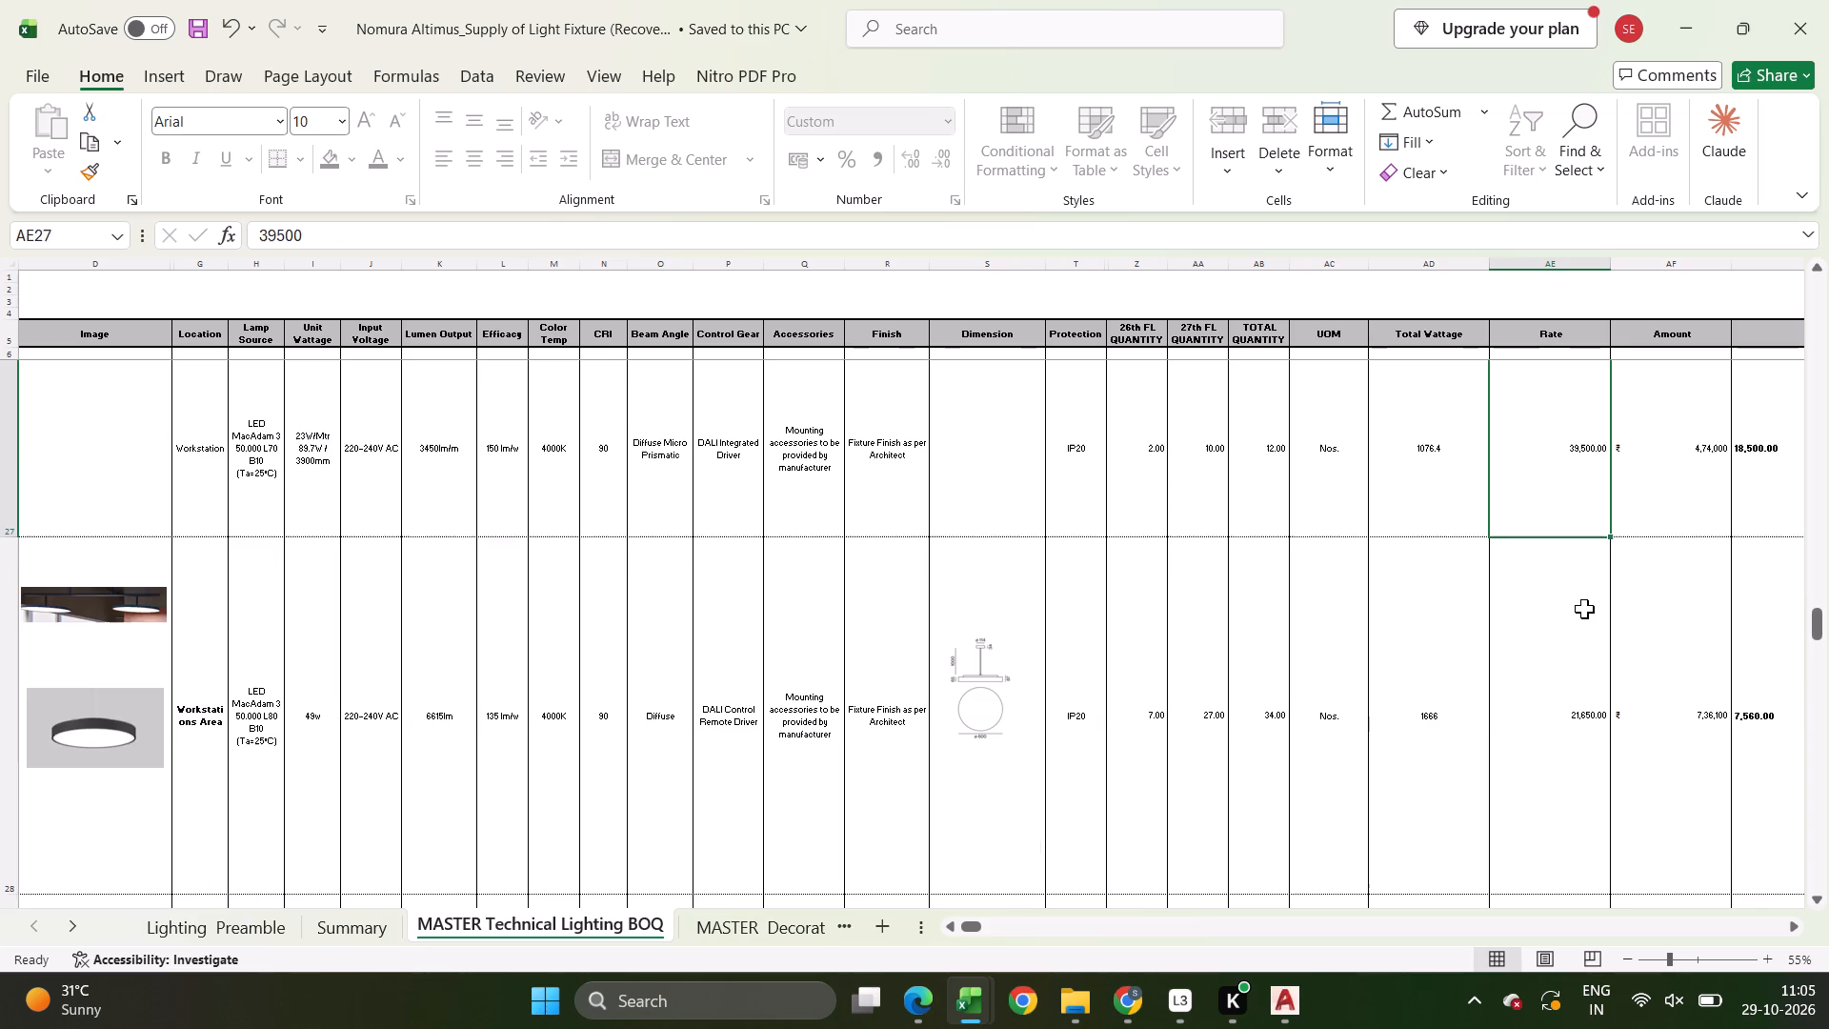
key("ctrl+Up")
key("Down")
key("Down")
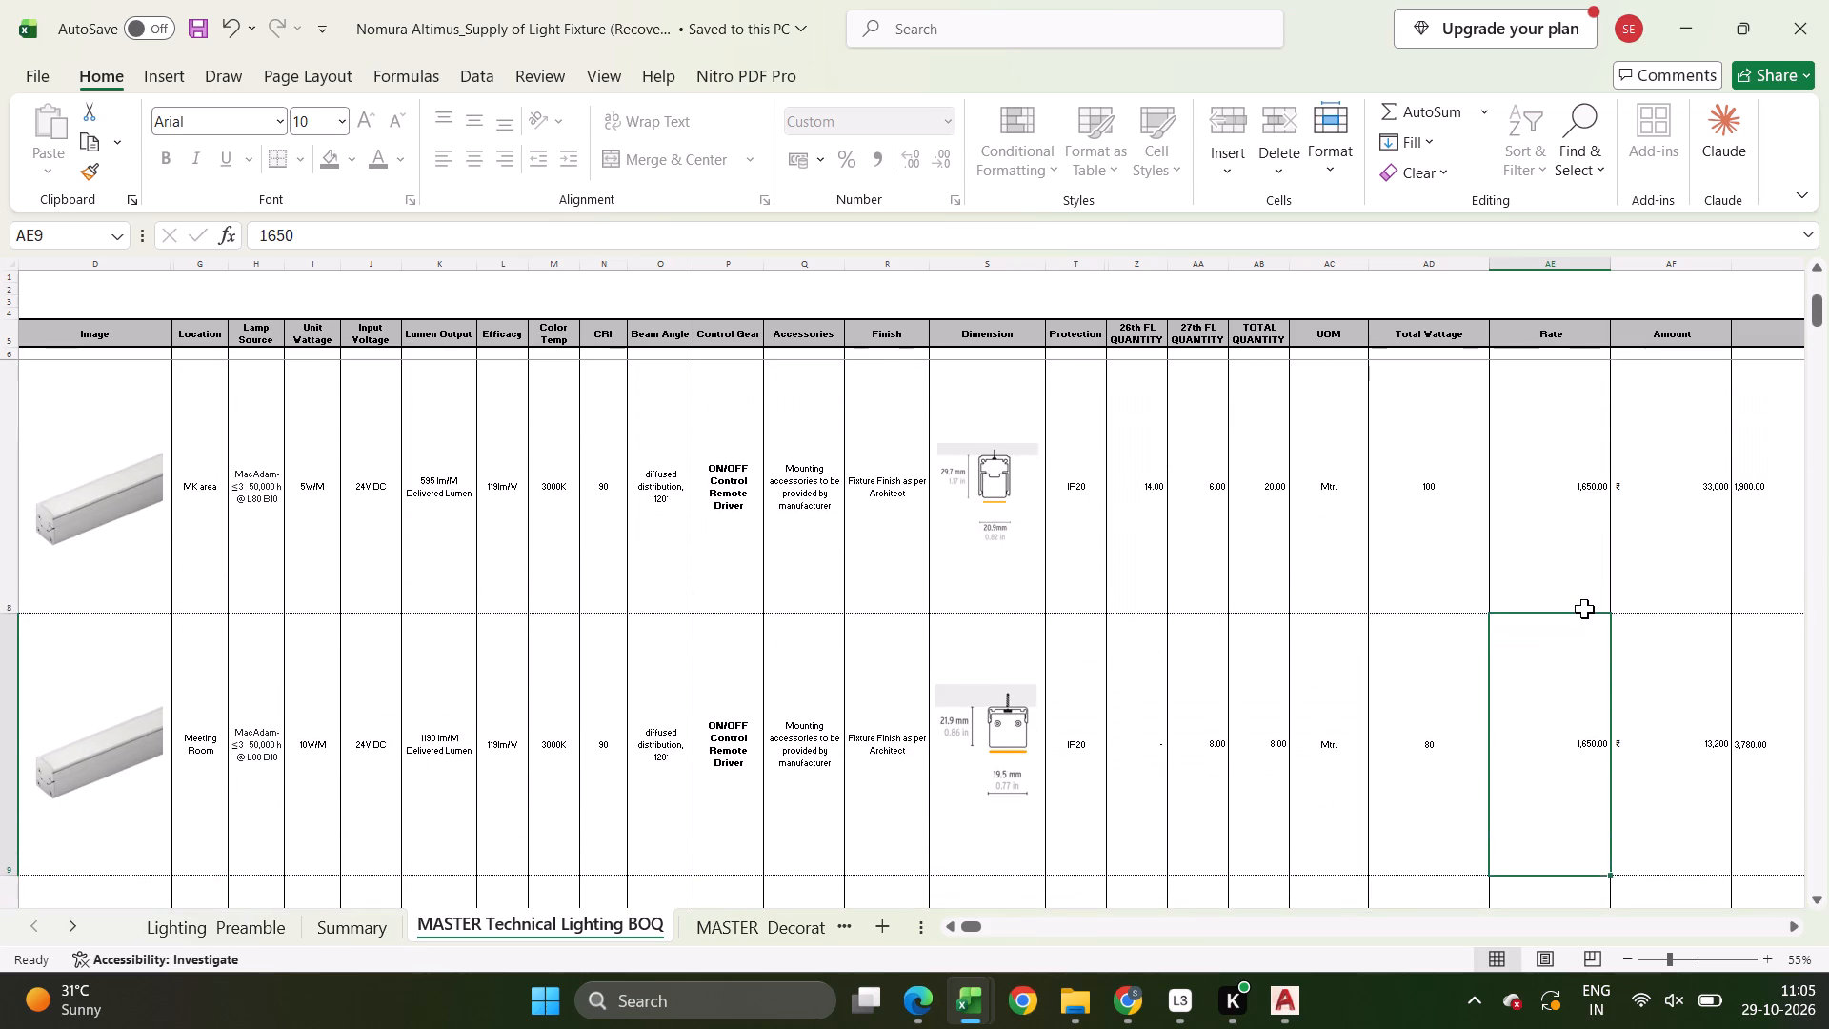
key("Down")
key("Down")
key("Down")
key("Down")
key("Down")
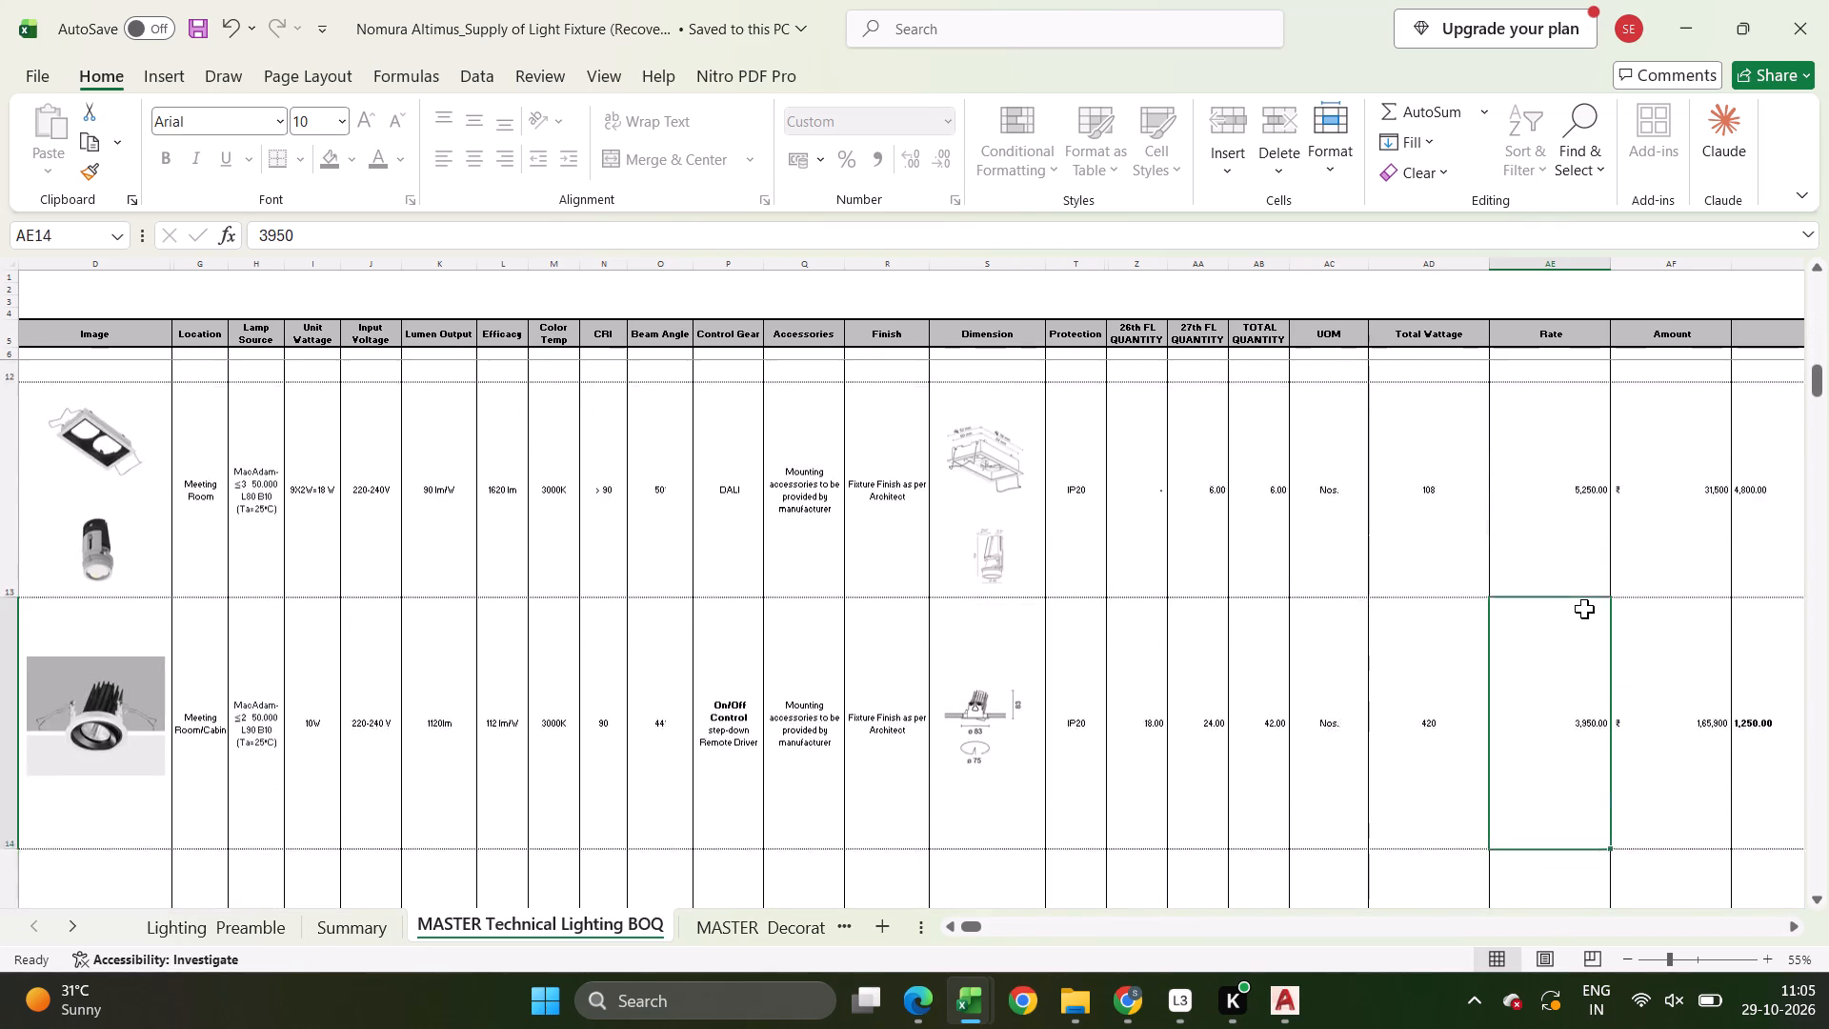
key("Down")
key("Down")
key("Down")
key("Down")
key("Down")
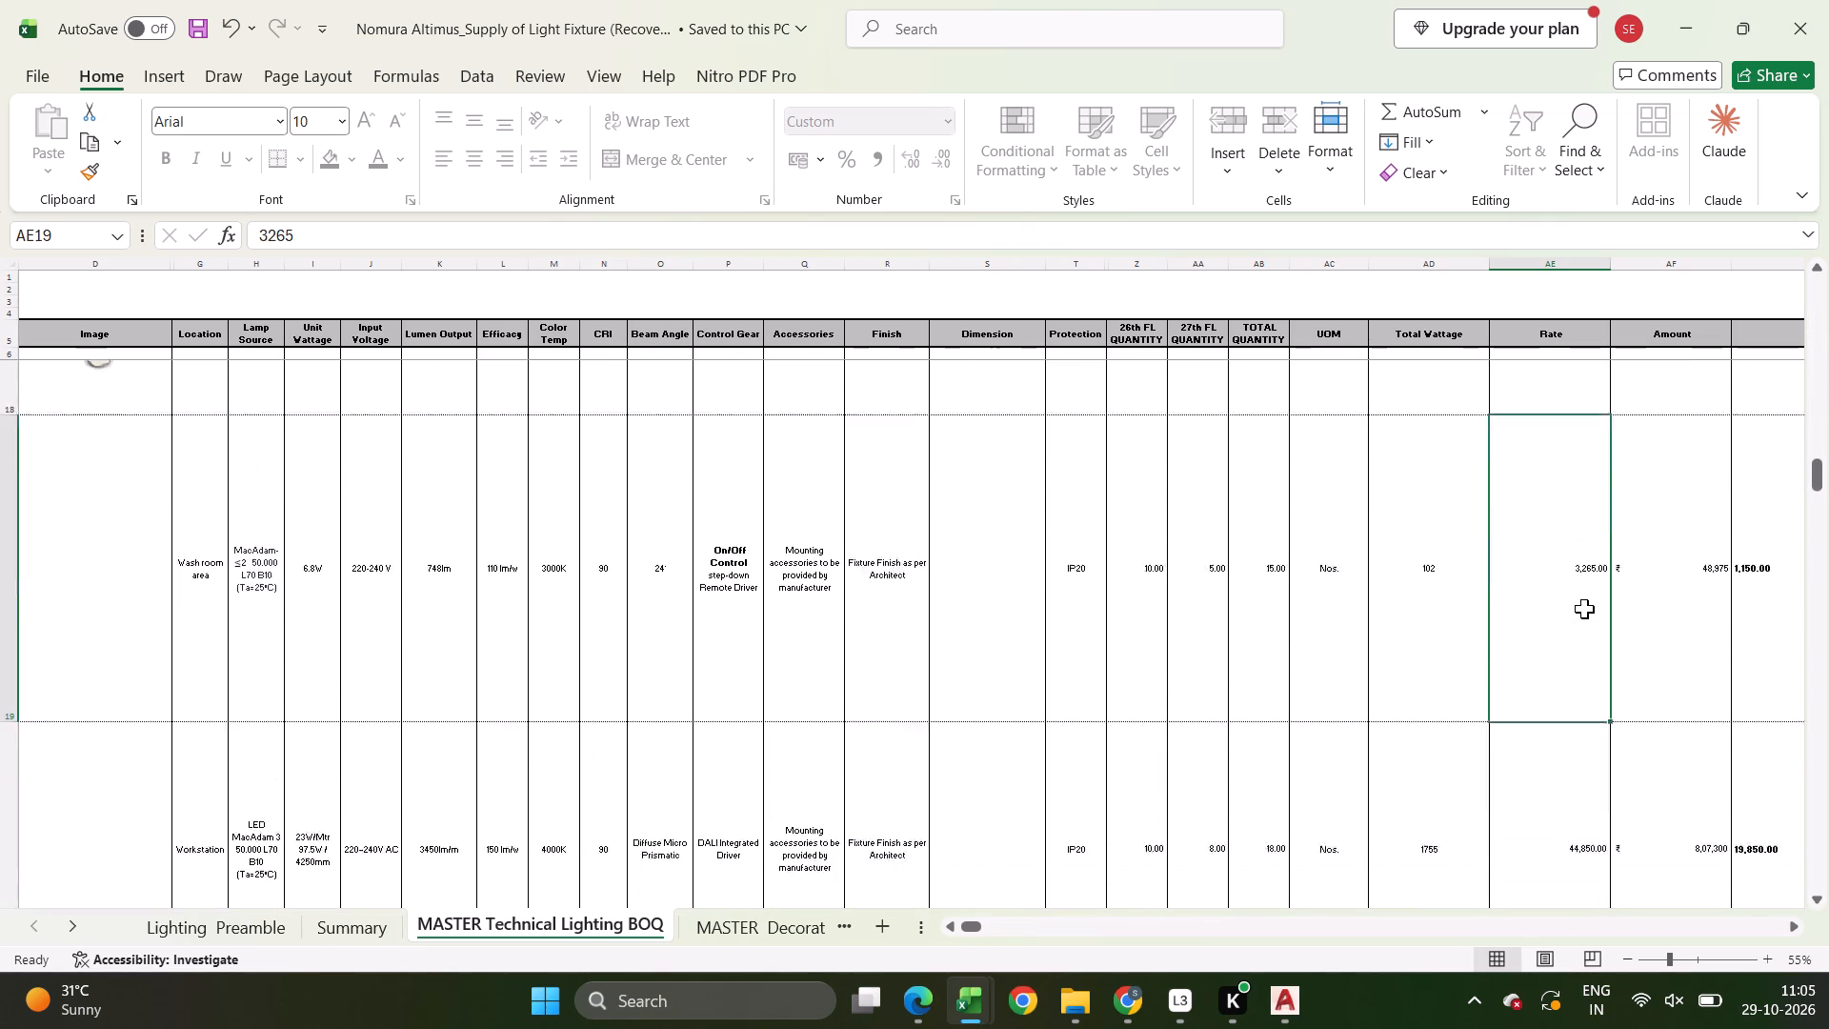
key("Down")
key("Down")
key("Down")
key("Down")
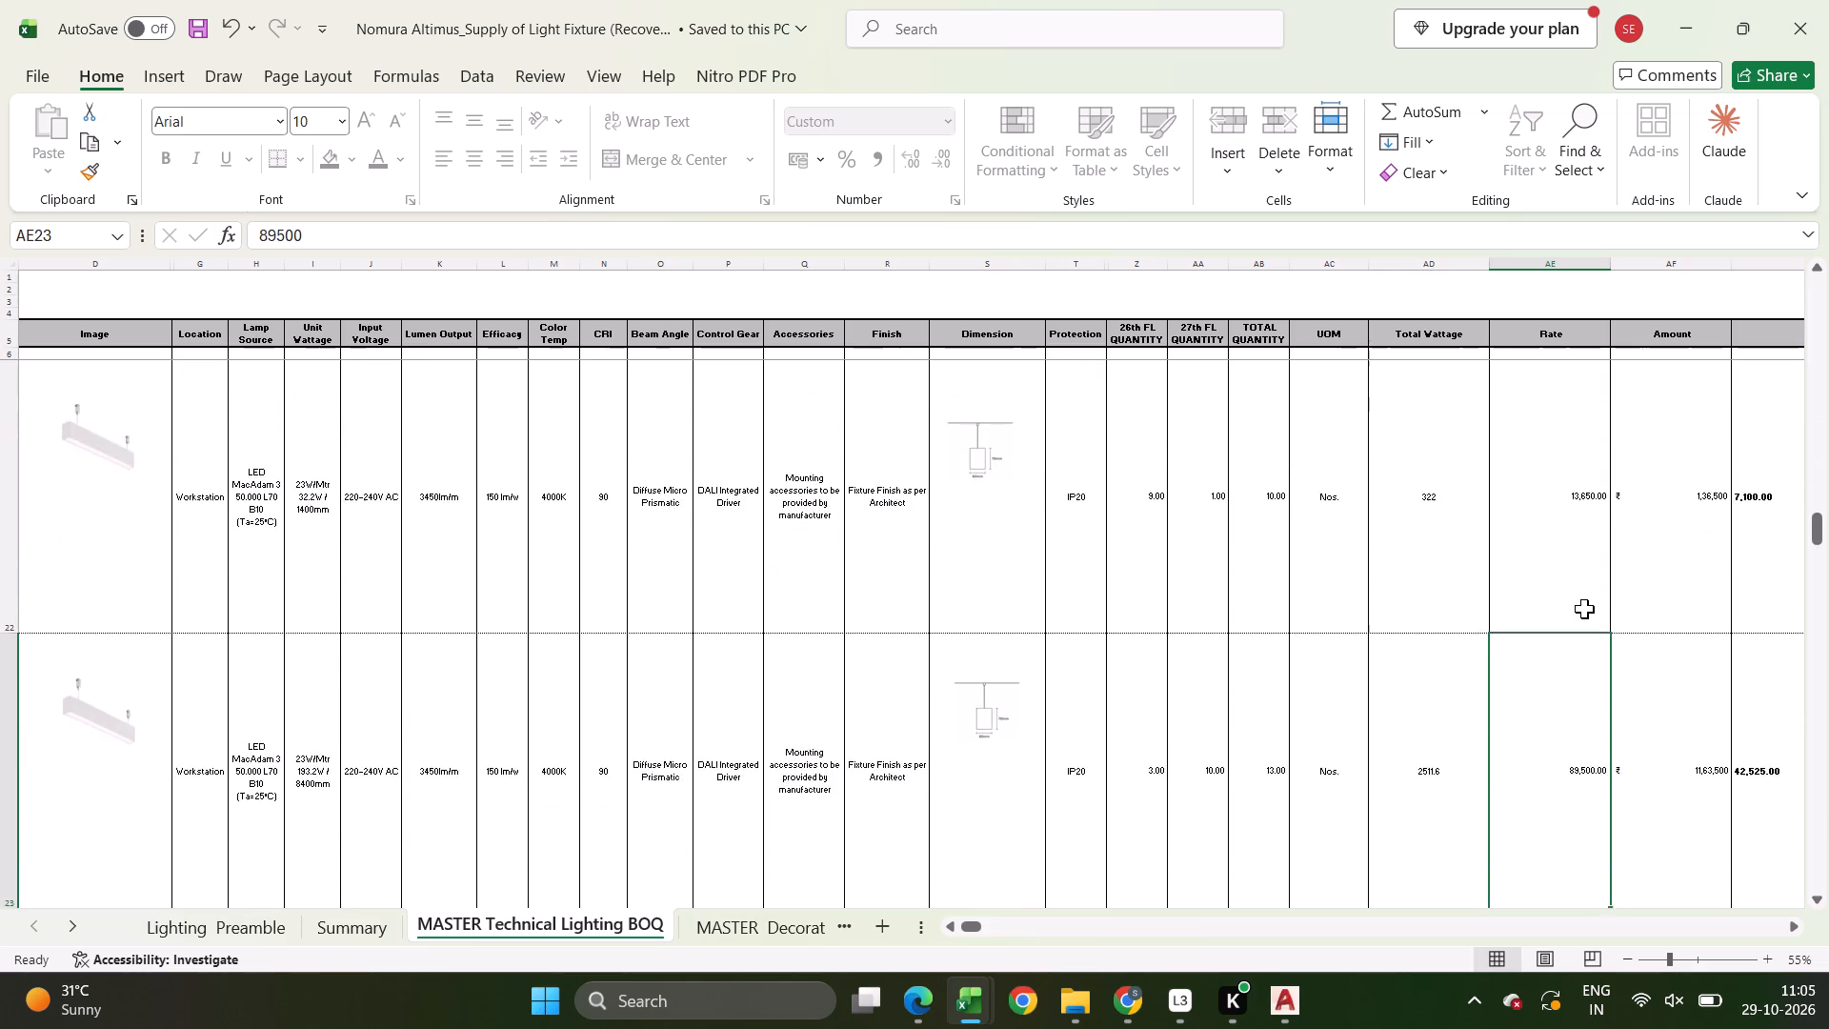
key("Down")
key("Down")
key("Down")
key("Down")
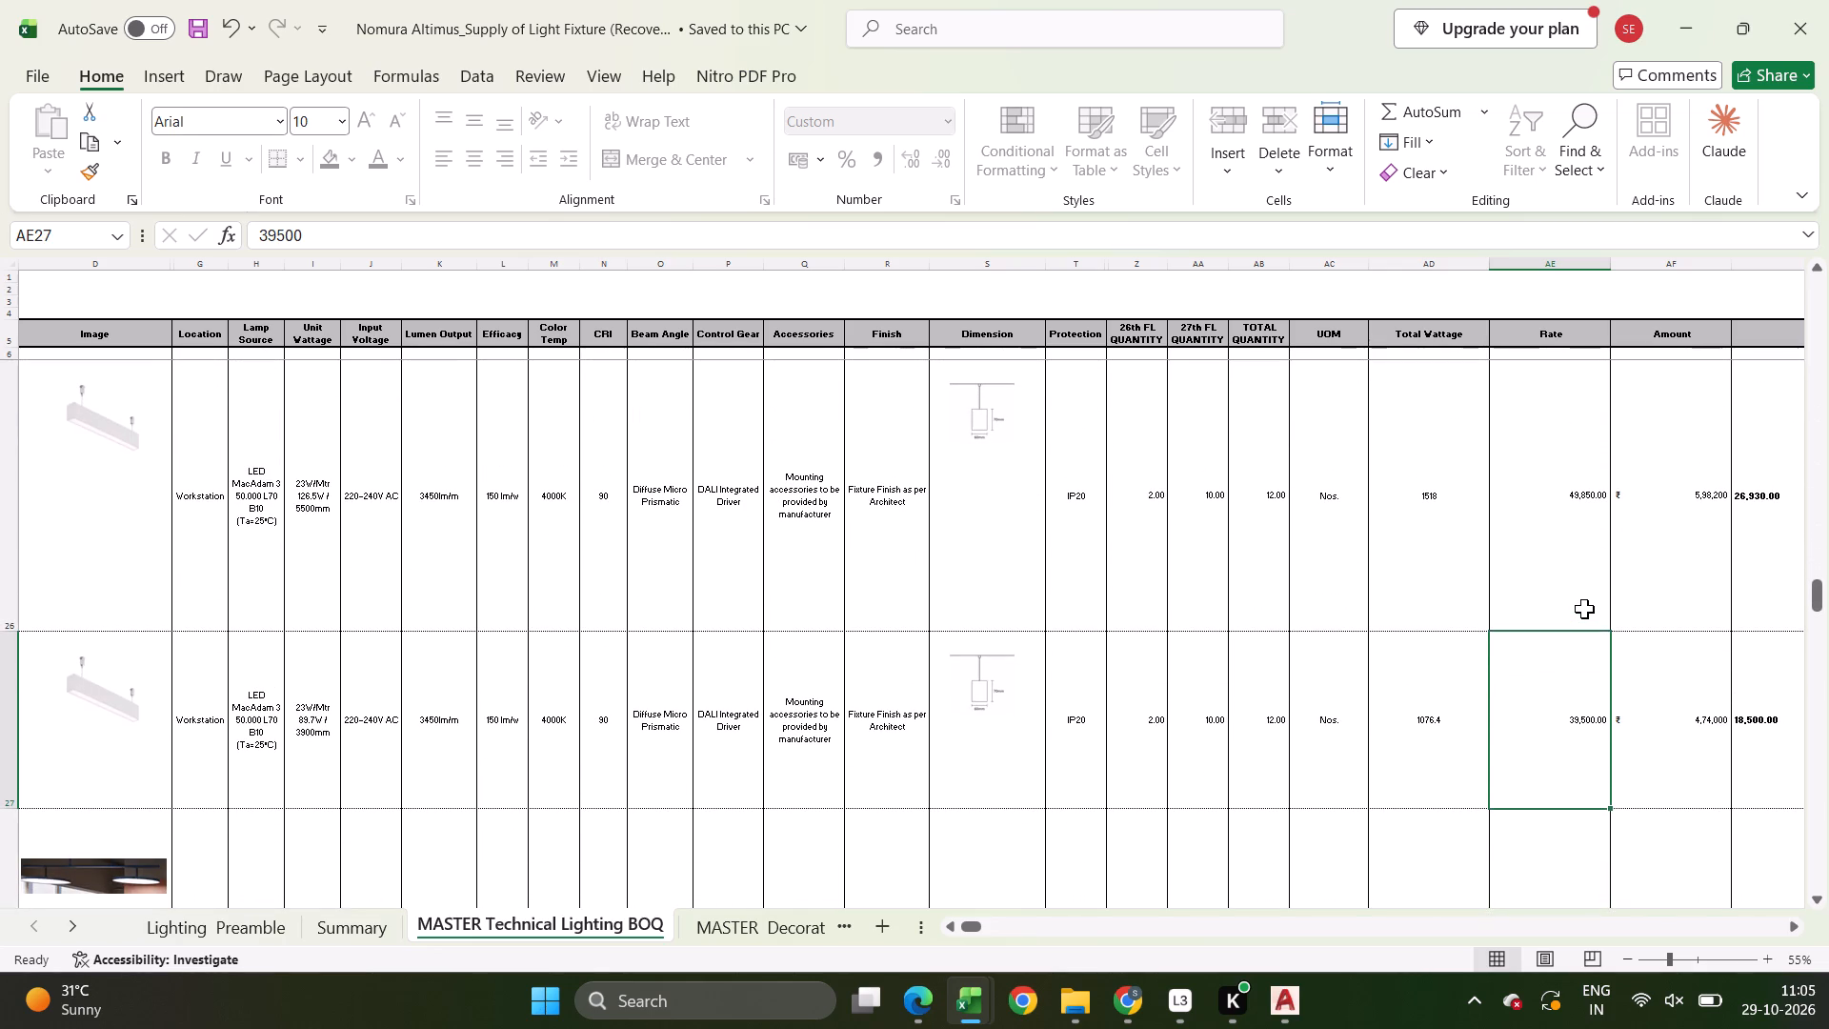
key("Down")
key("Down")
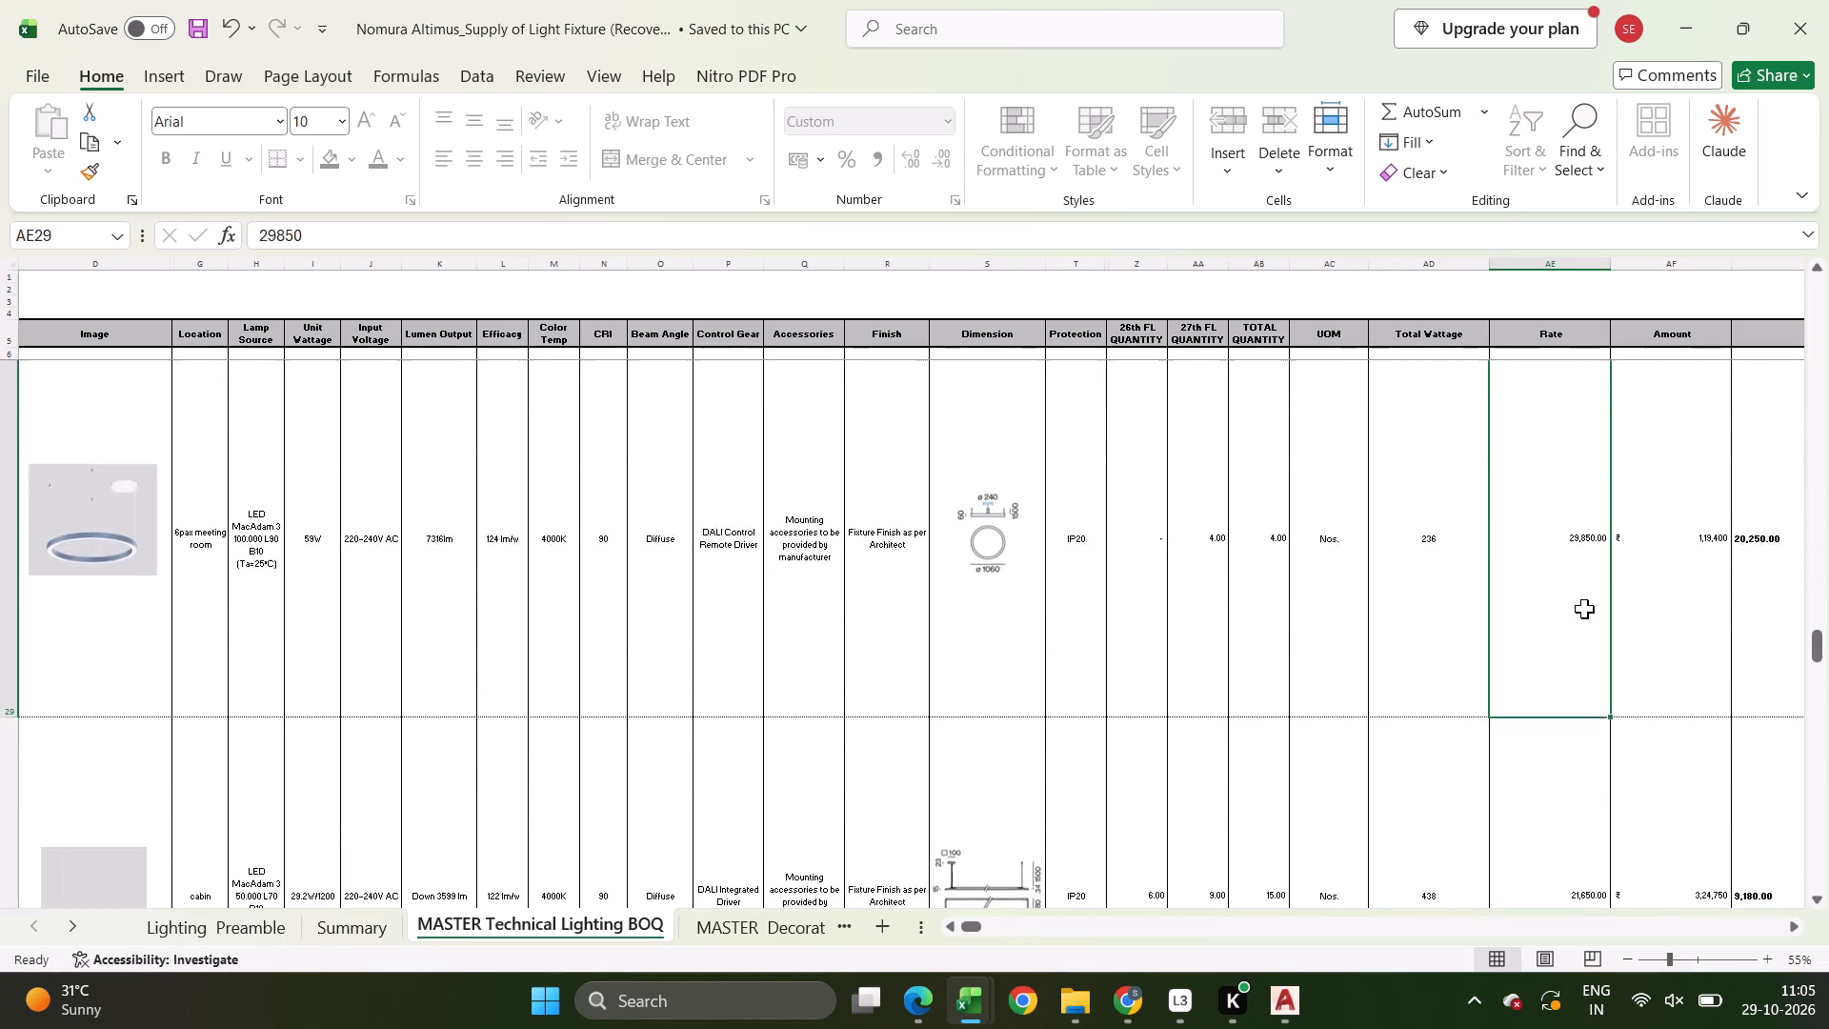
key("Down")
key("Down")
key("Down")
key("Down")
key("Down")
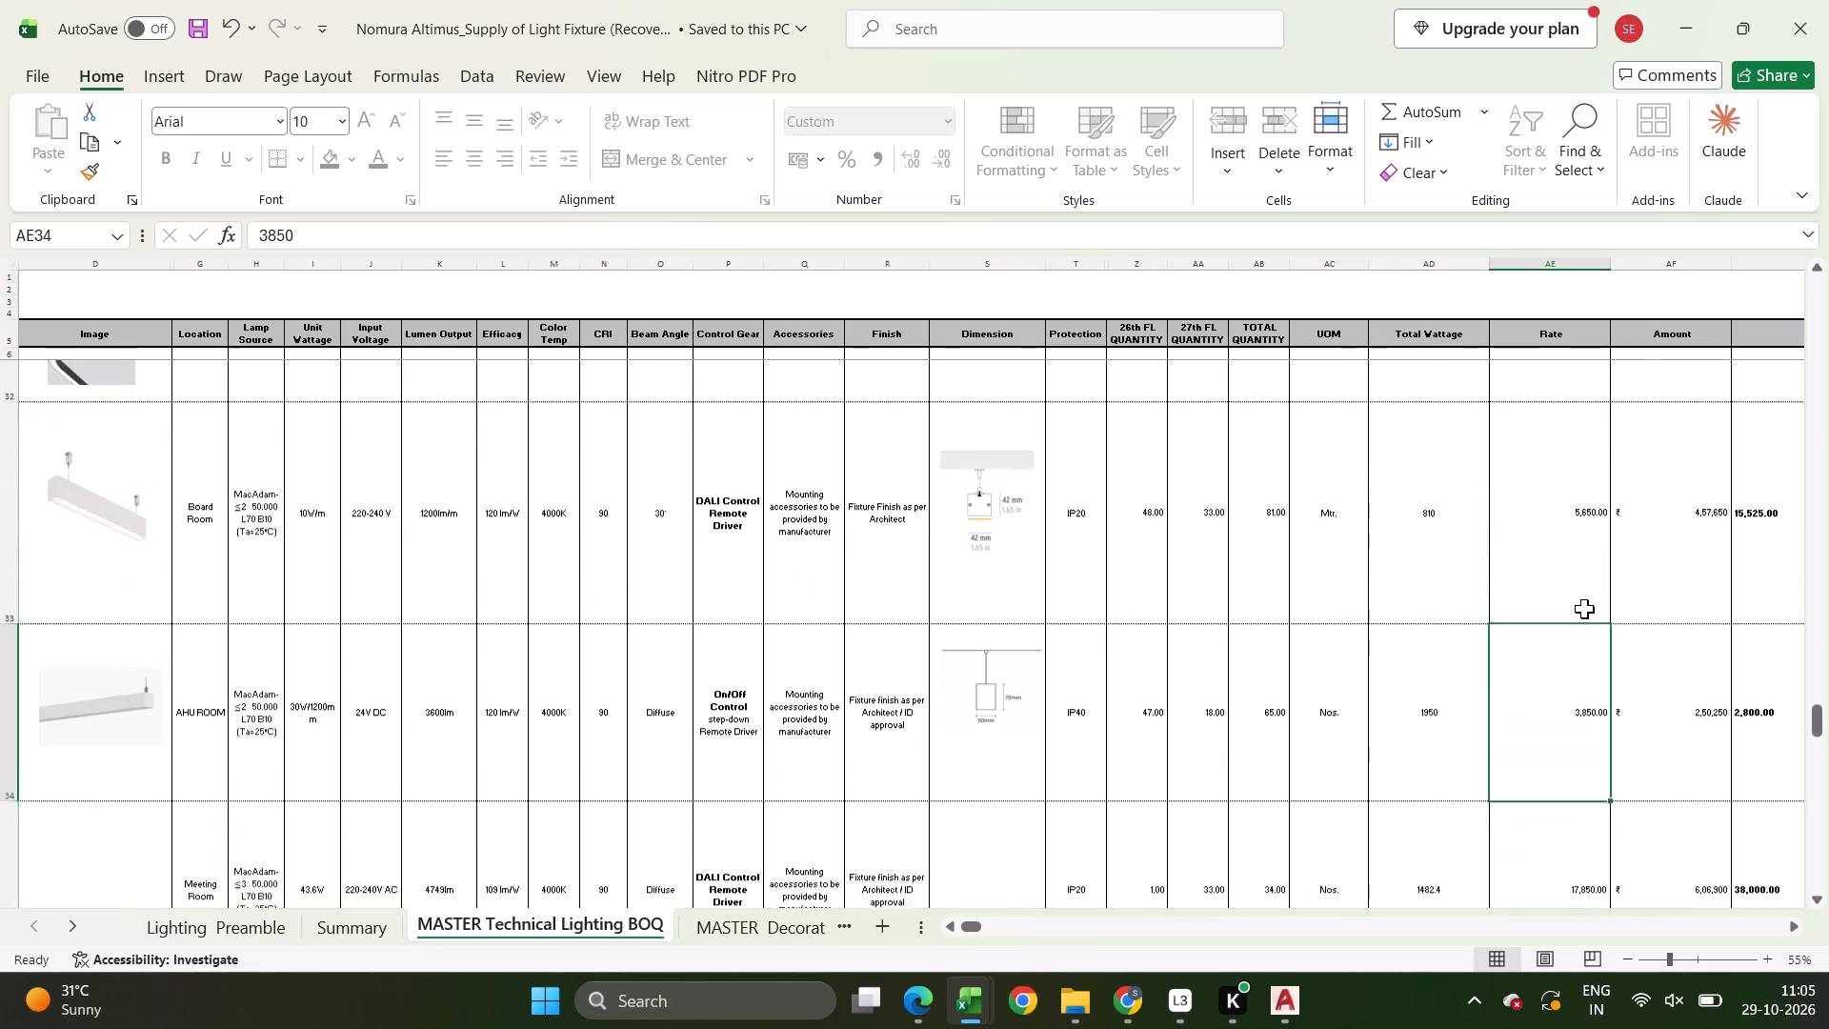
key("Down")
key("Down")
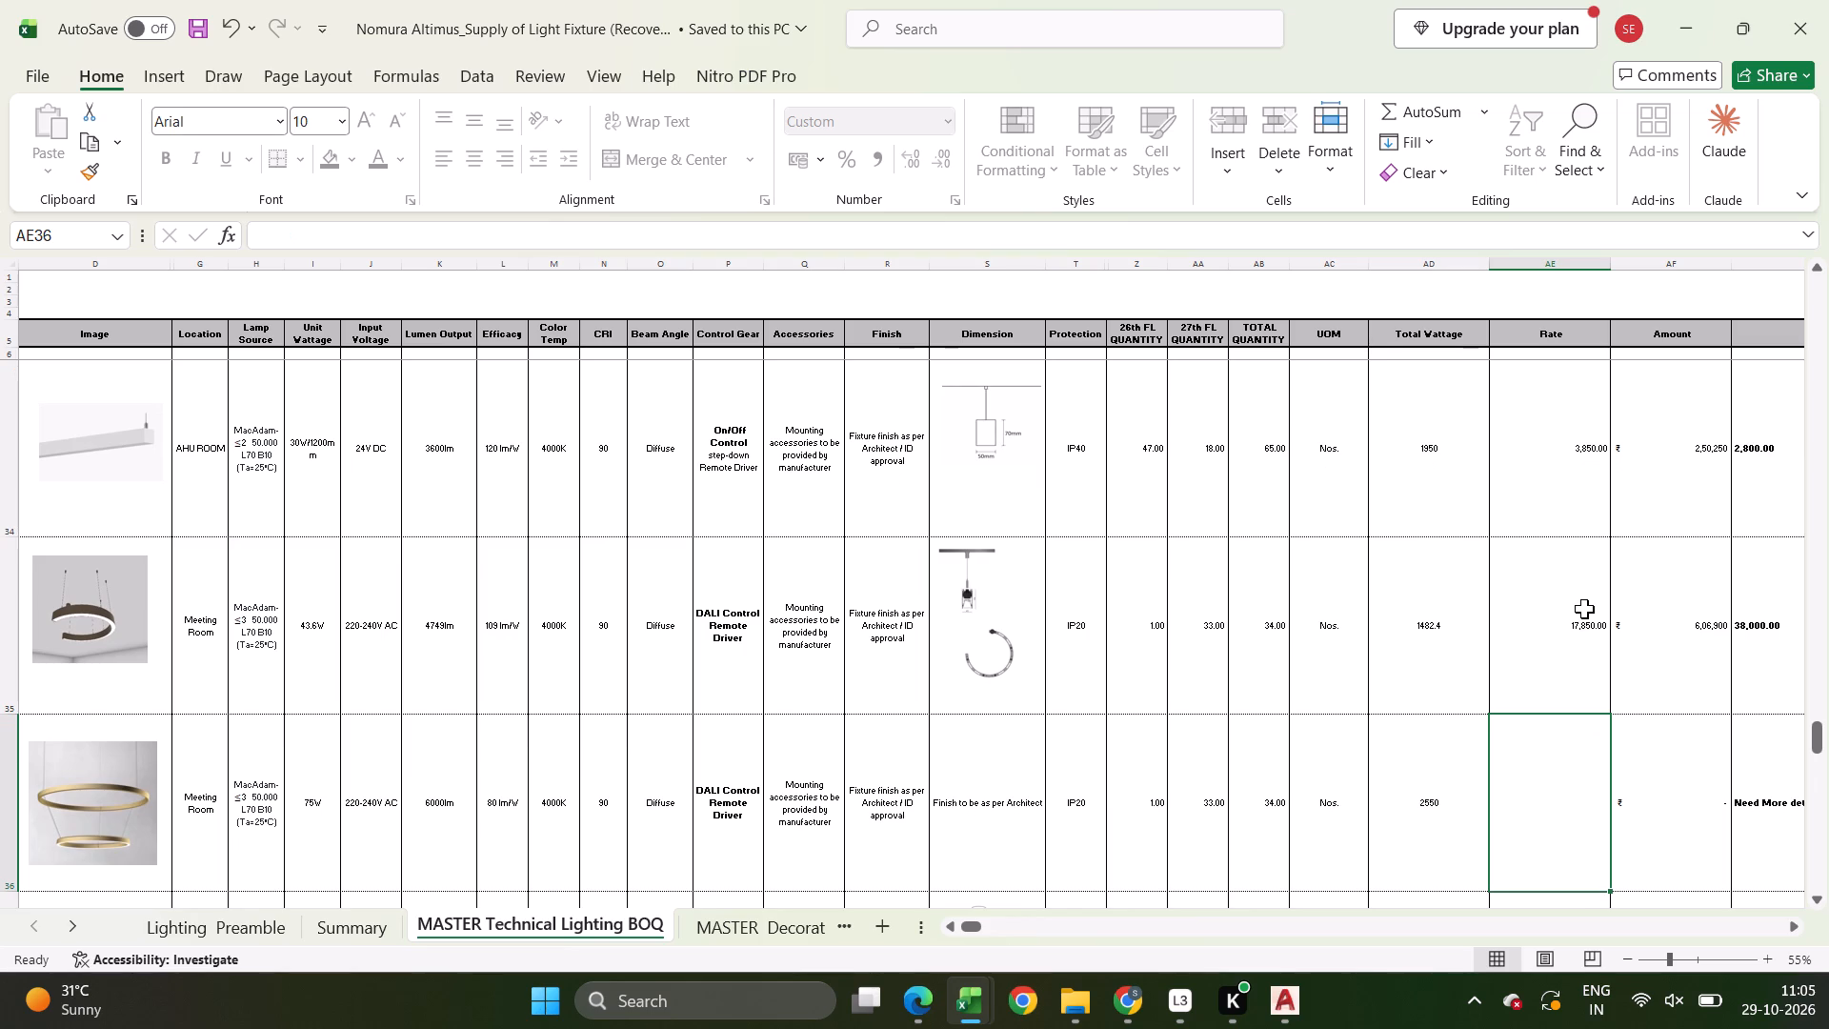
key("Down")
key("Down")
key("Down")
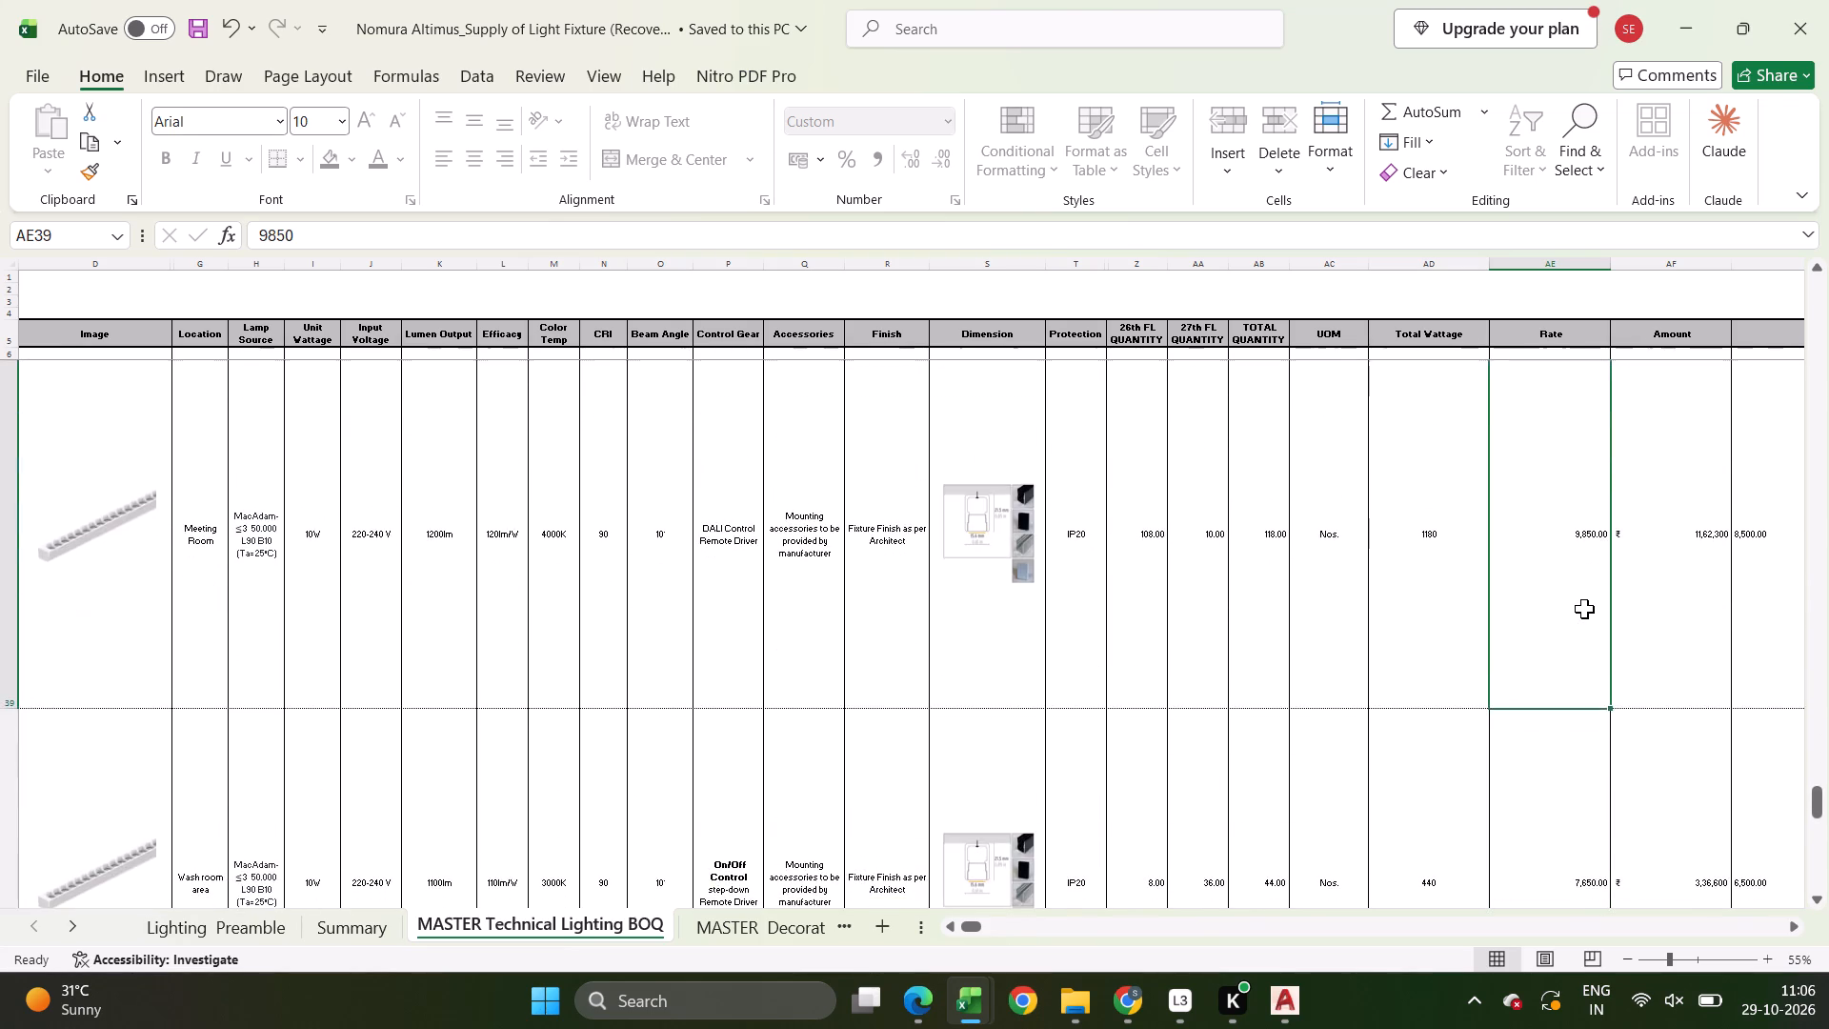
key("Down")
key("Down")
key("Down")
key("Down")
key("Down")
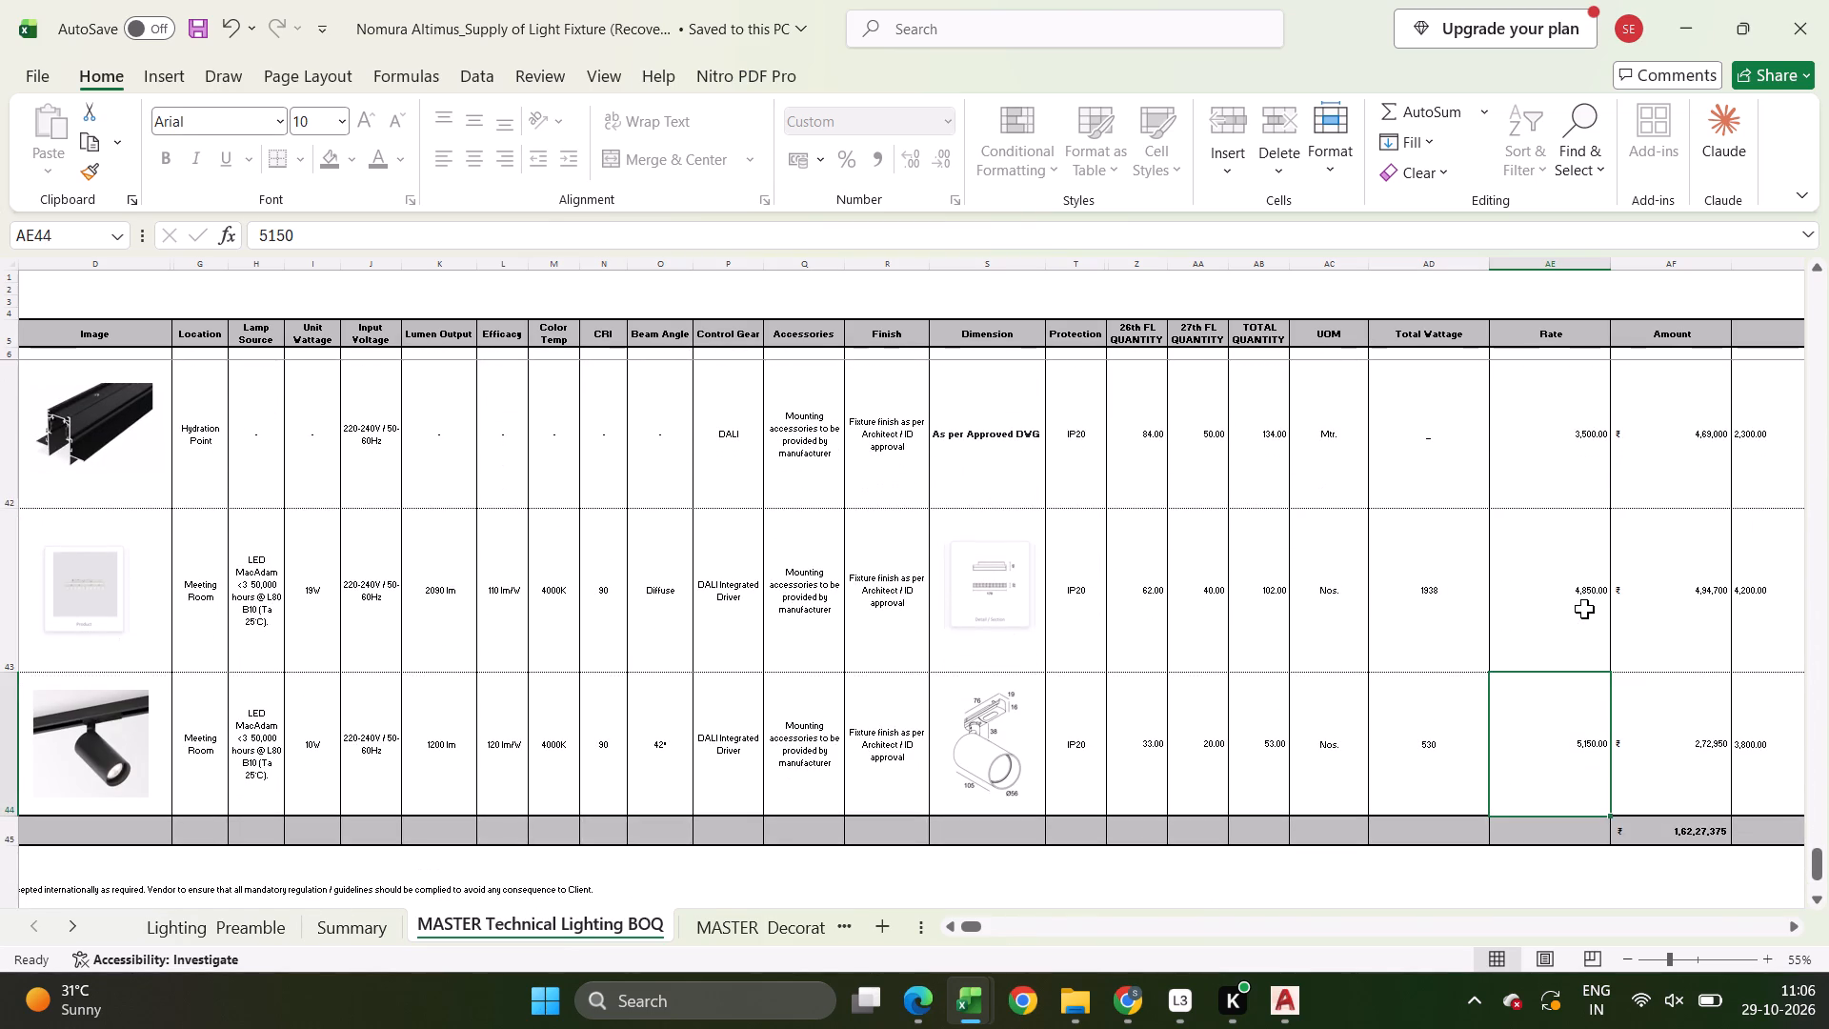
Examine the MASTER Decorative BOQ sheet's fixtures and its Rate column, item by item from the first to the last fixture.
left_click(806, 917)
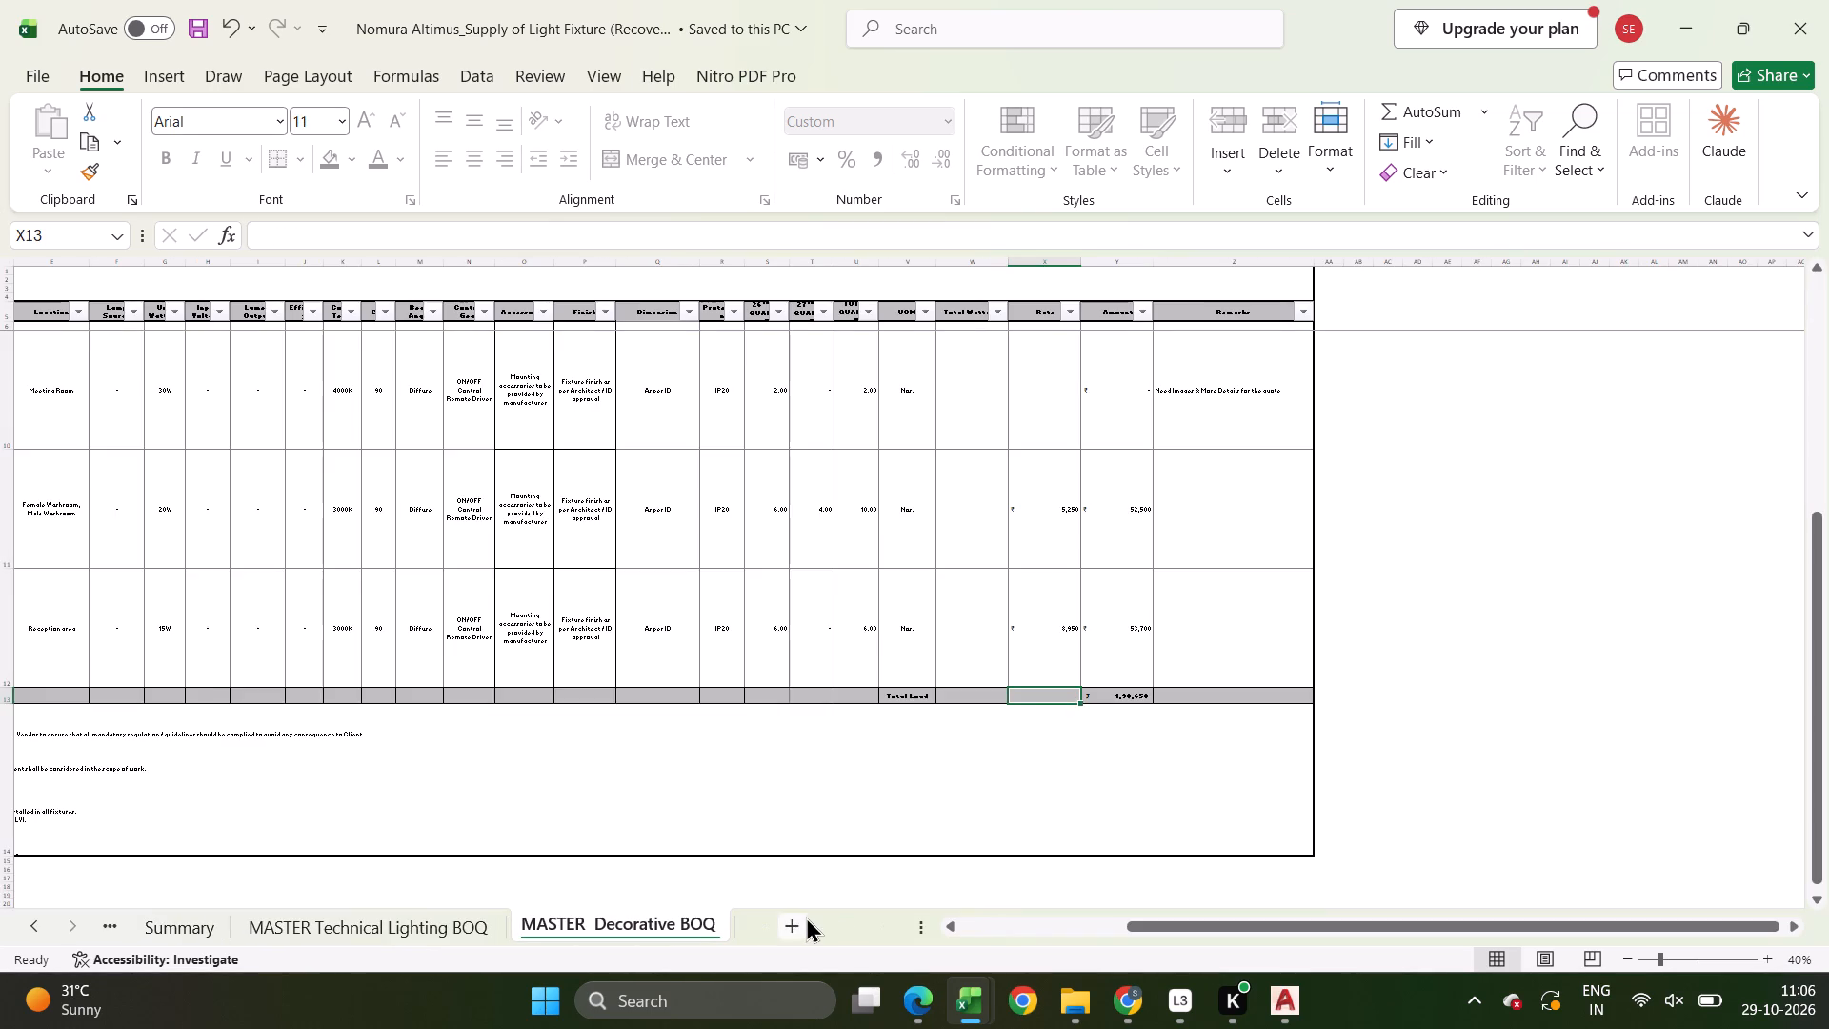
scroll(1025, 711, "up", 4)
scroll(938, 763, "up", 4)
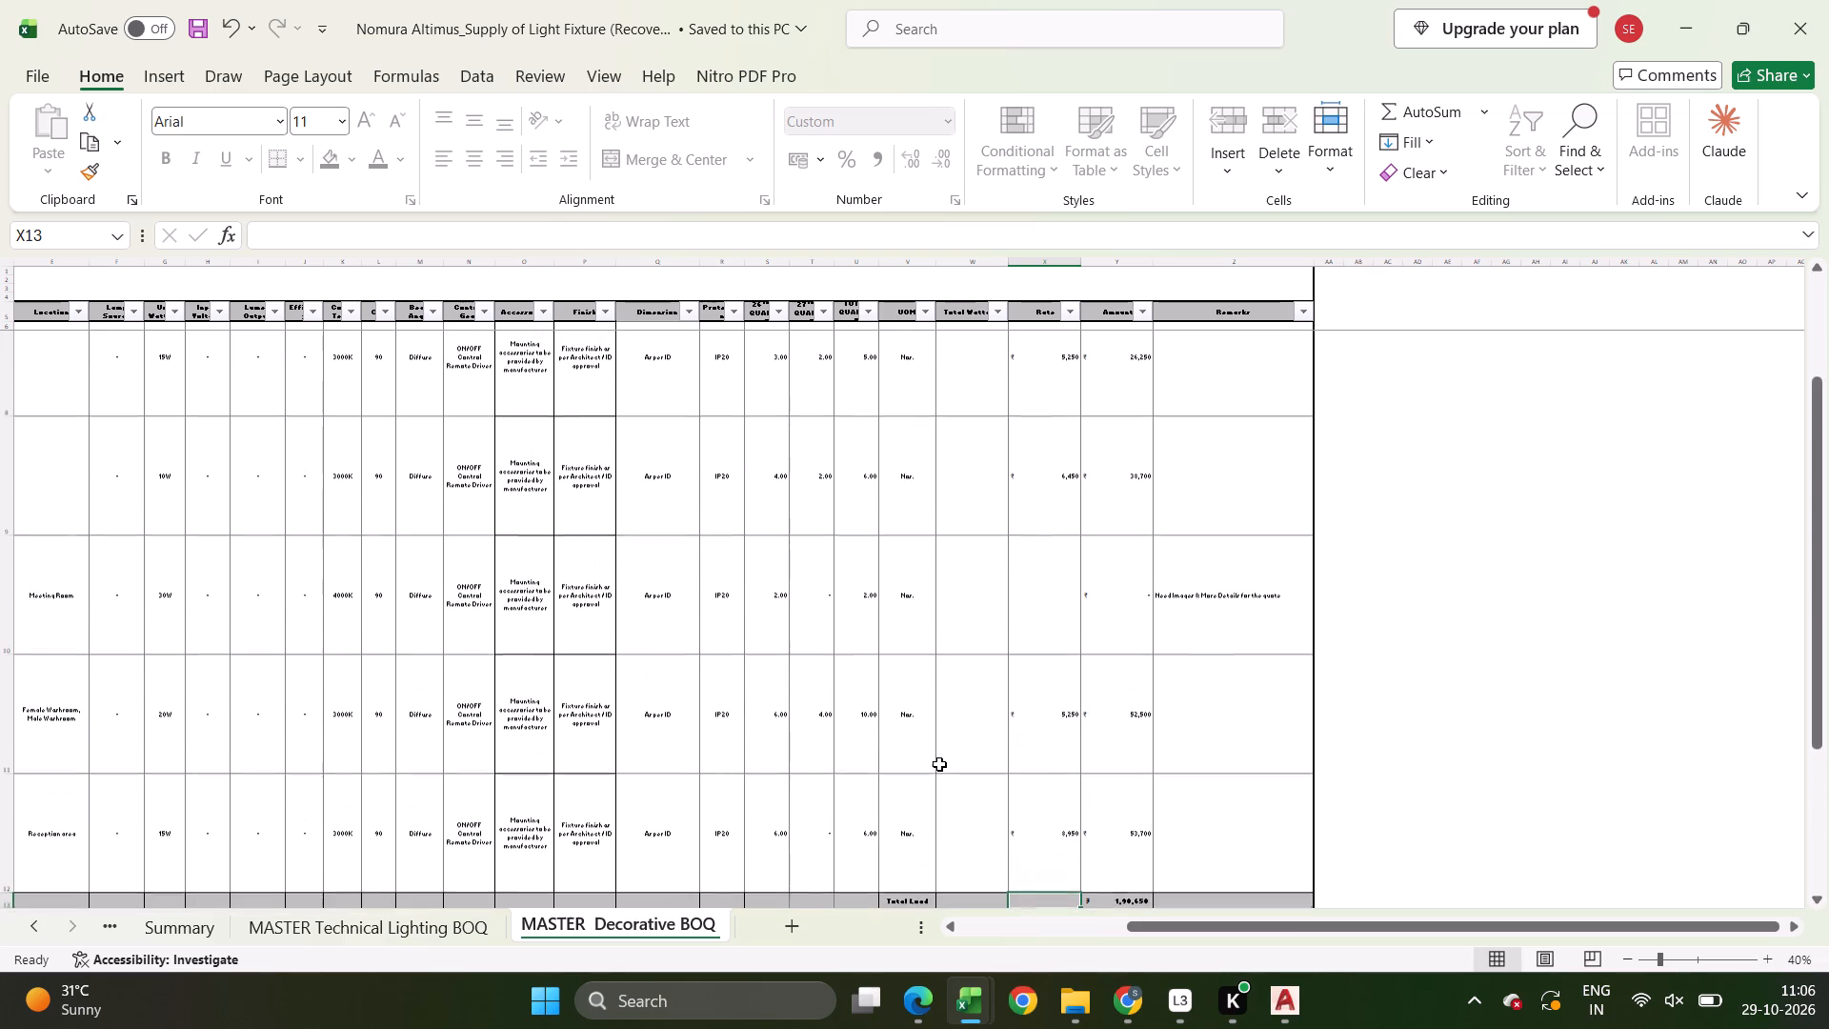
middle_click_drag(1210, 616, 370, 634)
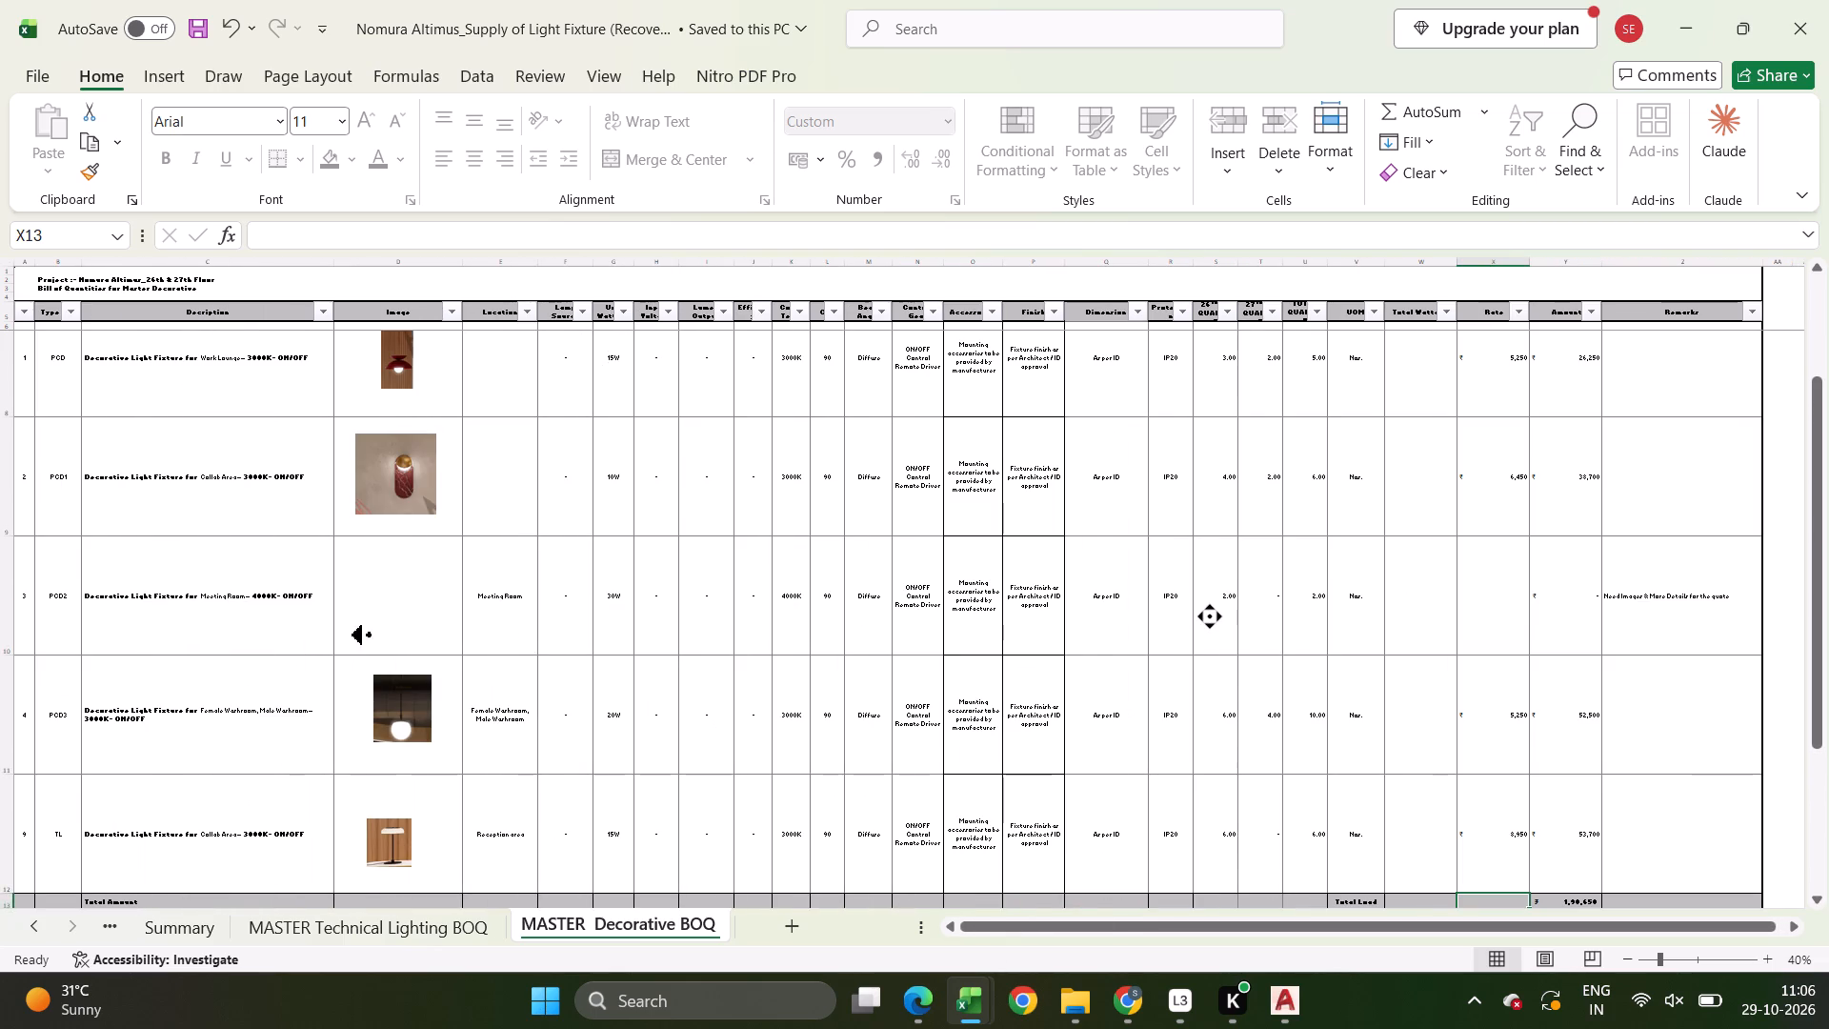
left_click(1465, 583)
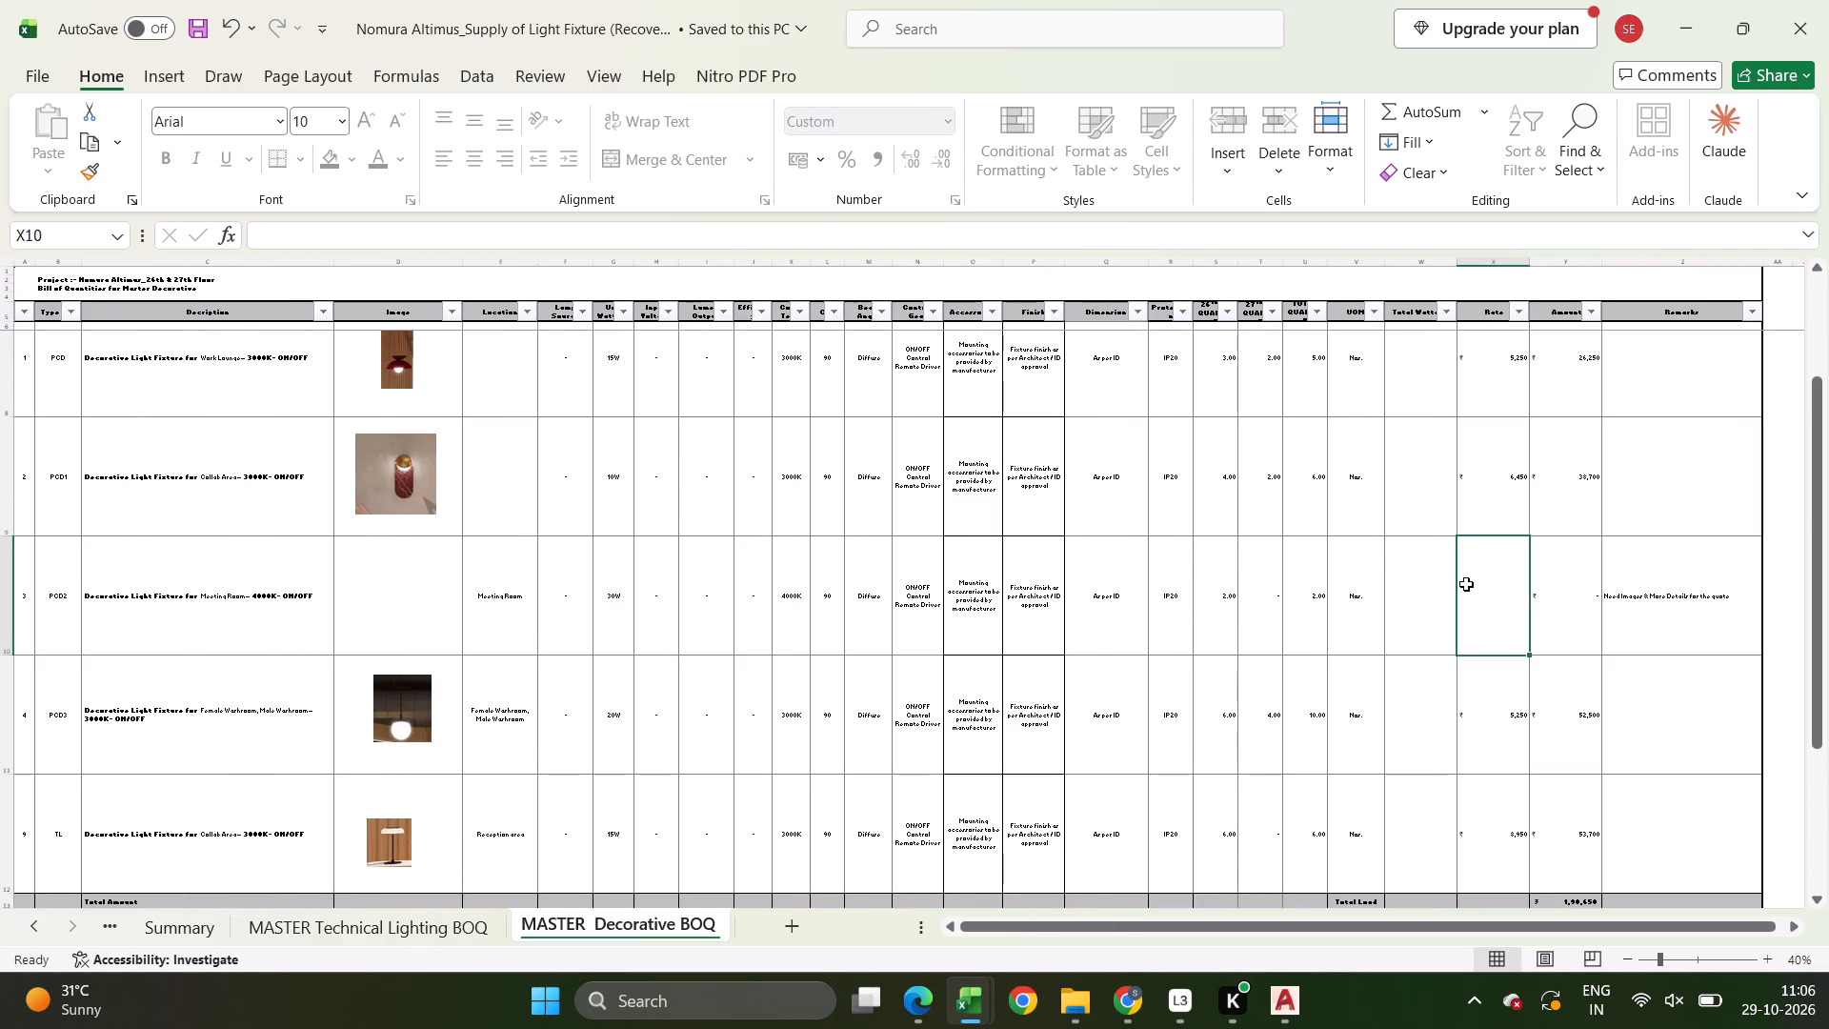
key("Up")
key("Up")
key("Up")
key("Up")
key("Up")
key("Up")
key("Down")
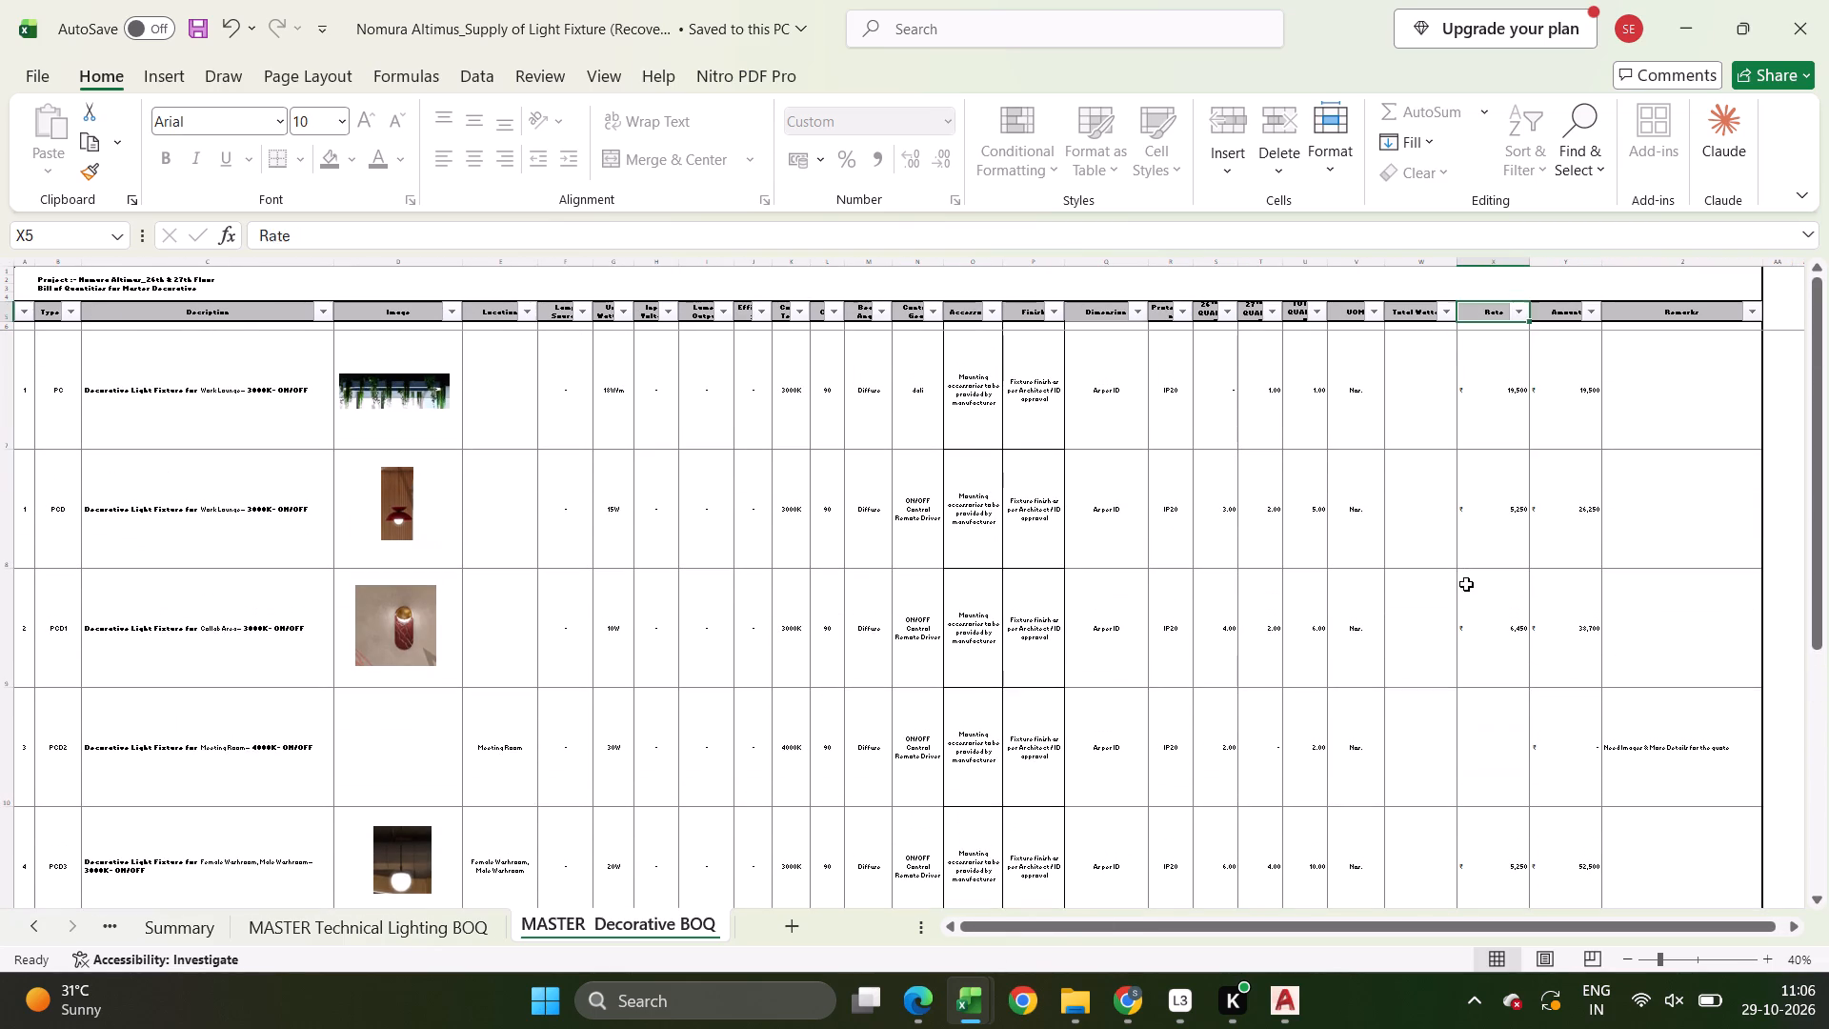
key("Down")
key("Down")
key("Down")
key("Down")
key("Down")
key("Down")
key("Down")
key("Down")
key("Down")
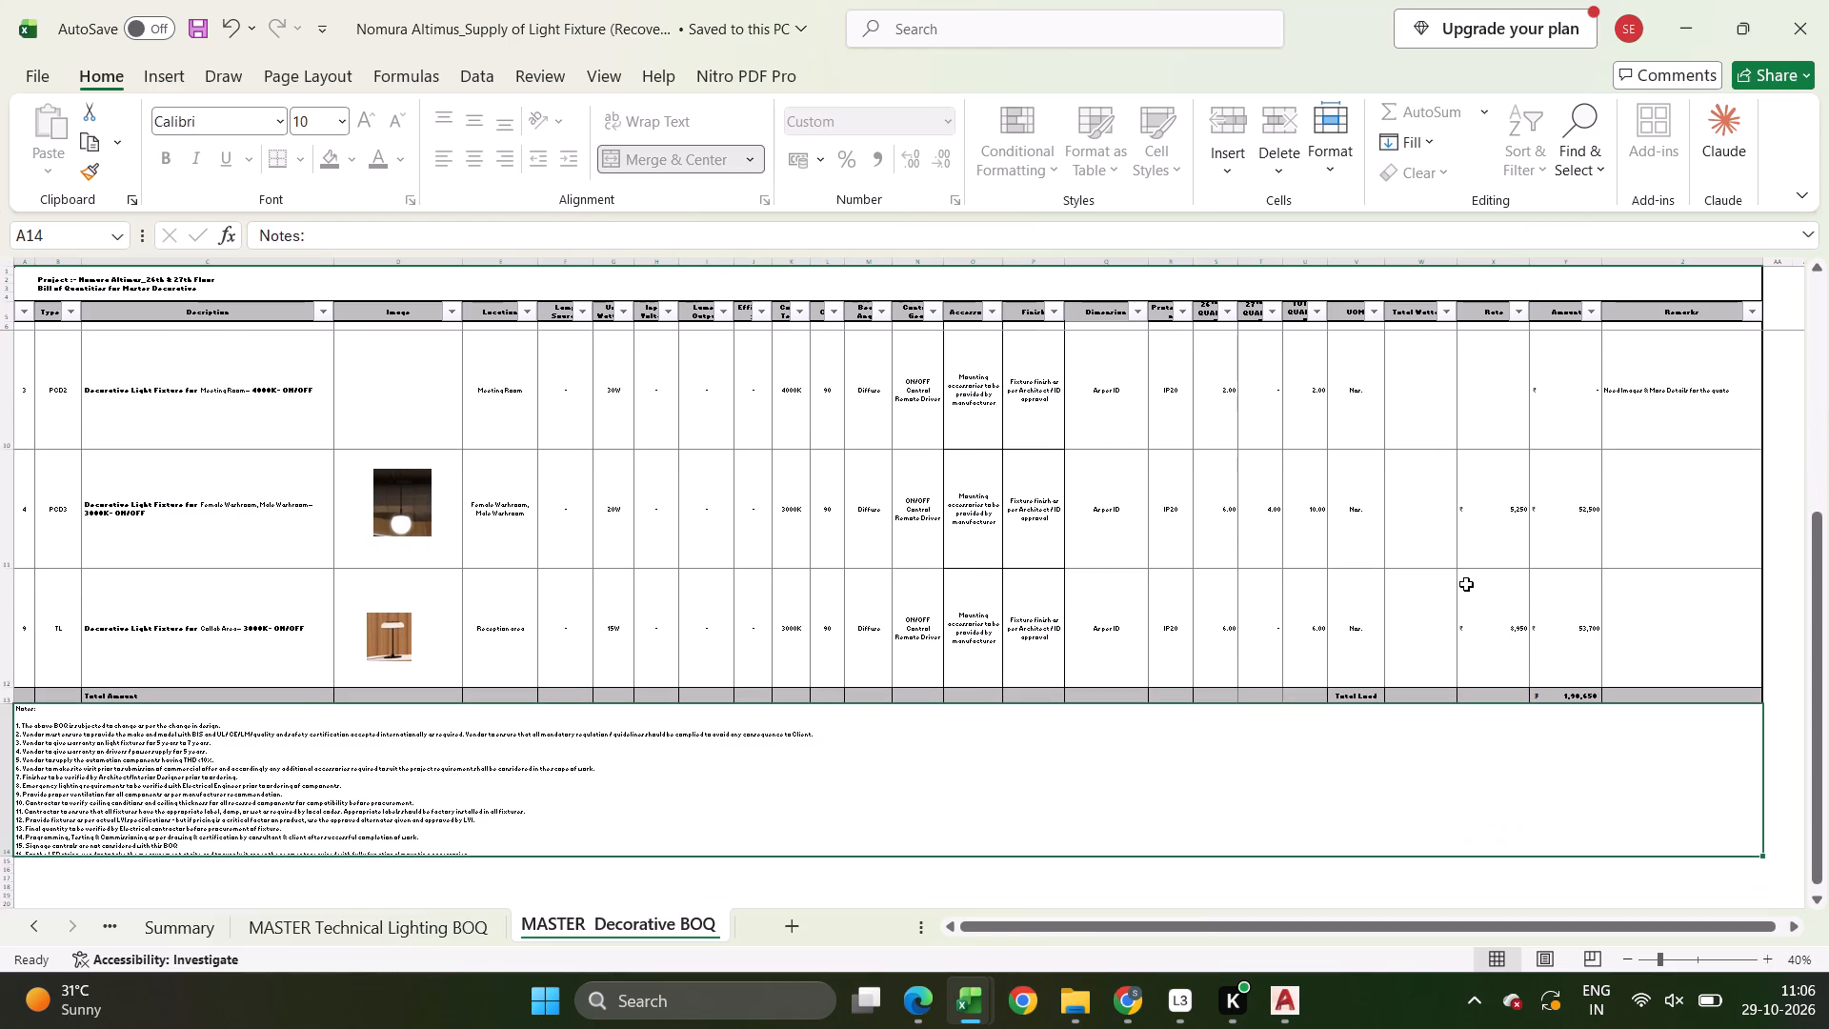
key("Up")
key("Up")
key("Up")
key("Up")
key("Up")
key("Up")
key("Up")
key("Up")
key("Up")
key("Up")
key("Up")
key("Up")
key("Up")
key("Up")
key("Up")
key("Up")
key("Up")
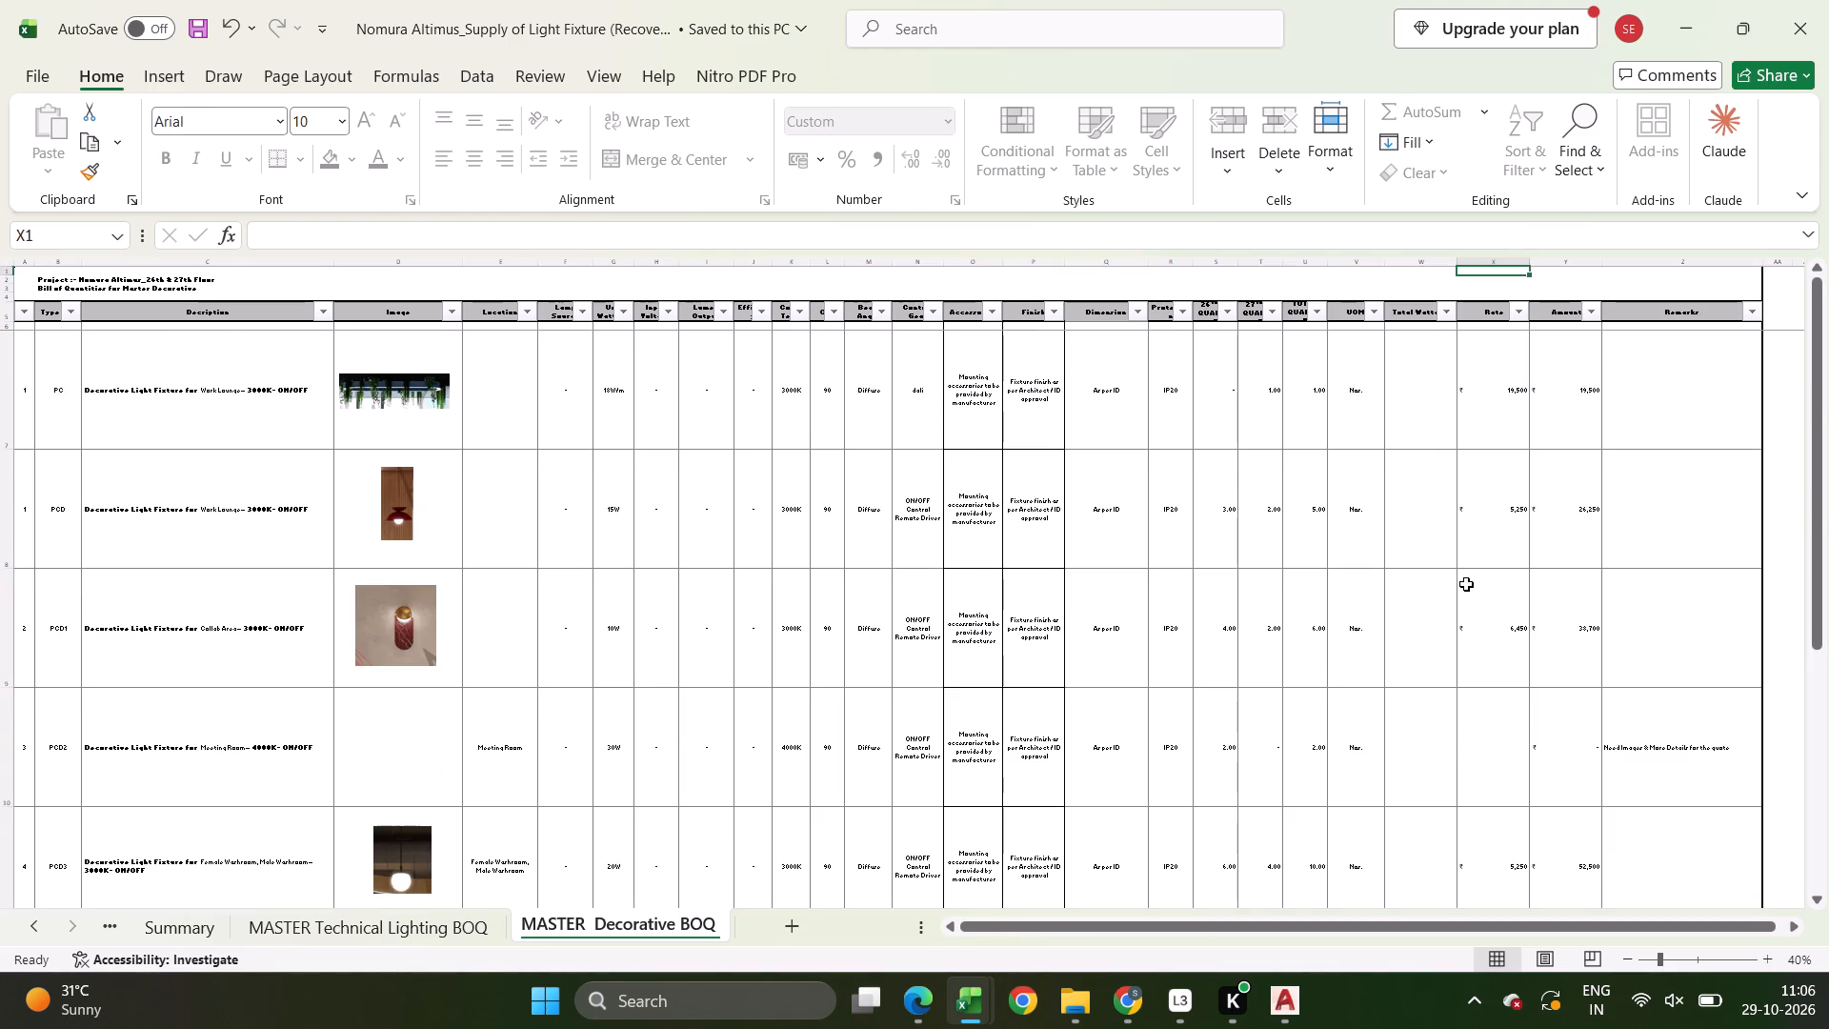
key("Down")
key("Down")
key("Down")
key("Down")
key("Down")
key("Down")
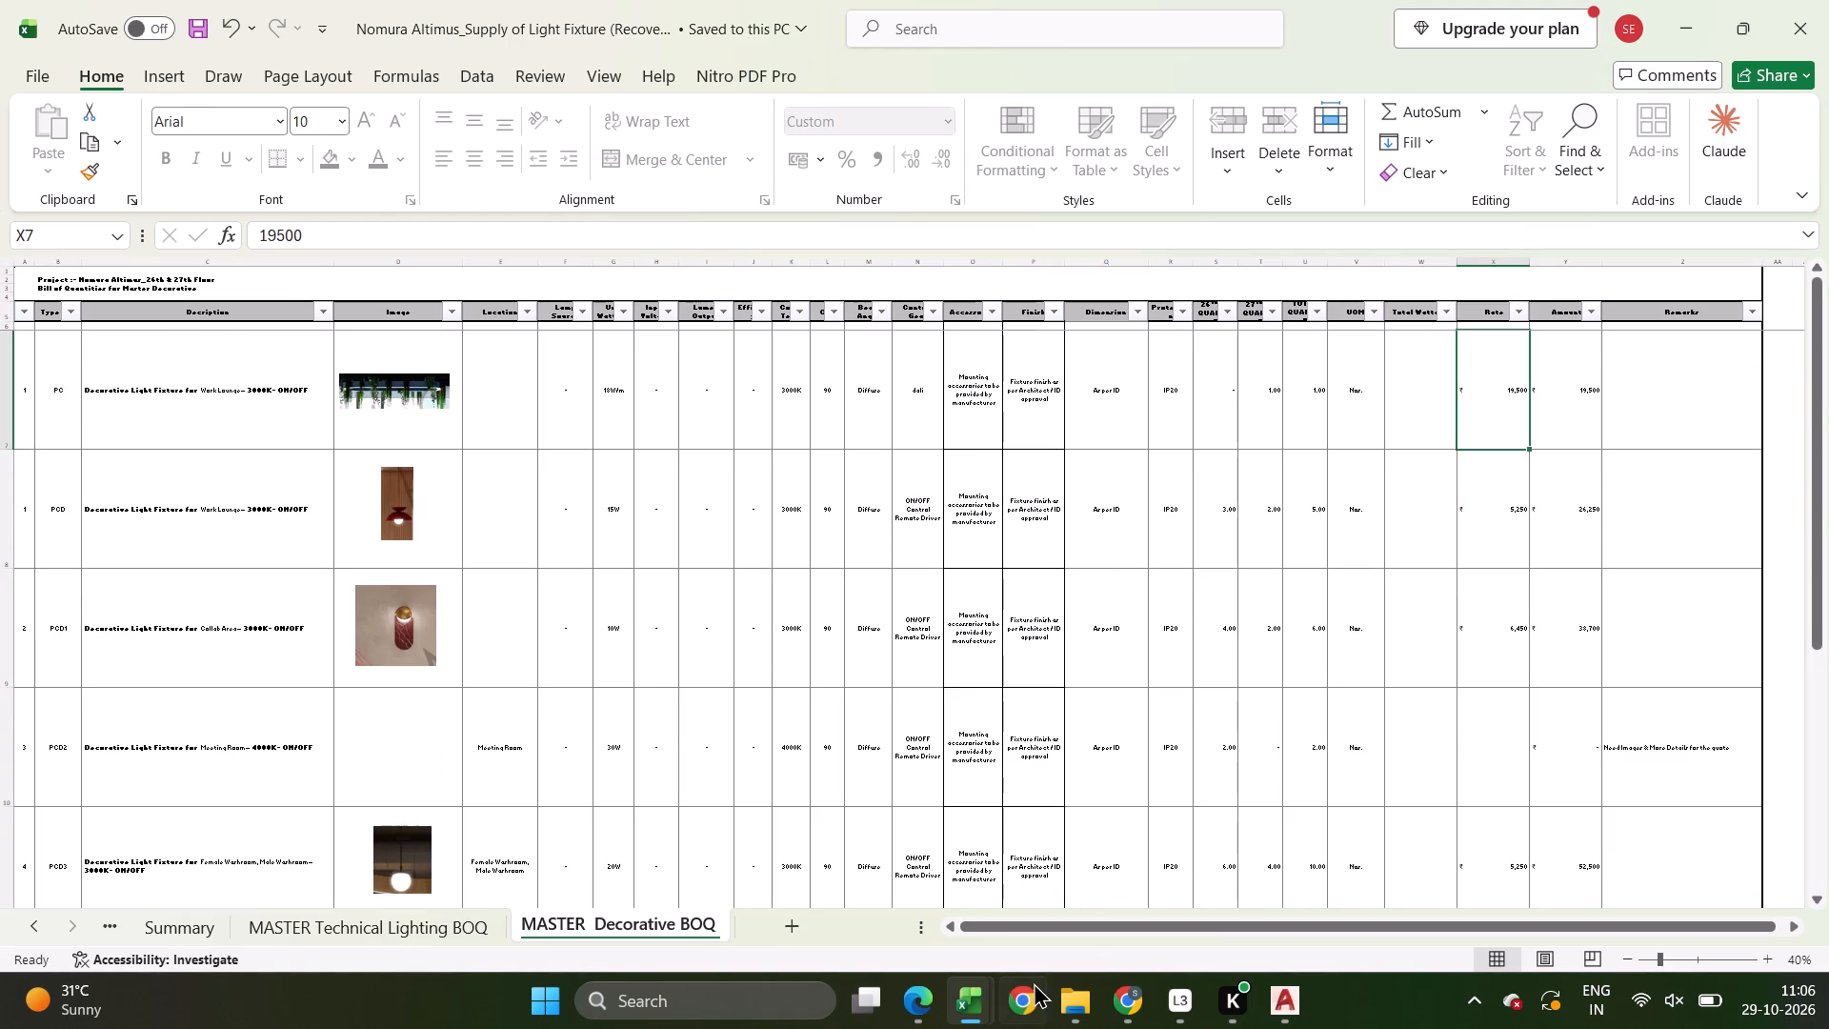
Switch to the open Chrome browser window.
left_click(1118, 990)
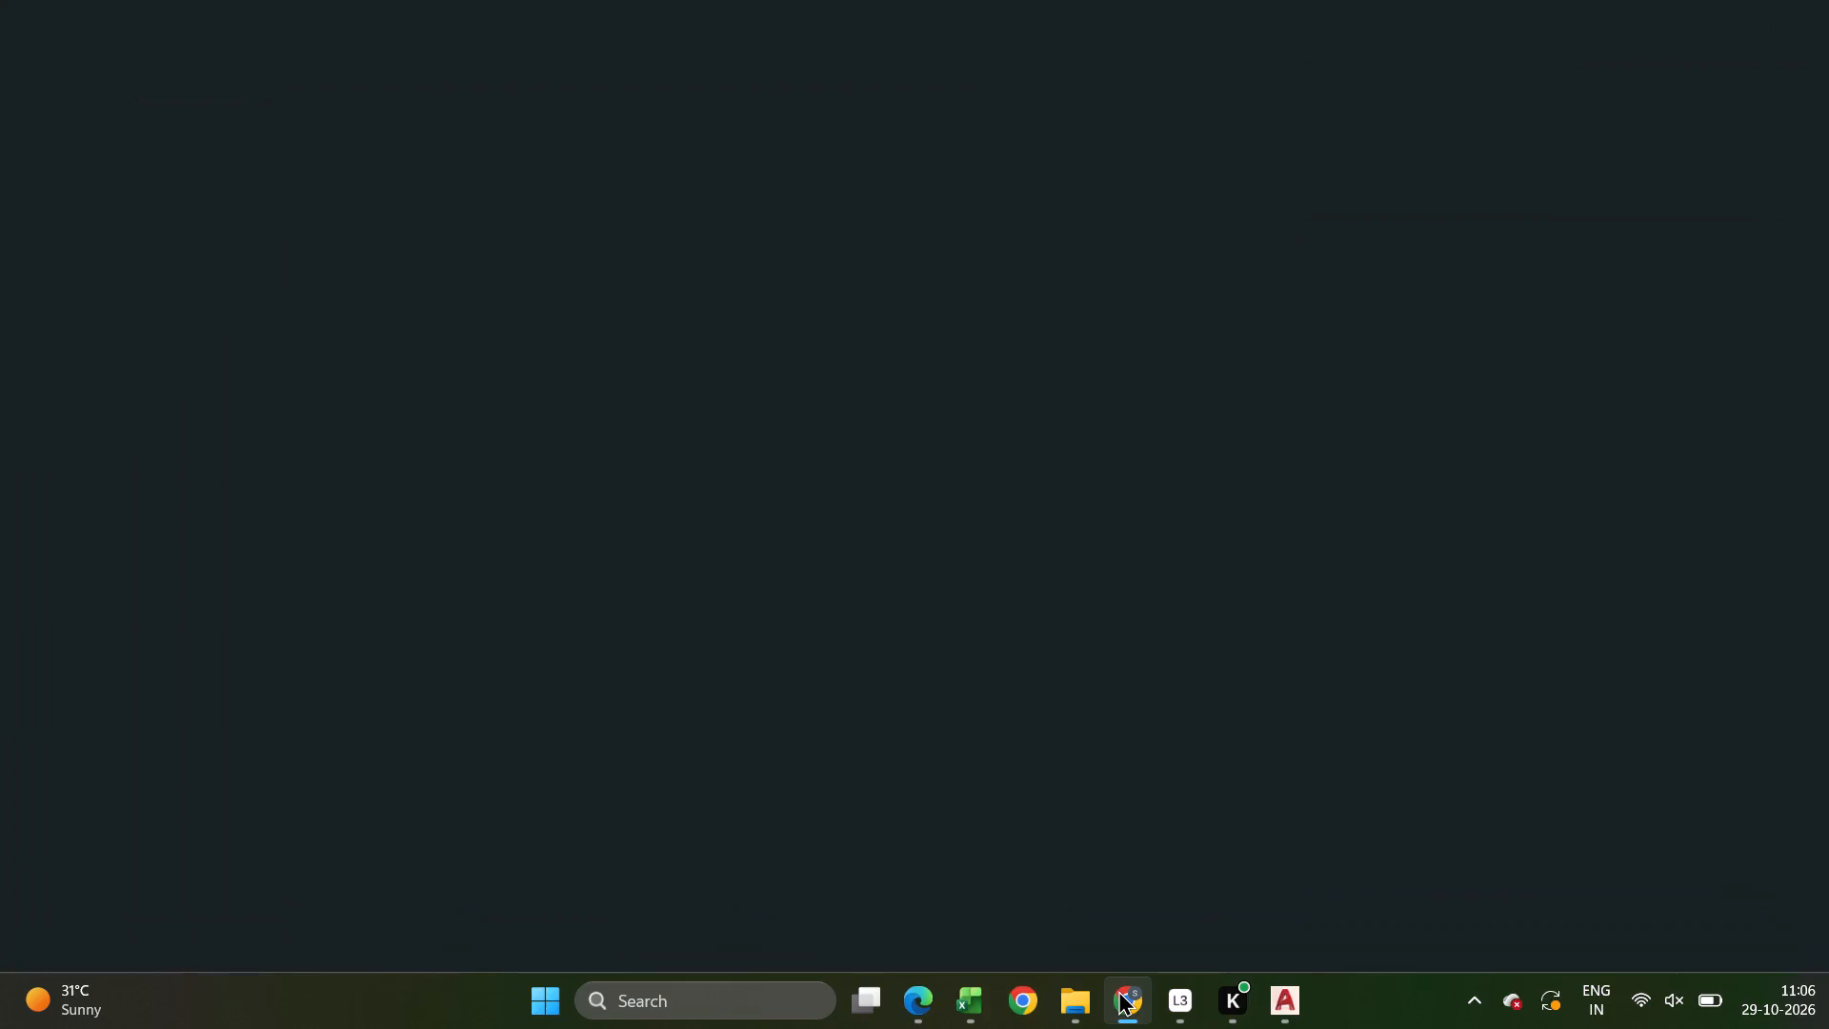
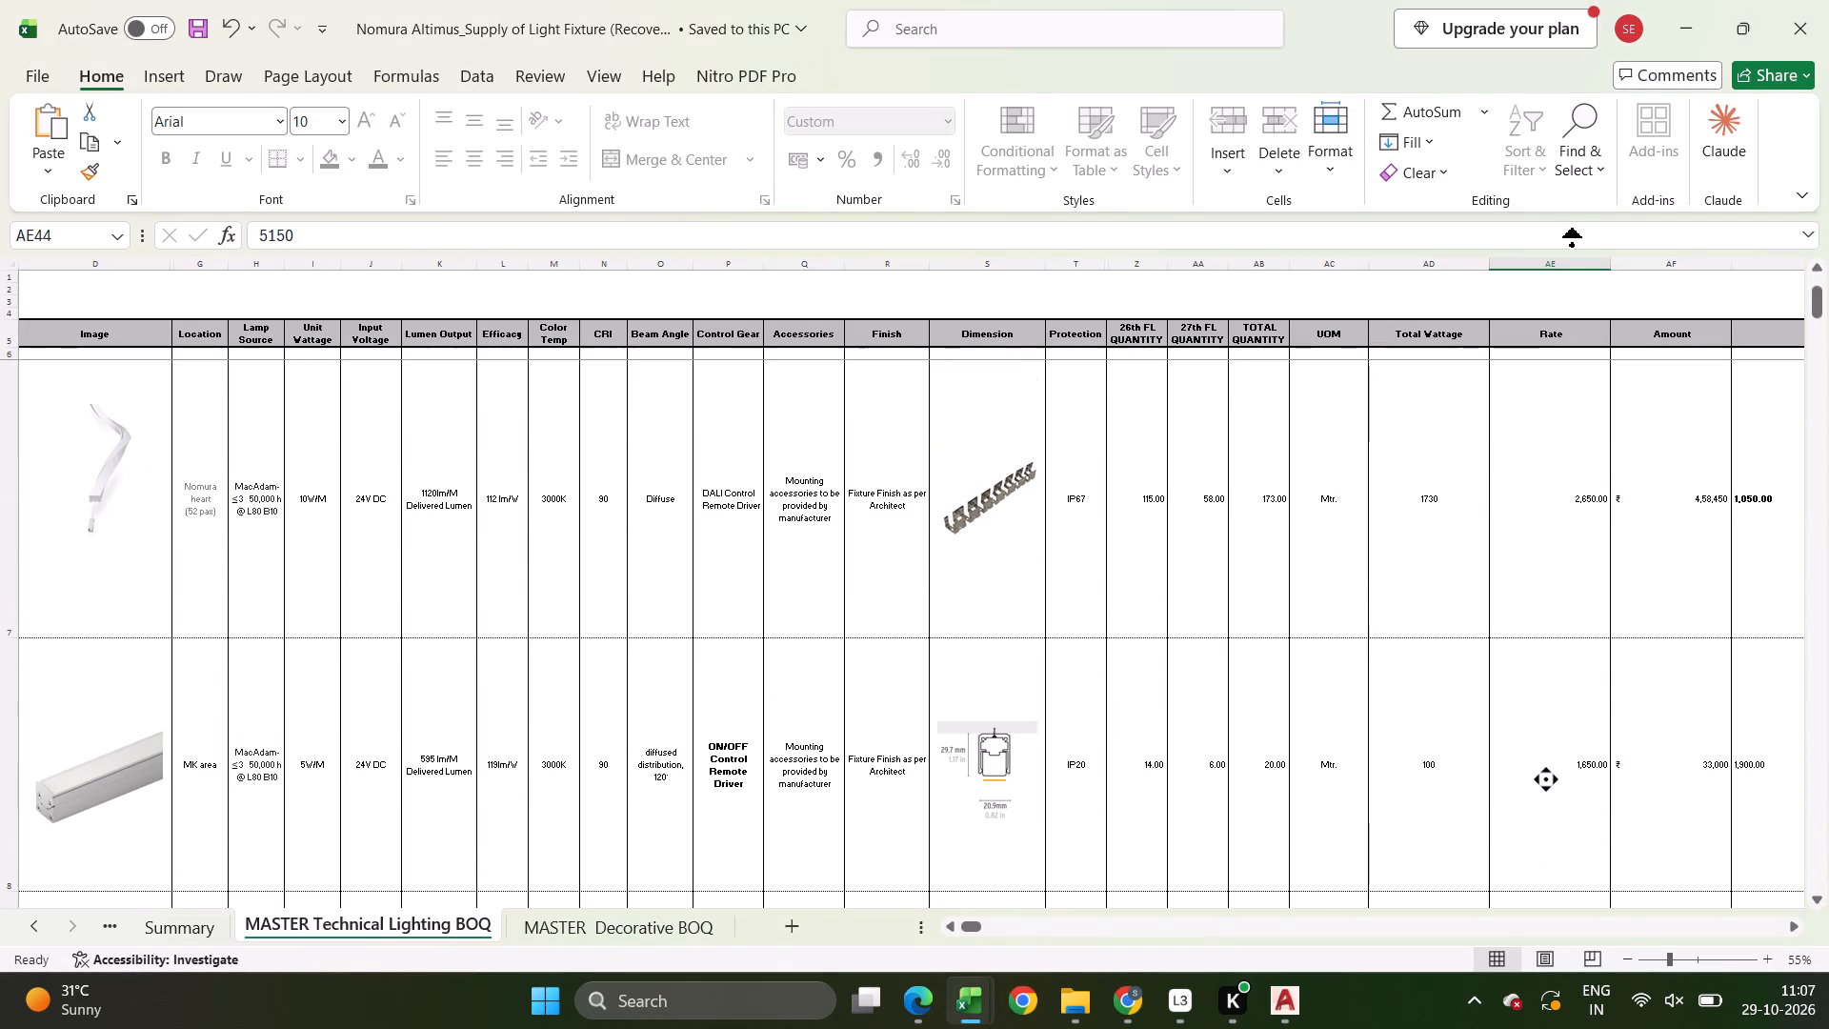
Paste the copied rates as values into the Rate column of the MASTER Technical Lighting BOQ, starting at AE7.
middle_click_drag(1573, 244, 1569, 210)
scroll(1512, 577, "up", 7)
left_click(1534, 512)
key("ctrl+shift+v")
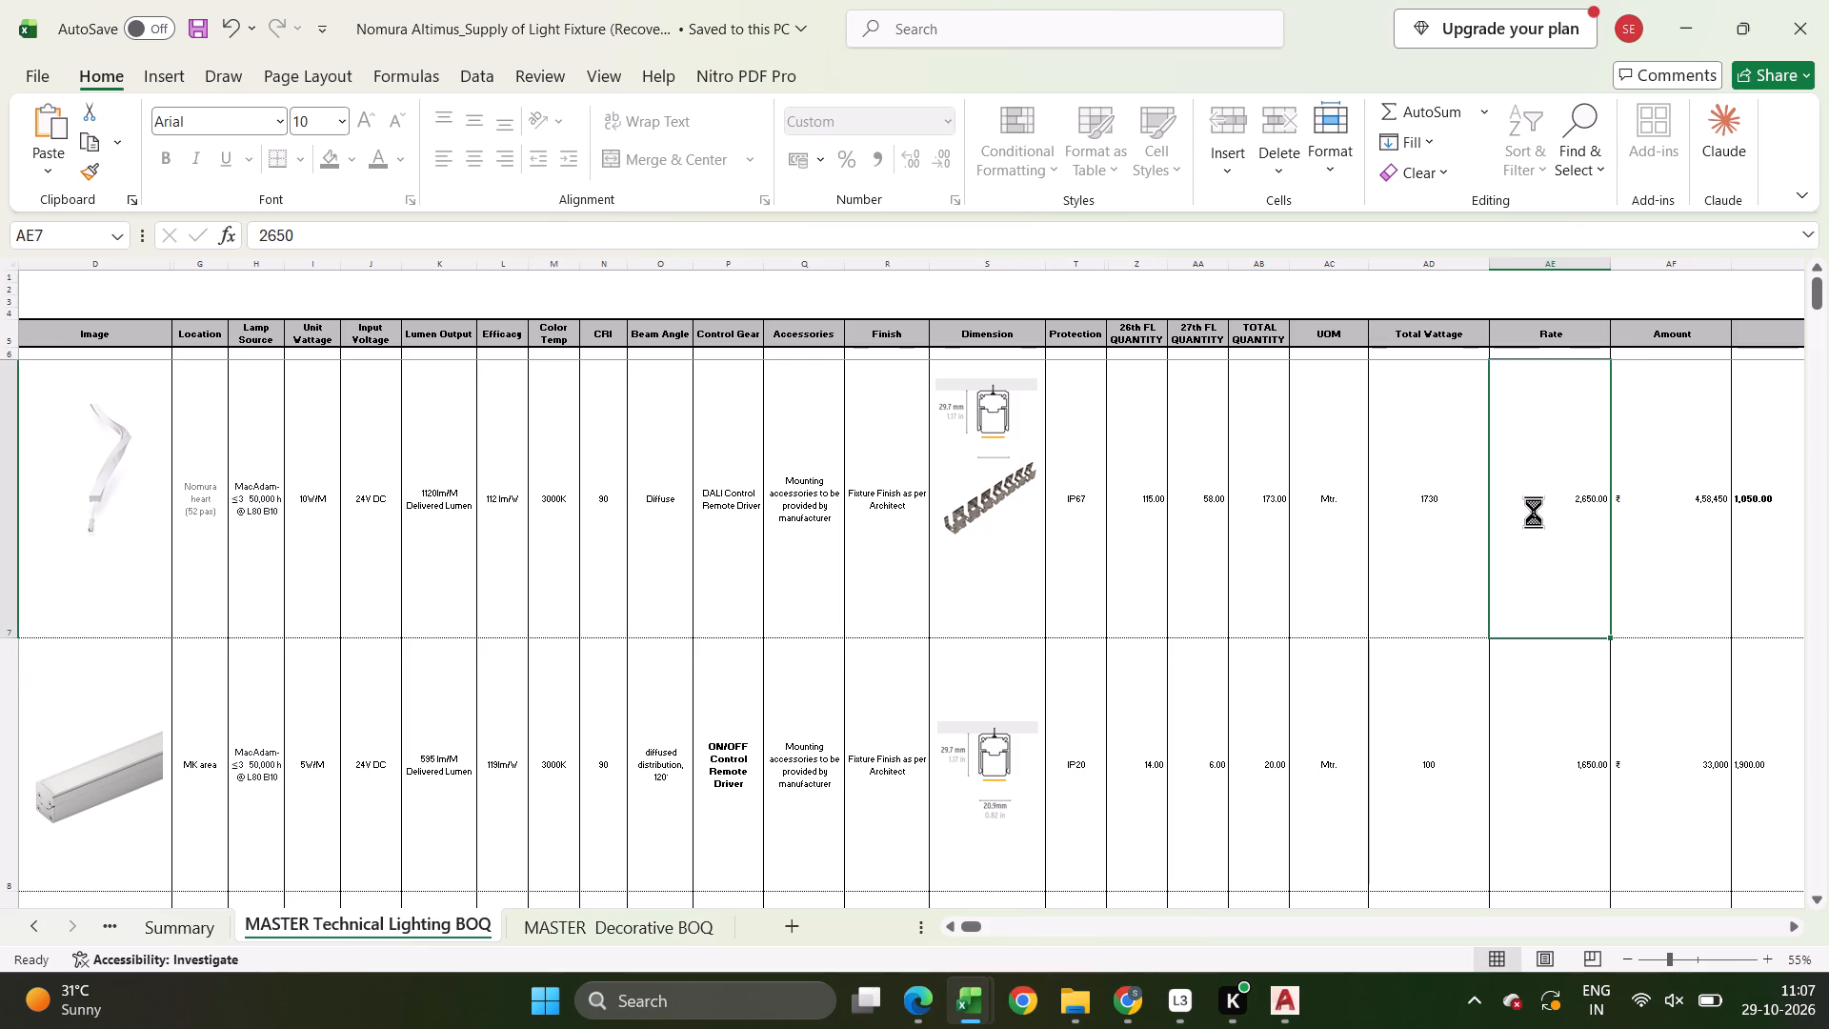
Examine the pasted rates and resulting amounts in the MASTER Technical Lighting BOQ, from the first fixture down to the Hydration Point item.
scroll(1534, 512, "down", 16)
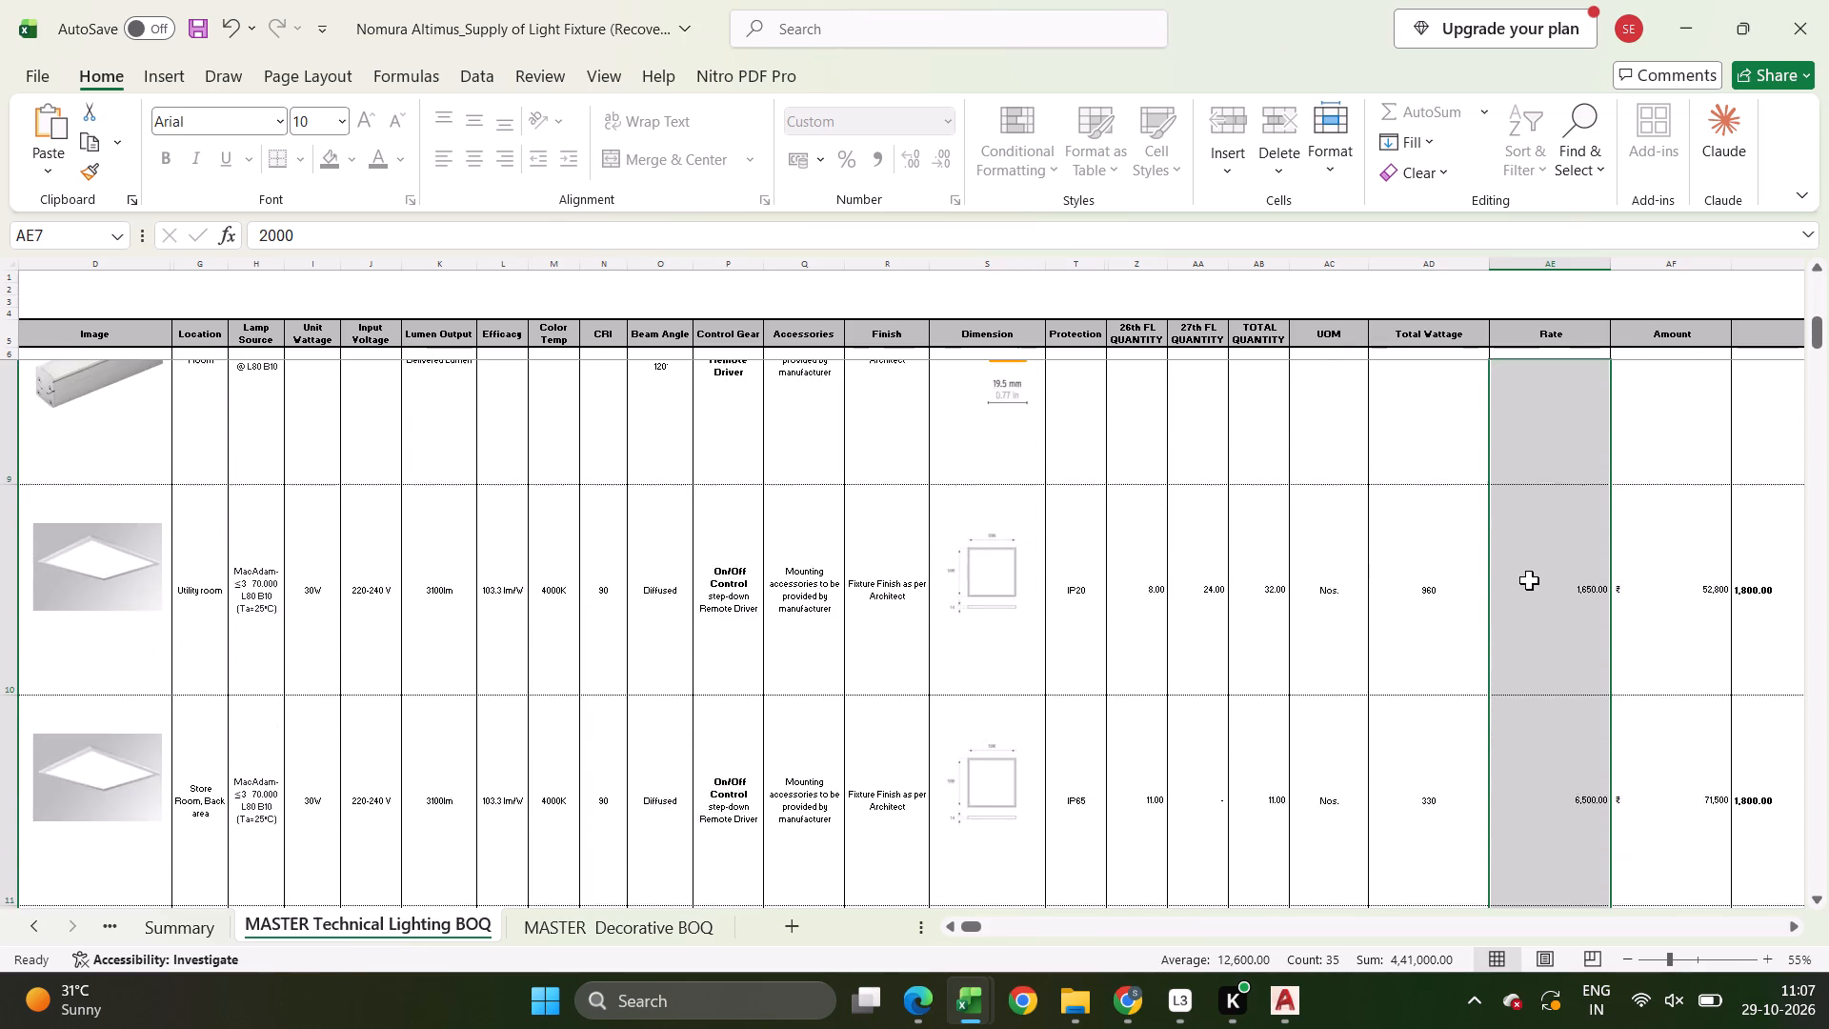
scroll(1529, 580, "down", 20)
scroll(1529, 580, "down", 13)
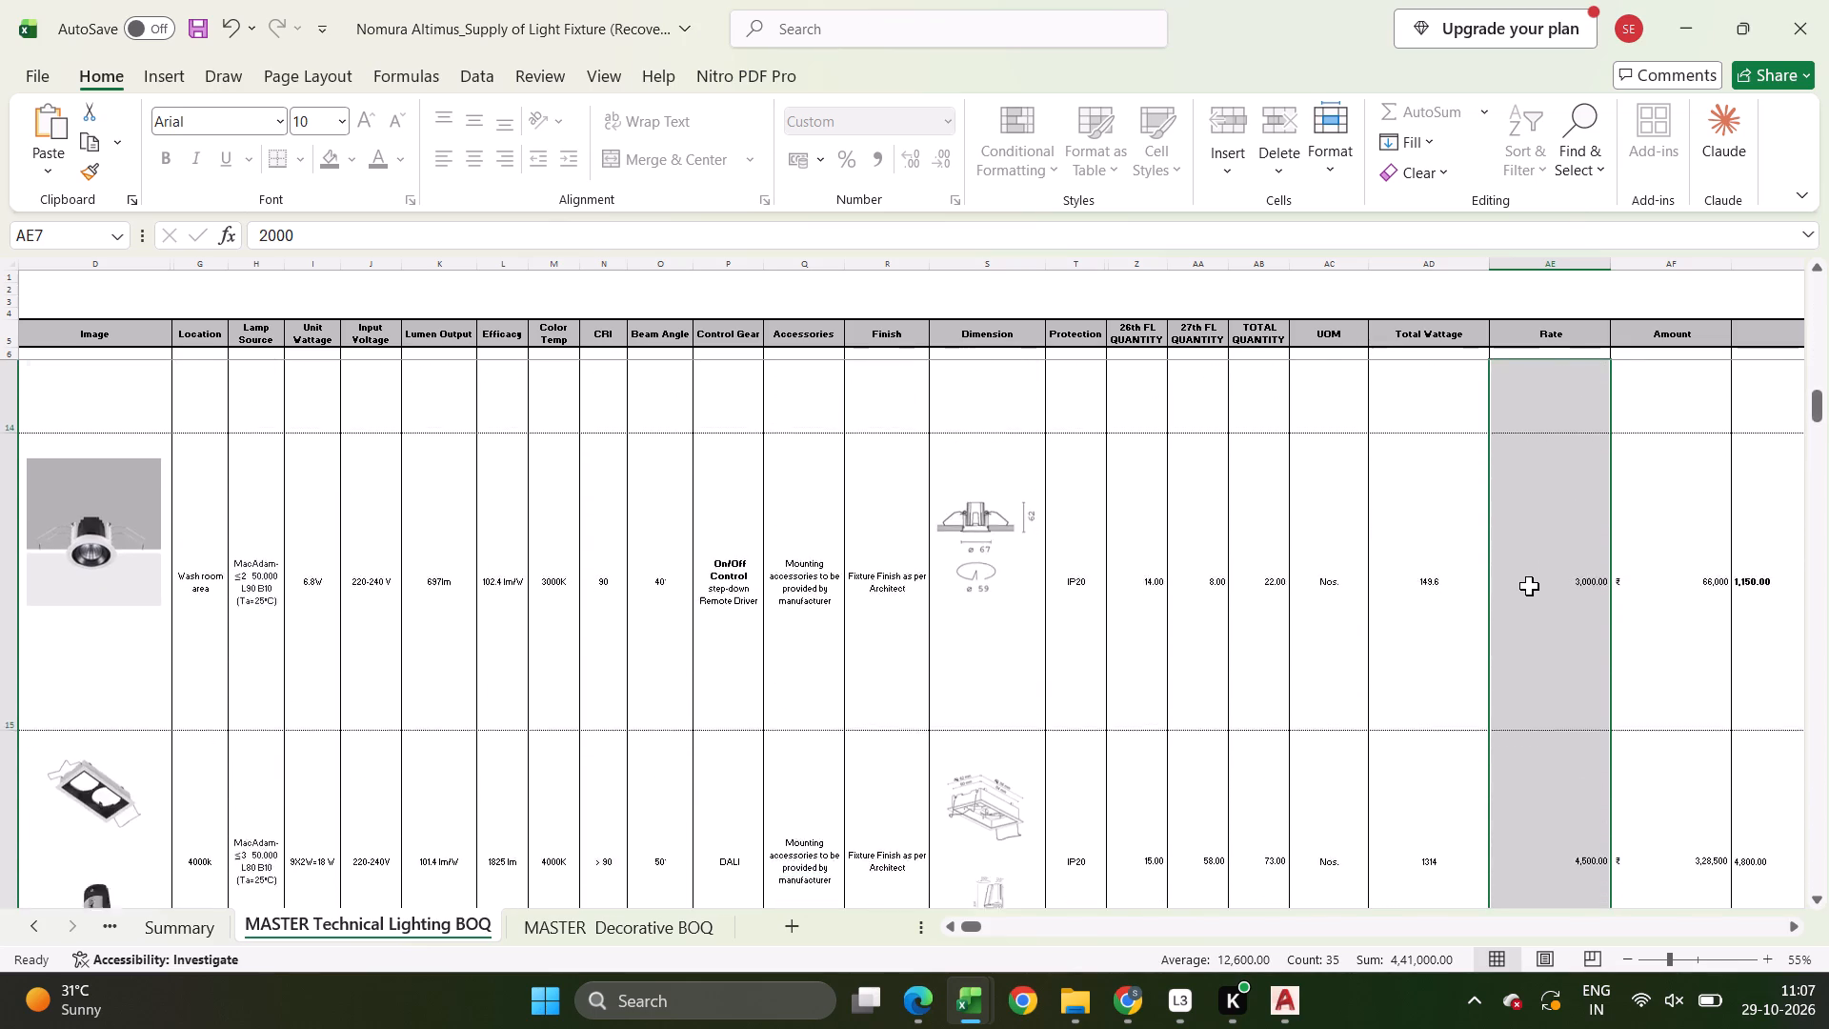
scroll(1529, 586, "down", 20)
scroll(1529, 586, "down", 13)
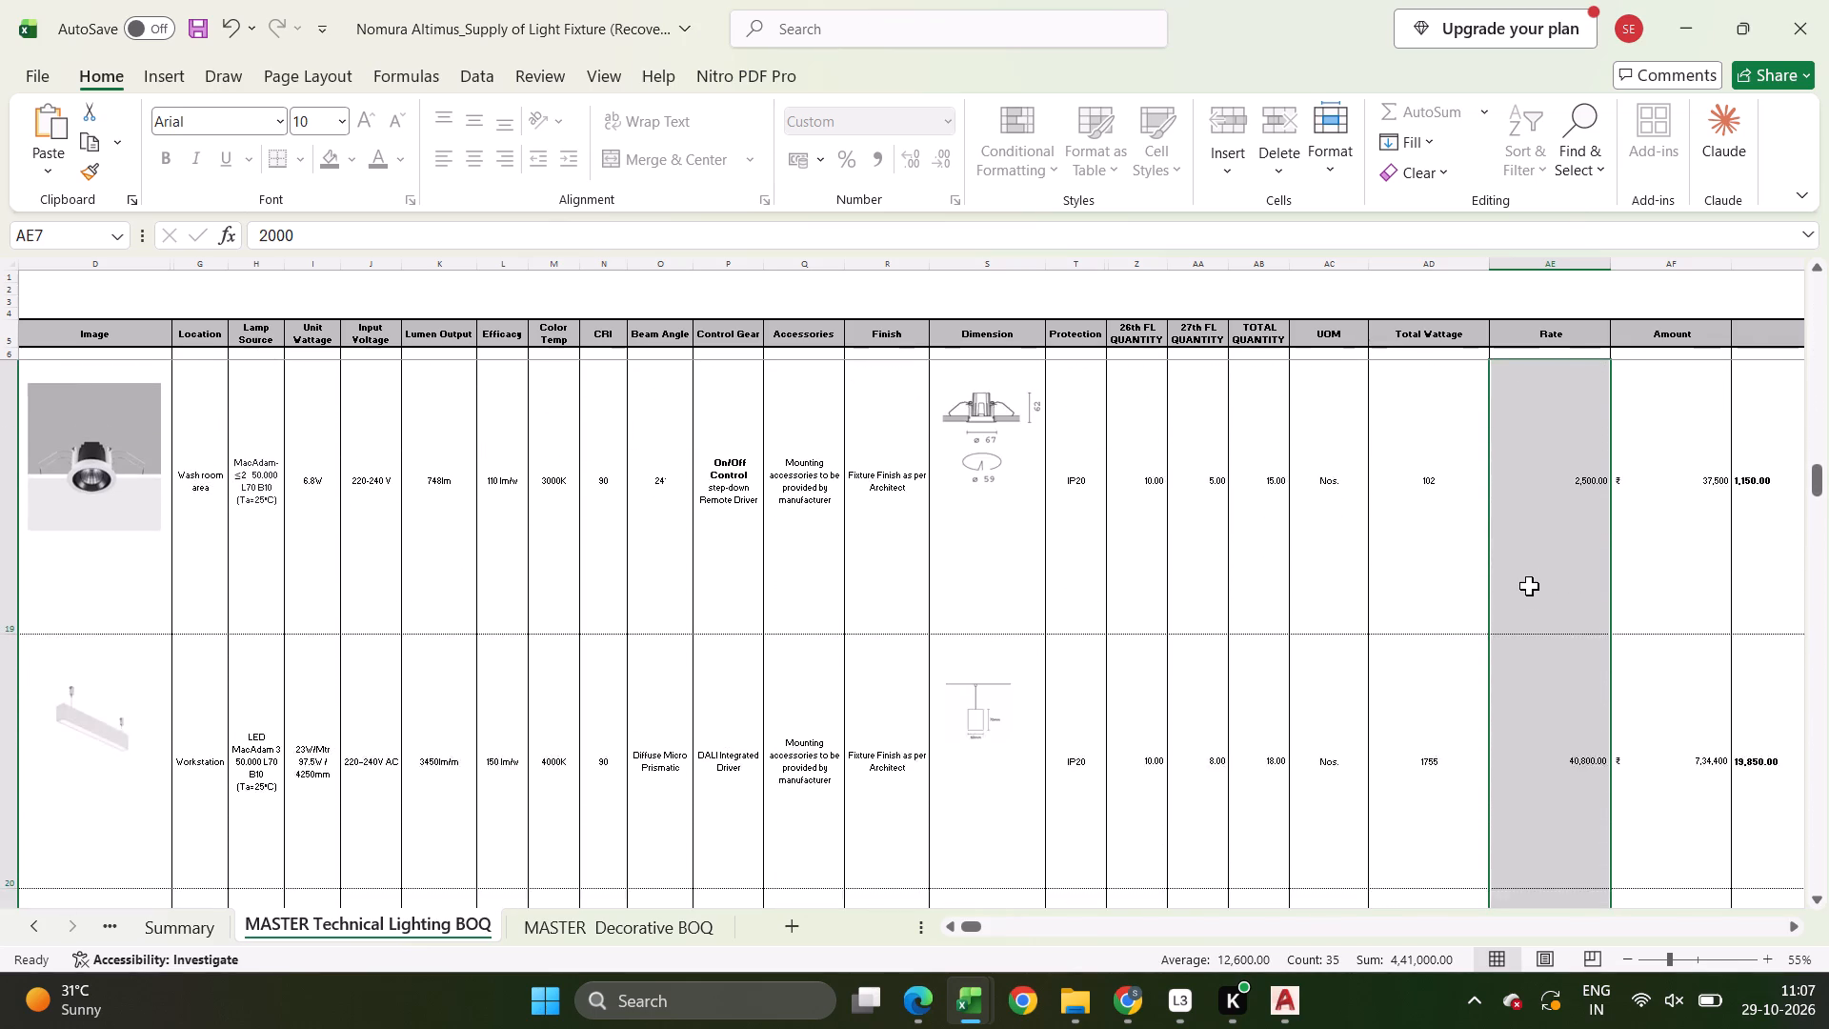
scroll(1529, 586, "down", 20)
scroll(1529, 586, "down", 1)
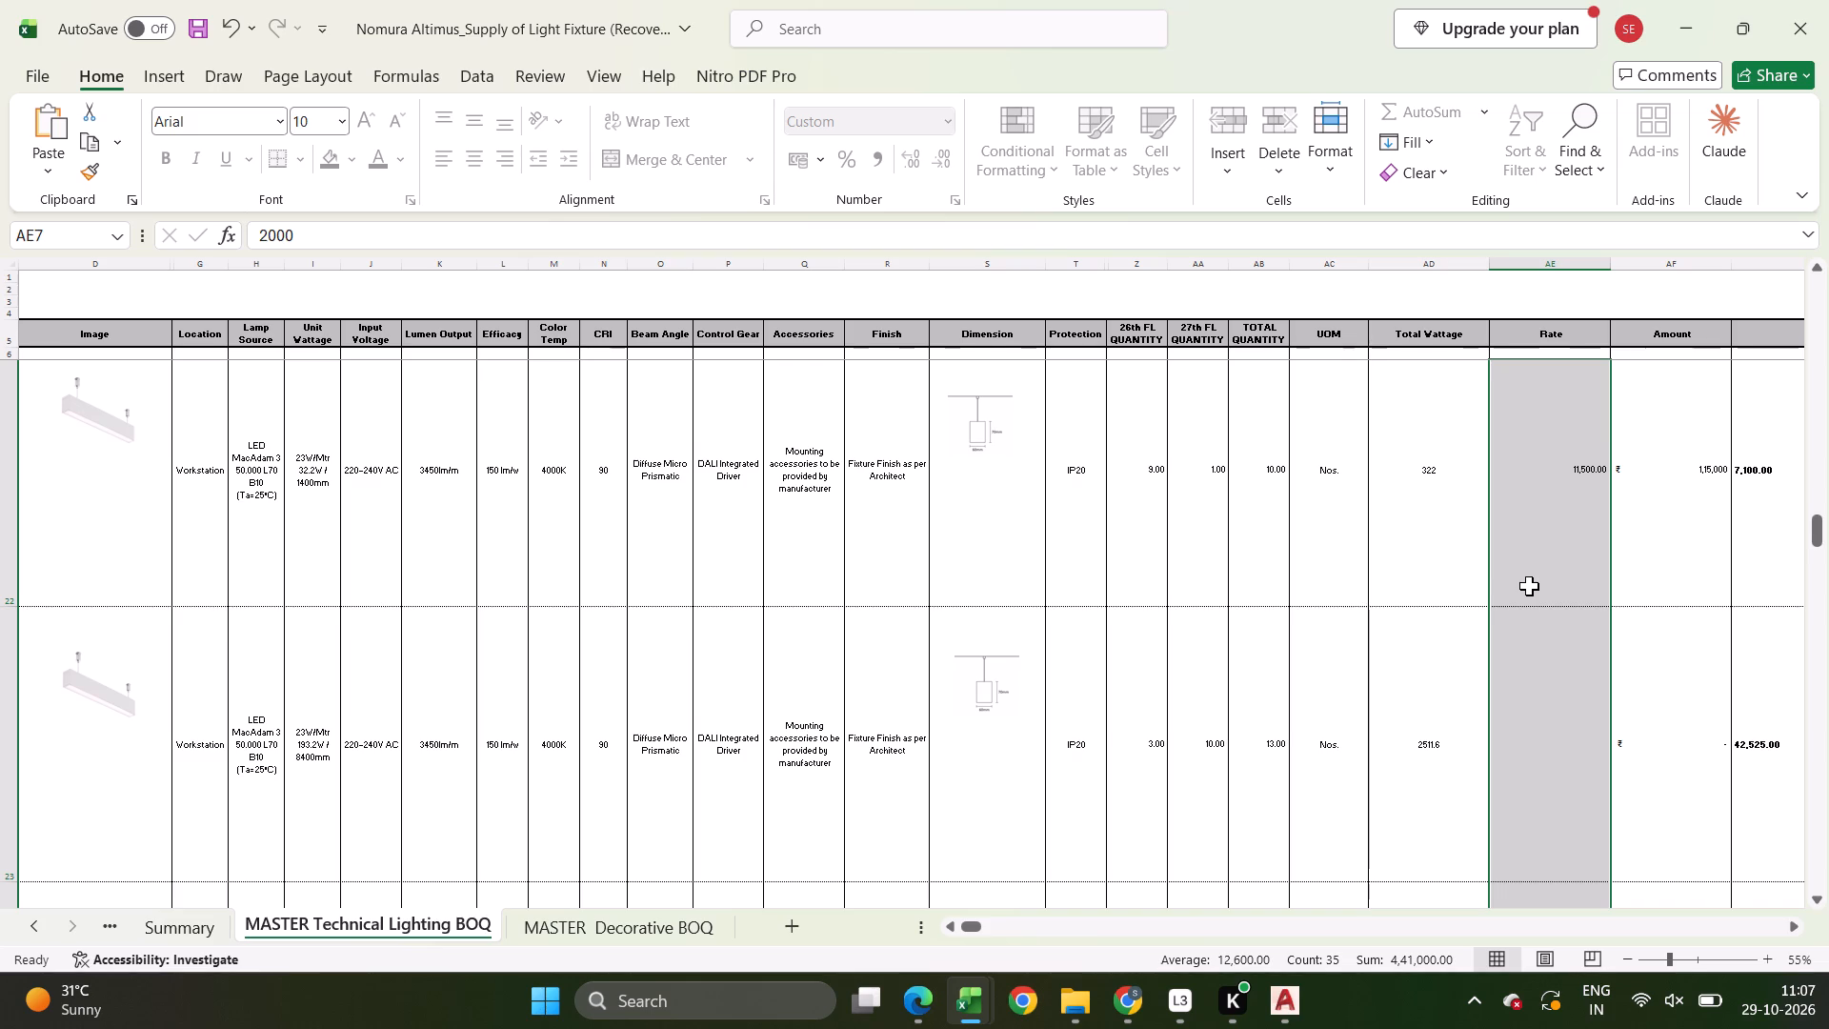
scroll(1529, 586, "down", 17)
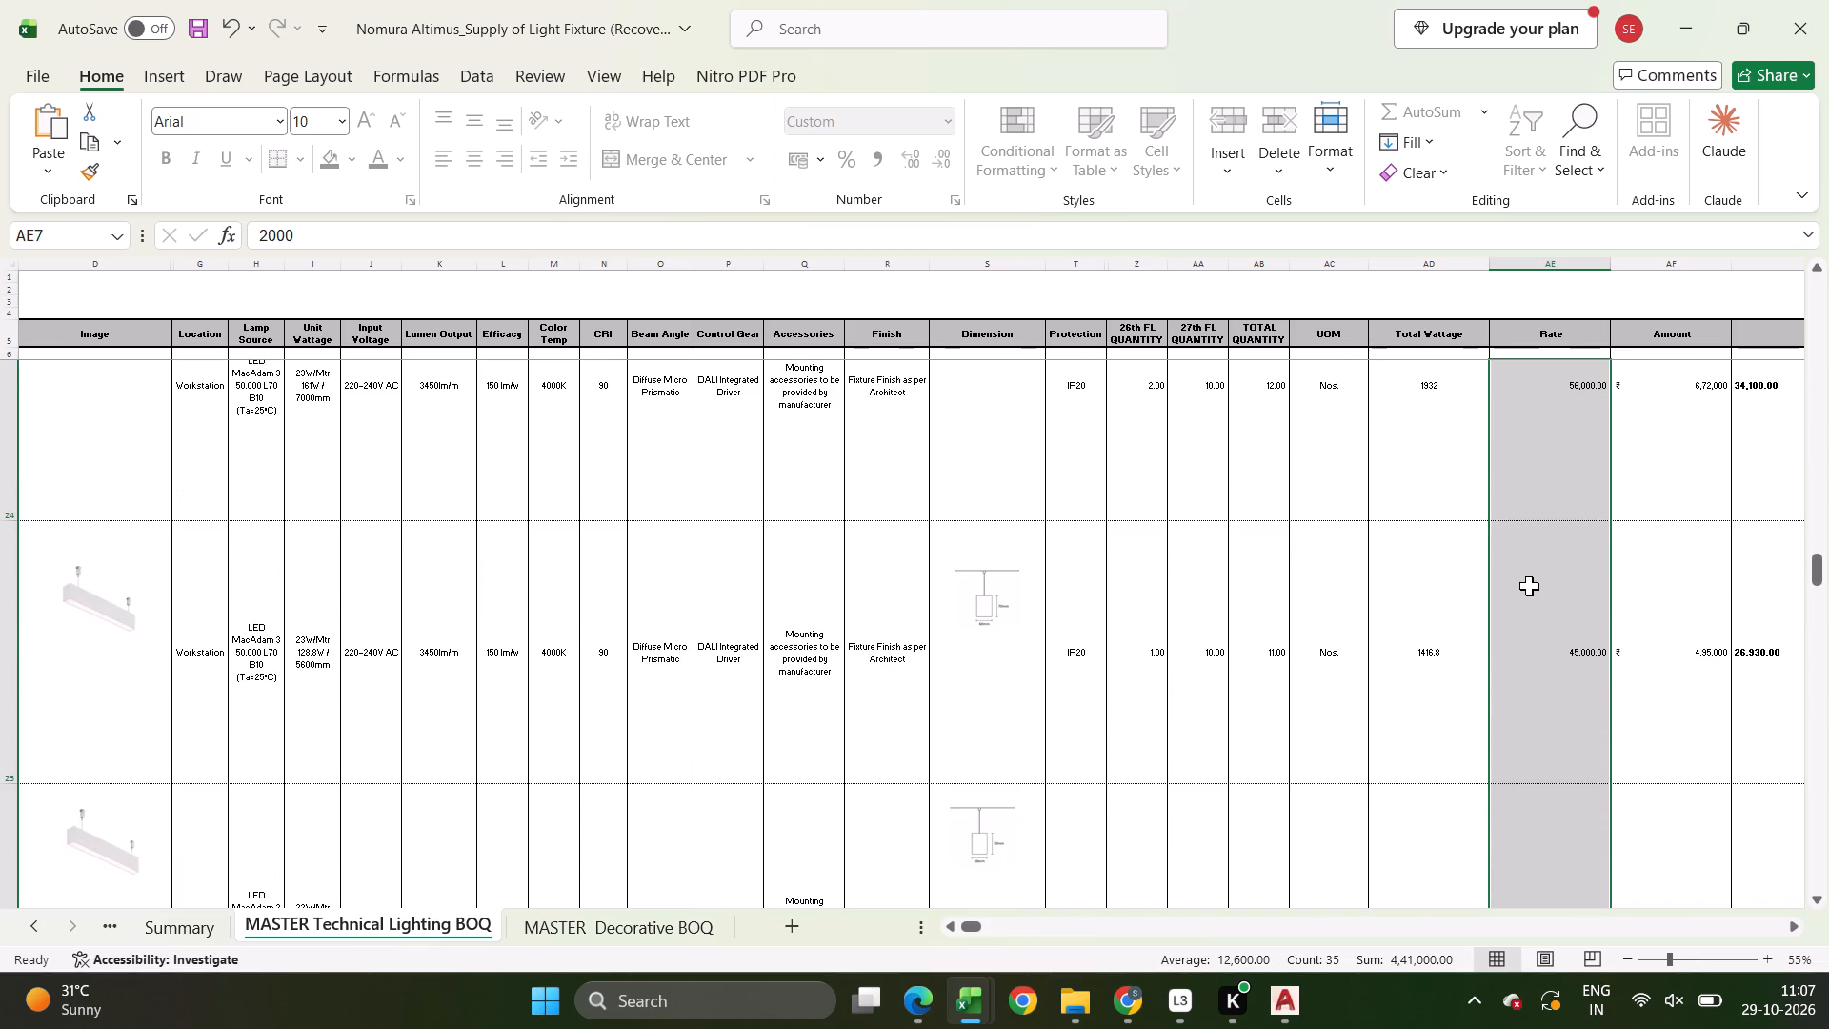
scroll(1529, 586, "down", 5)
scroll(1529, 586, "down", 20)
scroll(1529, 586, "down", 5)
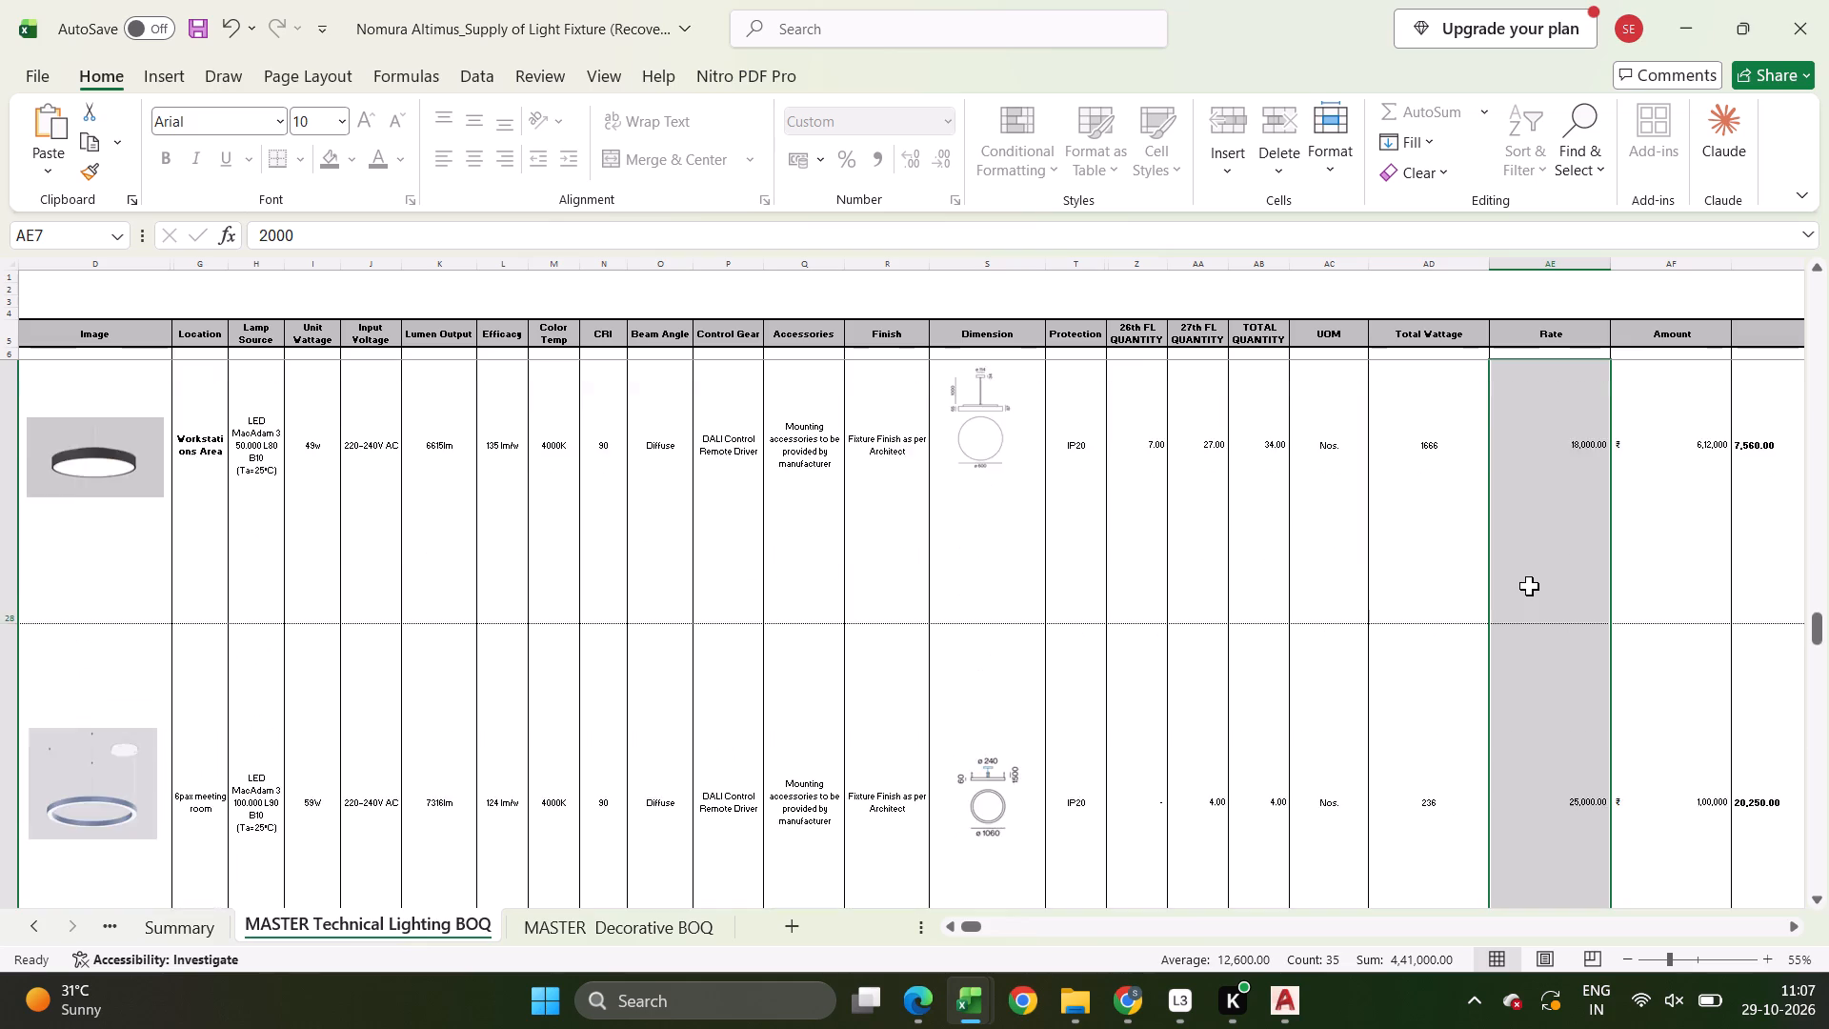
scroll(1529, 586, "down", 20)
scroll(1529, 586, "down", 13)
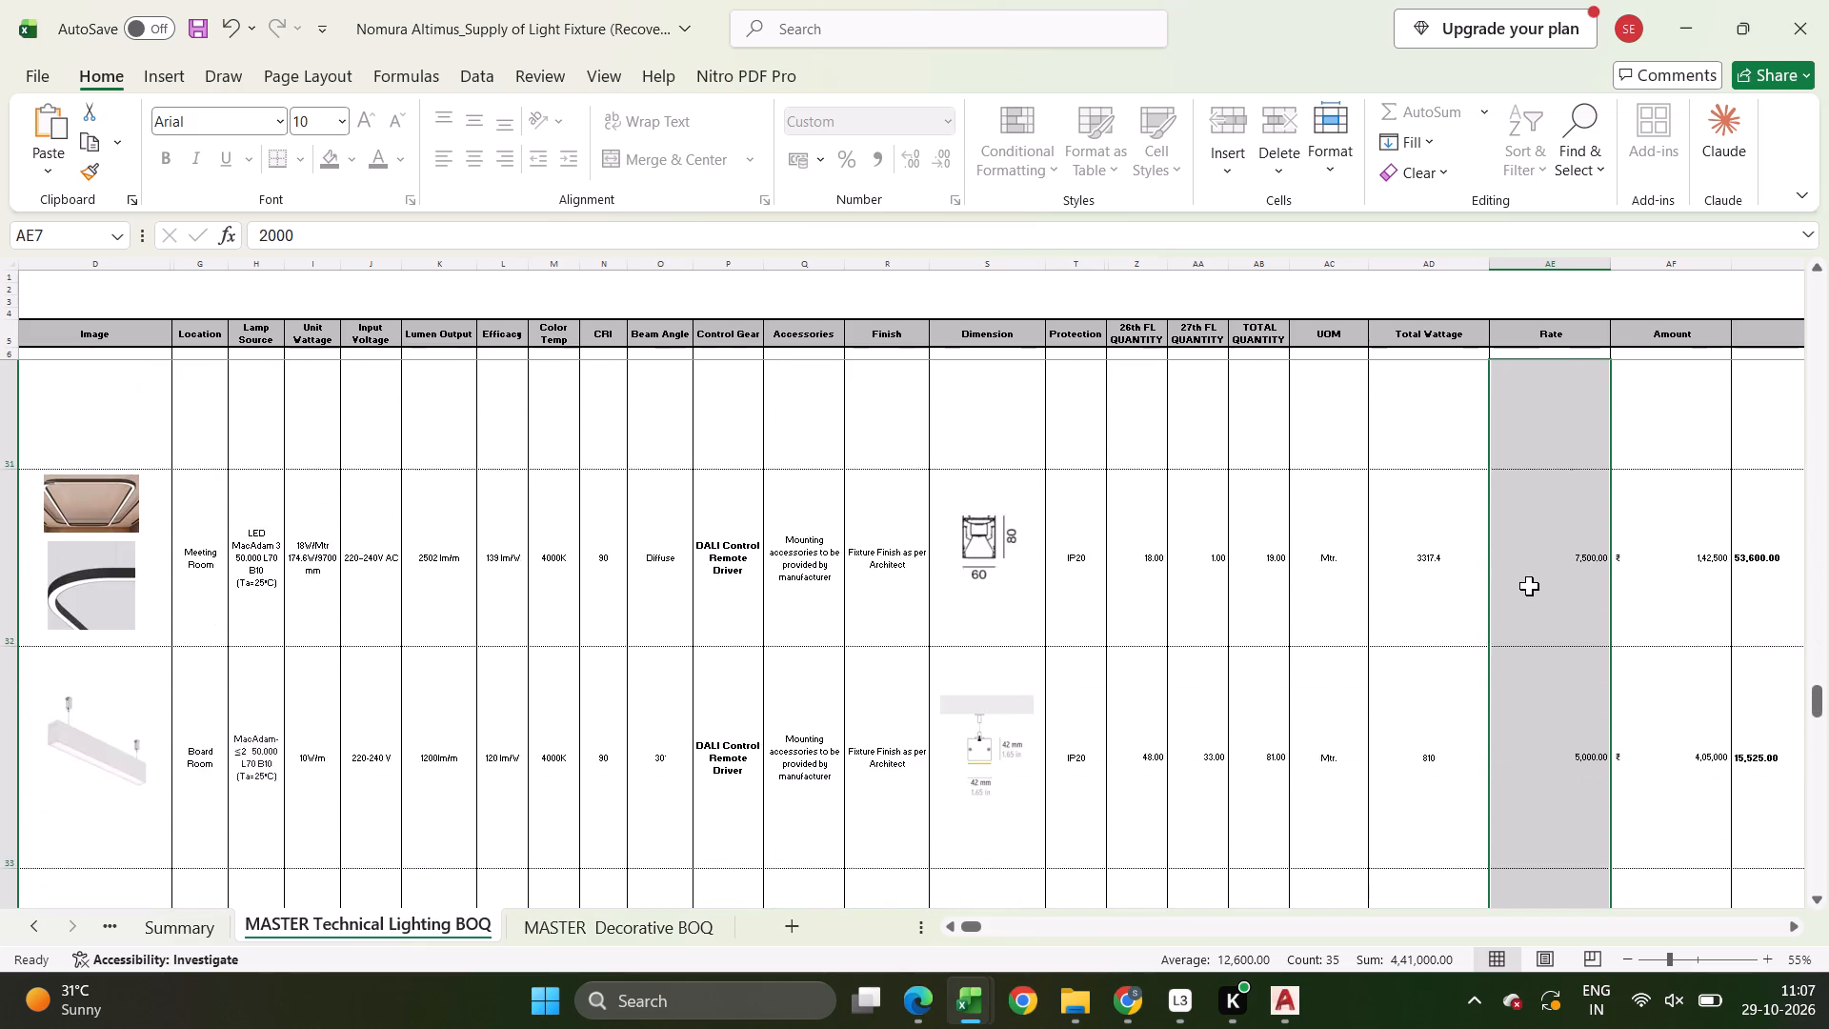
scroll(1529, 586, "down", 20)
scroll(1529, 586, "down", 12)
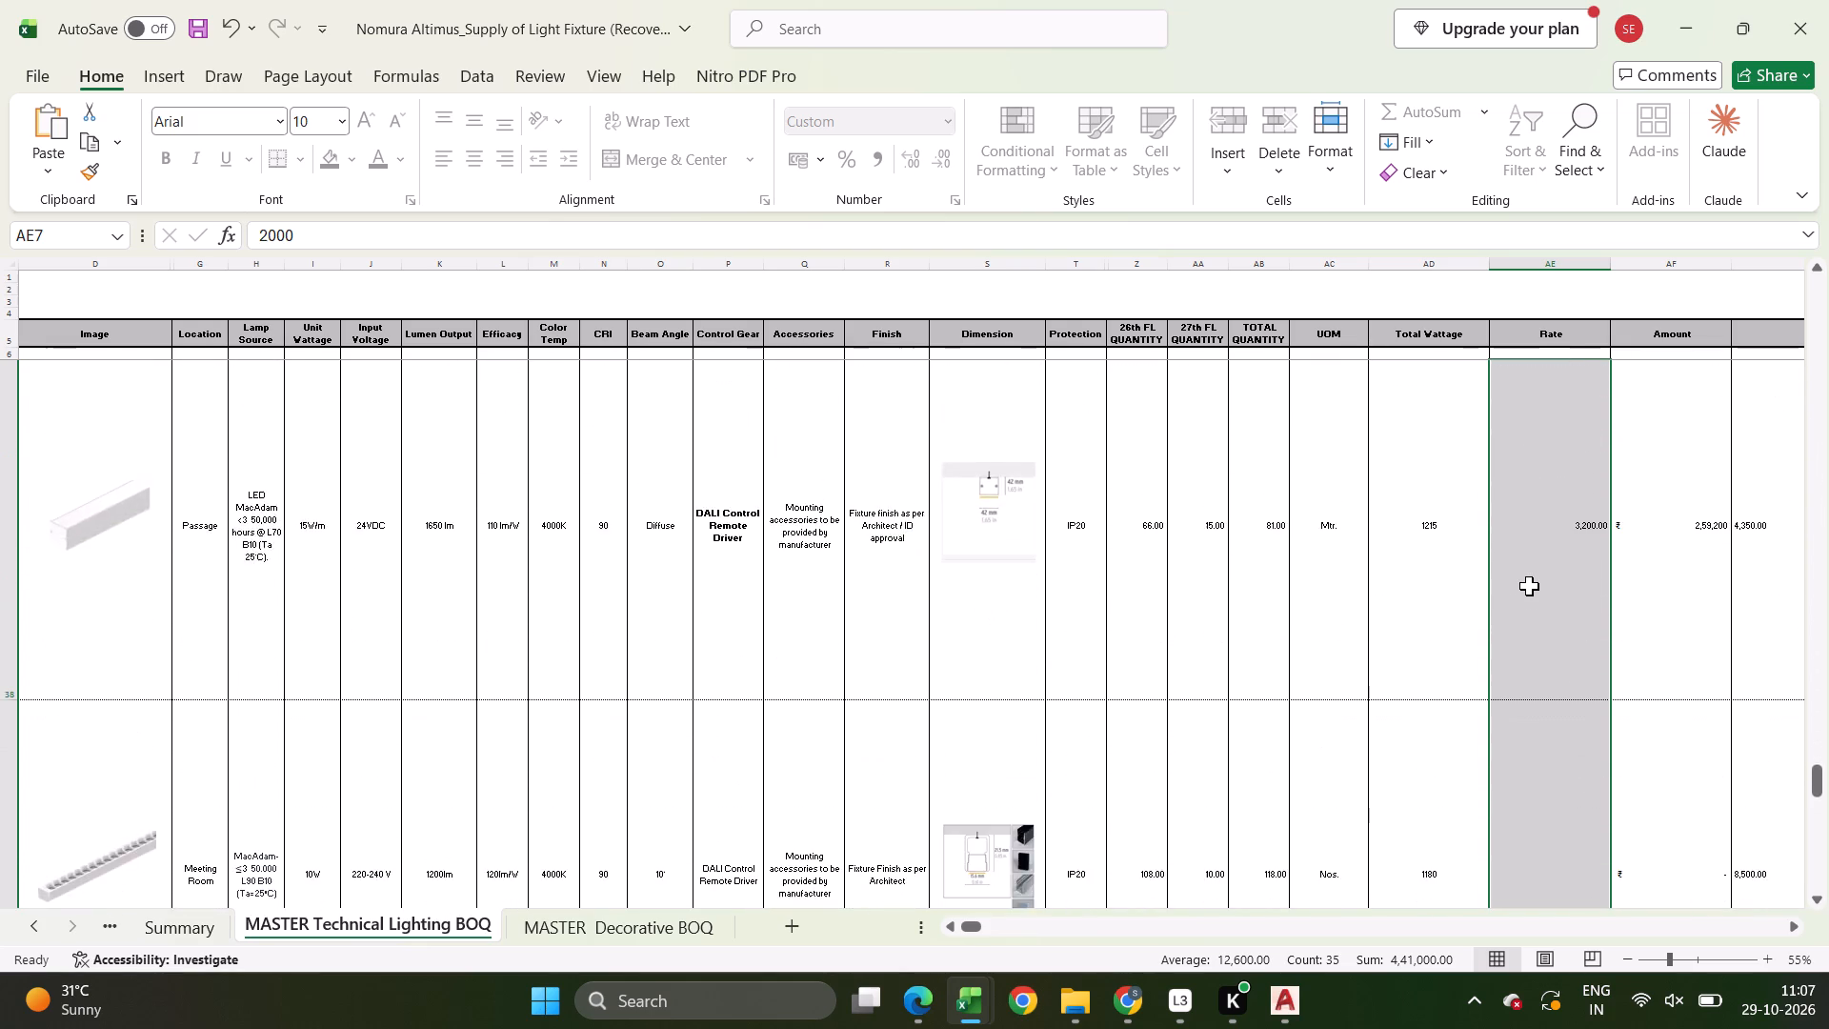
scroll(1529, 586, "down", 20)
scroll(1529, 586, "down", 4)
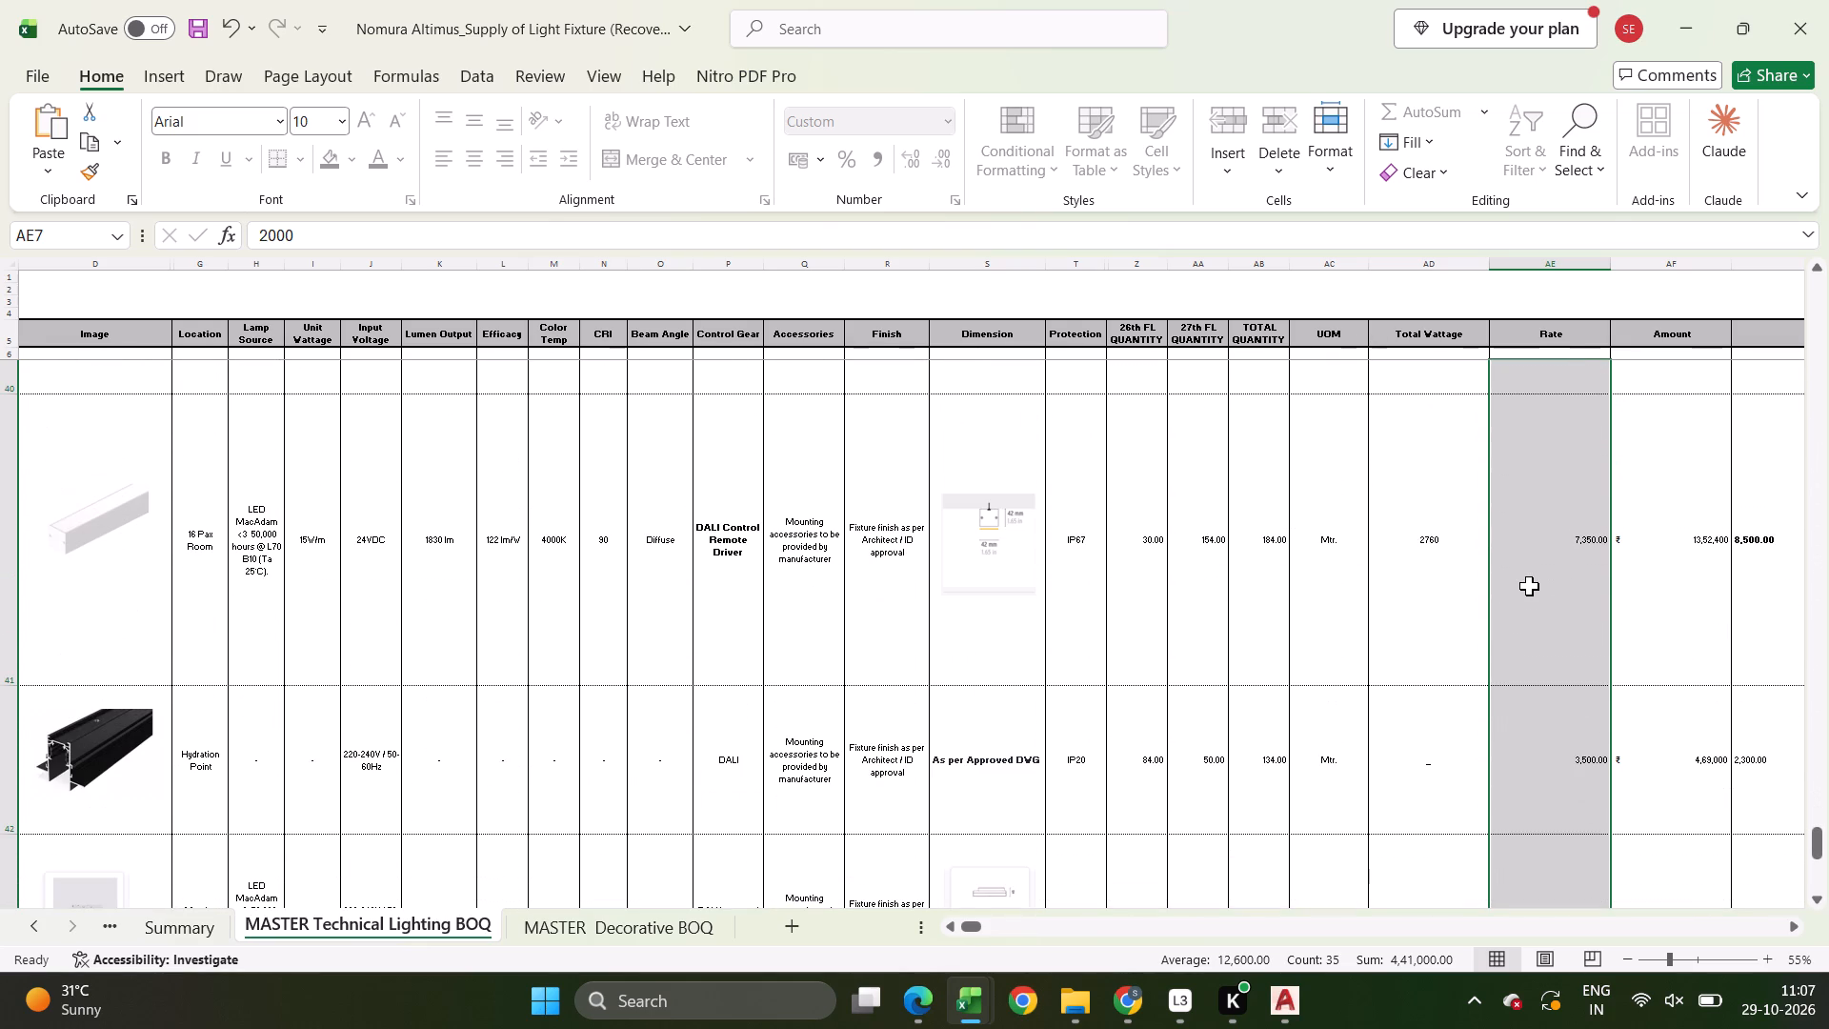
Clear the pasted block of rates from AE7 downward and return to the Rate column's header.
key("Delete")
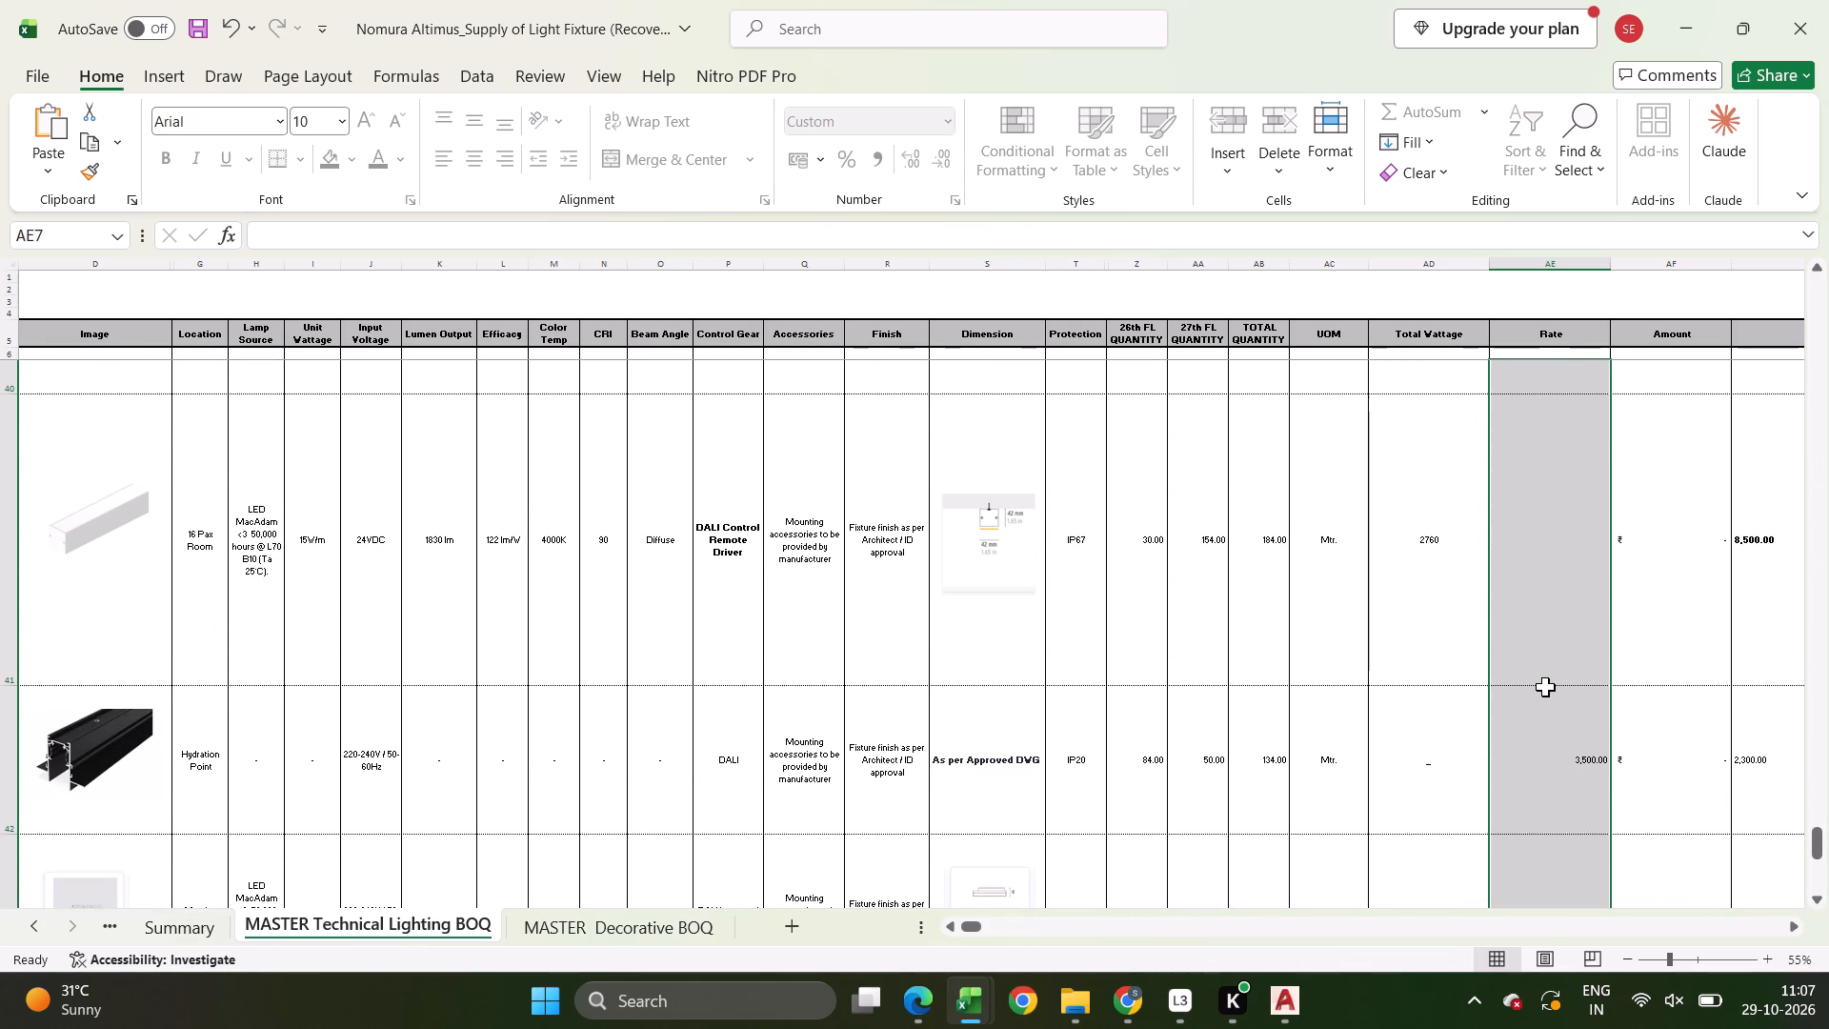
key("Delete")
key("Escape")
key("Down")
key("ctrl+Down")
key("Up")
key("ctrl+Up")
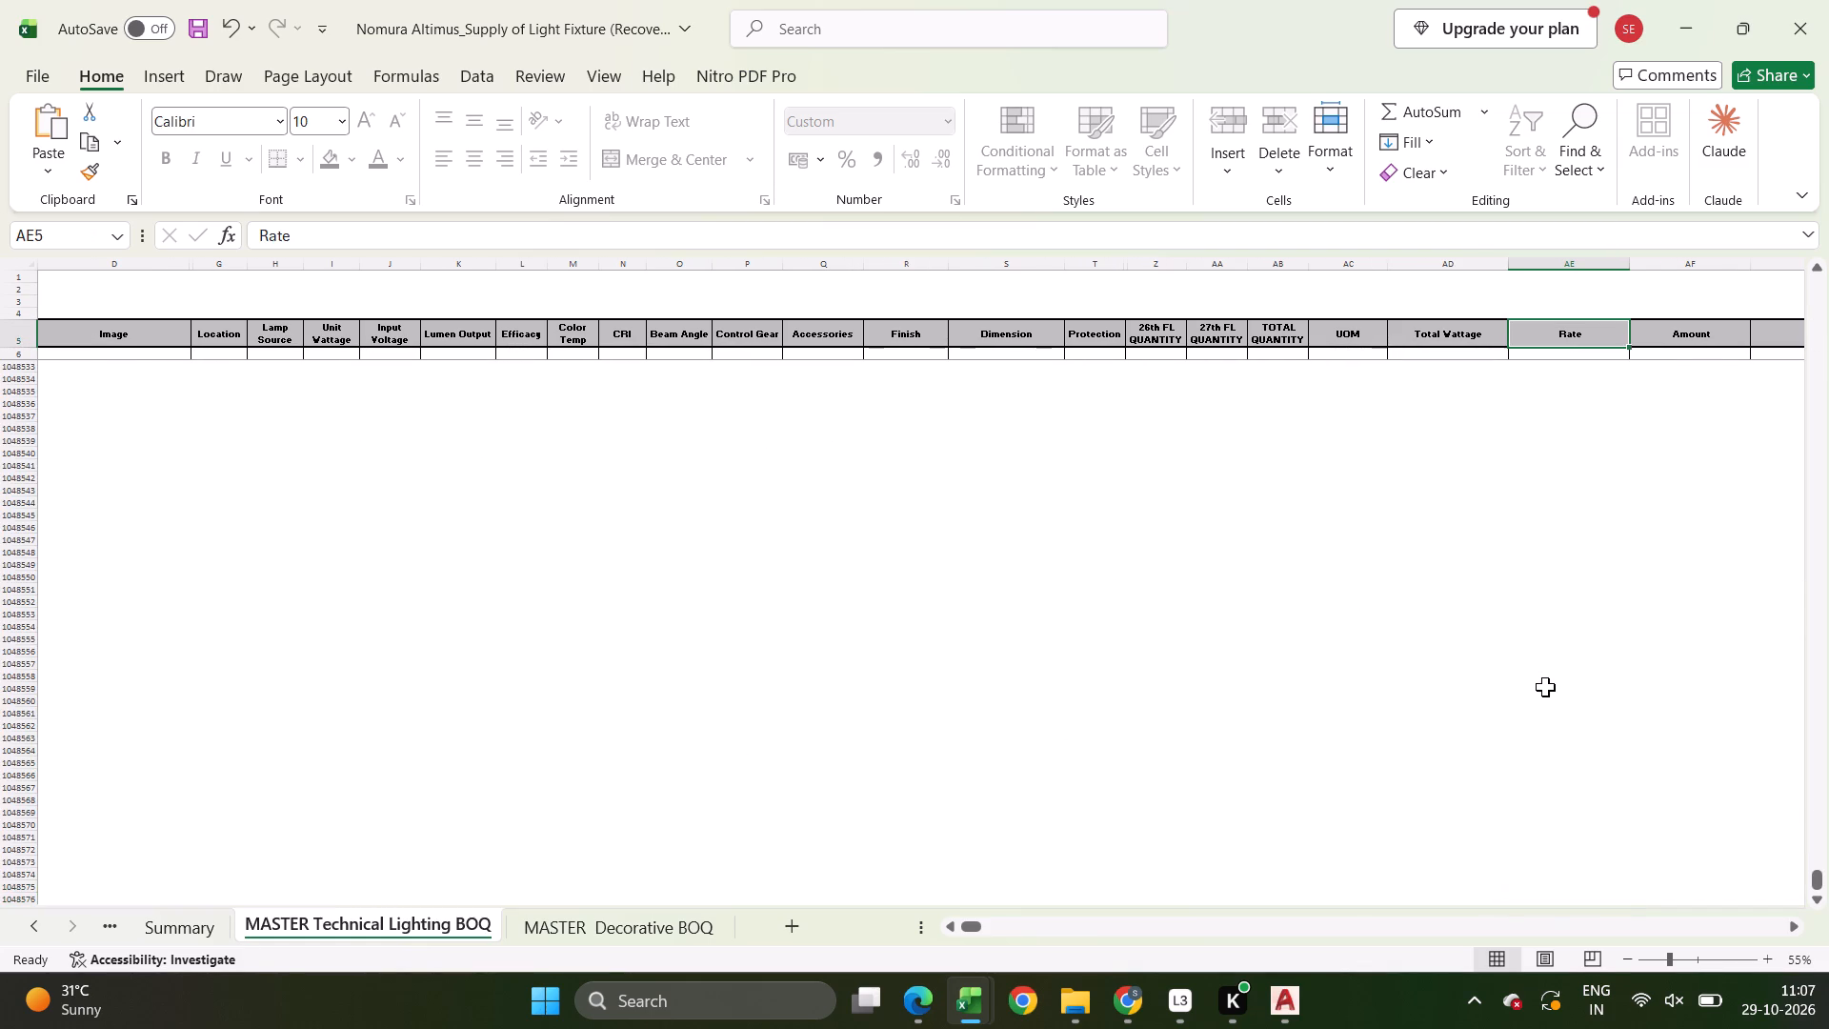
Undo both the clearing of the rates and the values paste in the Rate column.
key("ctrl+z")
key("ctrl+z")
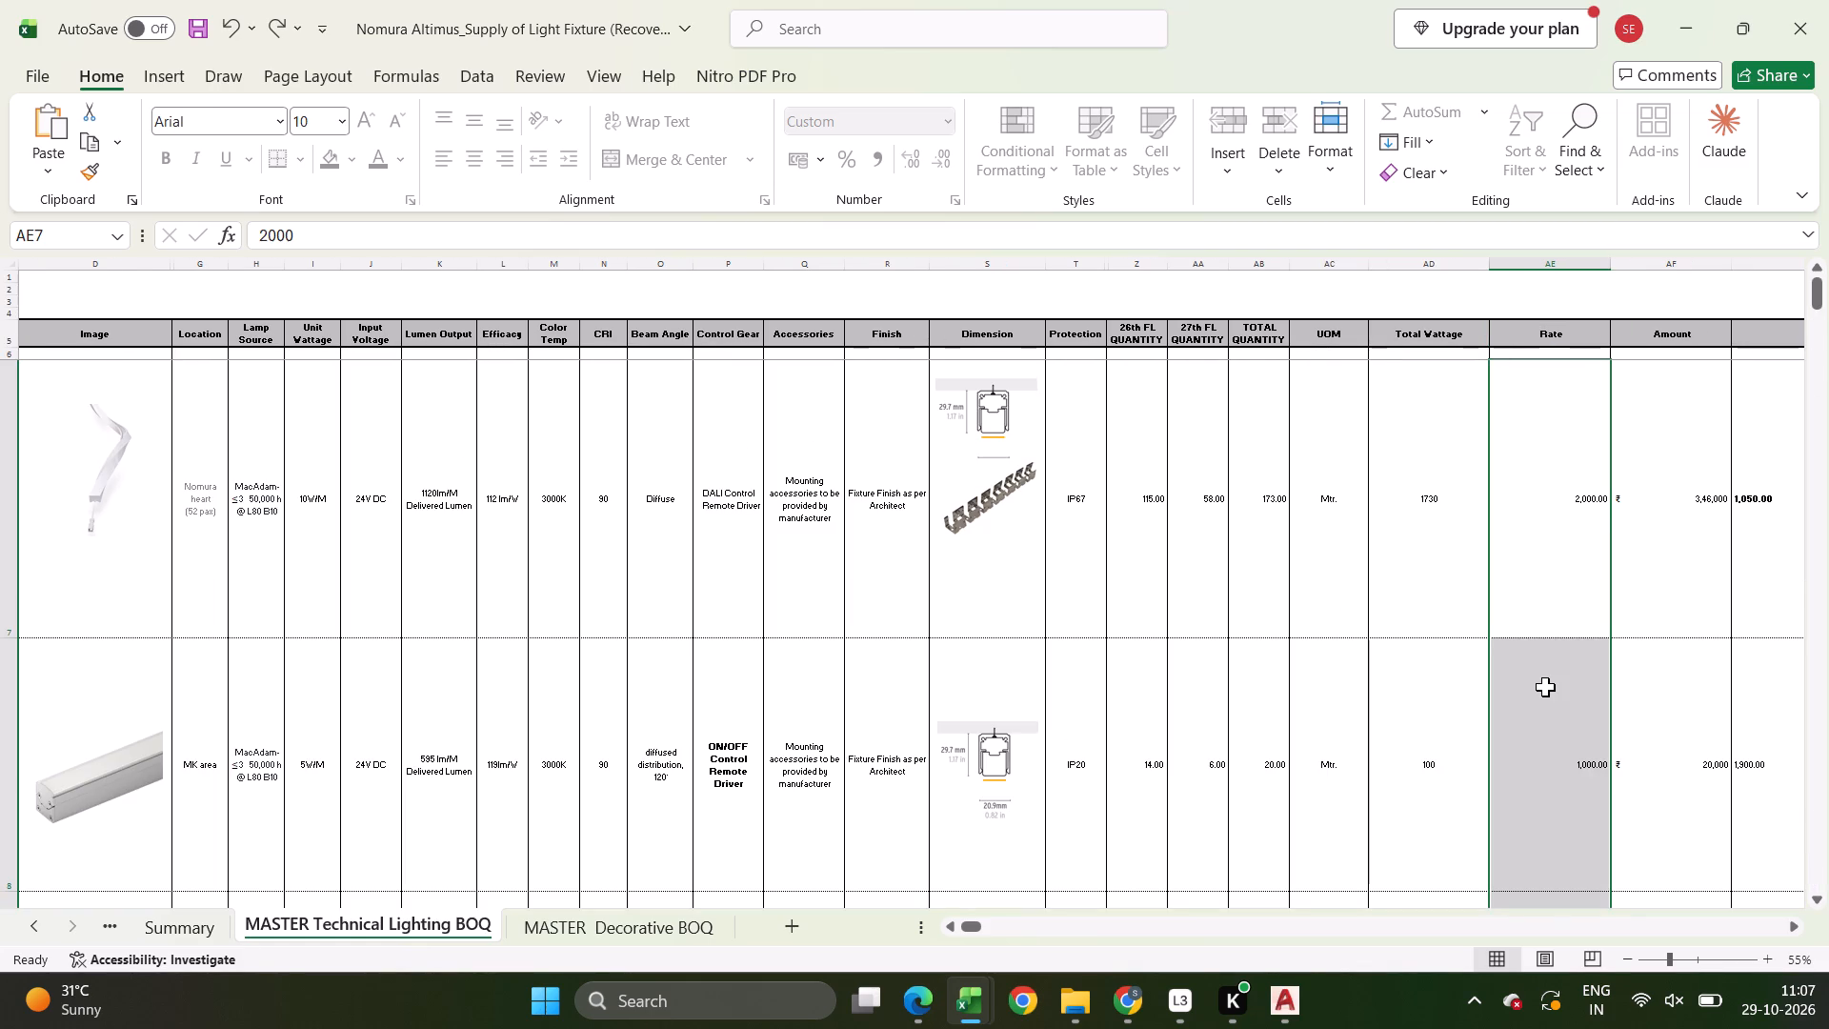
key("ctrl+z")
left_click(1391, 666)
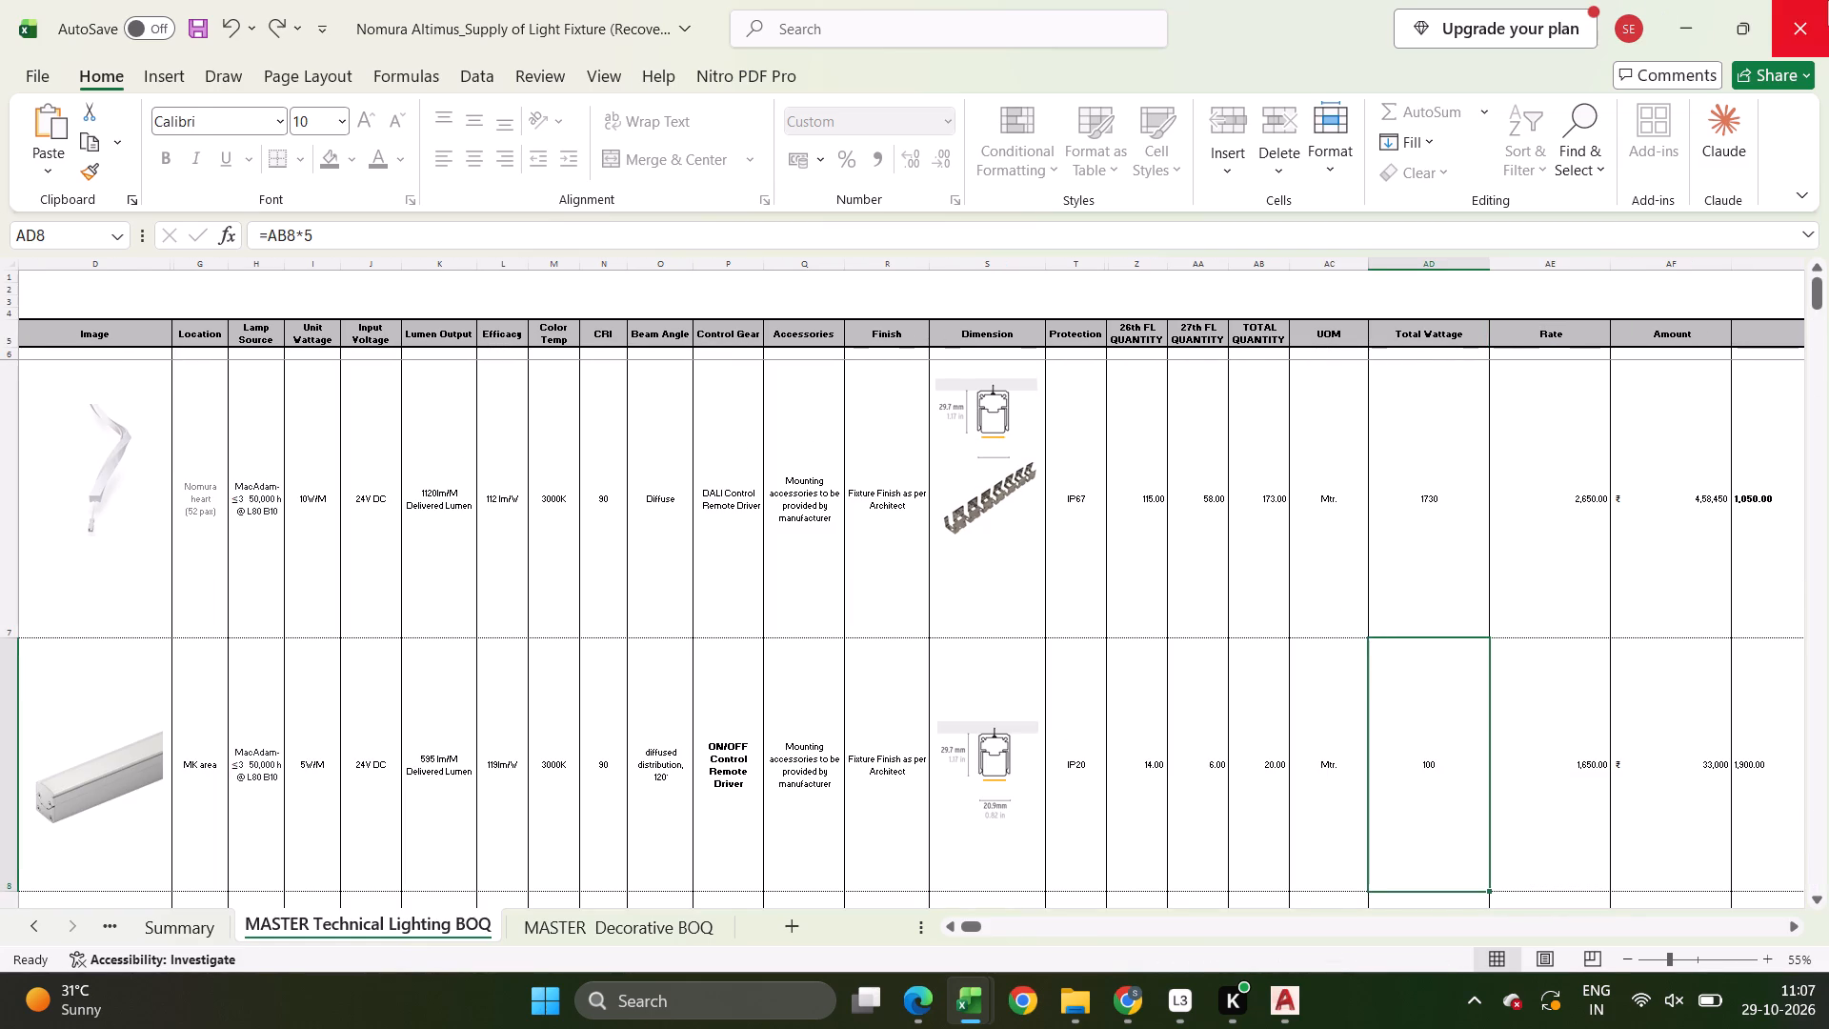
Close the Nomura Altimus_Supply of Light Fixture (Recovered) workbook.
left_click(1828, 0)
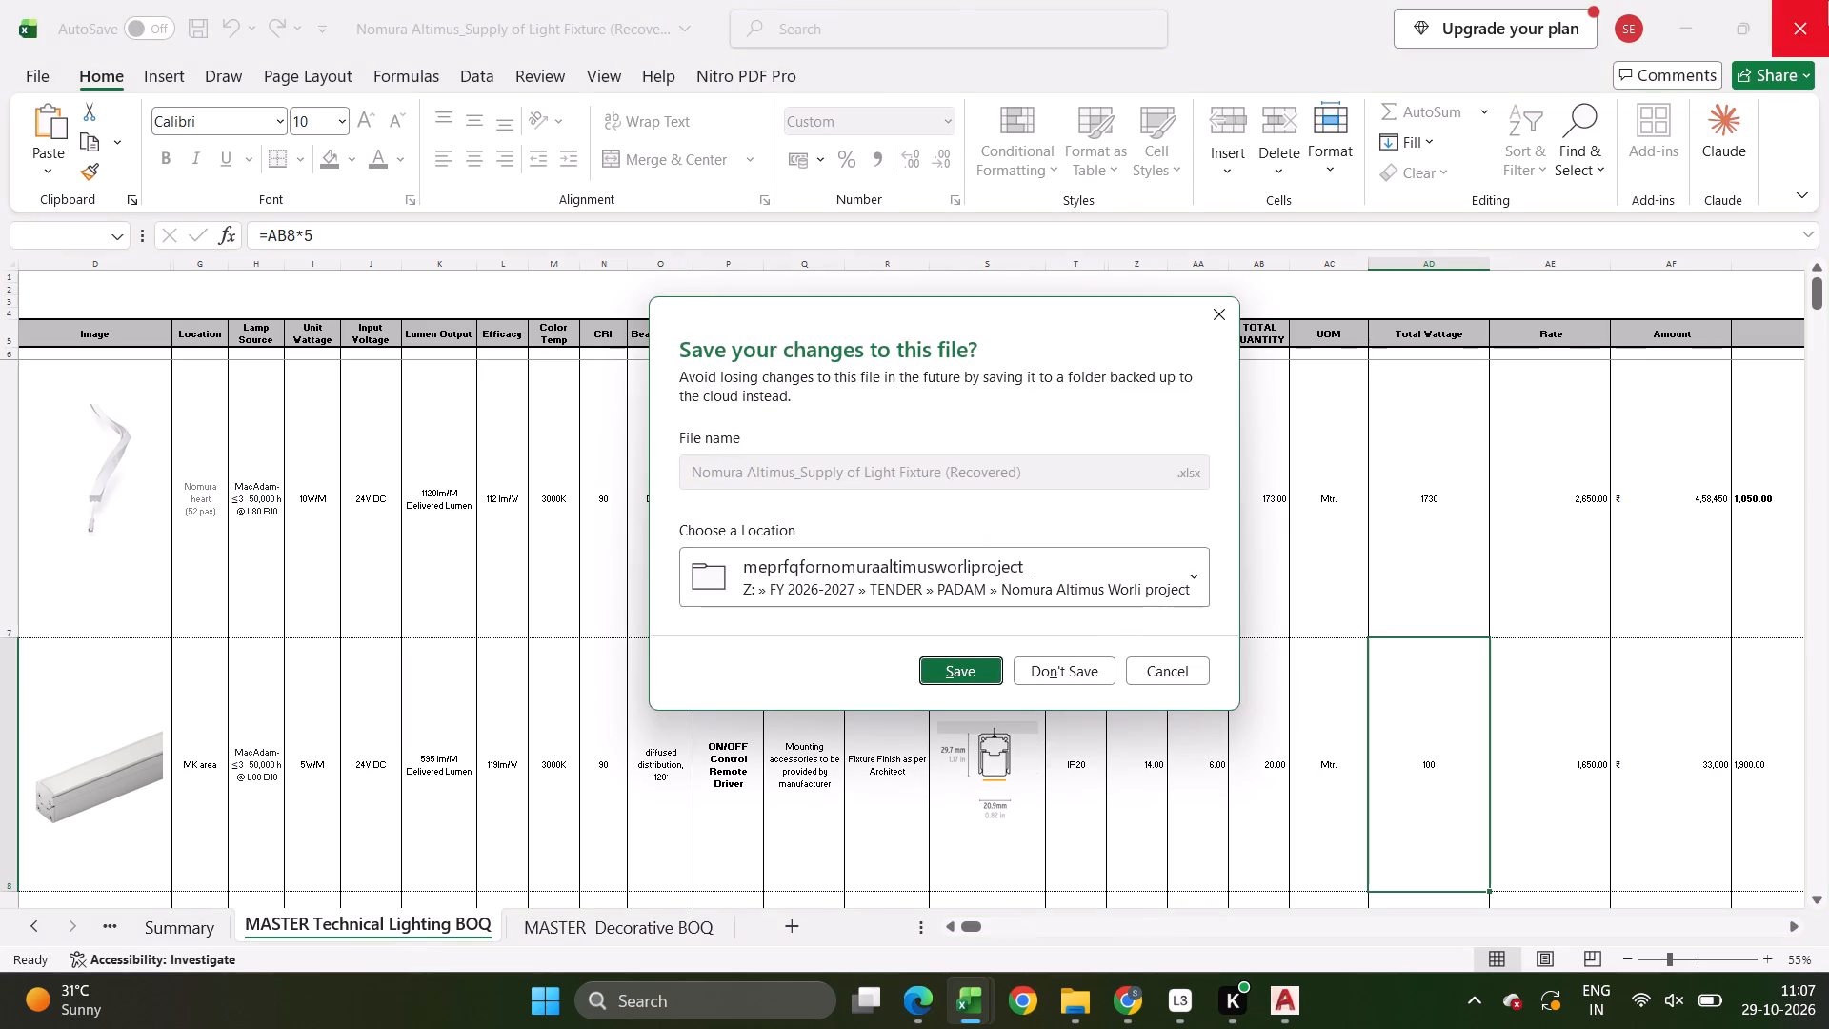
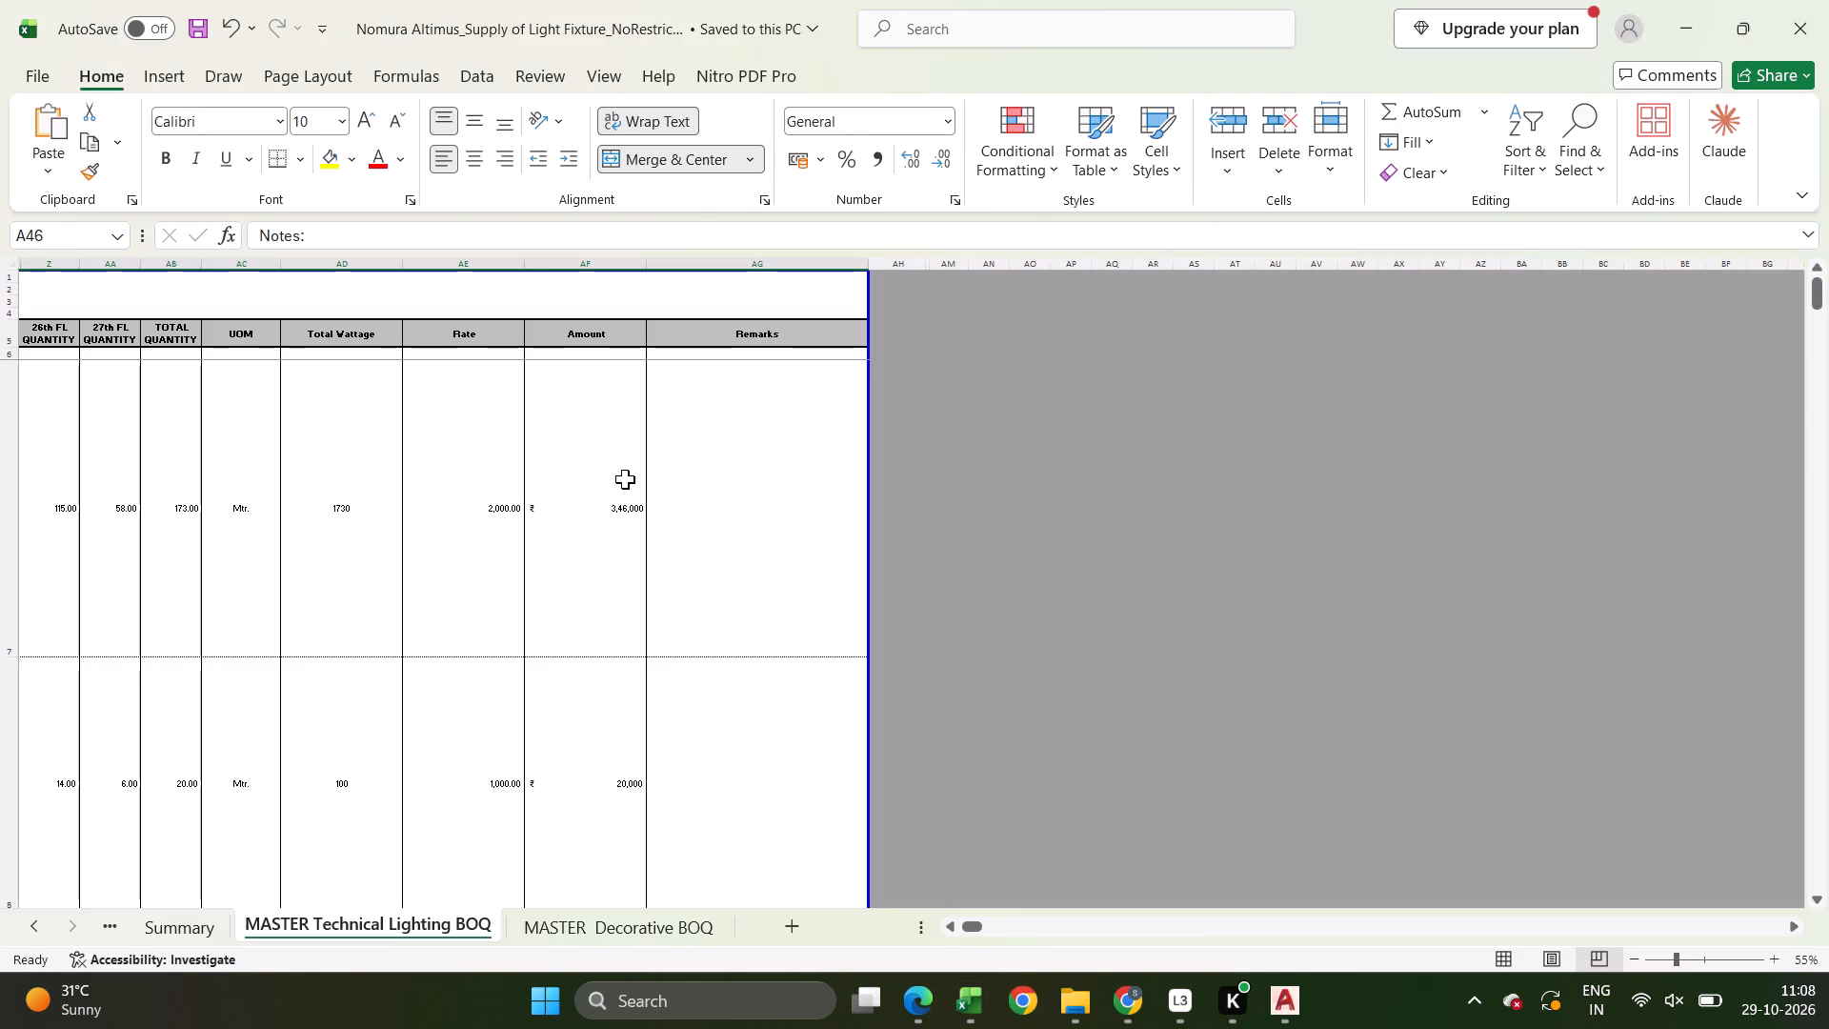
Copy all the fixture rates in the Rate column of the MASTER Technical Lighting BOQ, from AE7 to the last fixture in row 44.
middle_click_drag(714, 496, 212, 507)
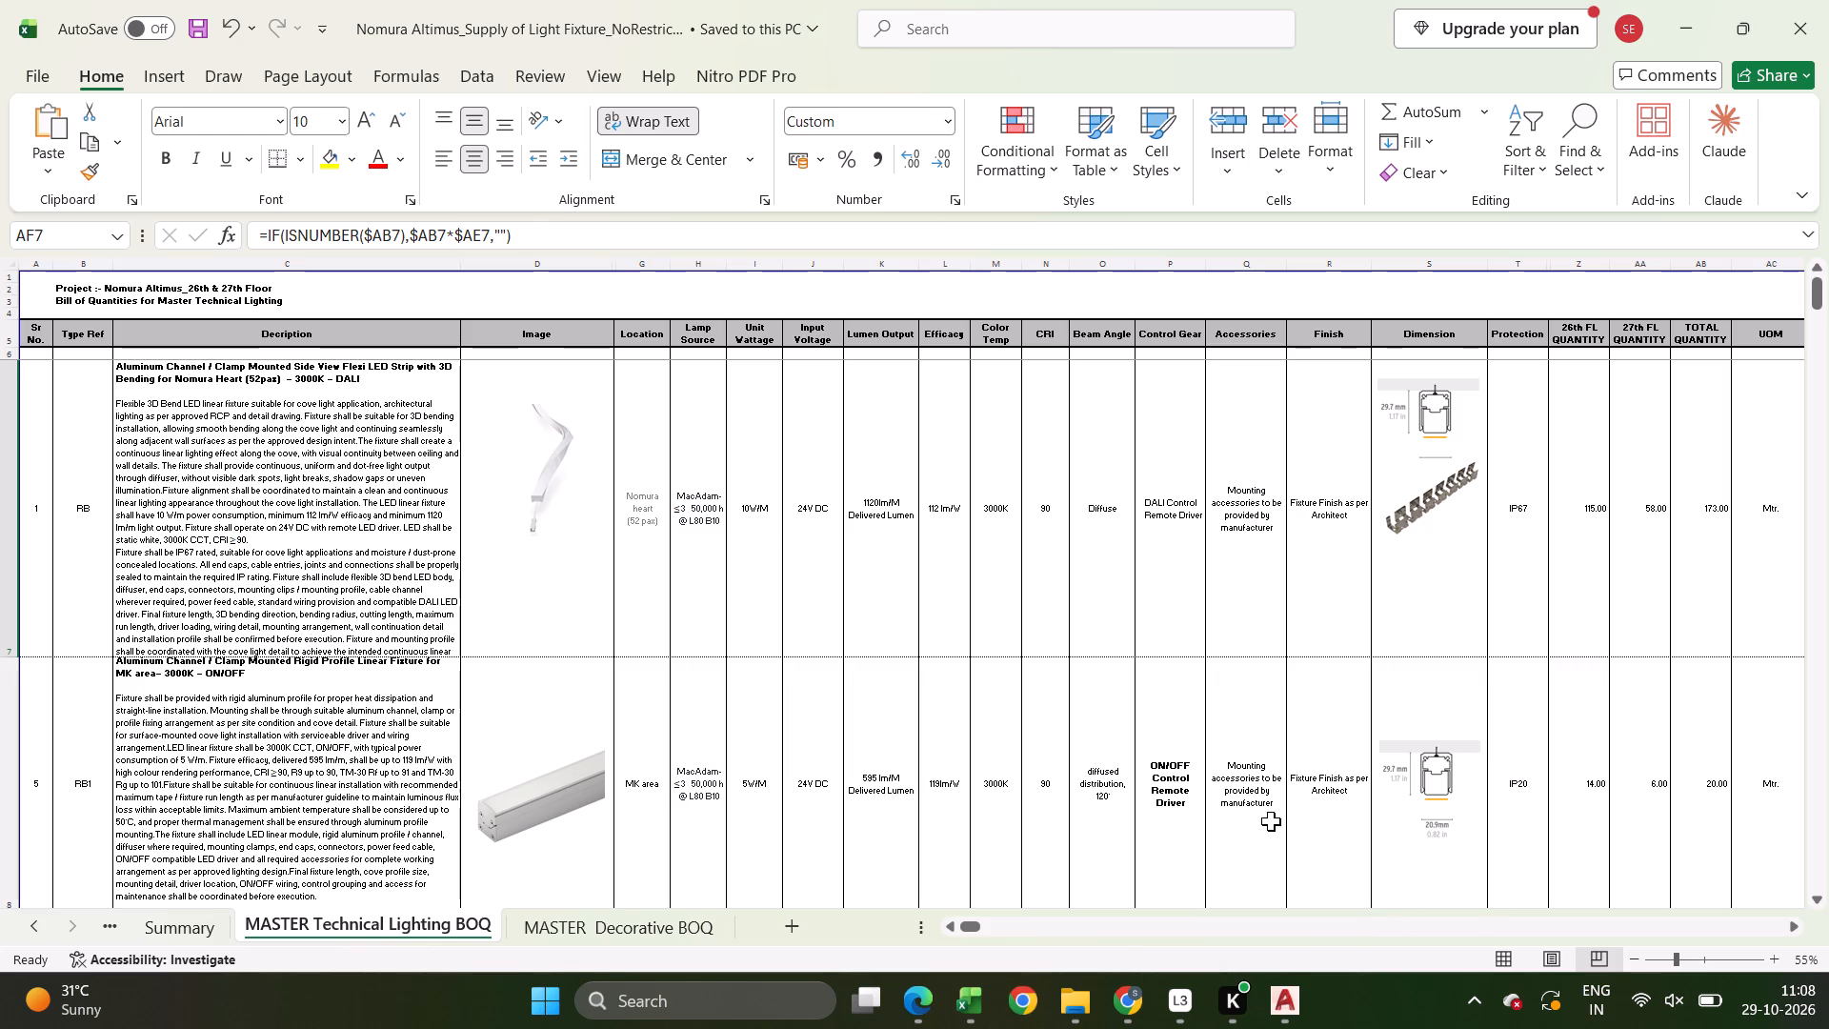
left_click(1565, 484)
key("Right")
key("Right")
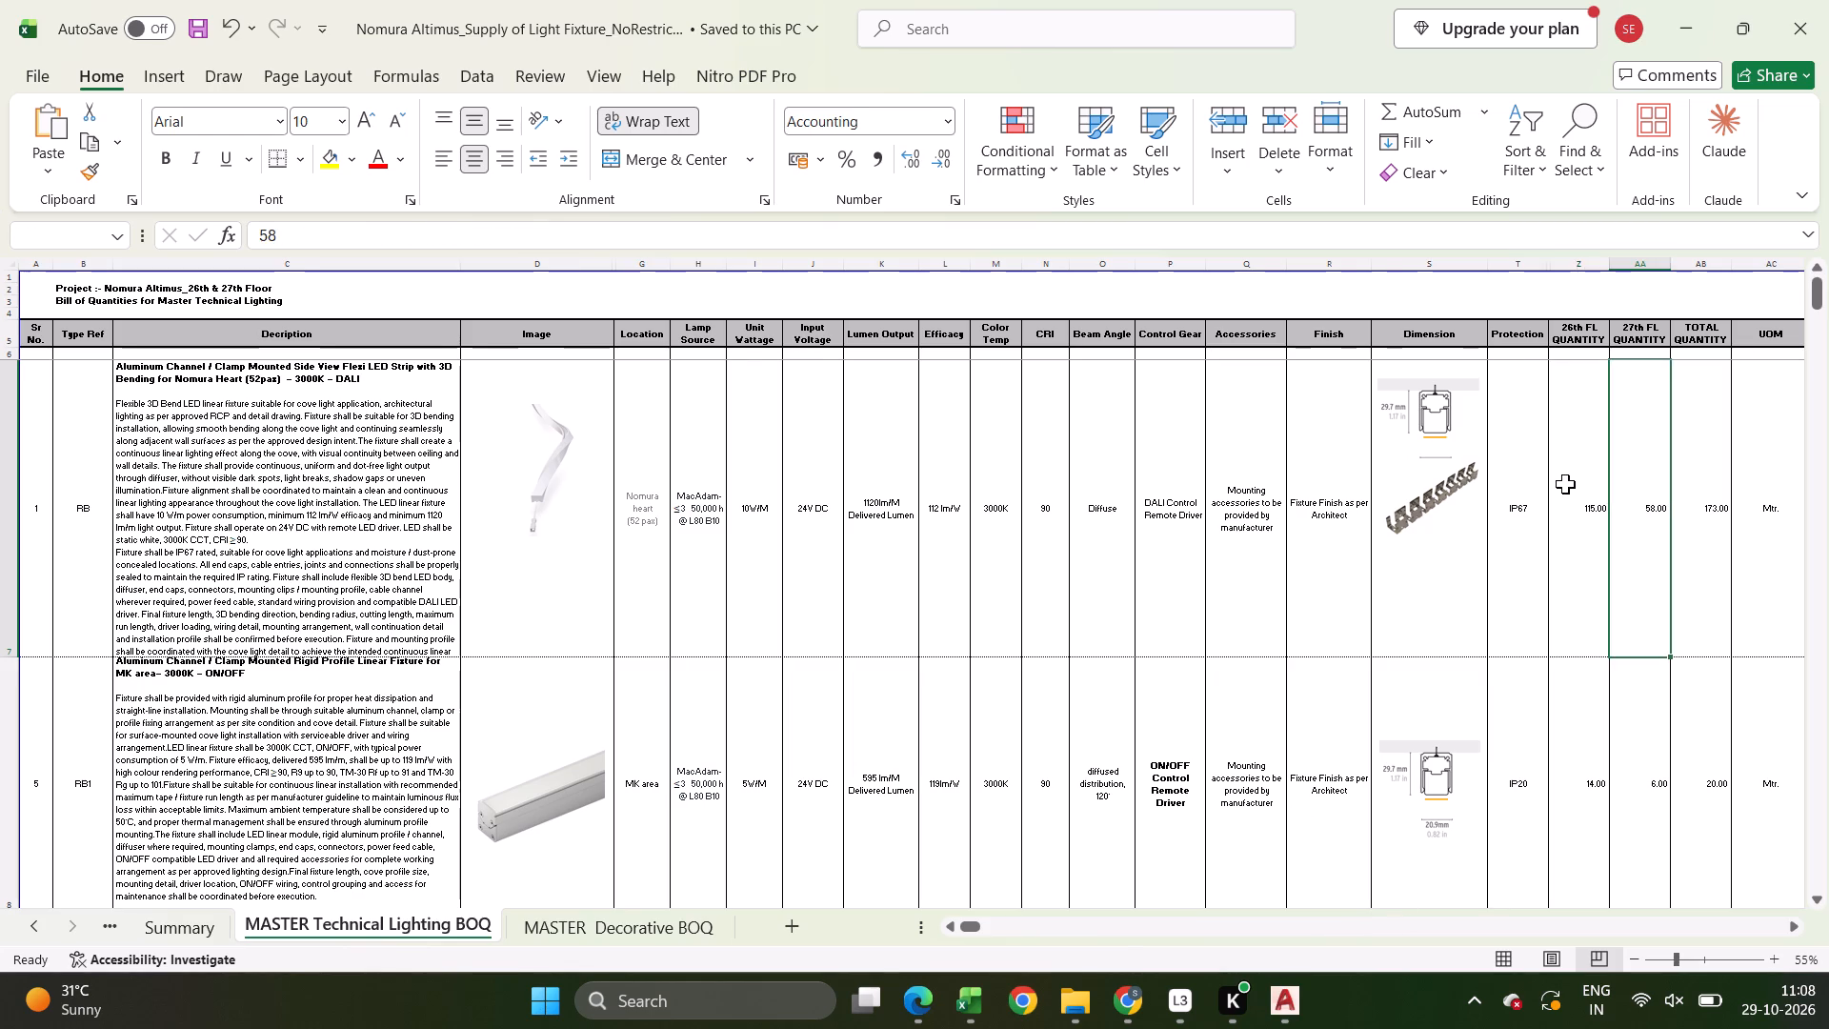
key("Right")
key("Right")
key("Right")
key("Right")
key("Right")
key("Up")
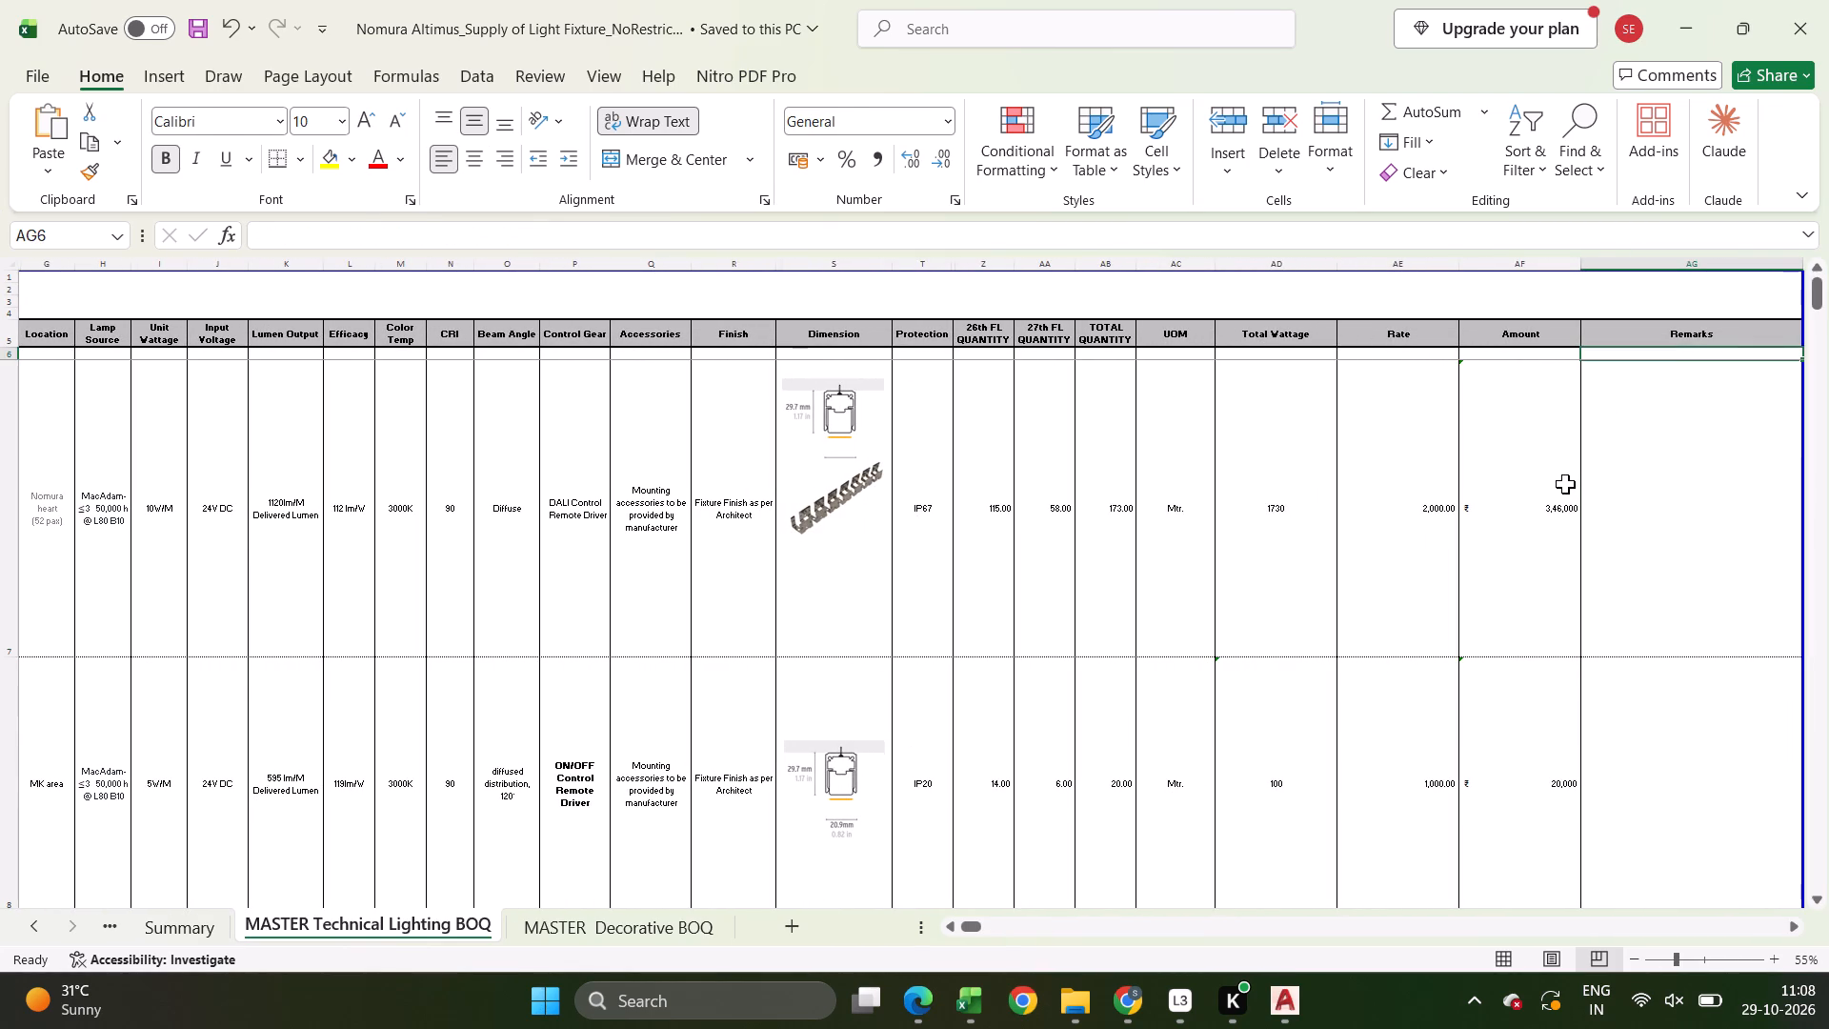
scroll(1565, 484, "up", 1)
scroll(1490, 530, "down", 2, "ctrl")
scroll(587, 508, "up", 1, "ctrl")
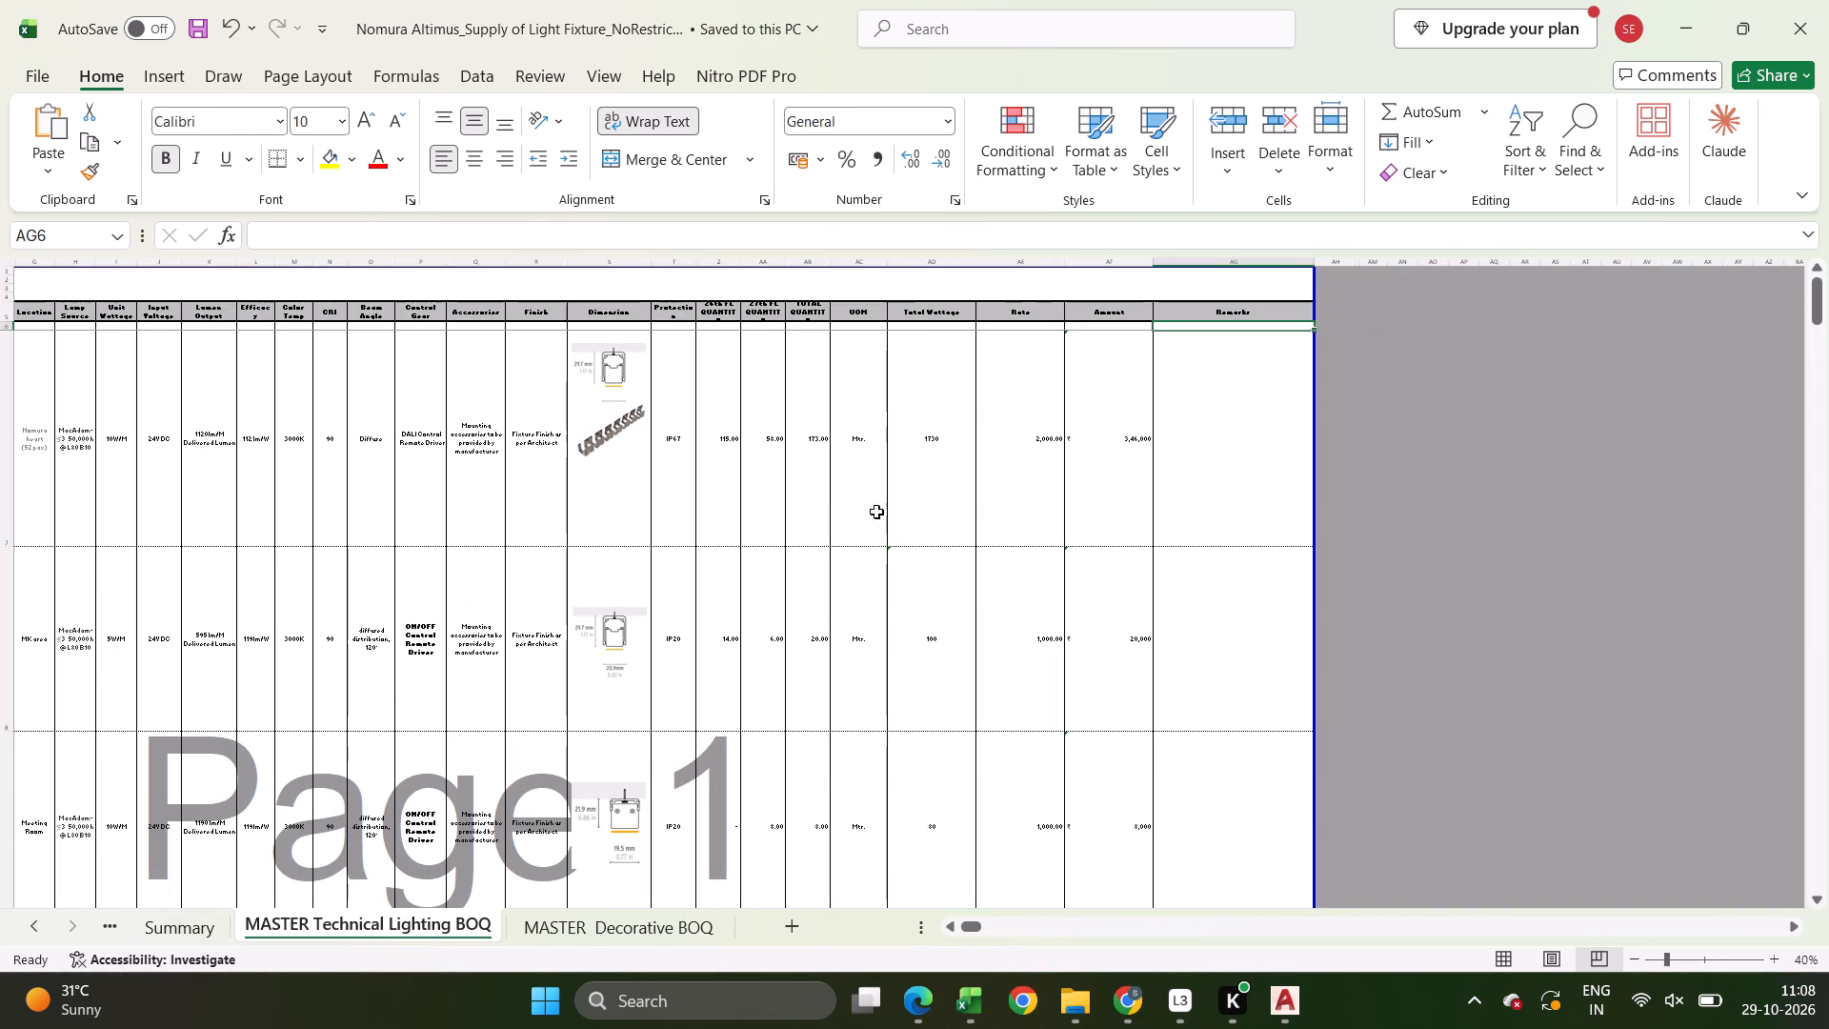
scroll(1016, 509, "up", 1)
left_click(1016, 428)
key("ctrl+shift+Down")
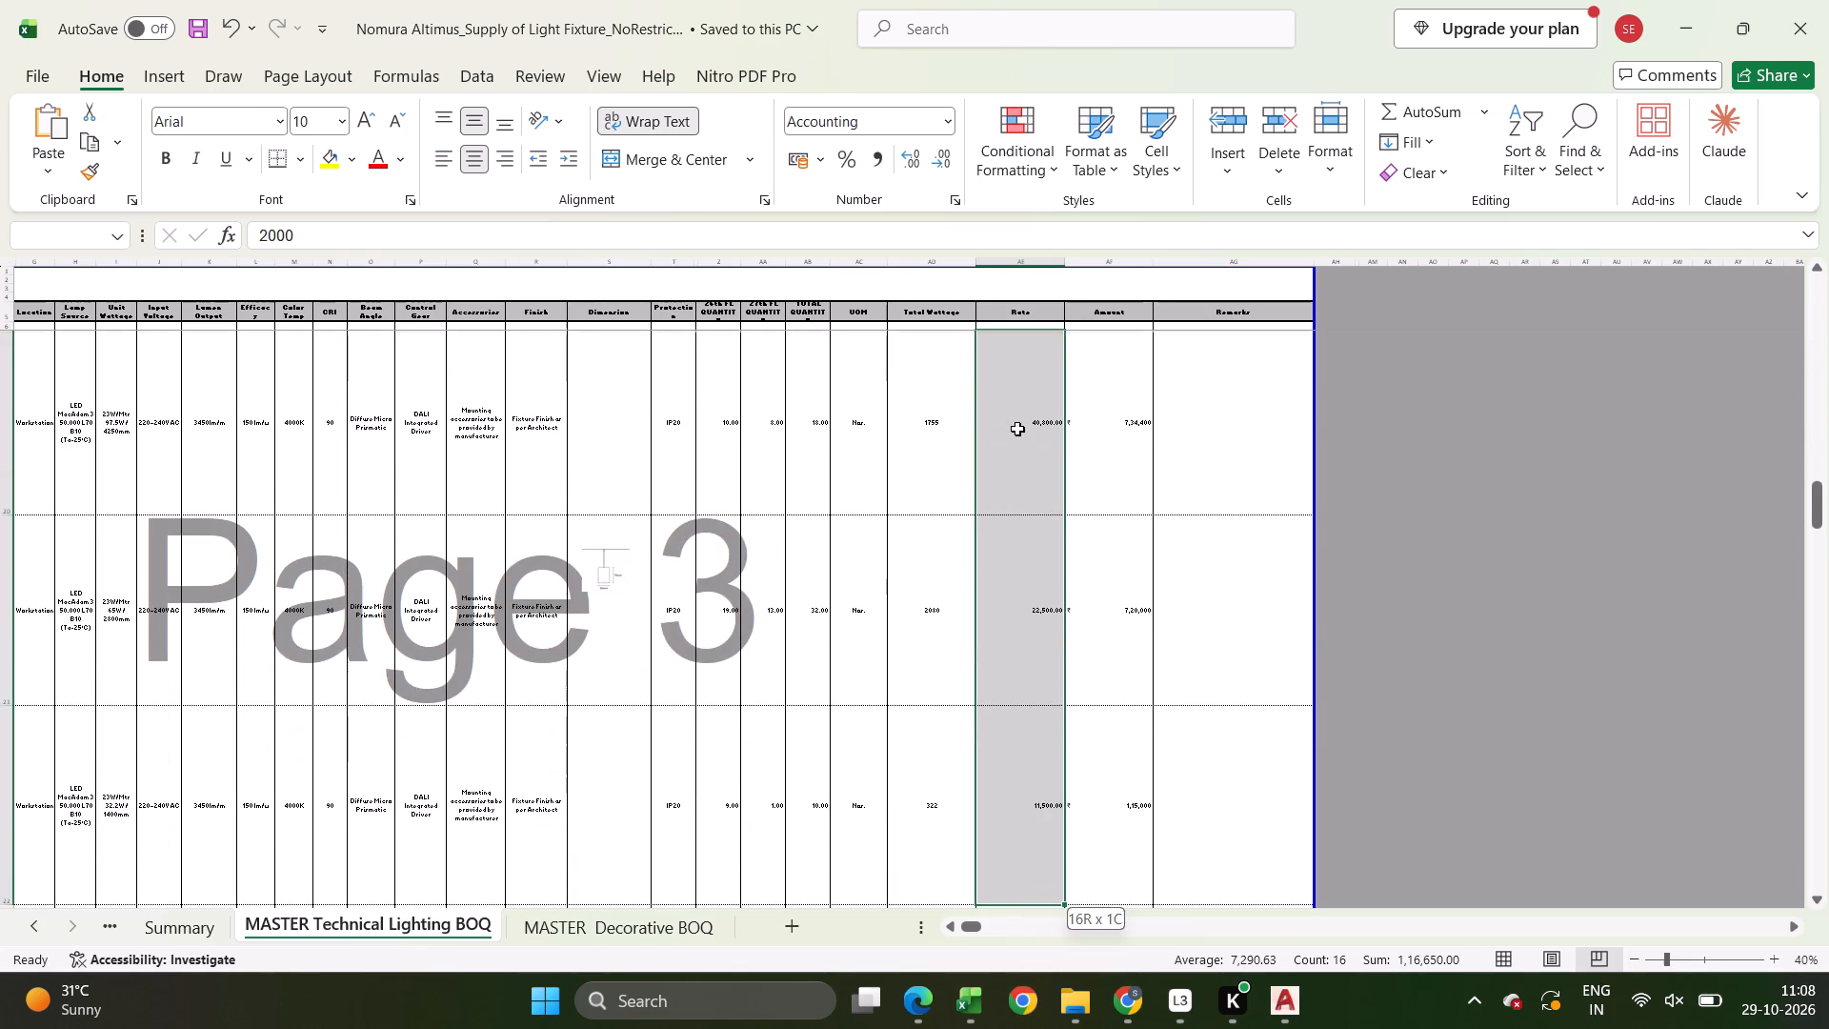
key("ctrl+shift+Down")
key("ctrl+shift+Down")
key("ctrl+shift+Down")
key("ctrl+shift+Down")
key("ctrl+shift+Down")
key("ctrl+shift+Down")
key("ctrl+shift+Down")
key("ctrl+shift+Down")
key("ctrl+shift+Down")
key("ctrl+shift+Down")
key("ctrl+shift+Down")
key("ctrl+shift+Down")
key("ctrl+shift+Down")
key("ctrl+shift+Down")
key("ctrl+shift+Down")
key("ctrl+shift+Down")
key("ctrl+shift+Down")
key("ctrl+shift+Down")
key("ctrl+shift+Down")
key("ctrl+shift+Down")
key("ctrl+shift+Up")
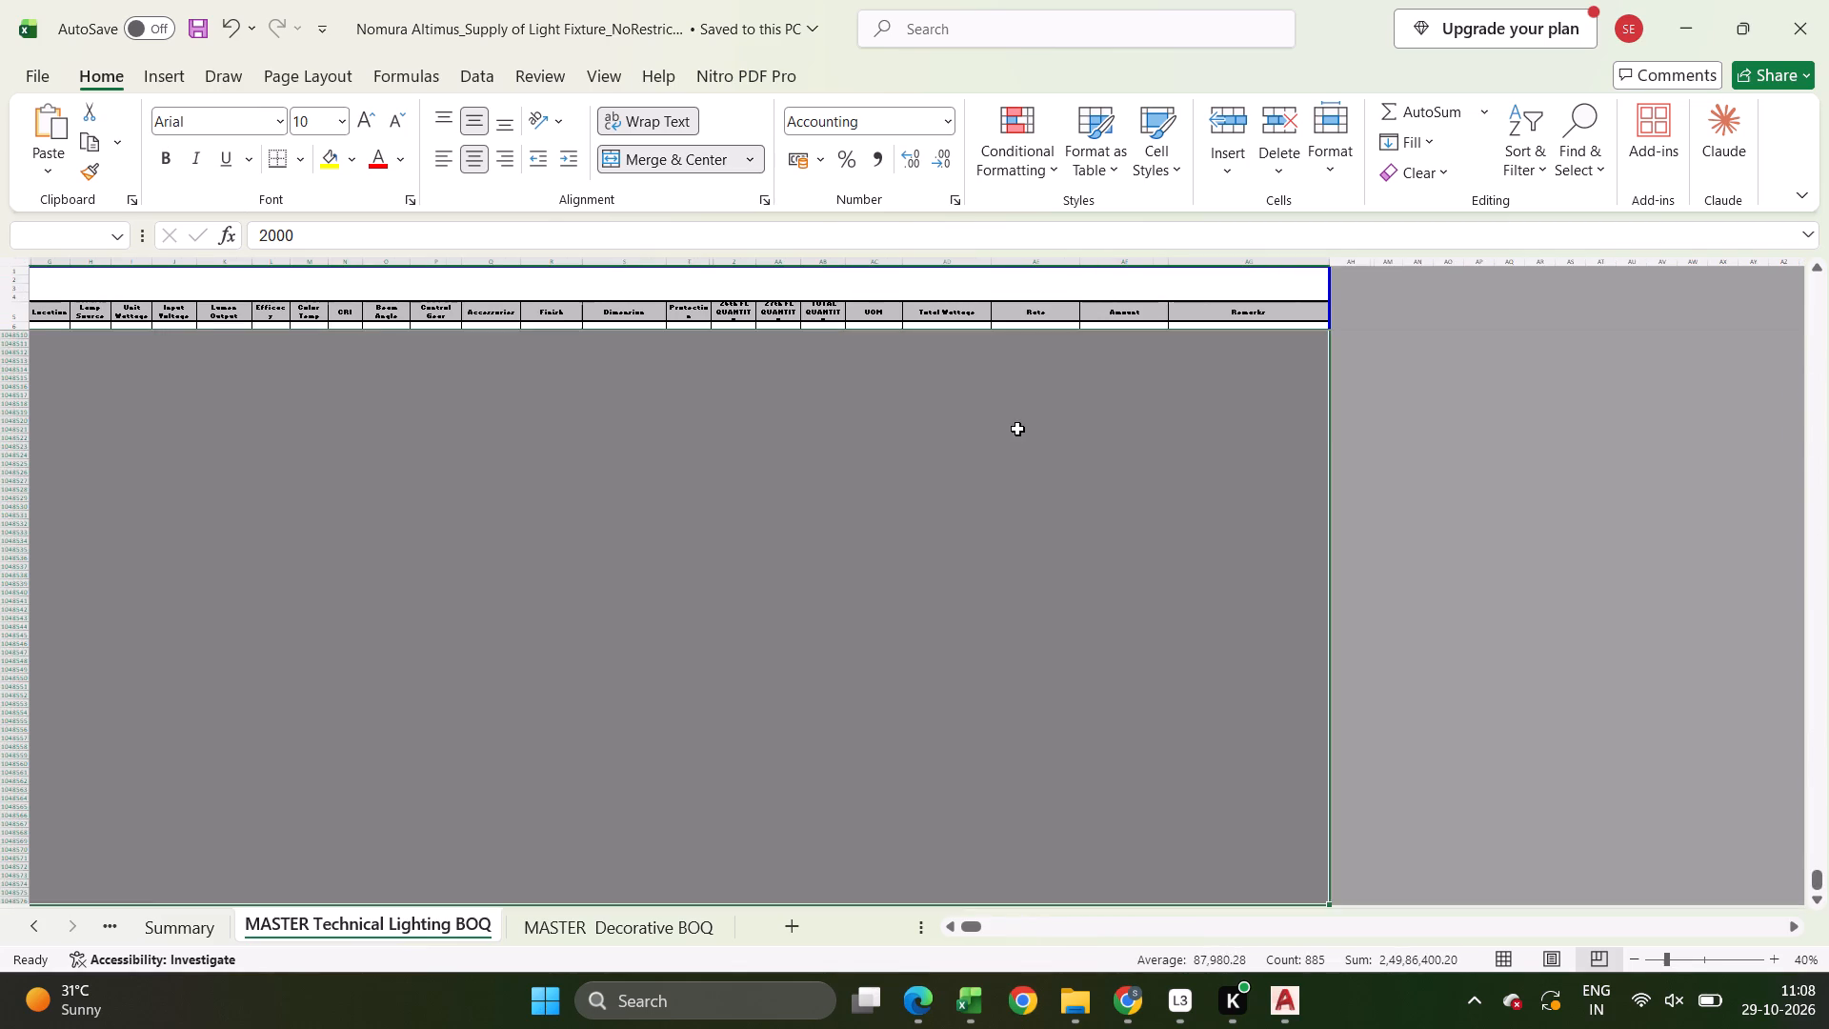
key("shift+Right")
key("shift+Right")
key("shift+Right")
key("shift+Right")
key("shift+Right")
key("shift+Right")
key("shift+Right")
key("shift+Right")
key("shift+Right")
key("shift+Right")
key("shift+Right")
key("shift+Right")
key("shift+Right")
key("shift+Right")
key("shift+Right")
key("shift+Right")
key("shift+Right")
key("shift+Right")
key("shift+Right")
key("shift+Right")
key("shift+Right")
key("shift+Right")
key("shift+Right")
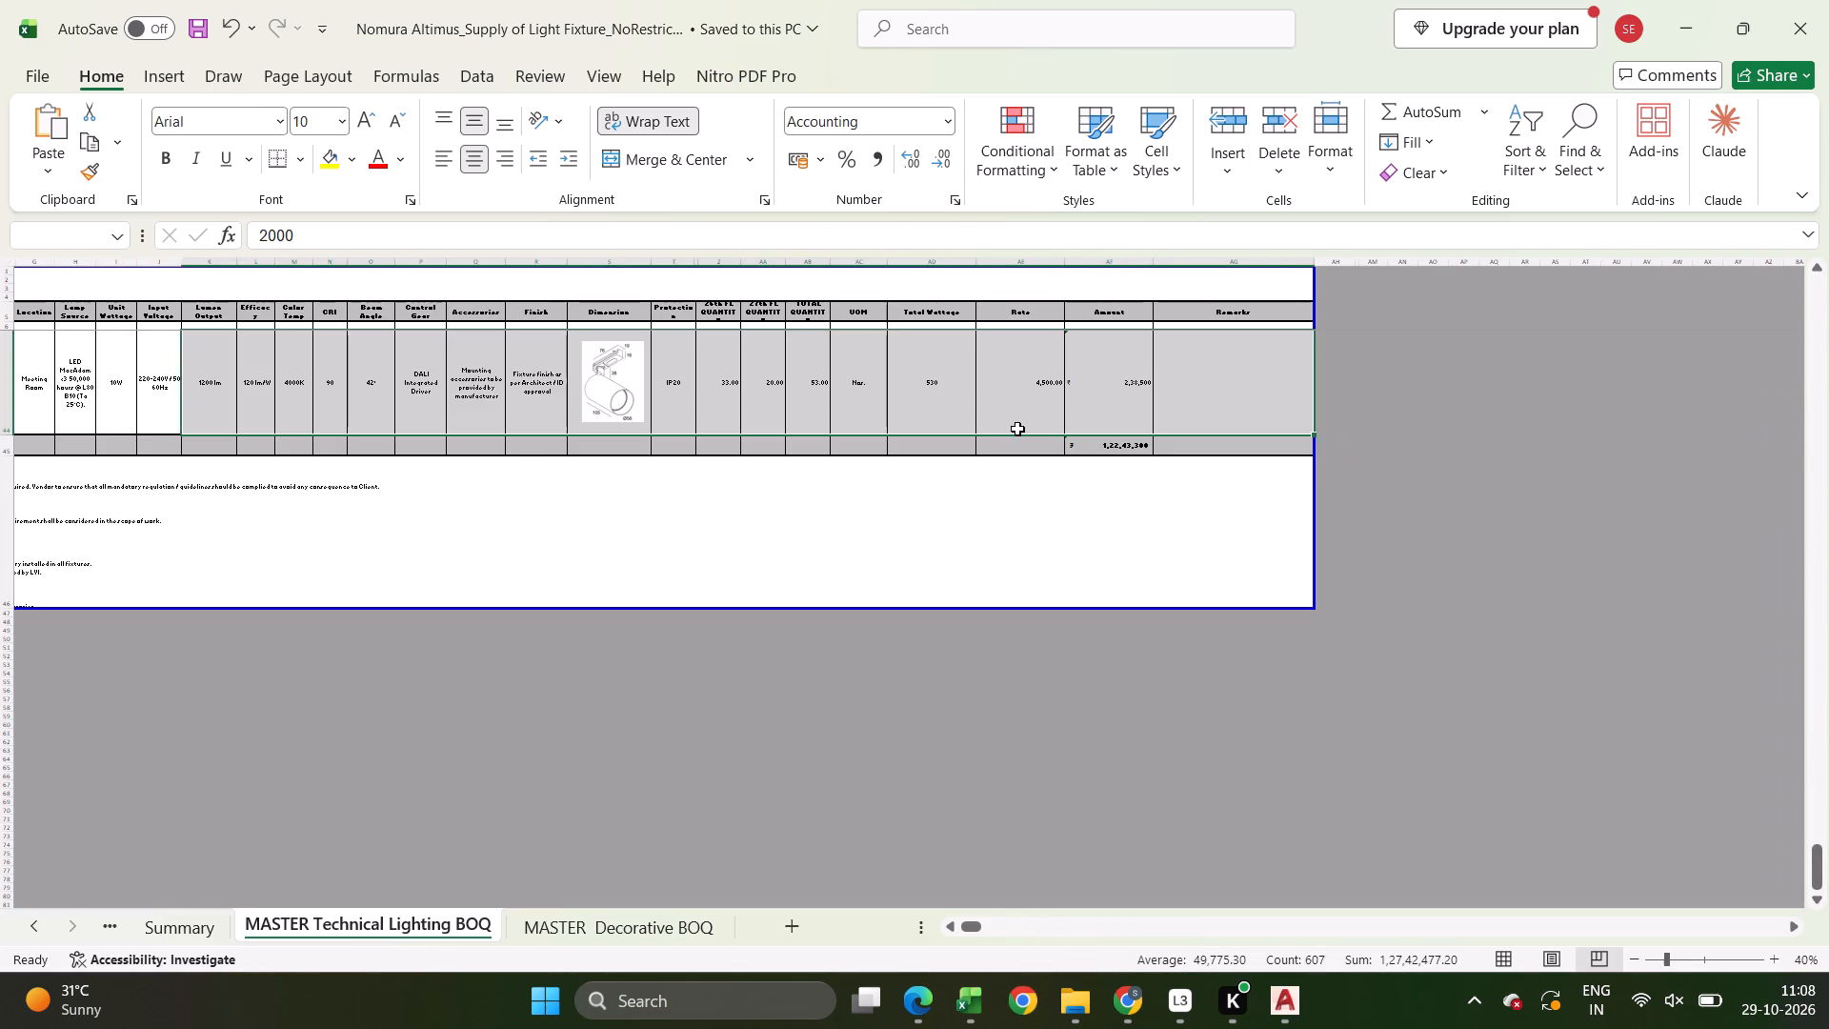
key("shift+Left")
key("shift+Left")
key("ctrl+c")
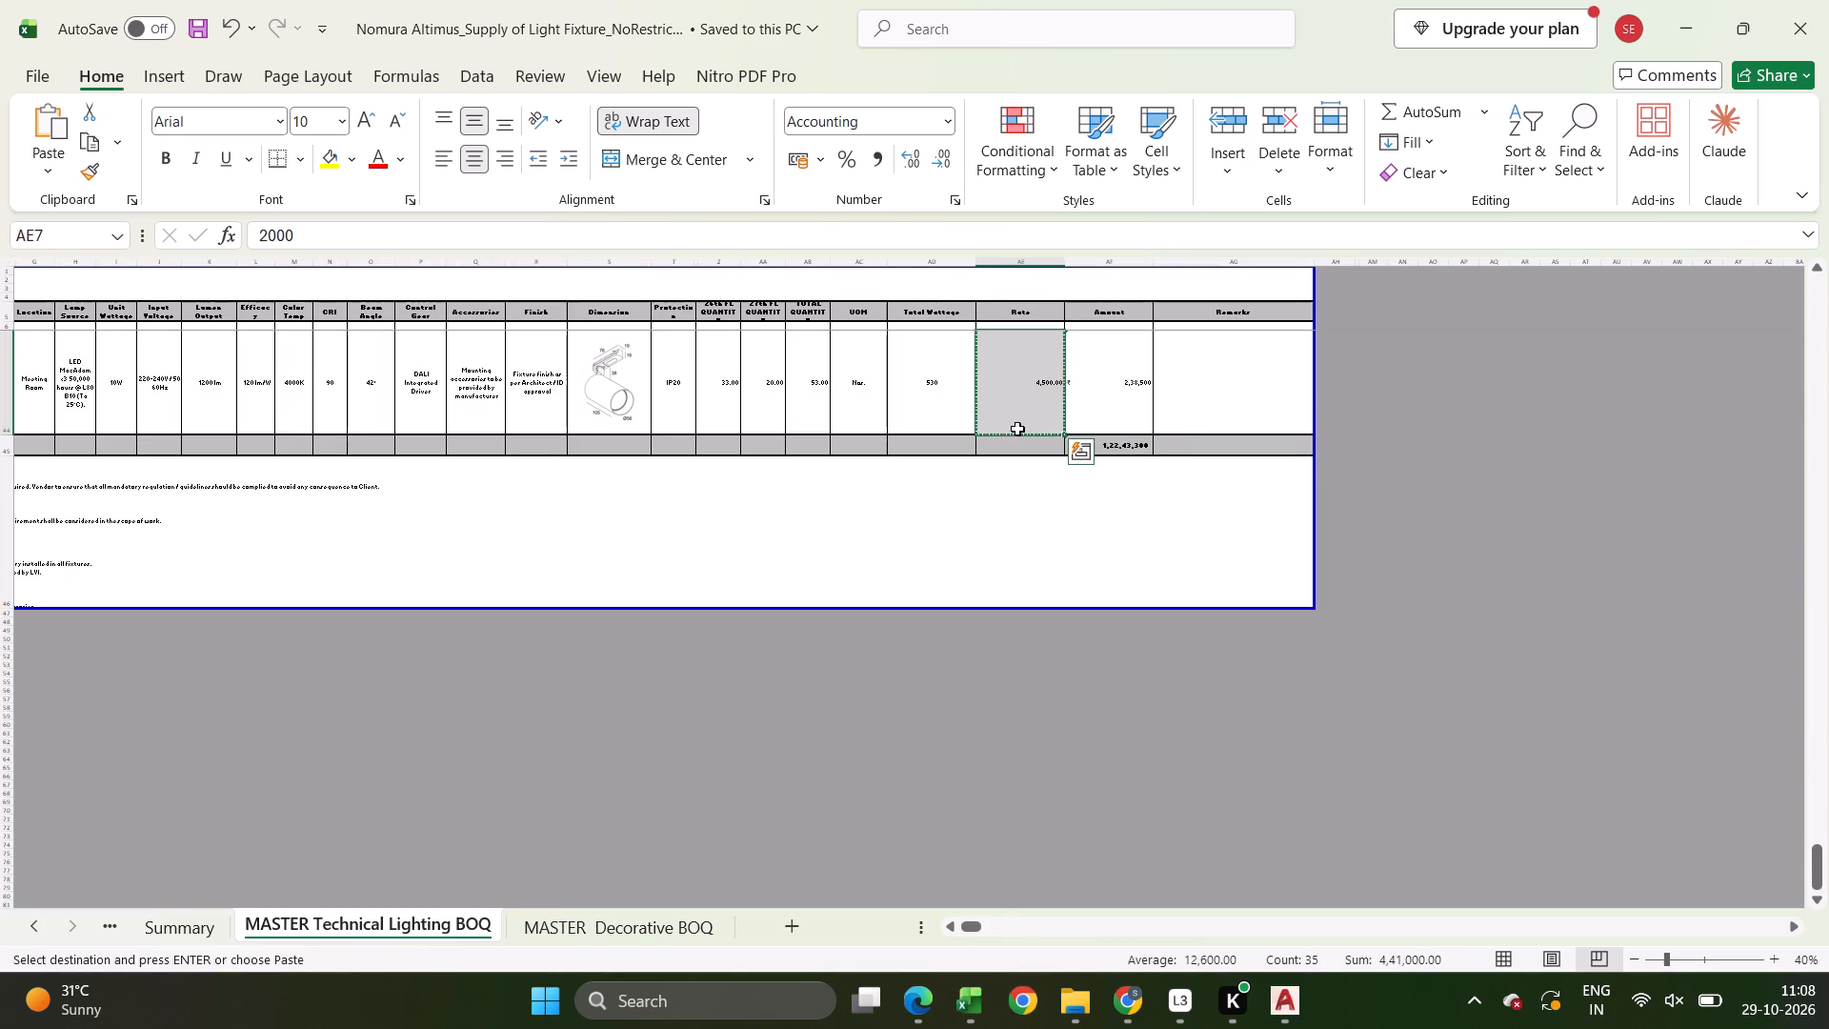
Paste the copied rates outside the BOQ table in column AM, starting at AM7.
middle_click_drag(1474, 681, 1478, 35)
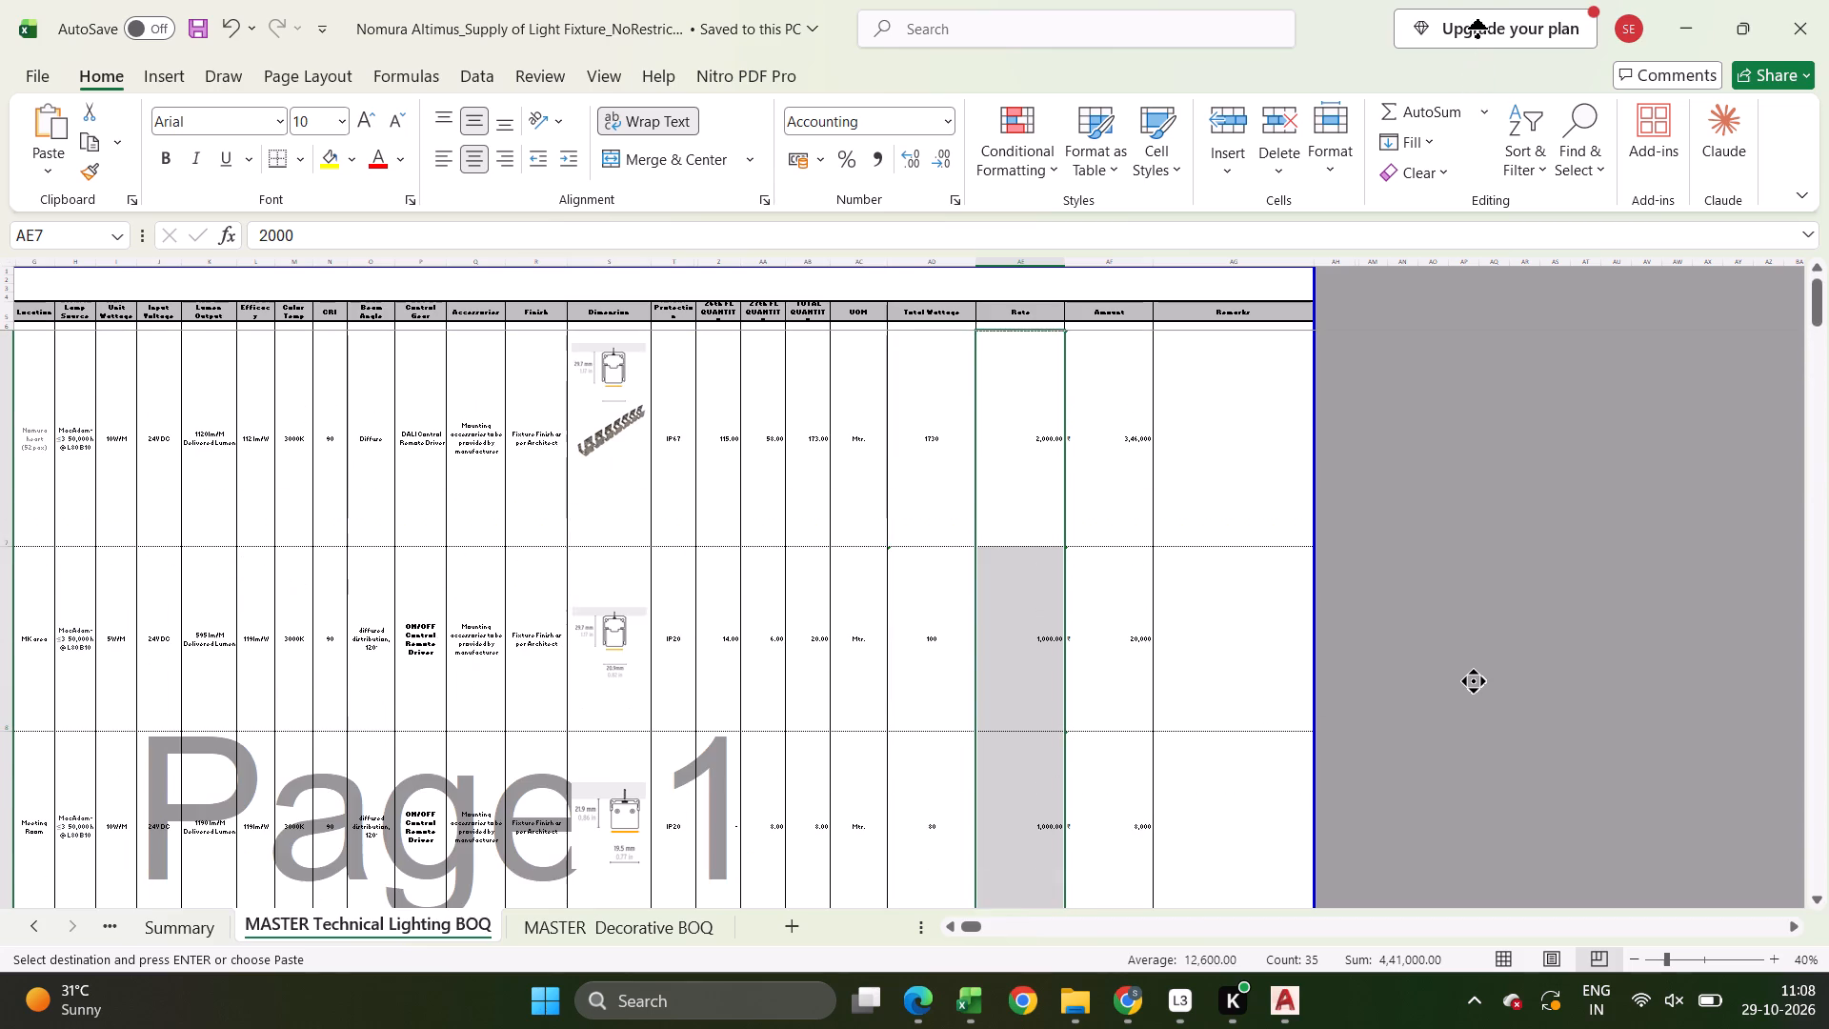
middle_click_drag(1478, 35, 1476, 10)
left_click(1400, 393)
left_click(1376, 394)
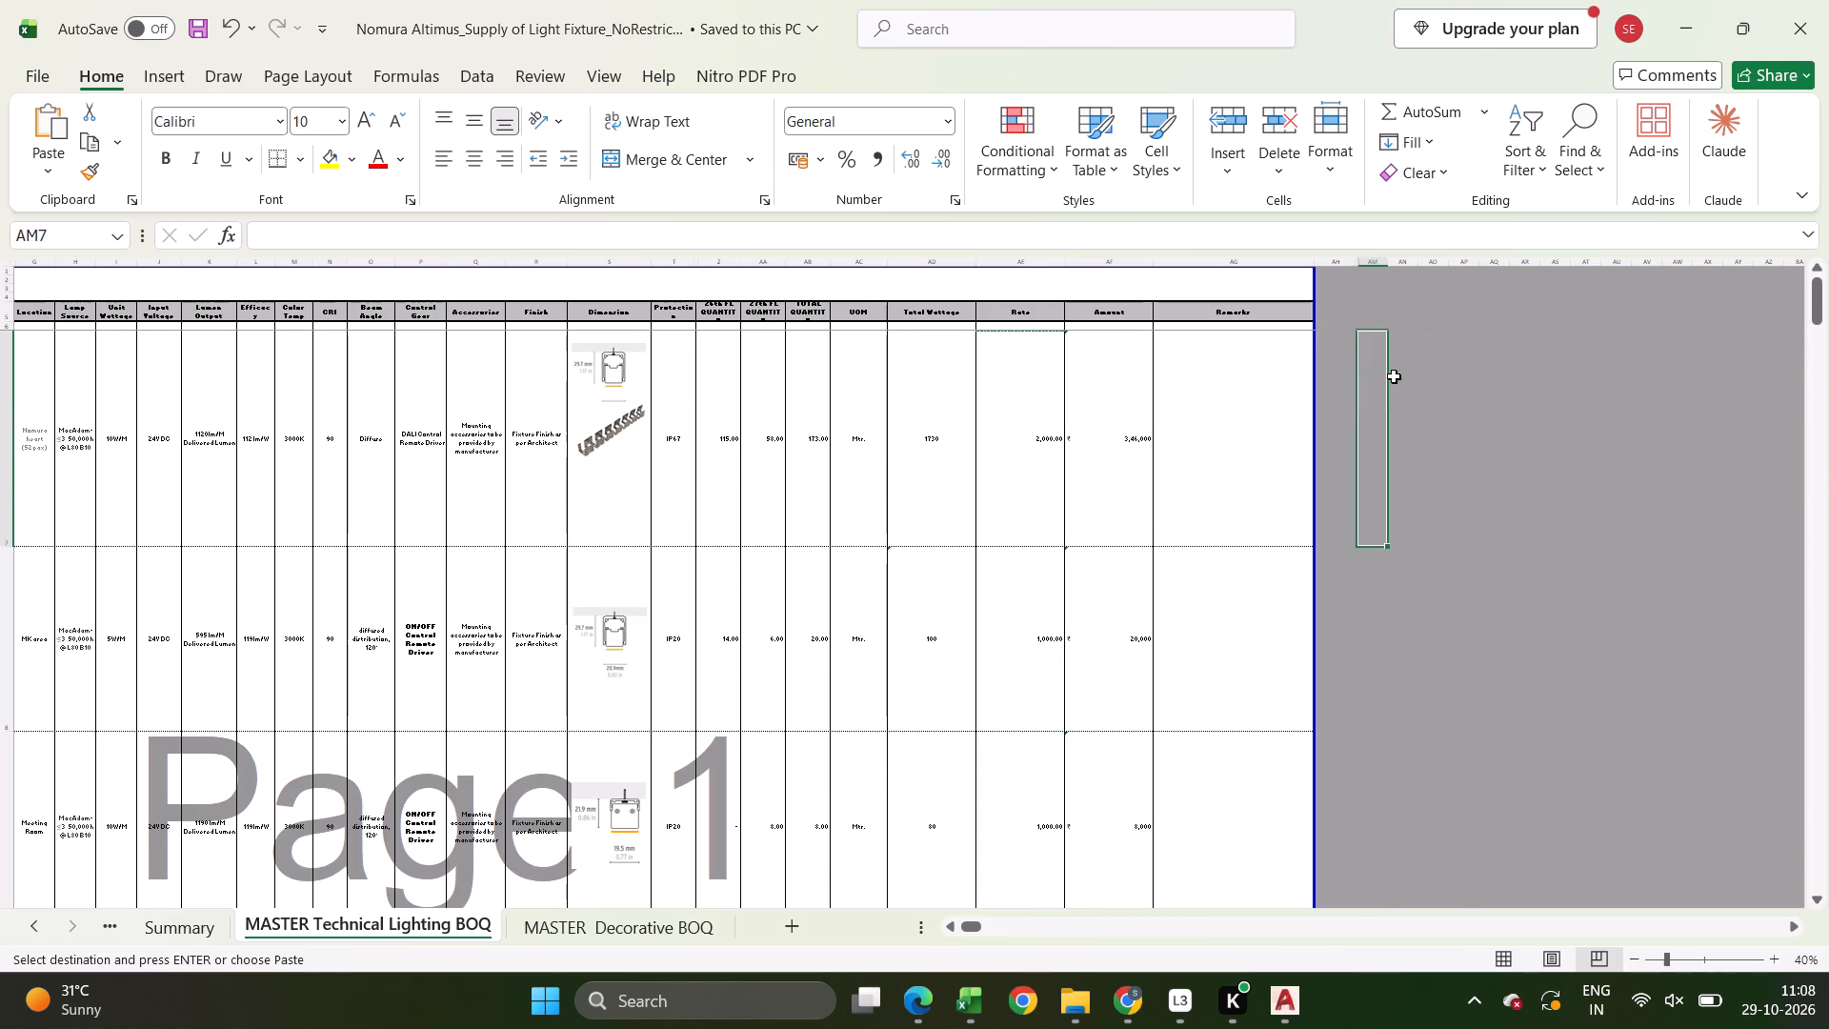
key("ctrl+v")
Auto-fit the widths of columns AH through AM to fit the pasted rates.
left_click(1345, 262)
left_click_drag(1337, 262, 1370, 267)
double_click(1357, 264)
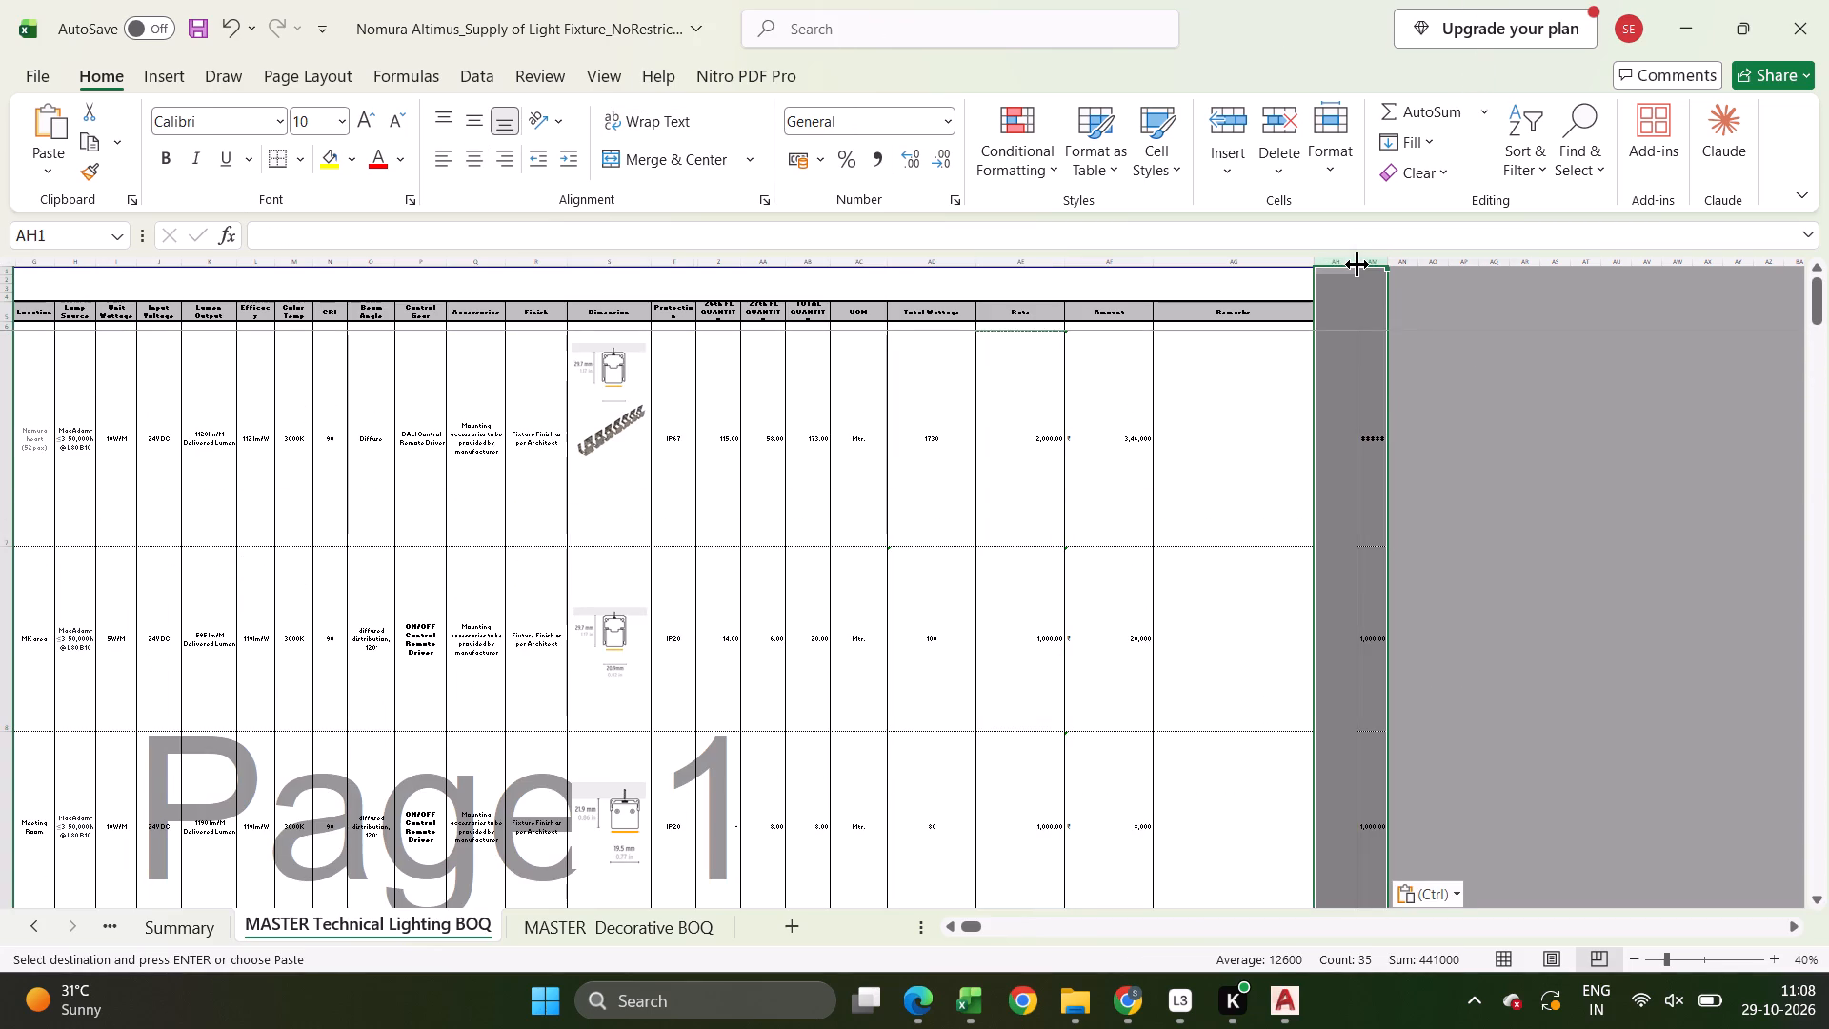
left_click(1411, 414)
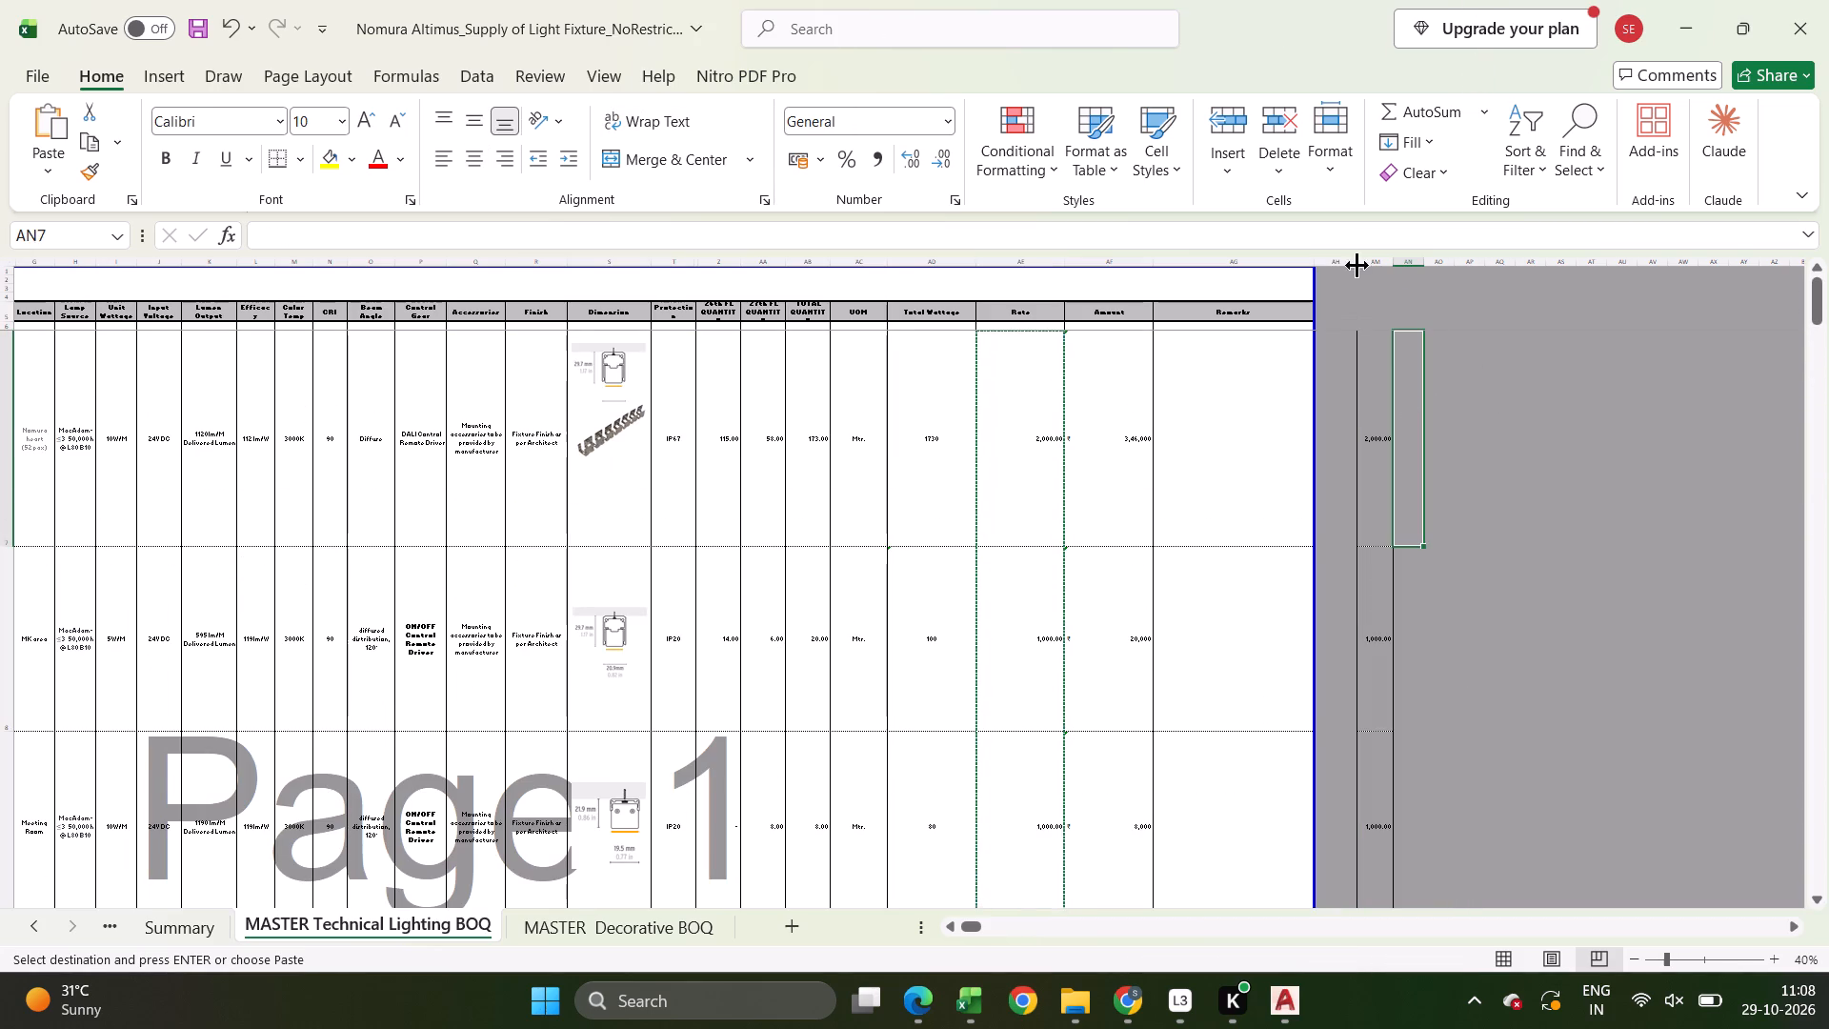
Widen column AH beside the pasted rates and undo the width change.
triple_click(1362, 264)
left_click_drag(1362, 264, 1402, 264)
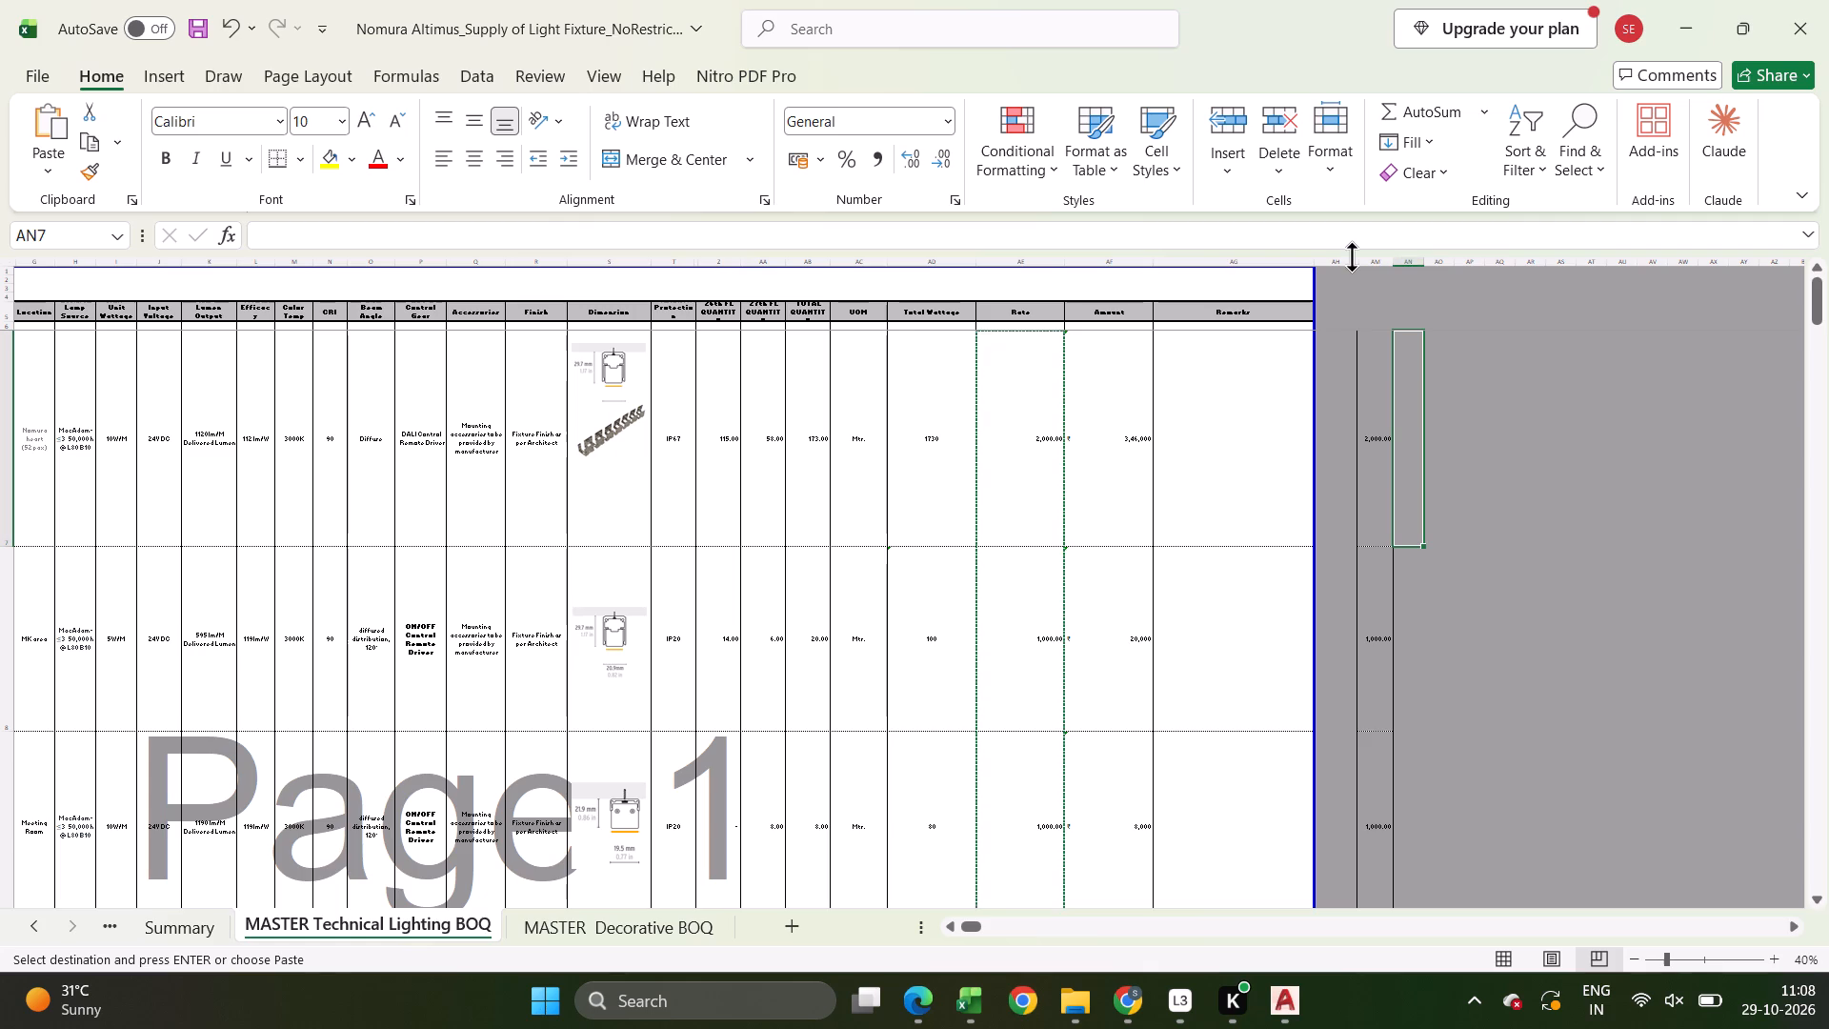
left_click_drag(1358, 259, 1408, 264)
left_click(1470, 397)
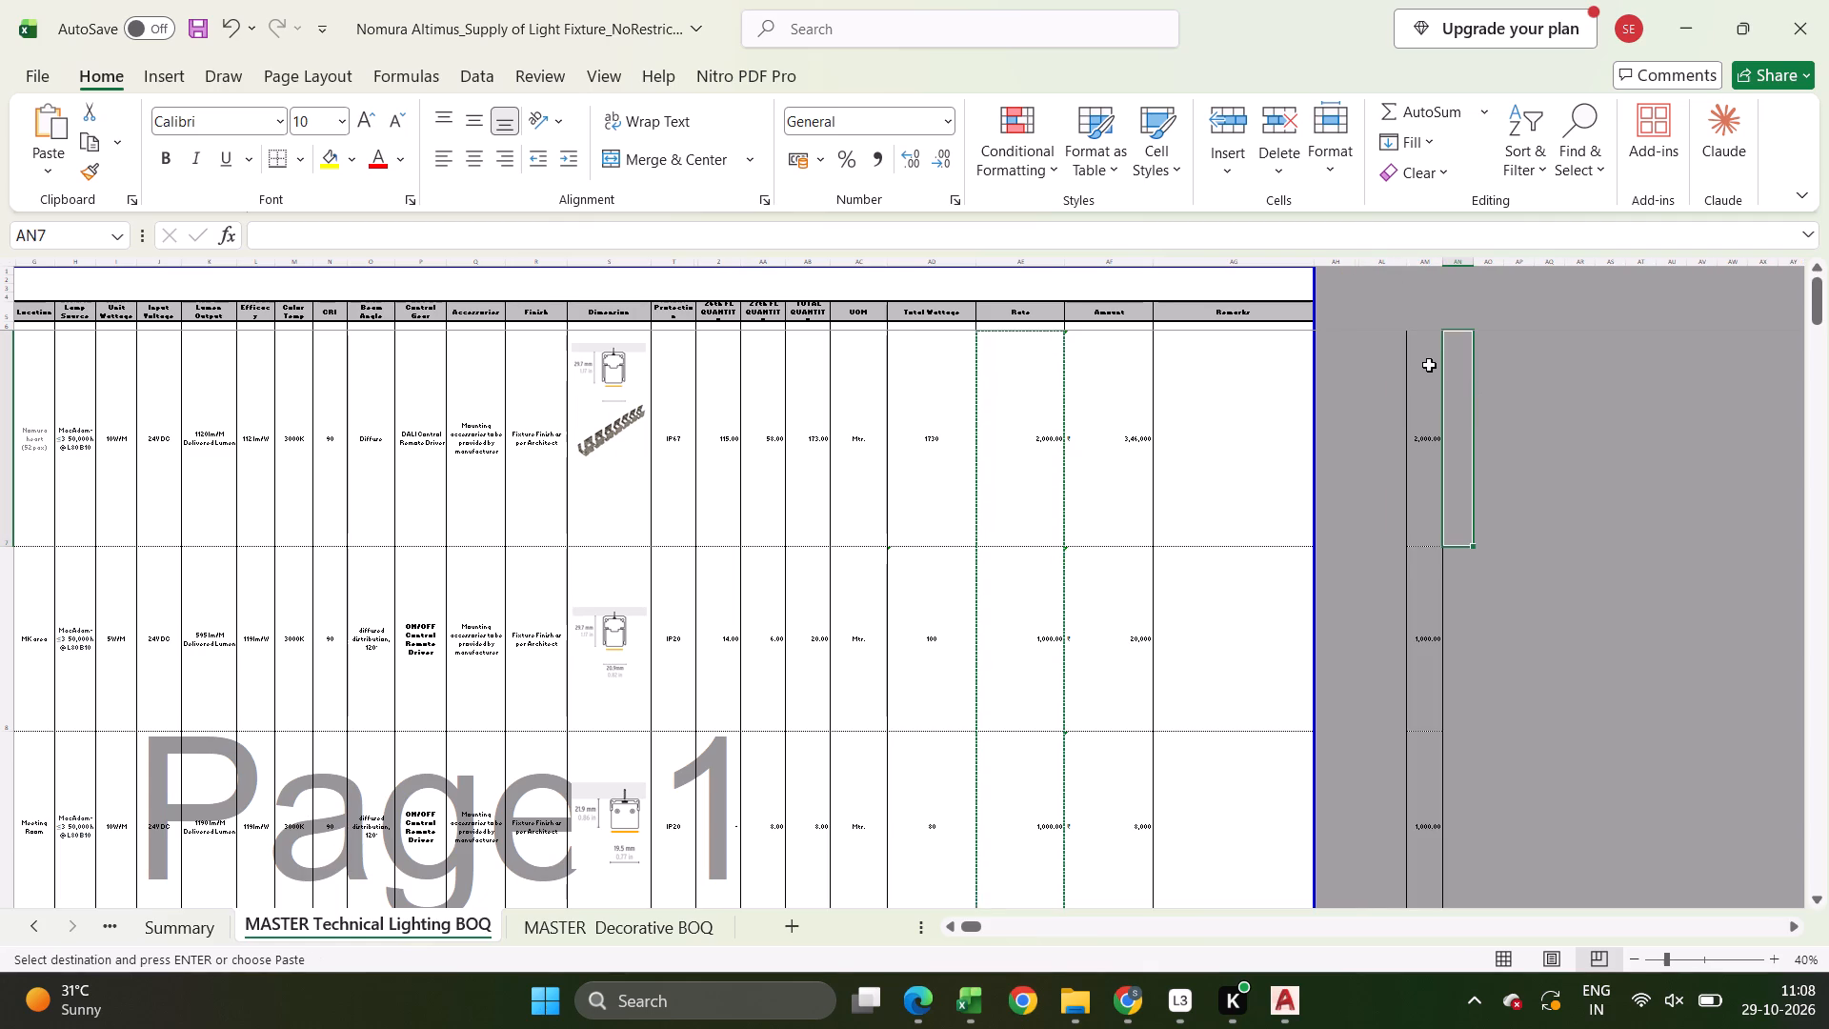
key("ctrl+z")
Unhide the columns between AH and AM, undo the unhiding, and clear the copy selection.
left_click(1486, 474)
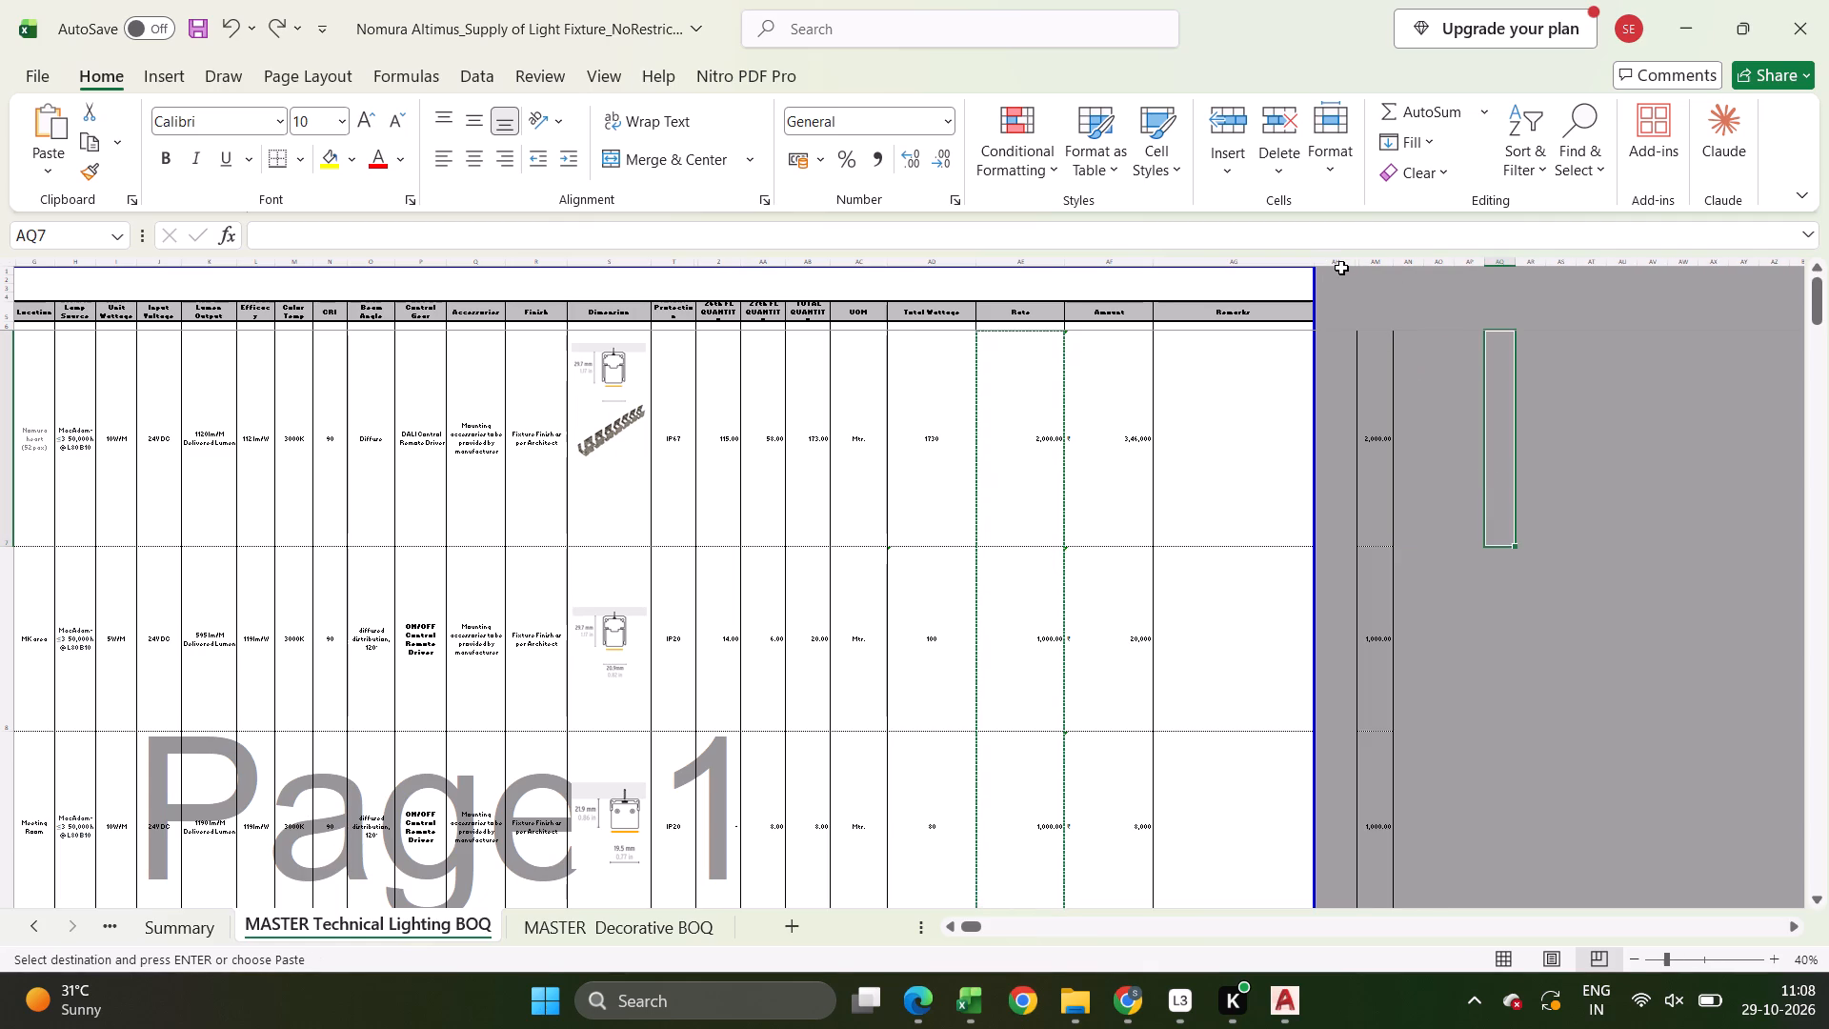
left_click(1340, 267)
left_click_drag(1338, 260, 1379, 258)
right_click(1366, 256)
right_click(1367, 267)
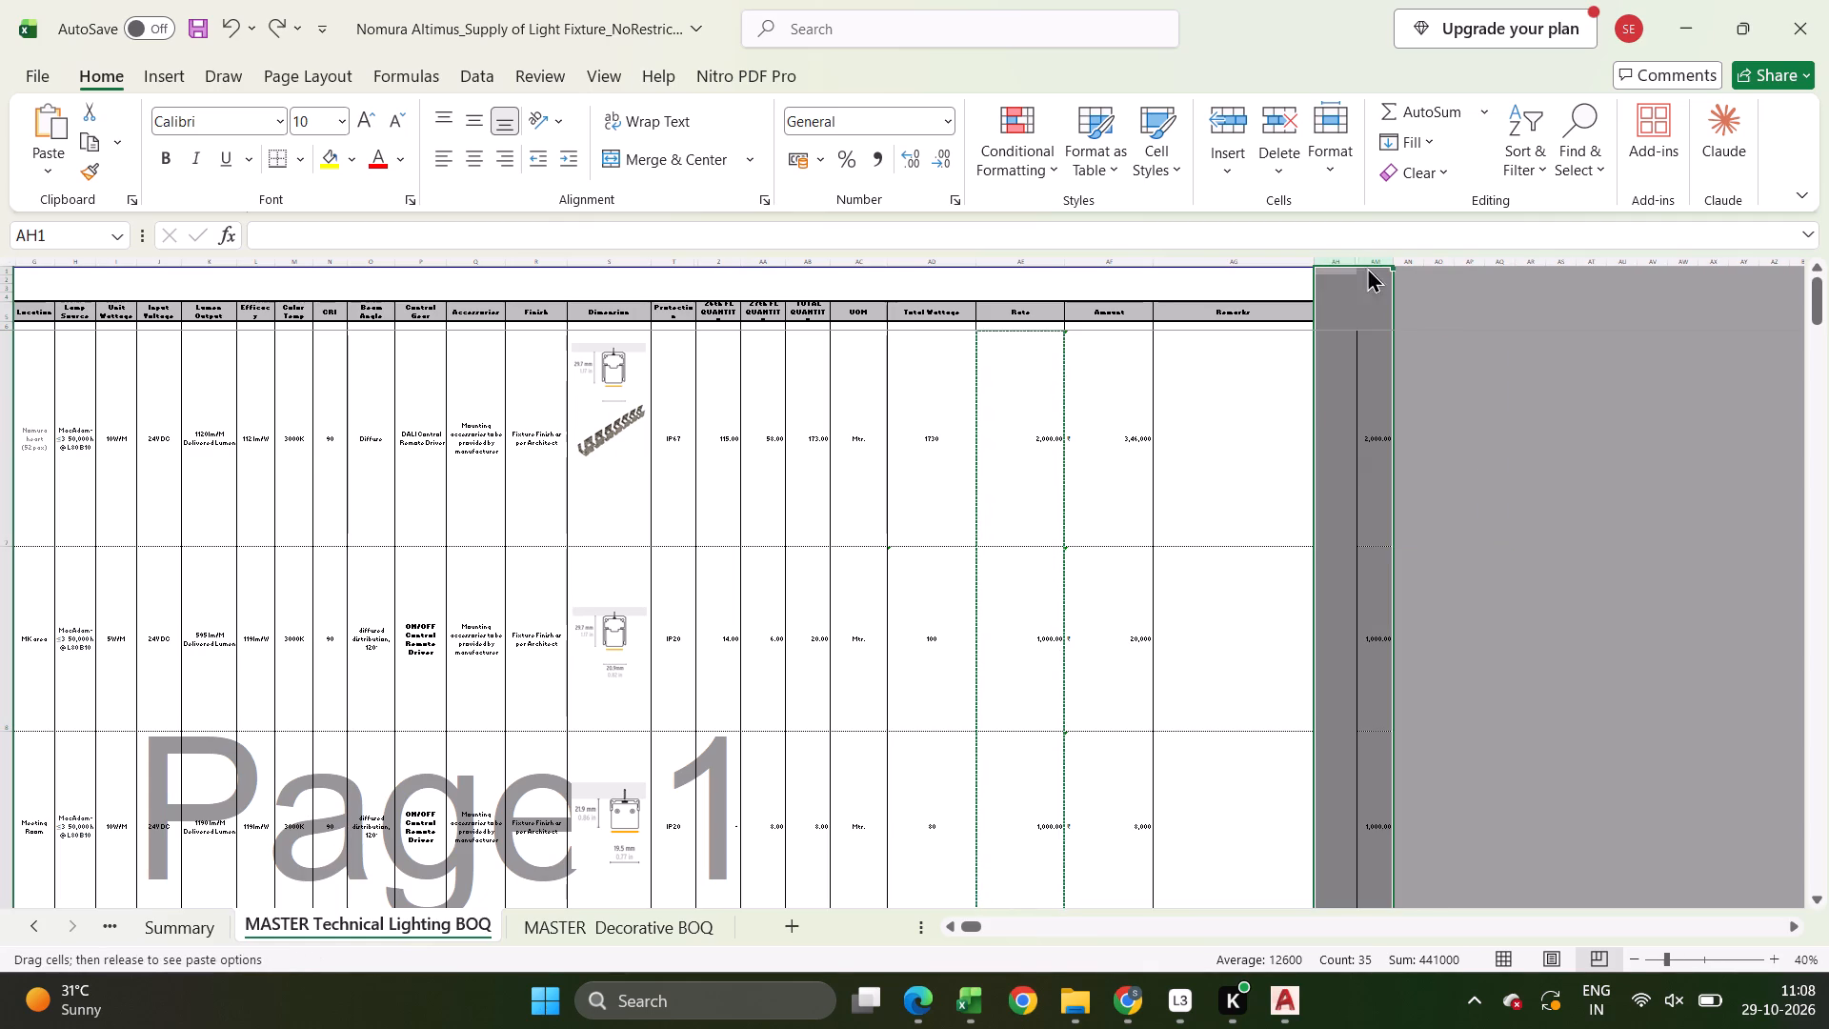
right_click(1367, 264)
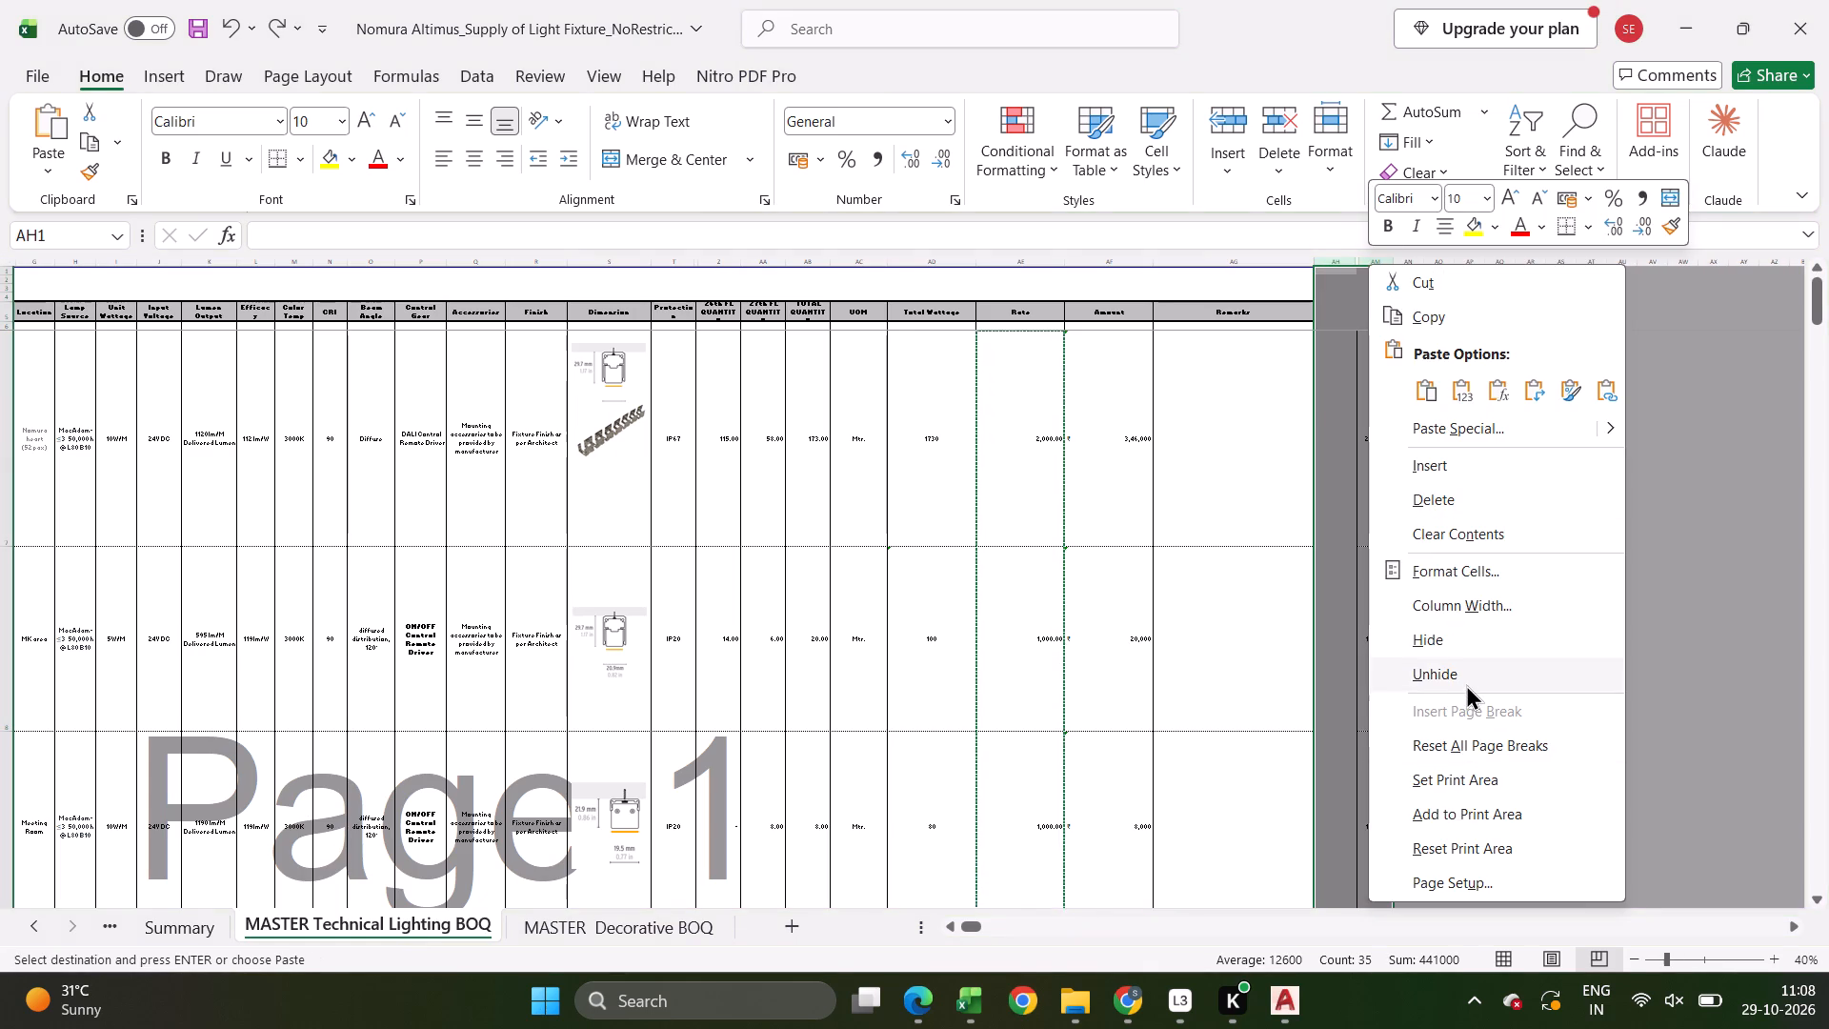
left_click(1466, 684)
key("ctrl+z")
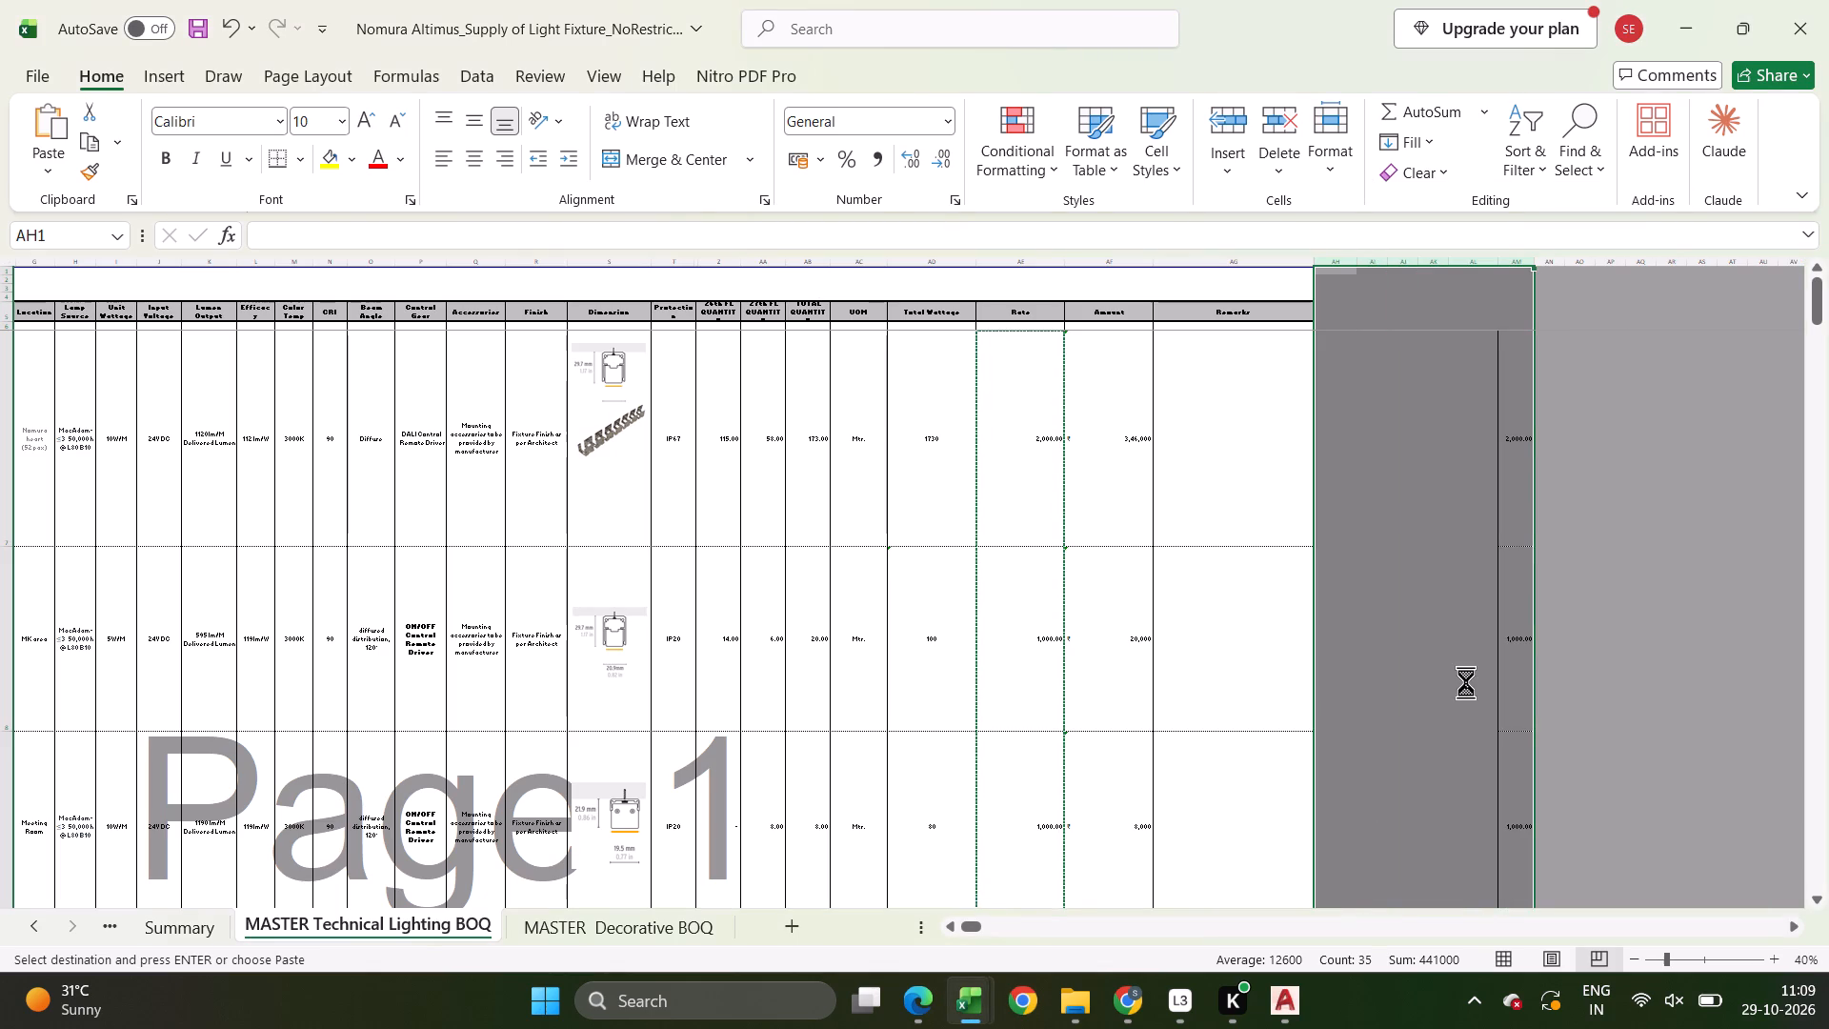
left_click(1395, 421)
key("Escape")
Enter the heading "Phipls" in AM5 above the pasted rates.
left_click(1368, 317)
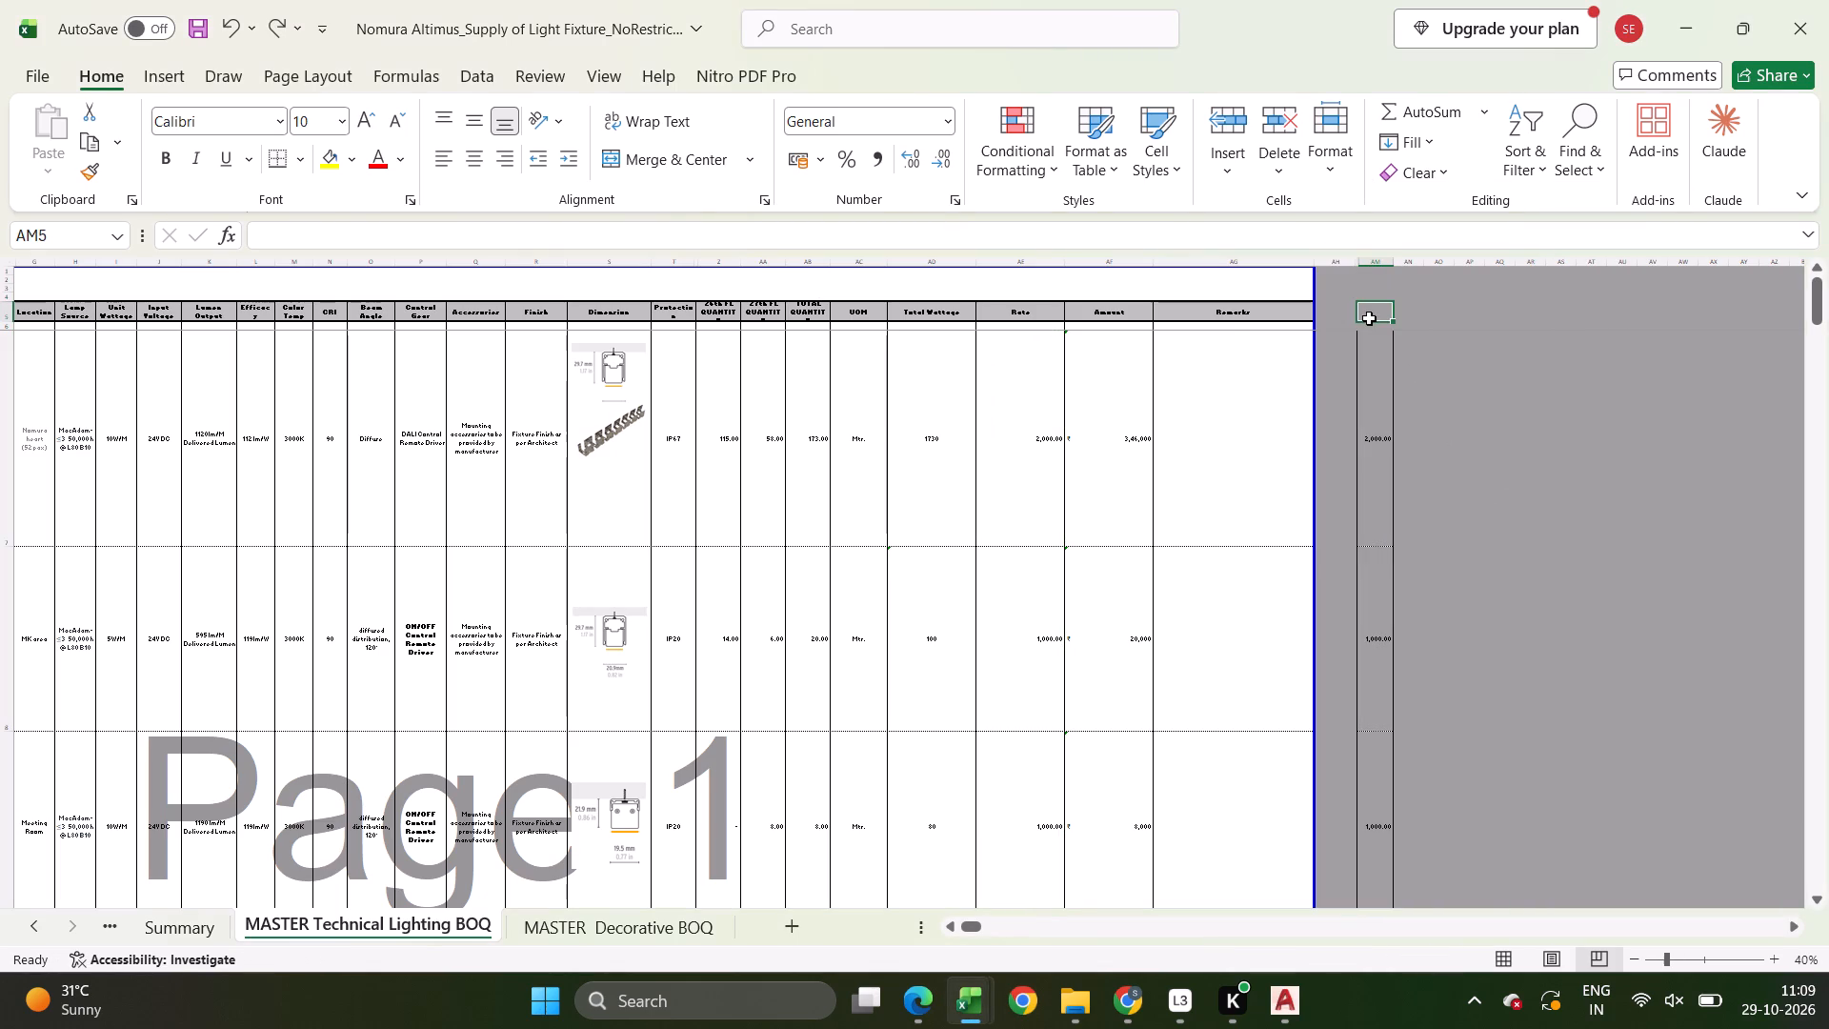
left_click(1217, 321)
left_click(1354, 303)
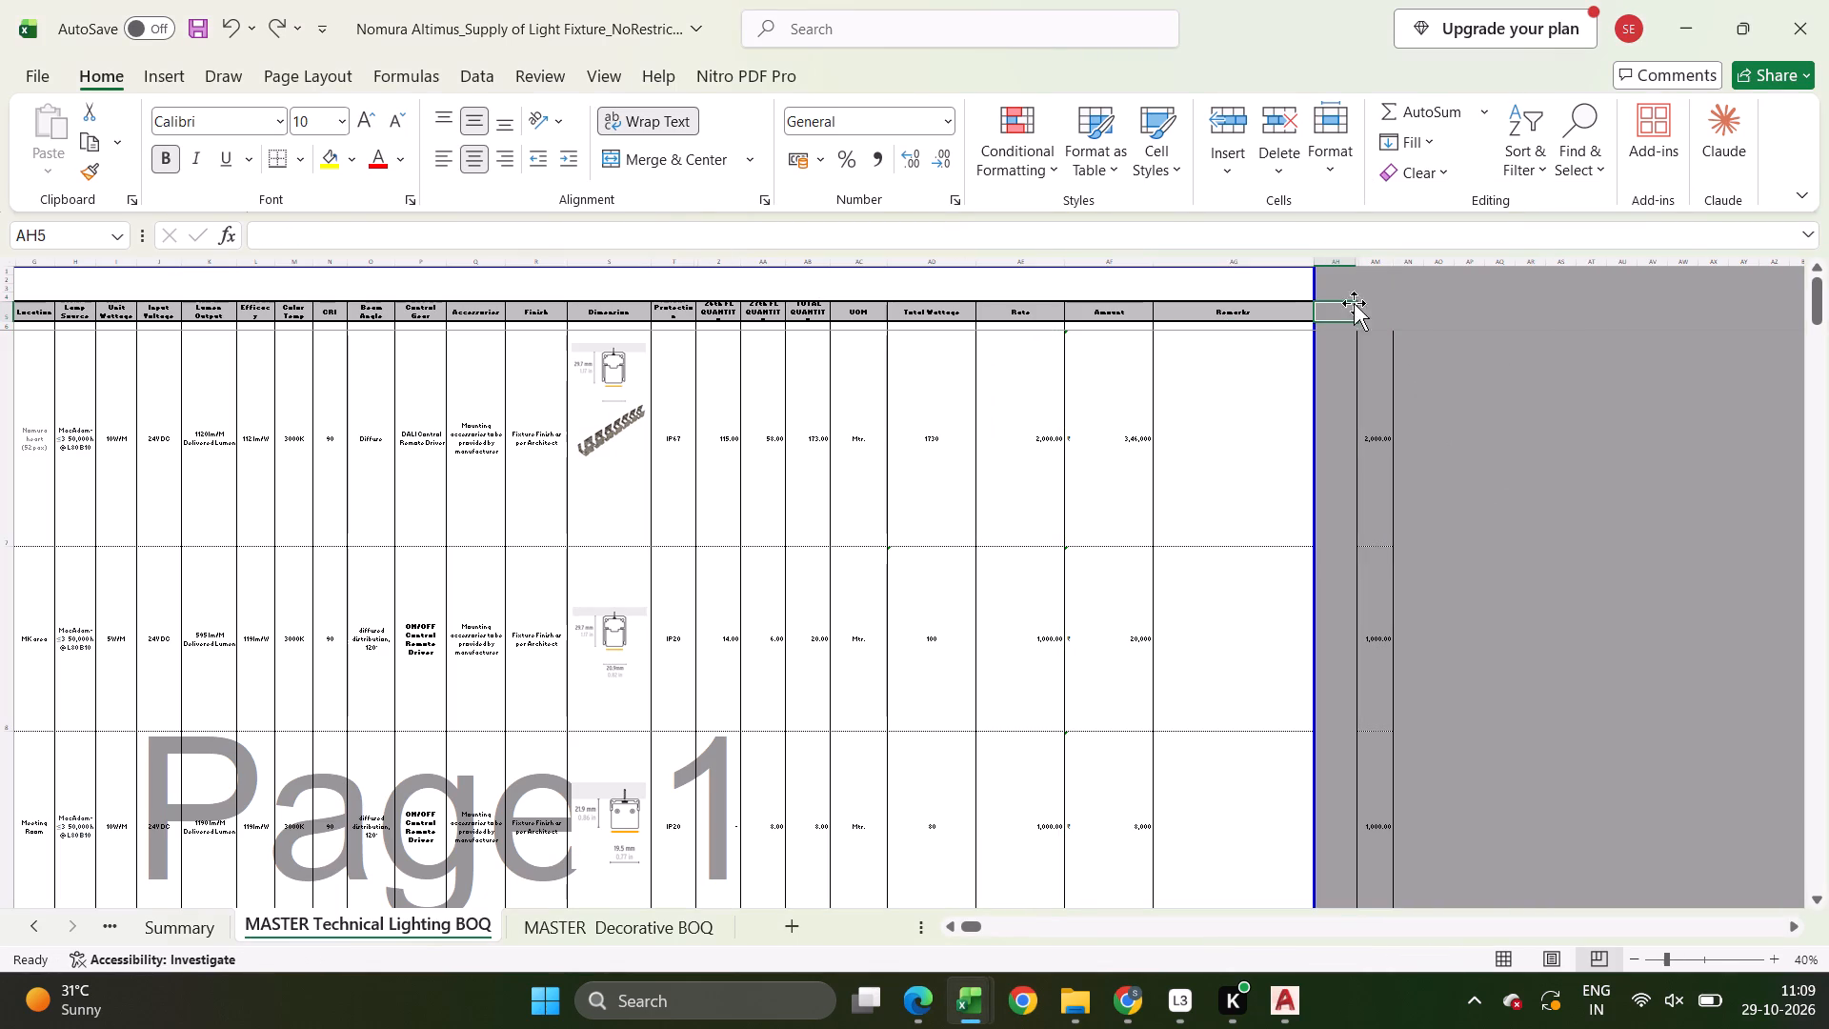
left_click(1367, 308)
type("Phipls")
key("Return")
key("Up")
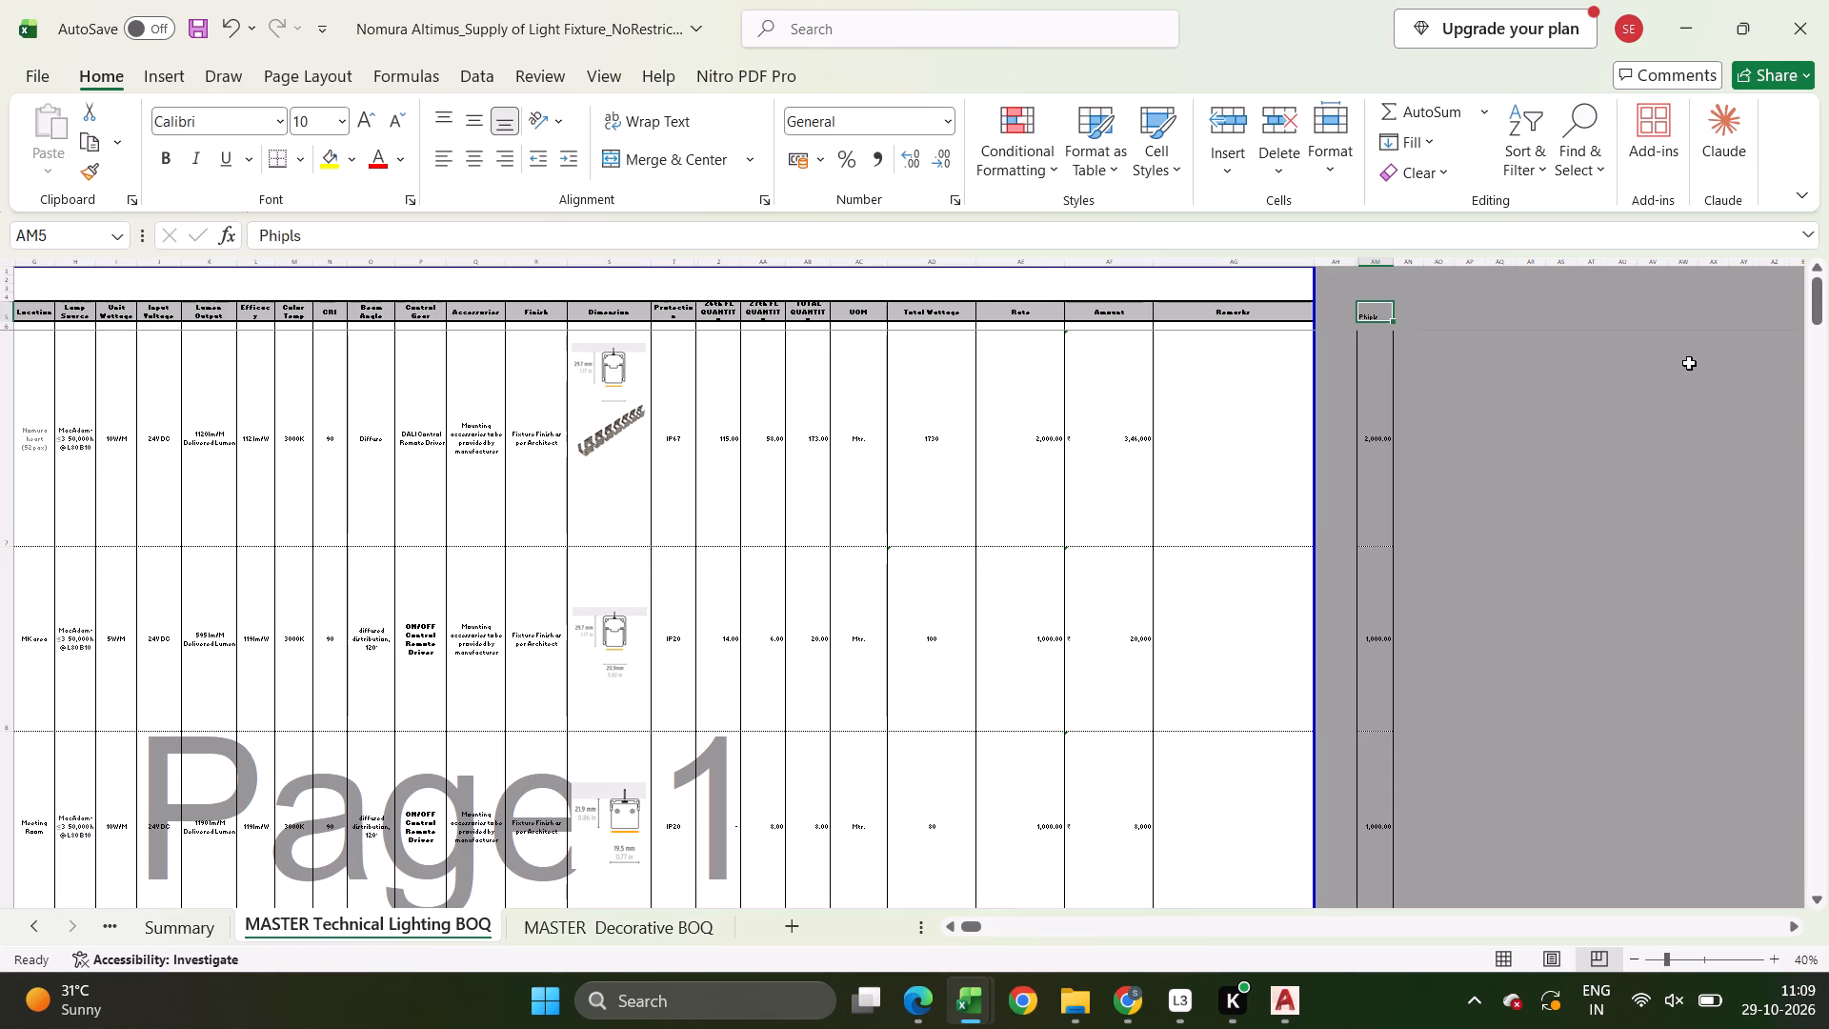
Enter the formula =AM7*AB7 in AN7 to multiply the first pasted rate by its total quantity.
key("Down")
key("Right")
key("Down")
key("Up")
key("Down")
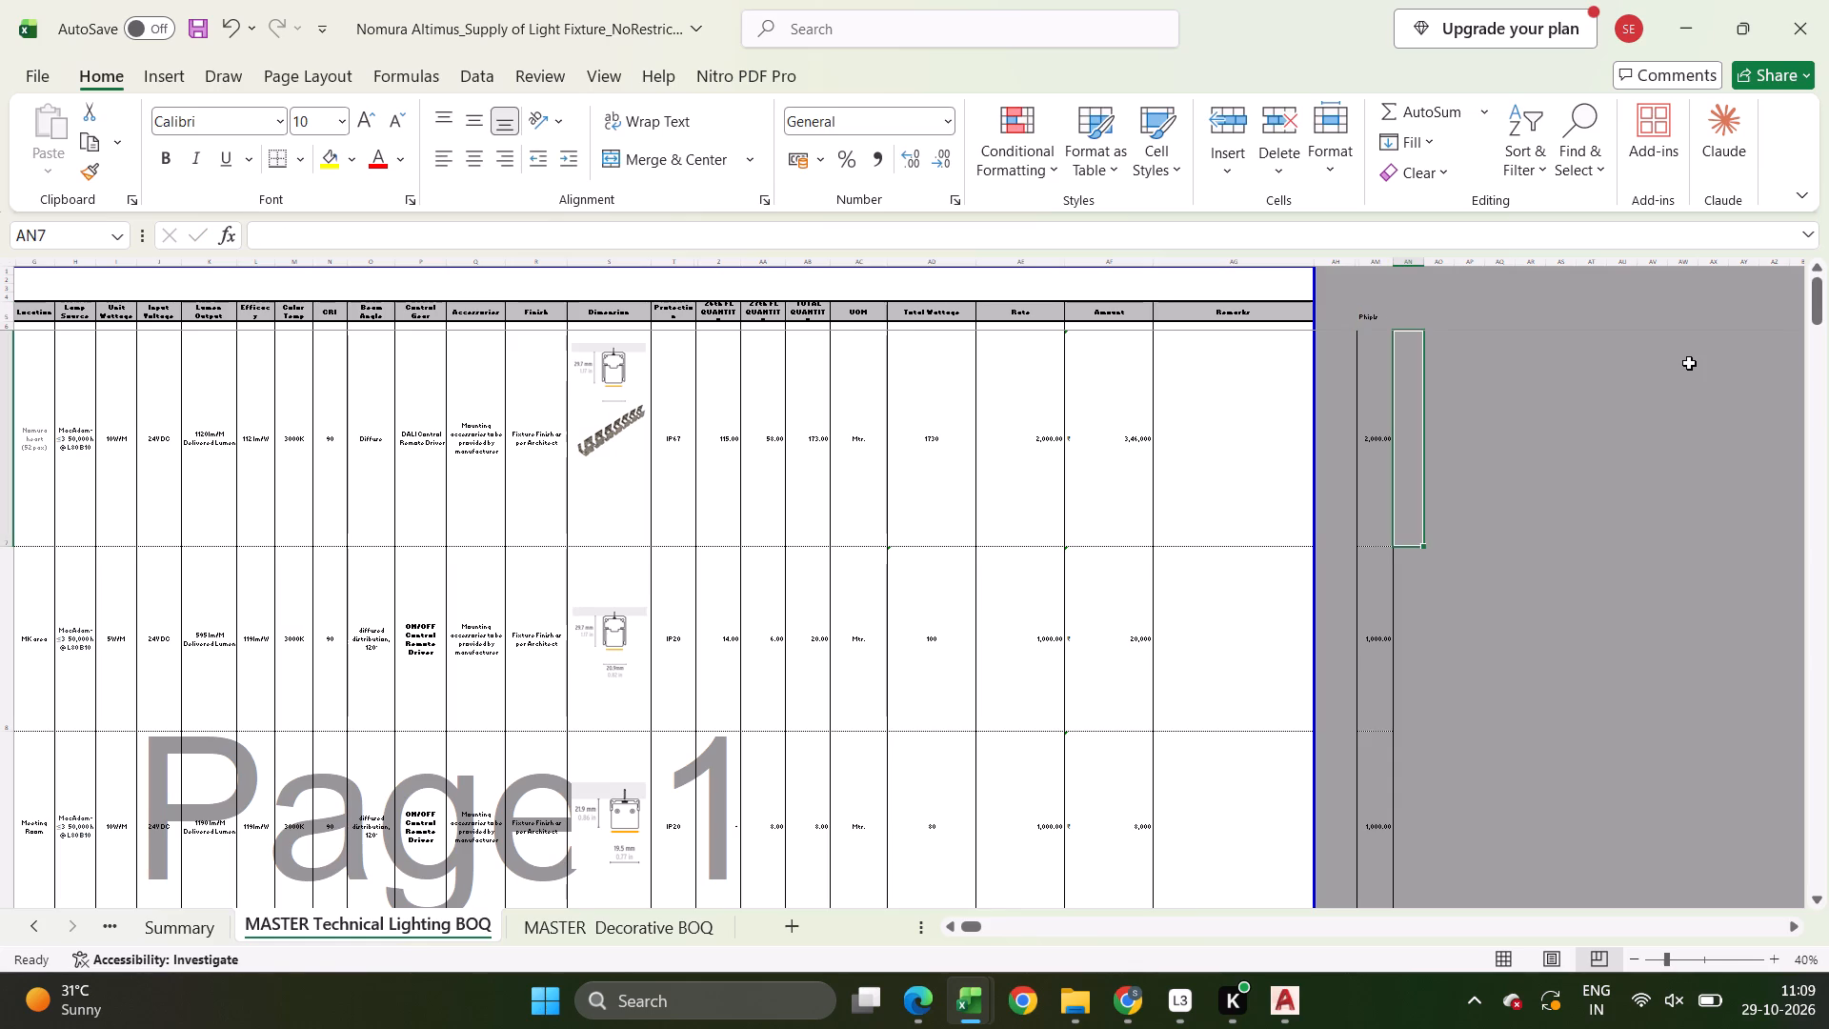
key("equal")
key("Left")
key("Left")
key("Right")
key("asterisk")
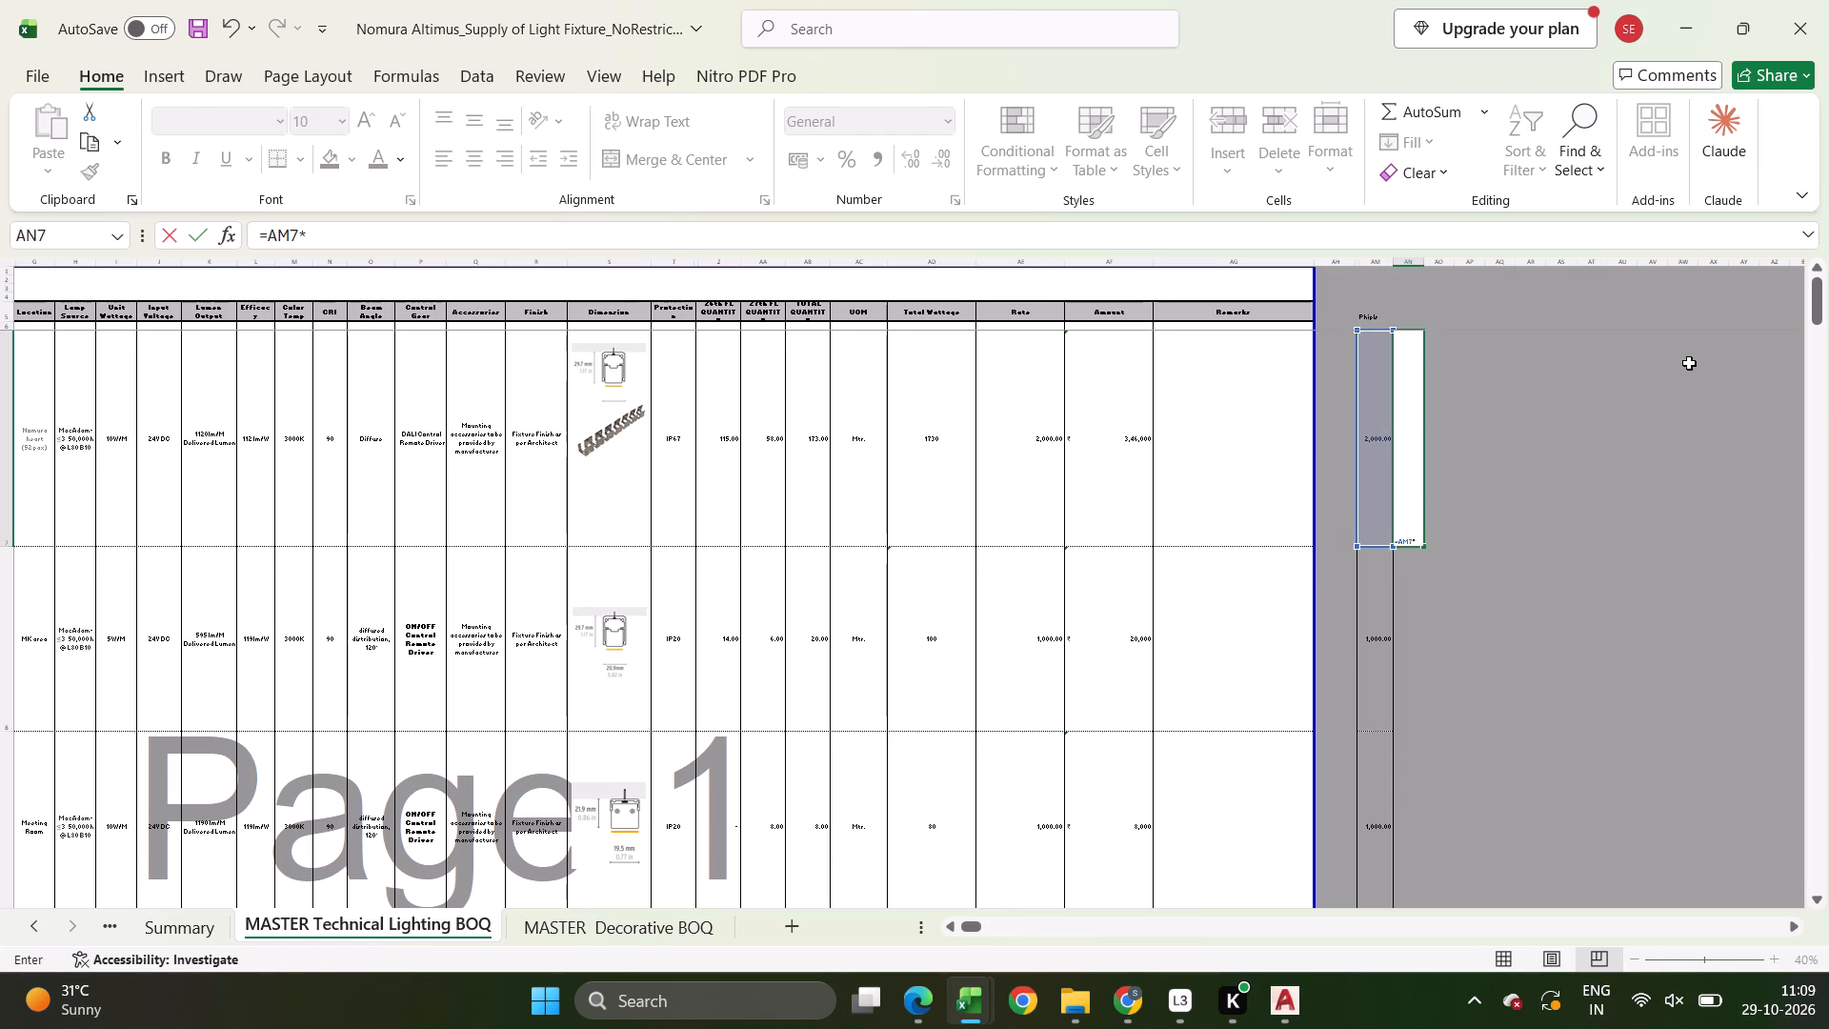
key("Left")
key("Left")
key("Left")
key("Left")
key("Left")
key("Left")
key("Left")
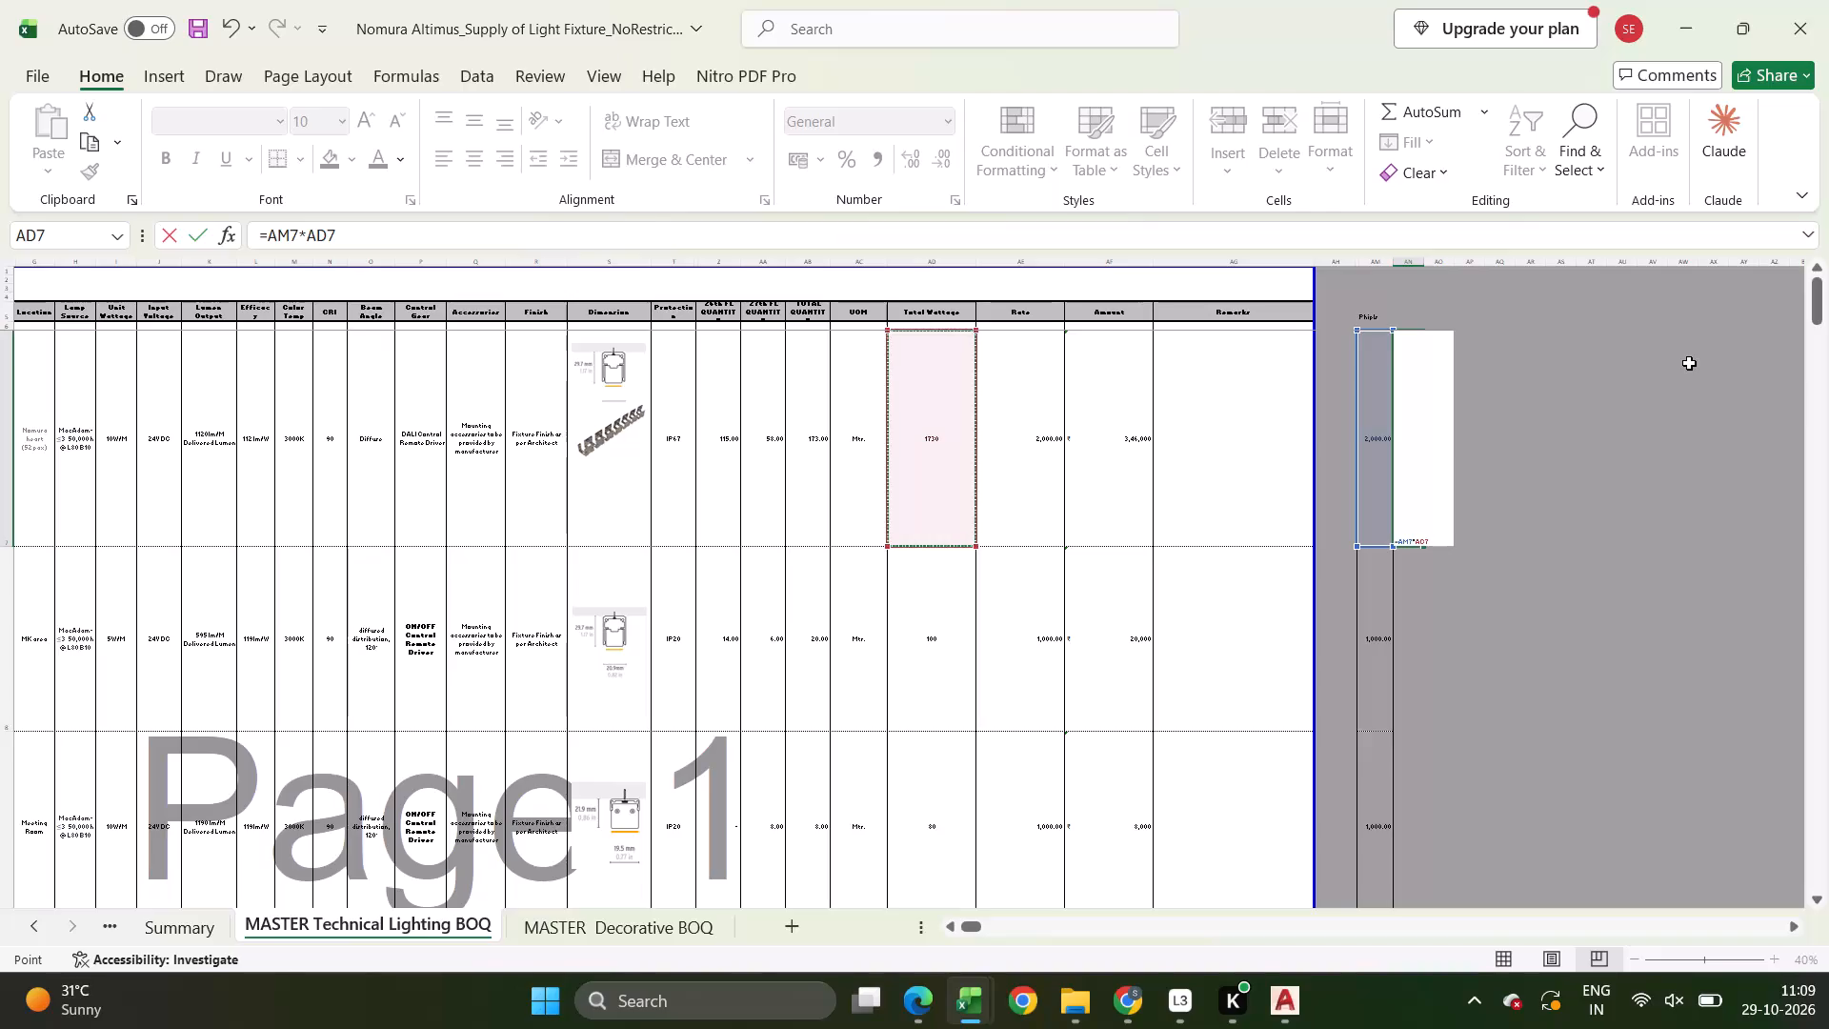
key("Left")
key("Return")
Fill the AN7 amount formula down to AN44, using a temporary 1 in AN44 to mark the end of the range.
key("Right")
key("Up")
key("Left")
key("Left")
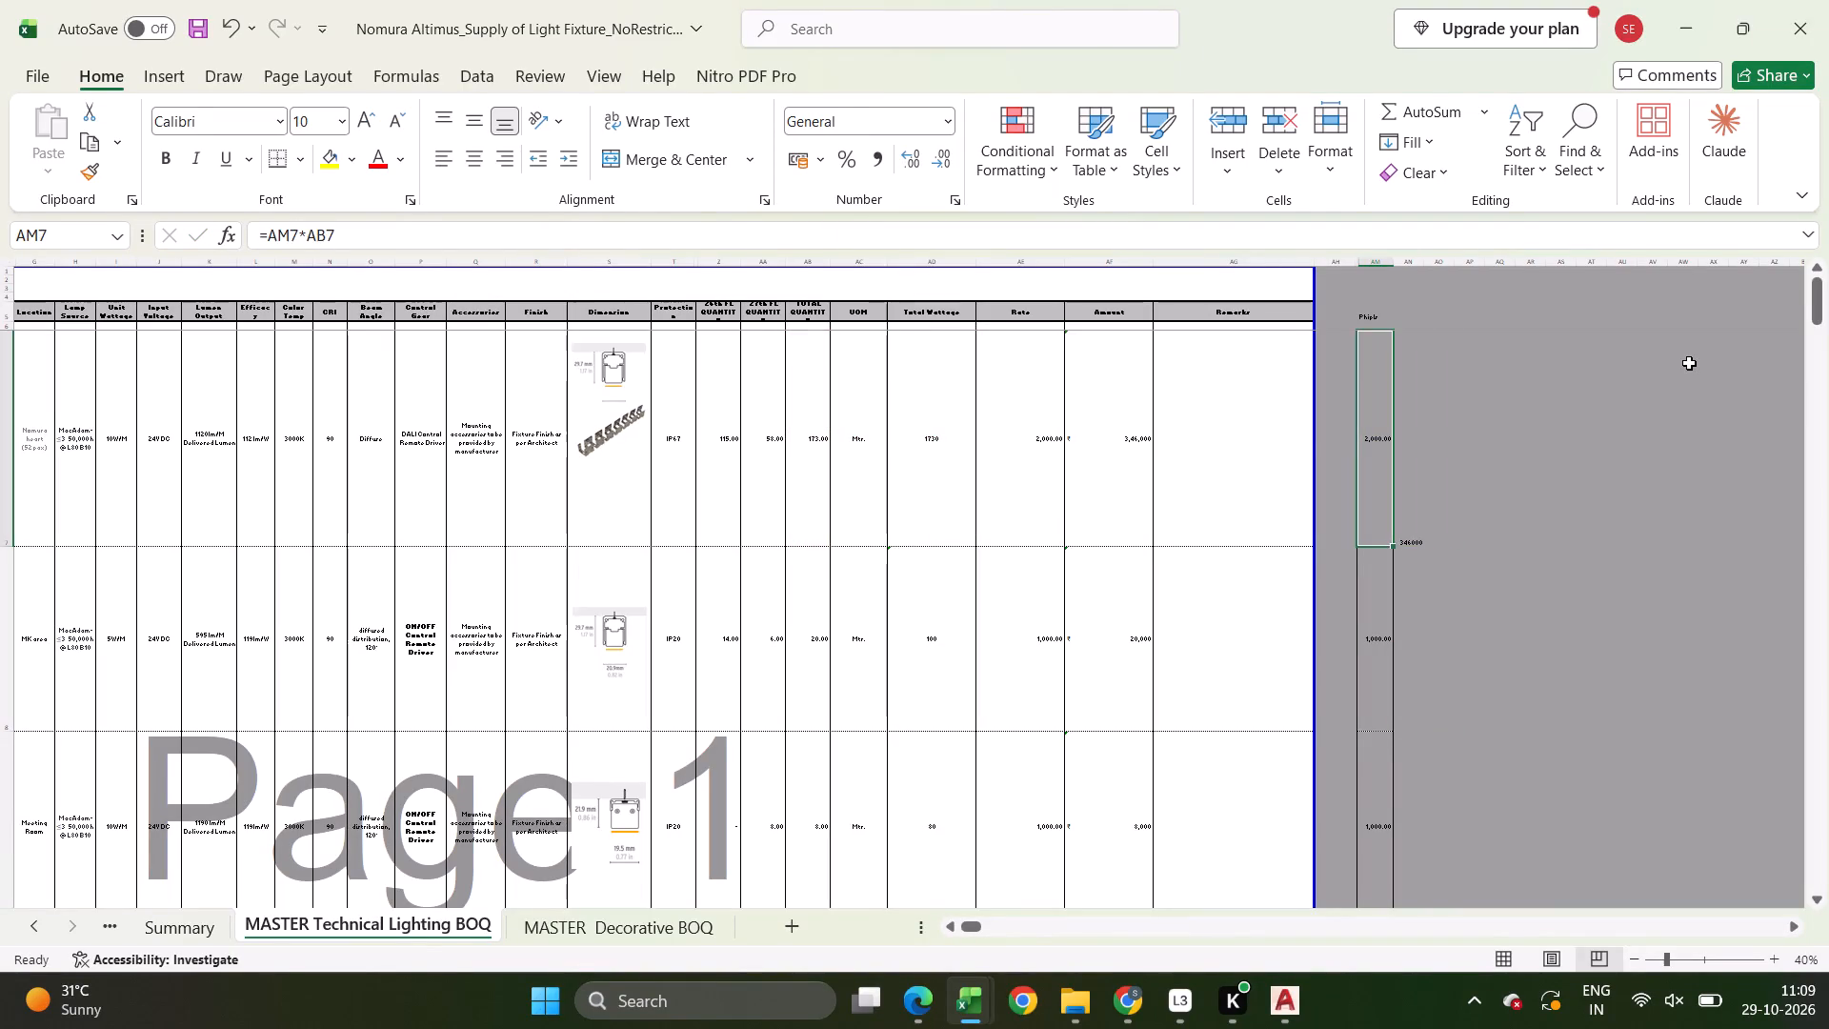
key("ctrl+Down")
key("Right")
key("Left")
key("ctrl+Down")
key("ctrl+Down")
key("ctrl+Down")
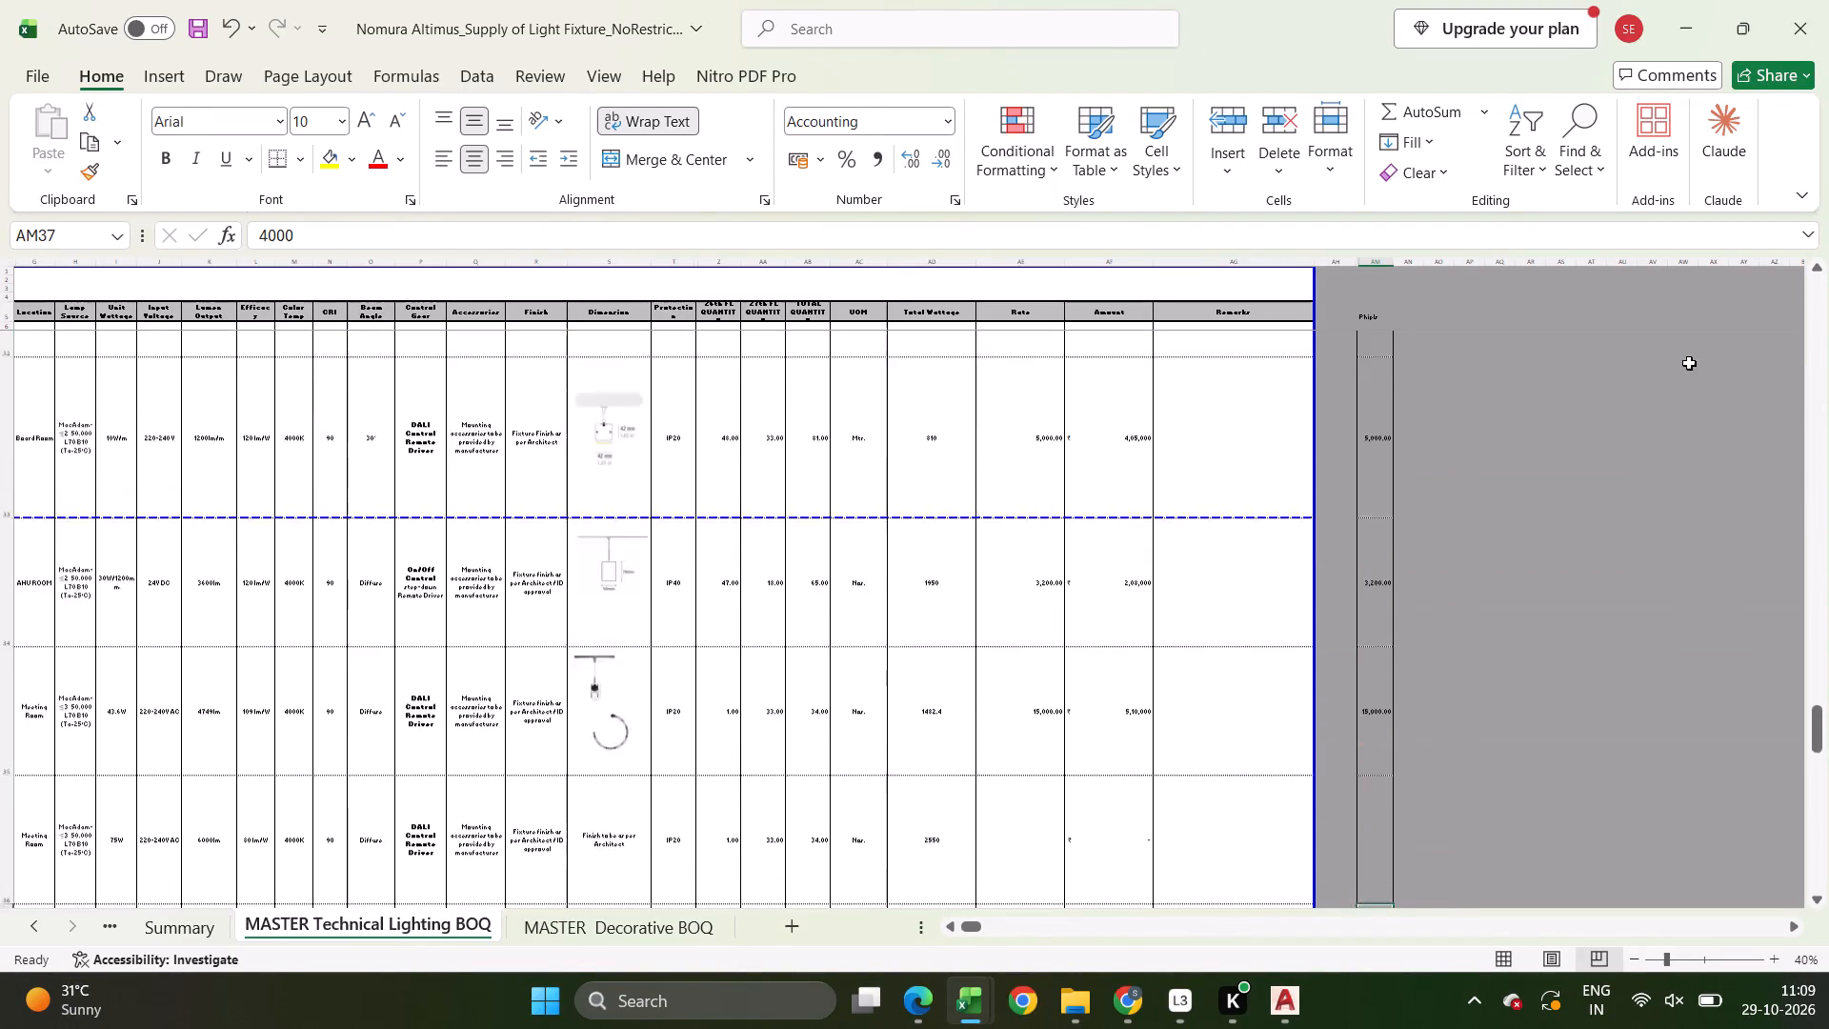
key("ctrl+Down")
key("ctrl+Down")
key("ctrl+Down")
key("ctrl+Down")
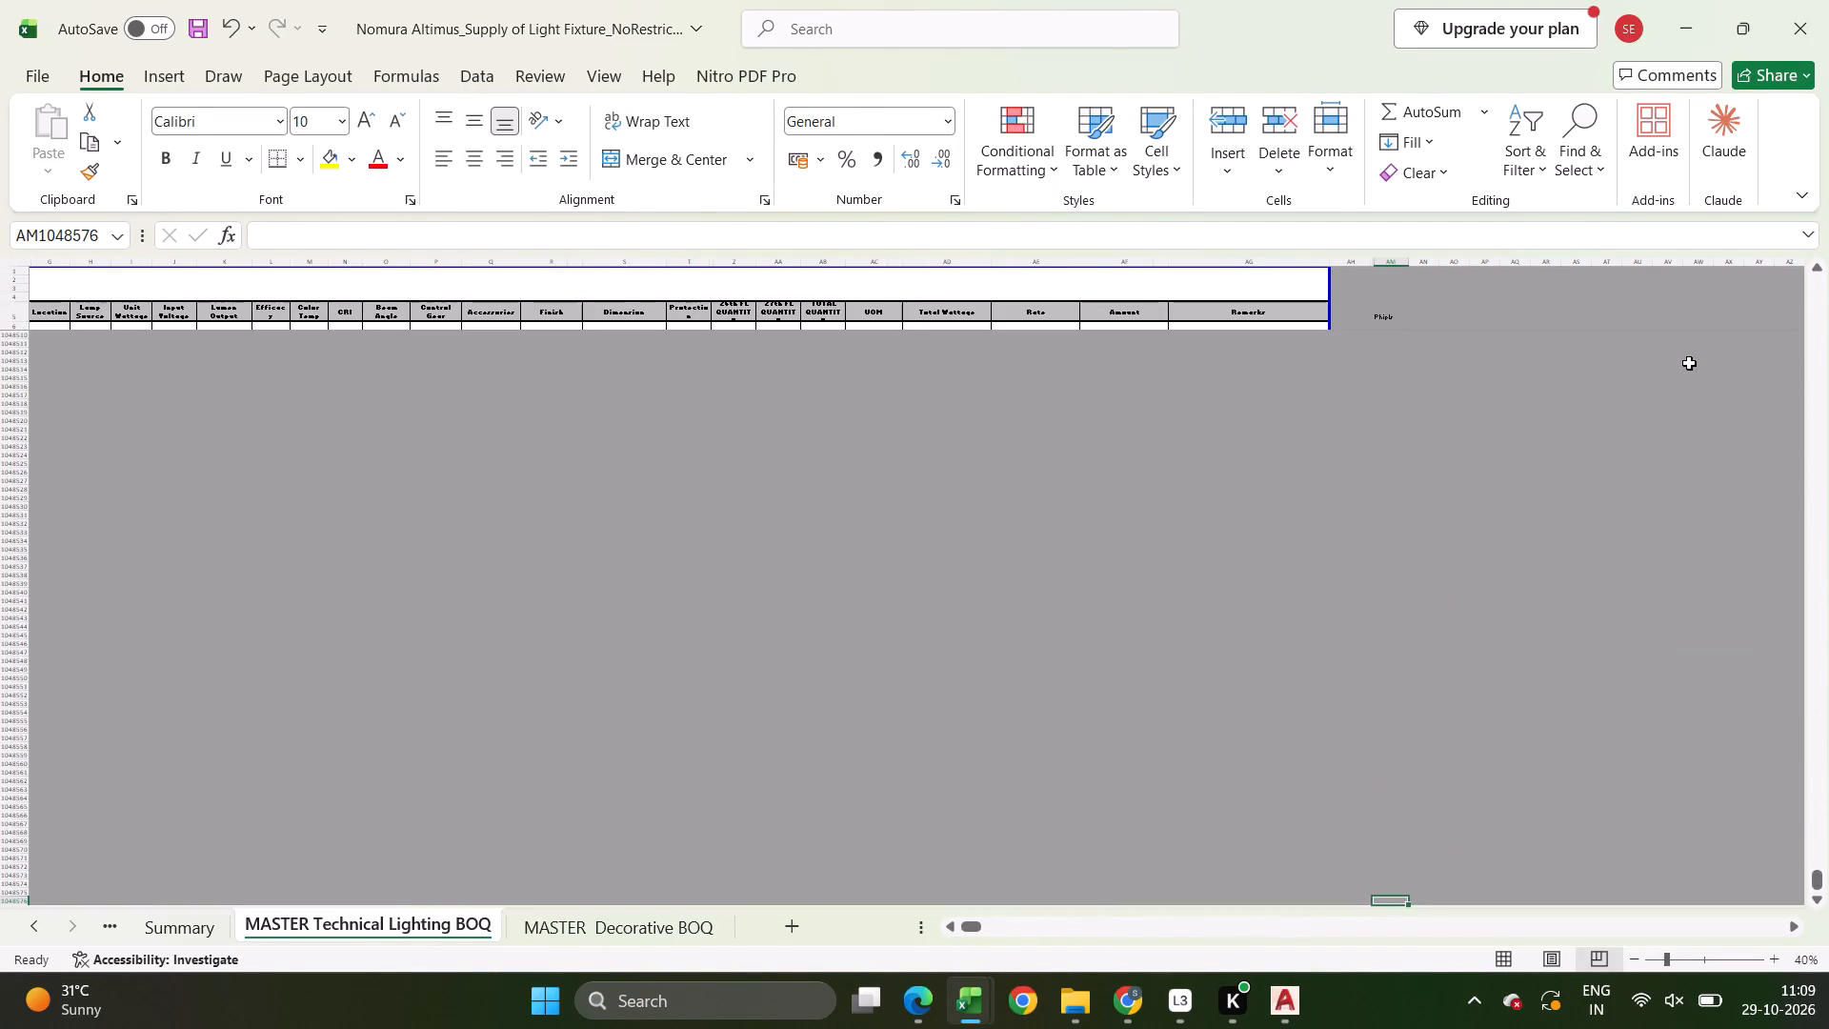
key("ctrl+Up")
key("Right")
key("1")
key("Return")
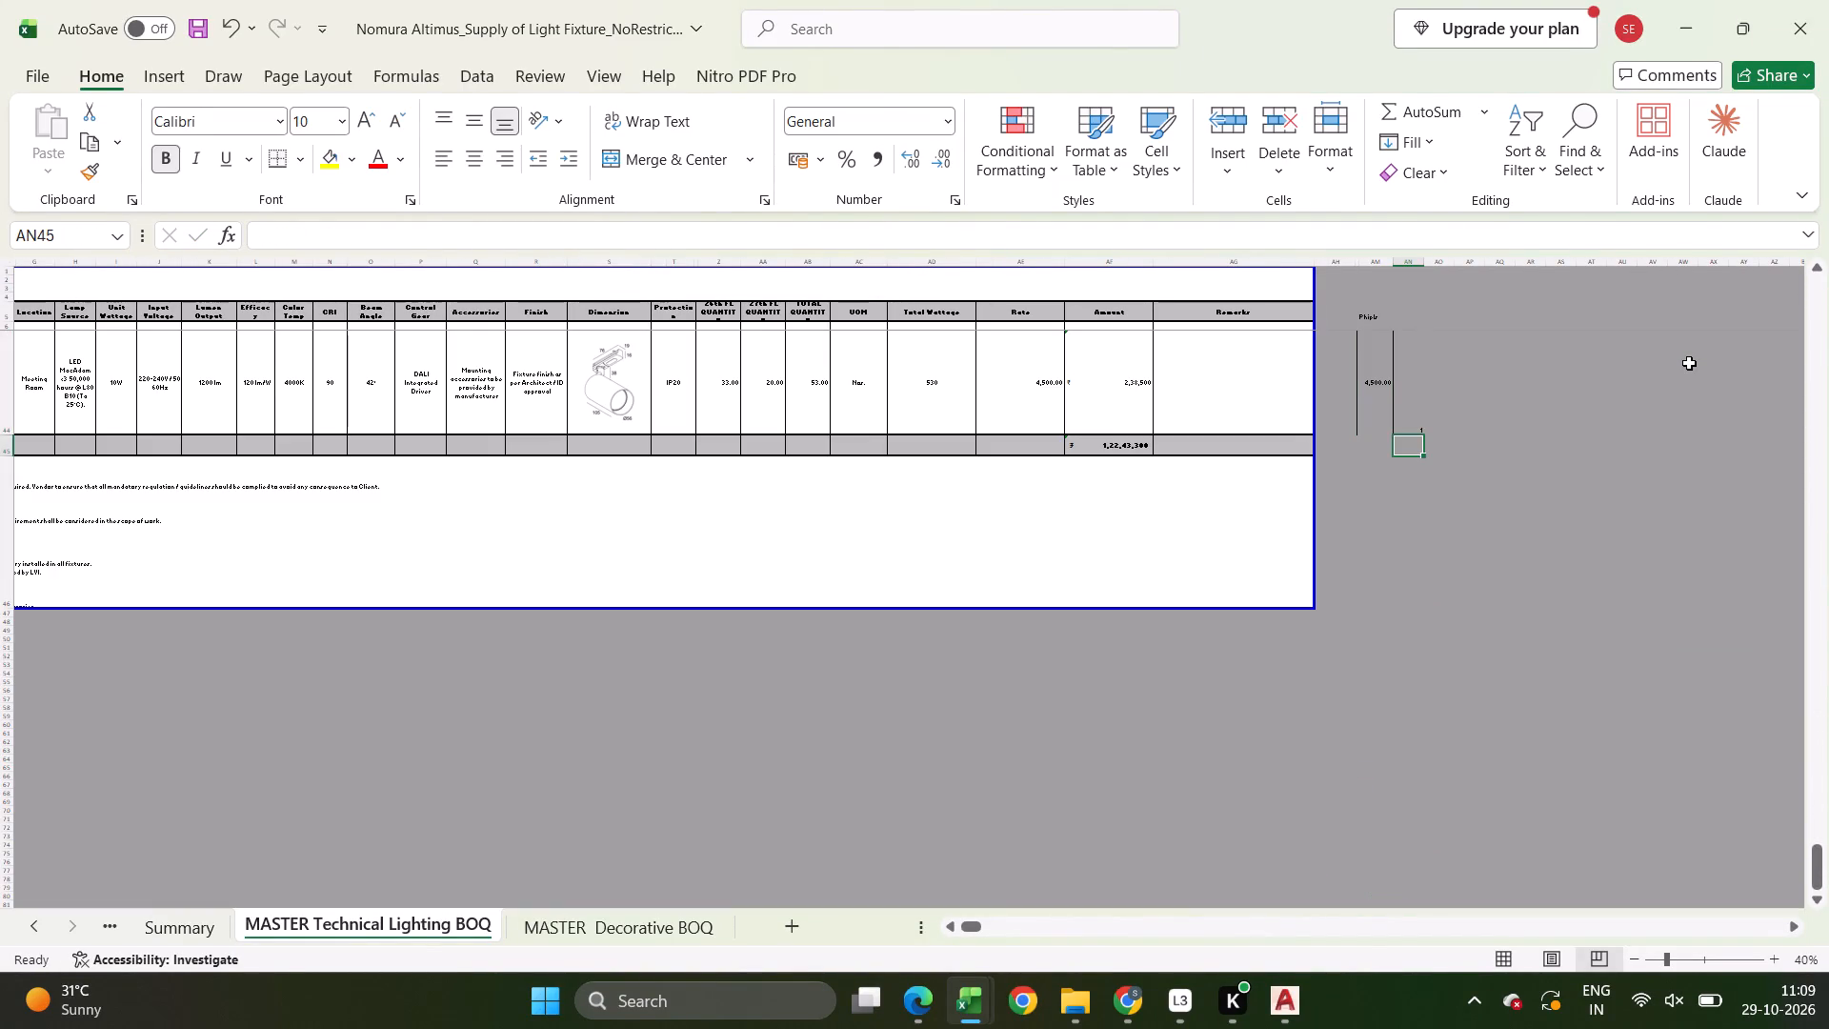
key("Up")
key("ctrl+shift+Up")
key("ctrl+d")
key("Down")
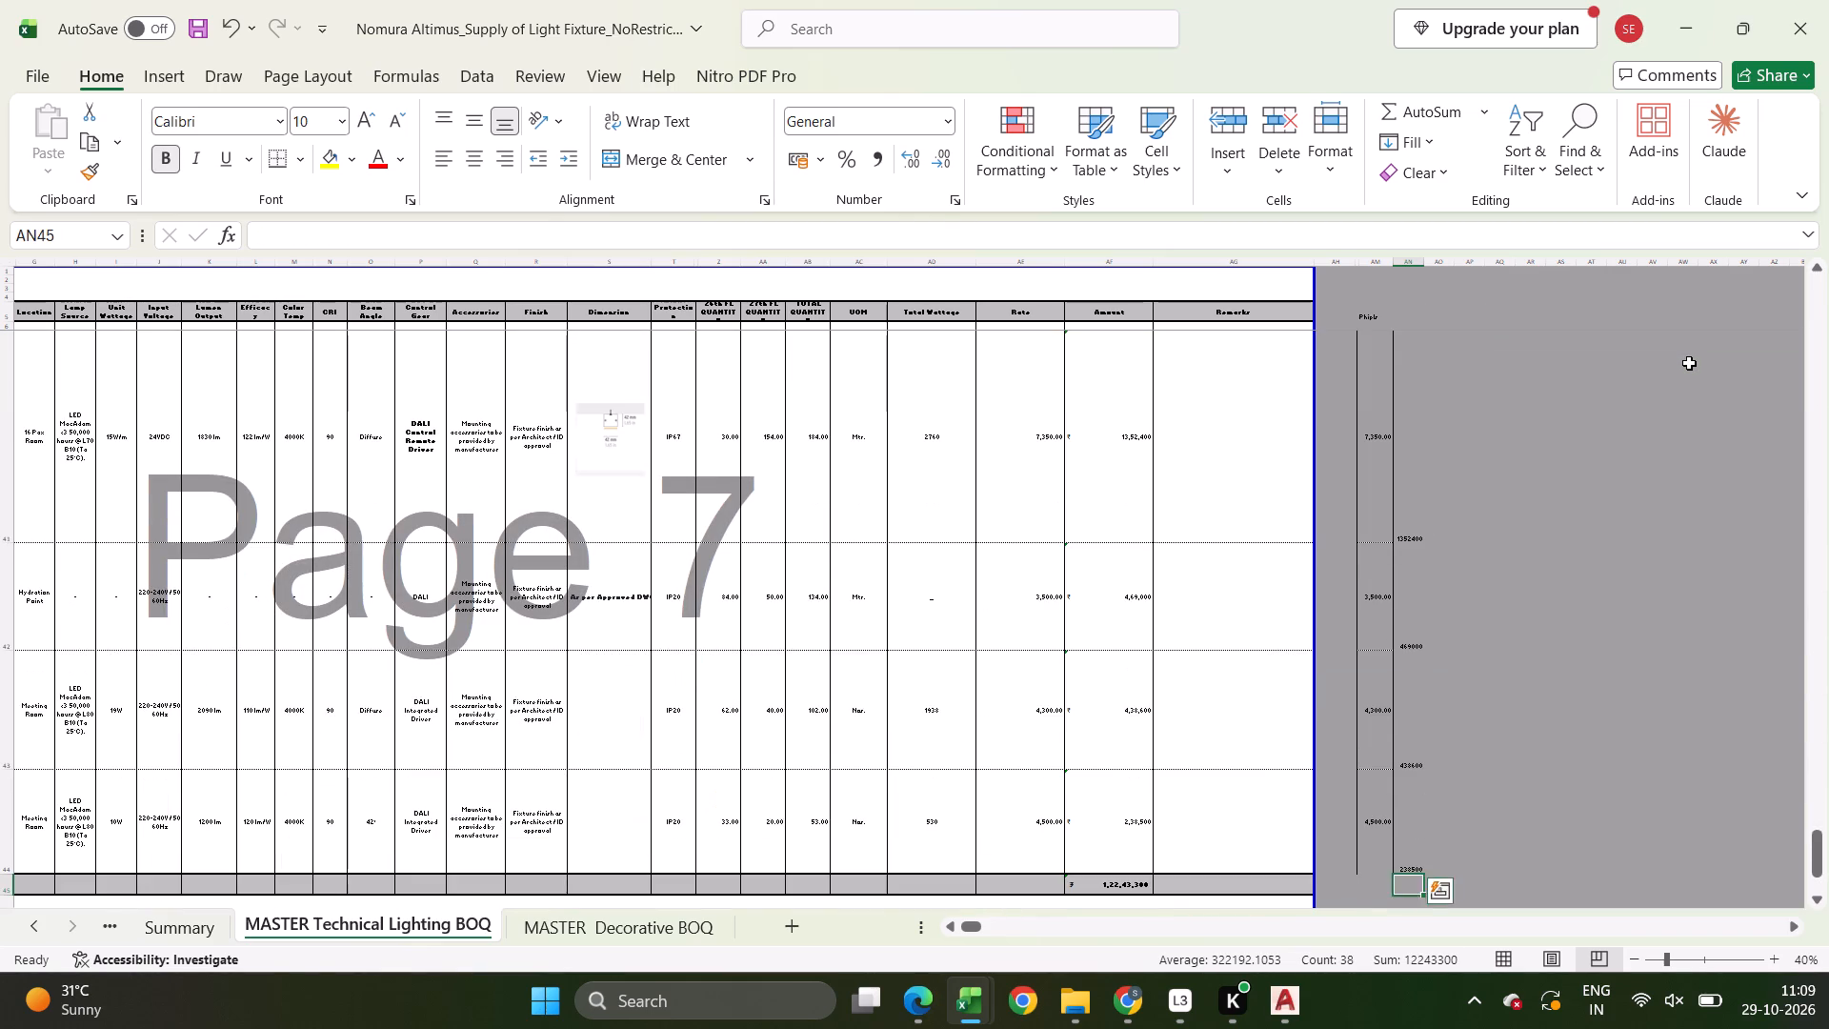
Copy the Amount column's total in AF45 for the total row of the new amounts in column AN.
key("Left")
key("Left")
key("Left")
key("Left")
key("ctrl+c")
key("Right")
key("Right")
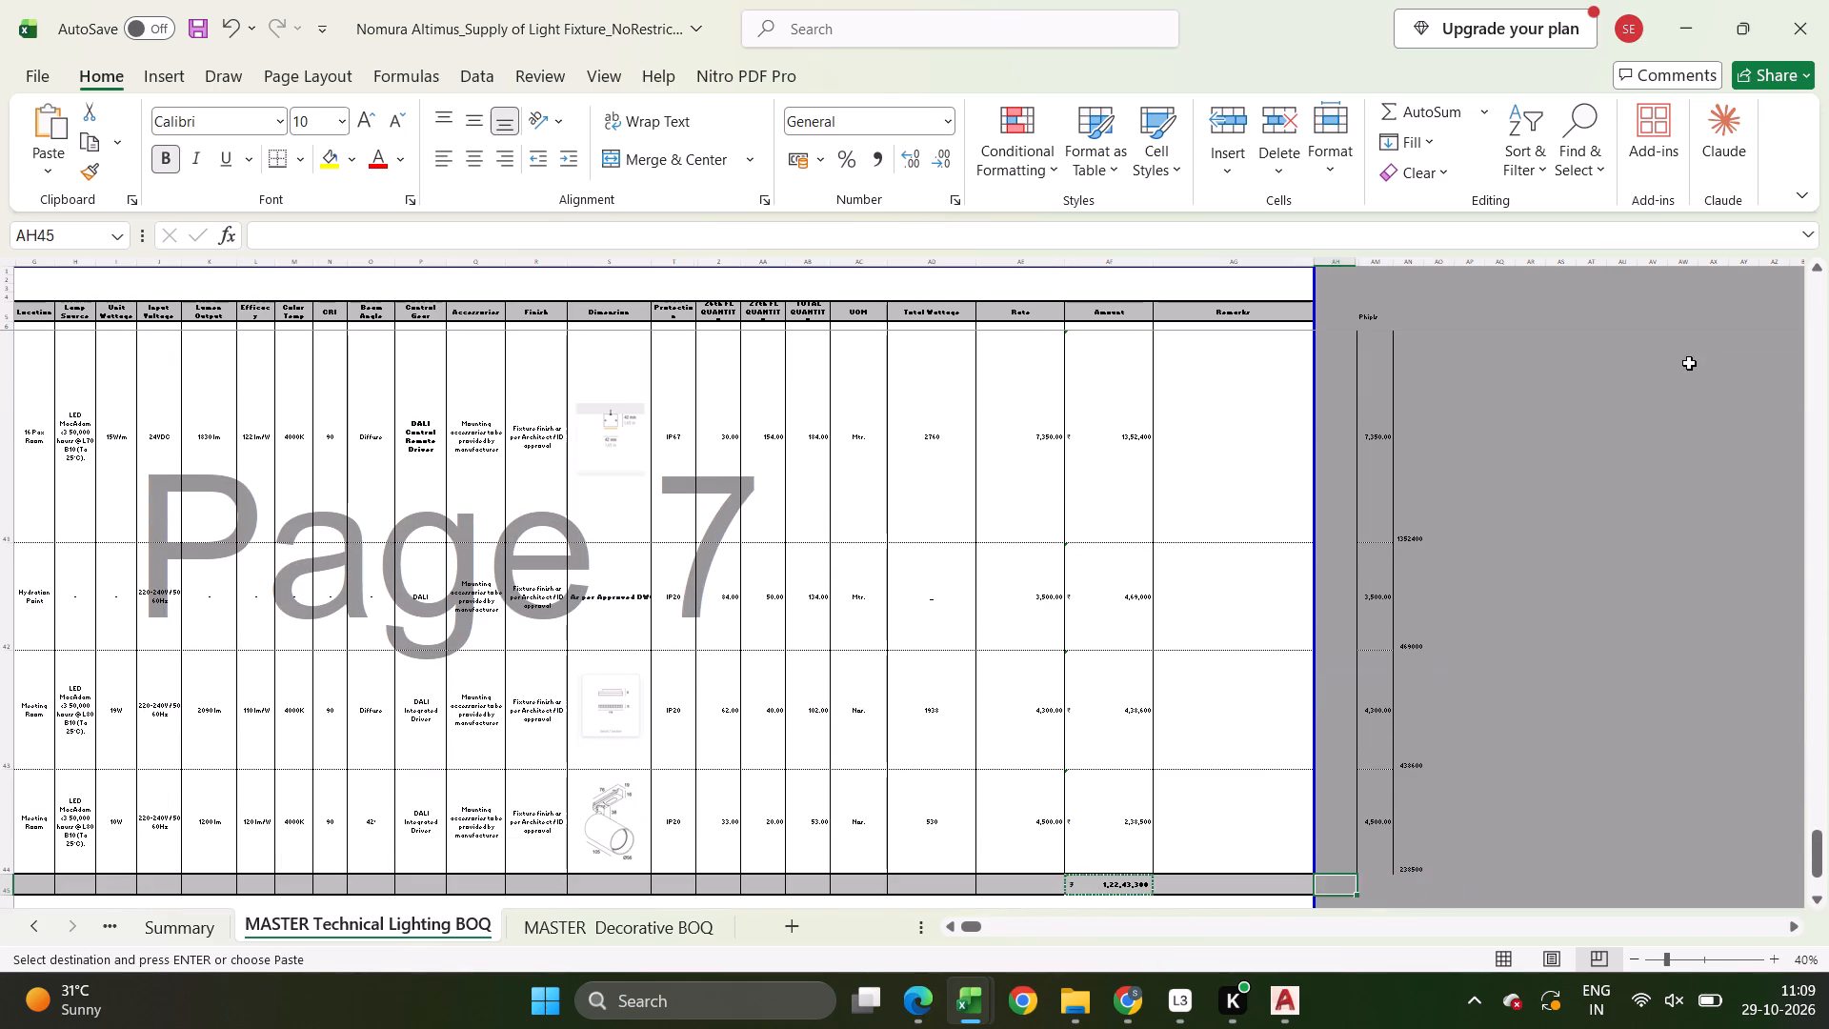
Paste the copied total formula into AN45 and fit column AN's width to its contents.
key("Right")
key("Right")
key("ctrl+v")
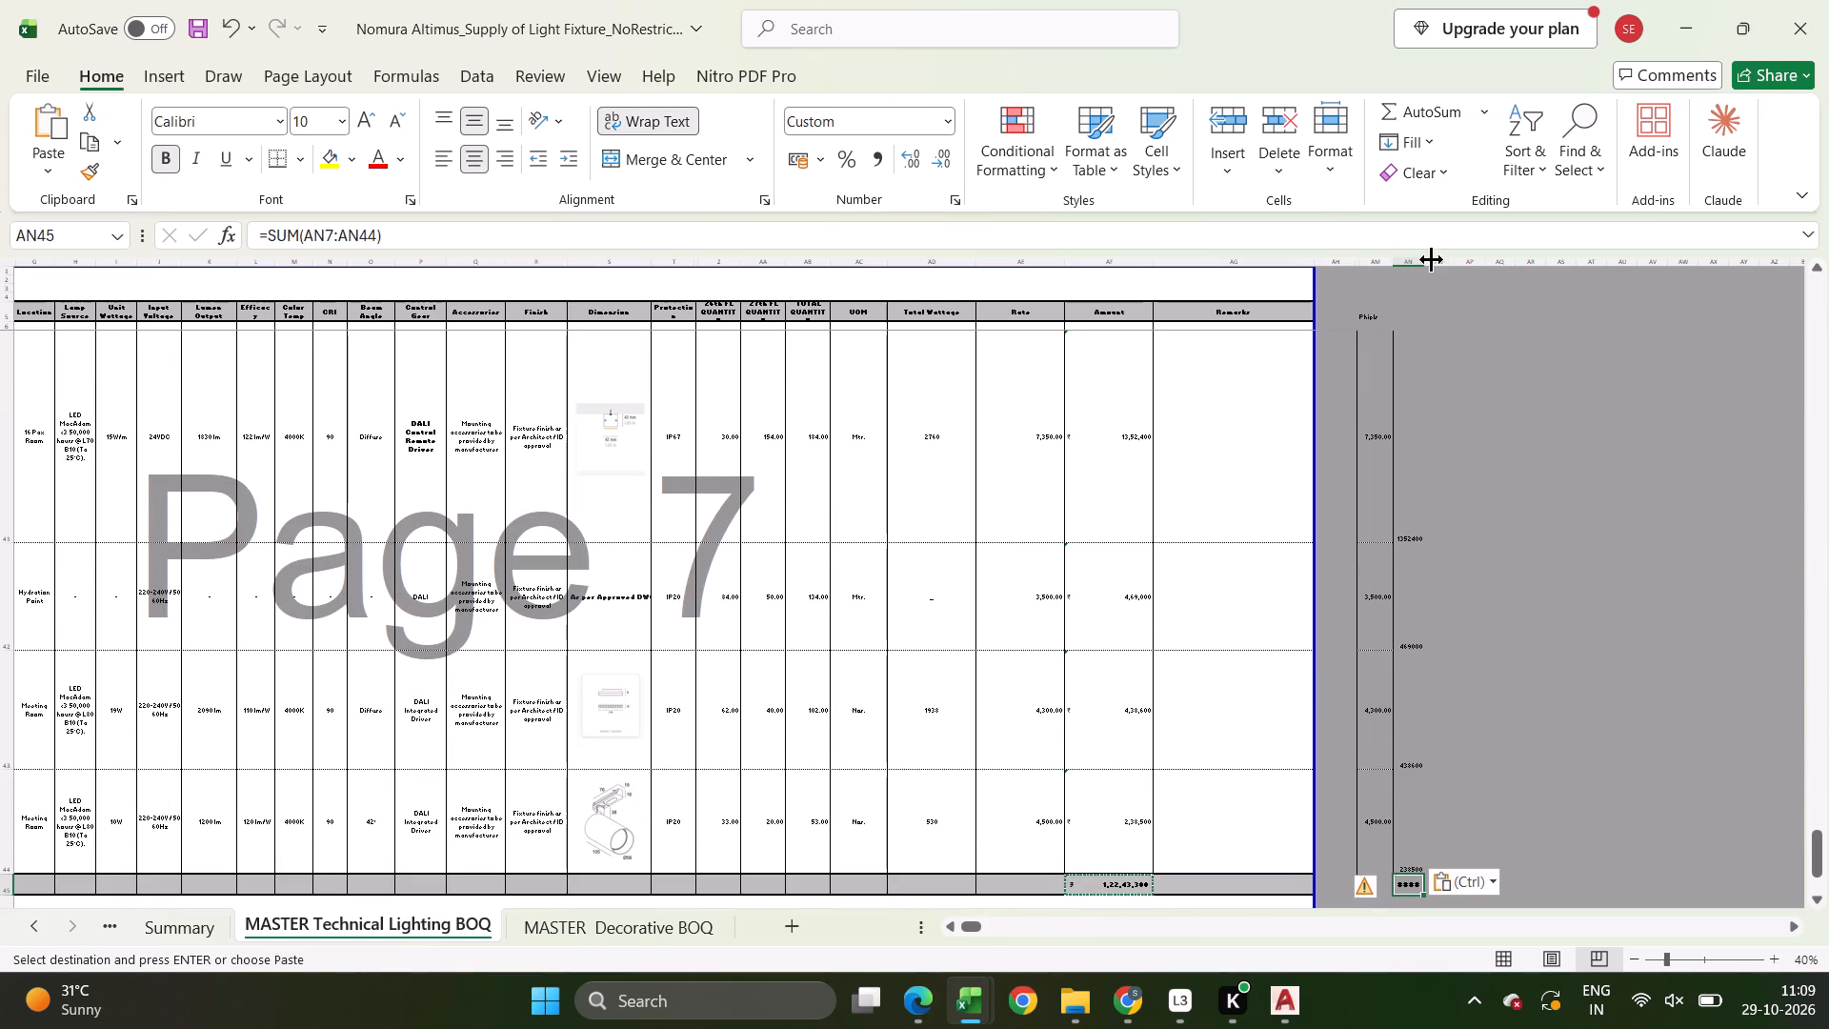
double_click(1427, 259)
Copy column AM's formatting onto the amounts in column AN and refit column AN's width.
left_click(1381, 259)
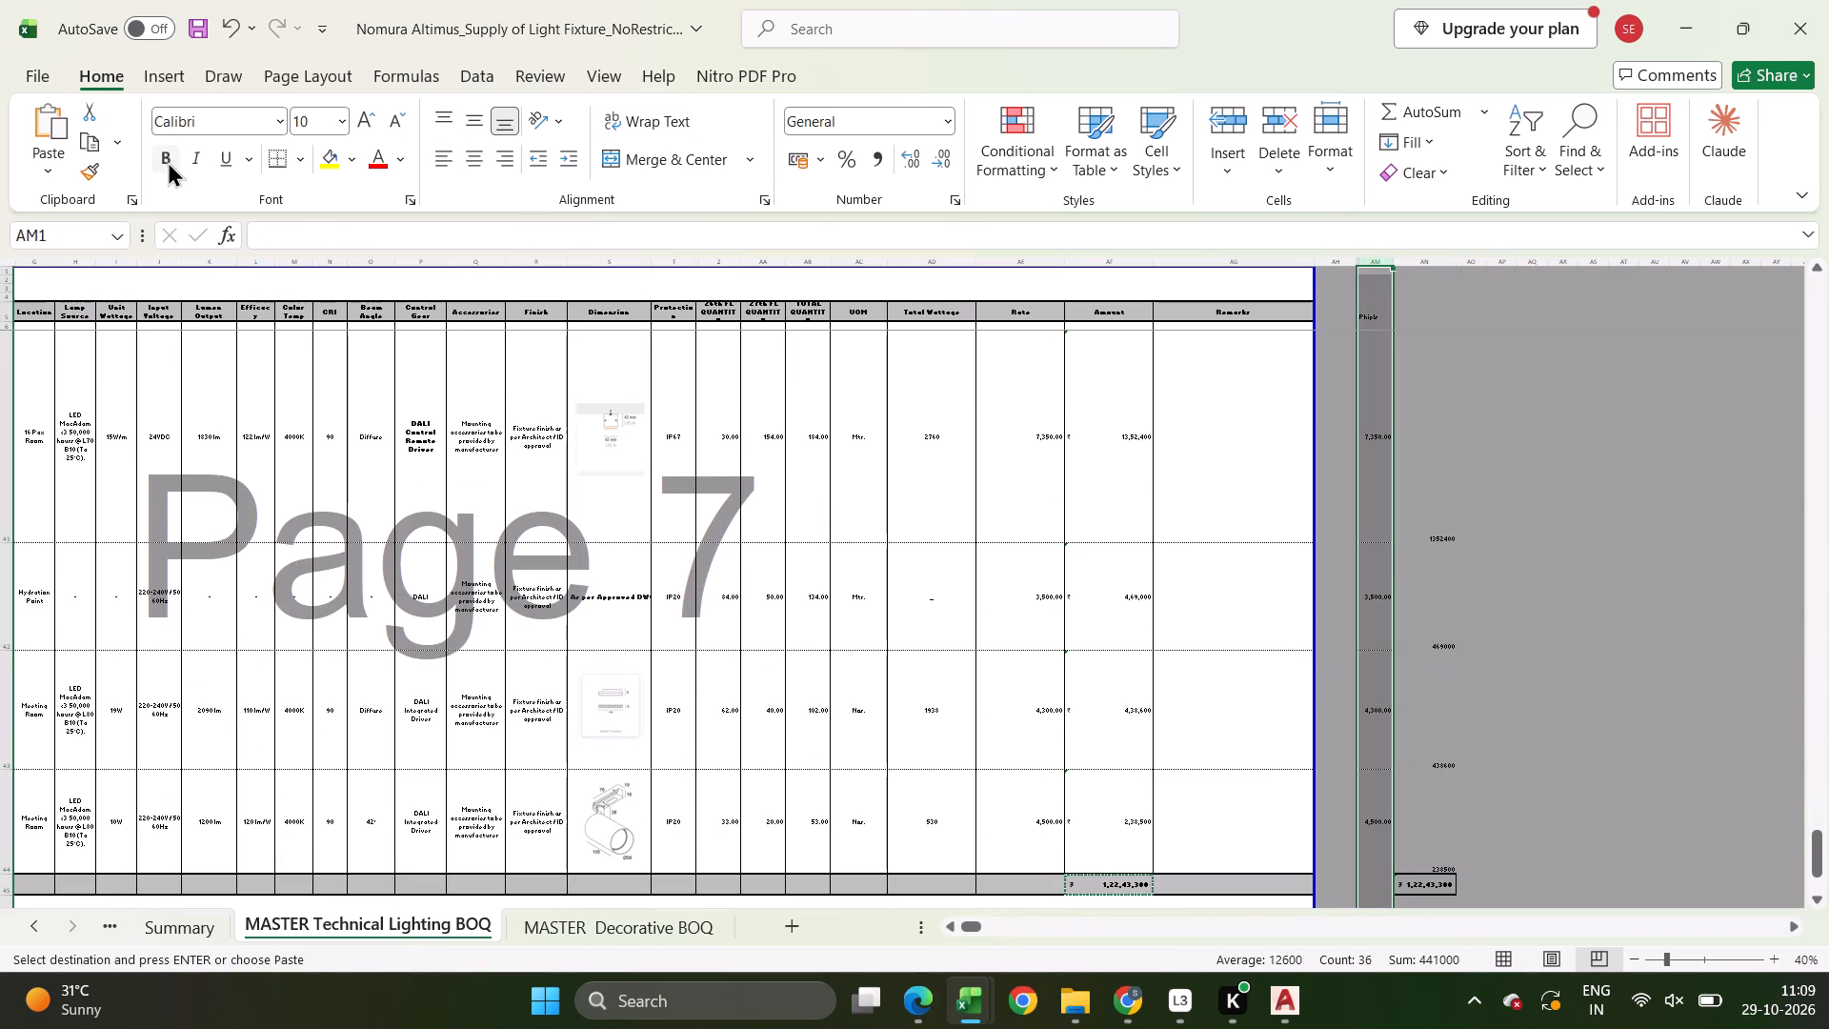
left_click(84, 173)
left_click(1424, 260)
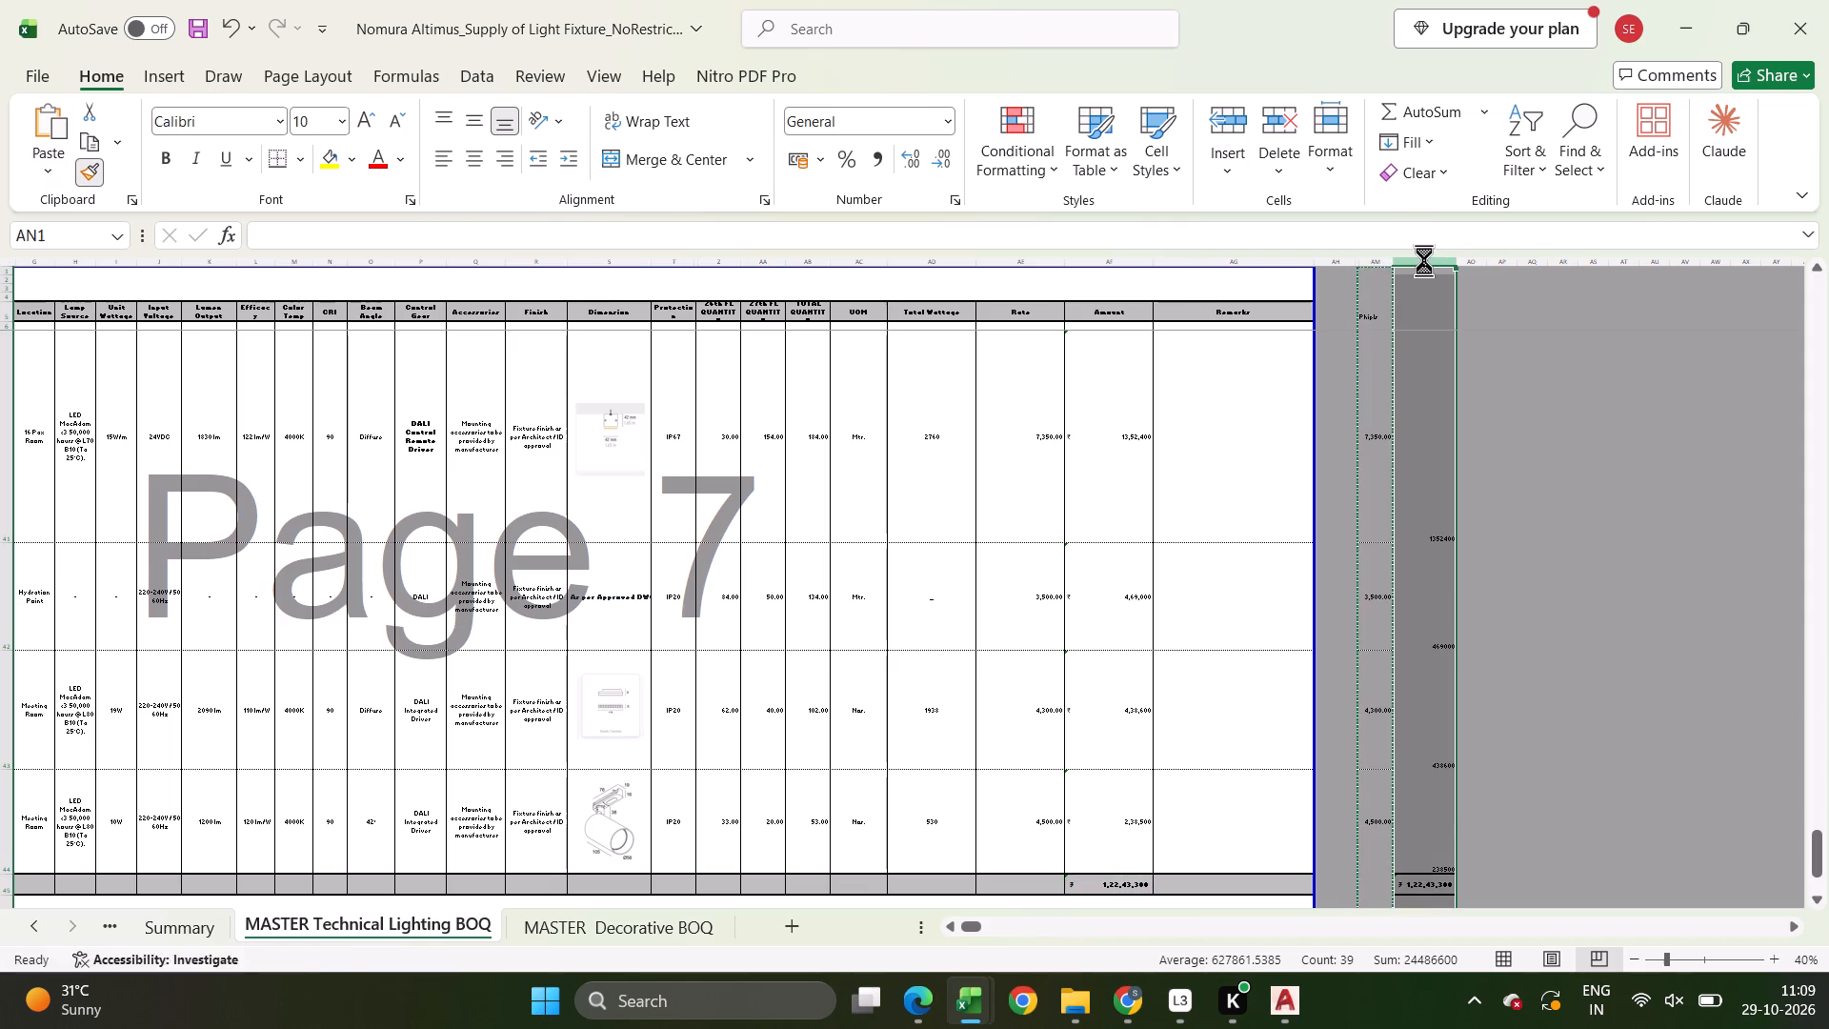
double_click(1432, 262)
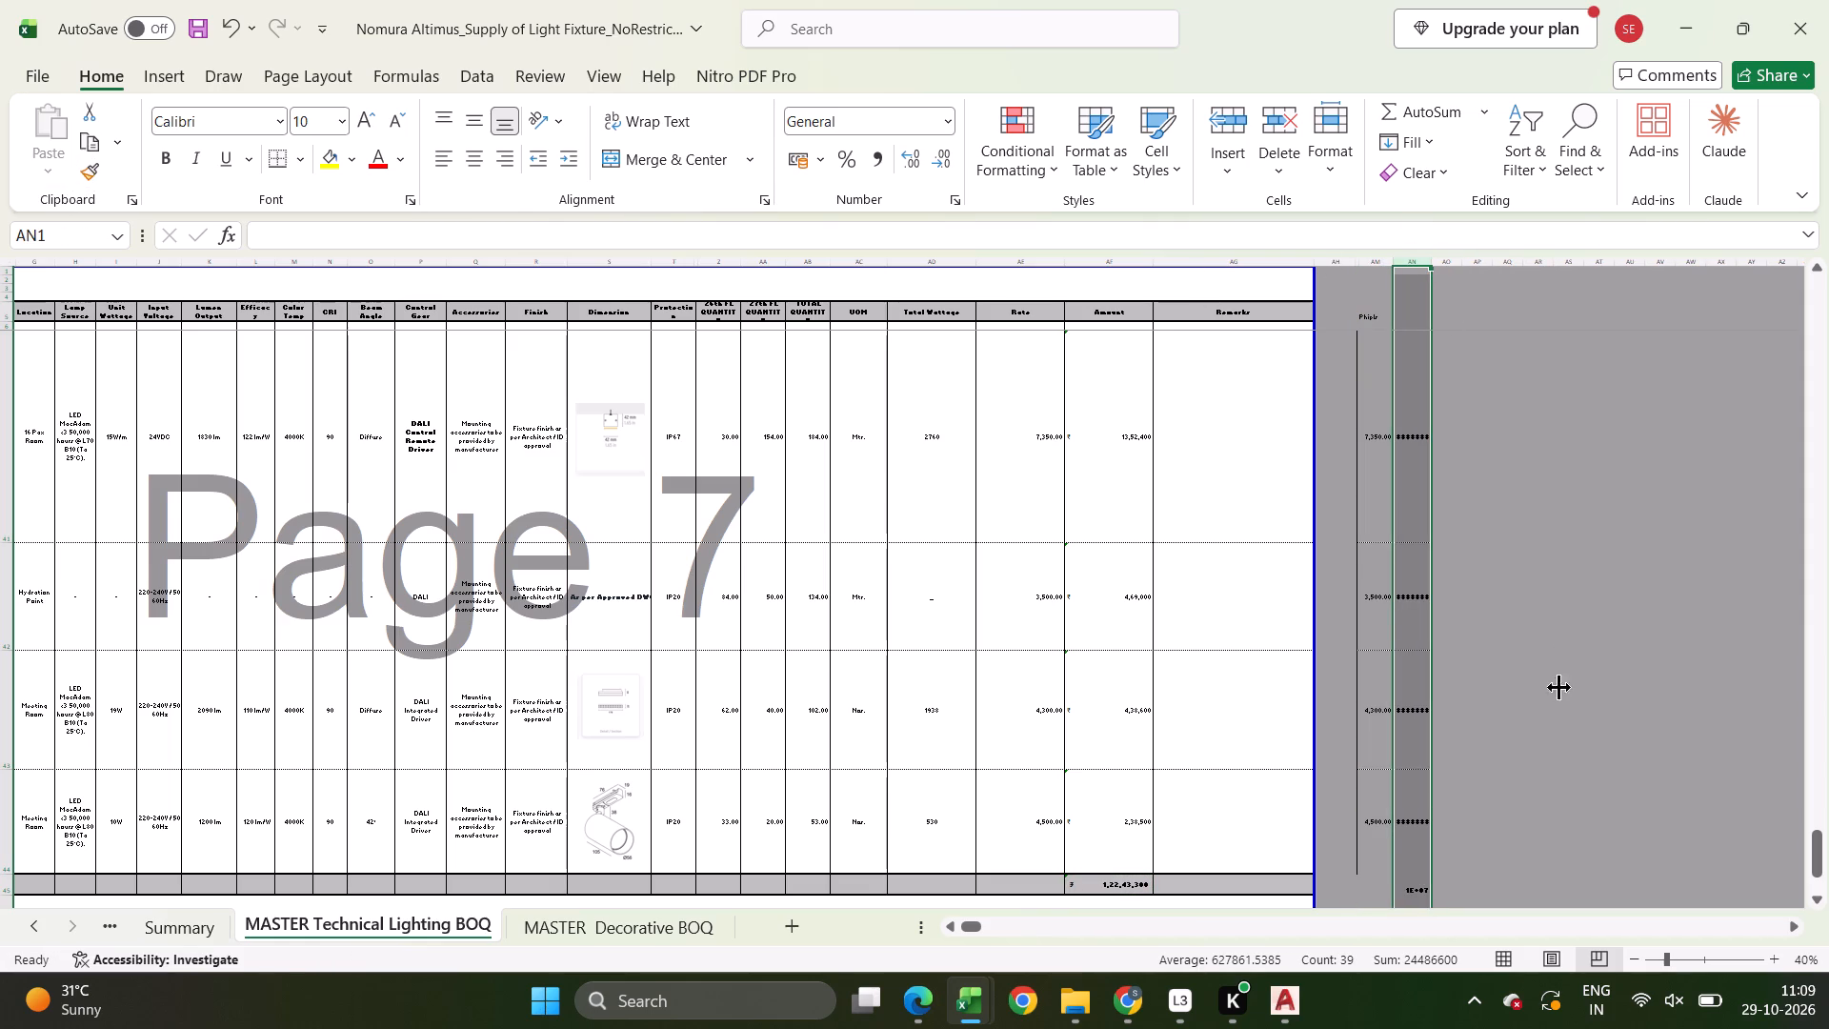
key("Escape")
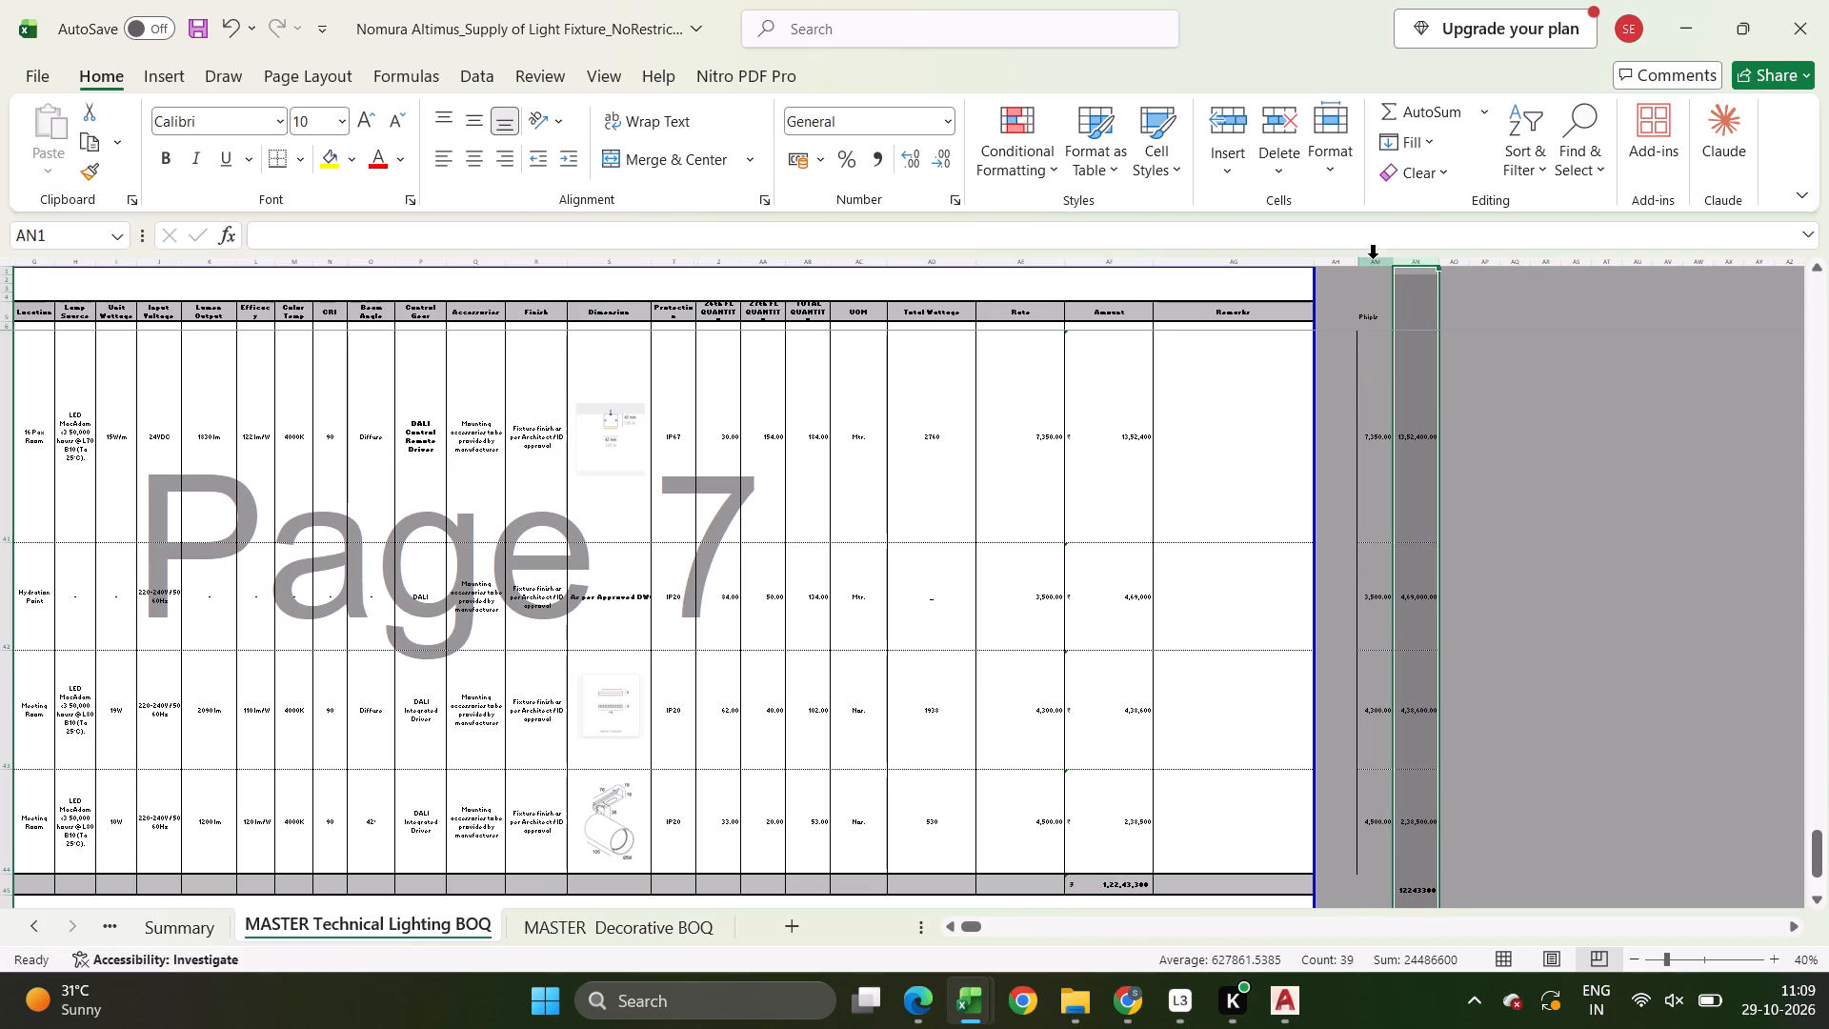
Apply the comma number style to columns AM and AN, covering the pasted rates, amounts and total.
left_click_drag(1373, 259, 1411, 262)
left_click(877, 150)
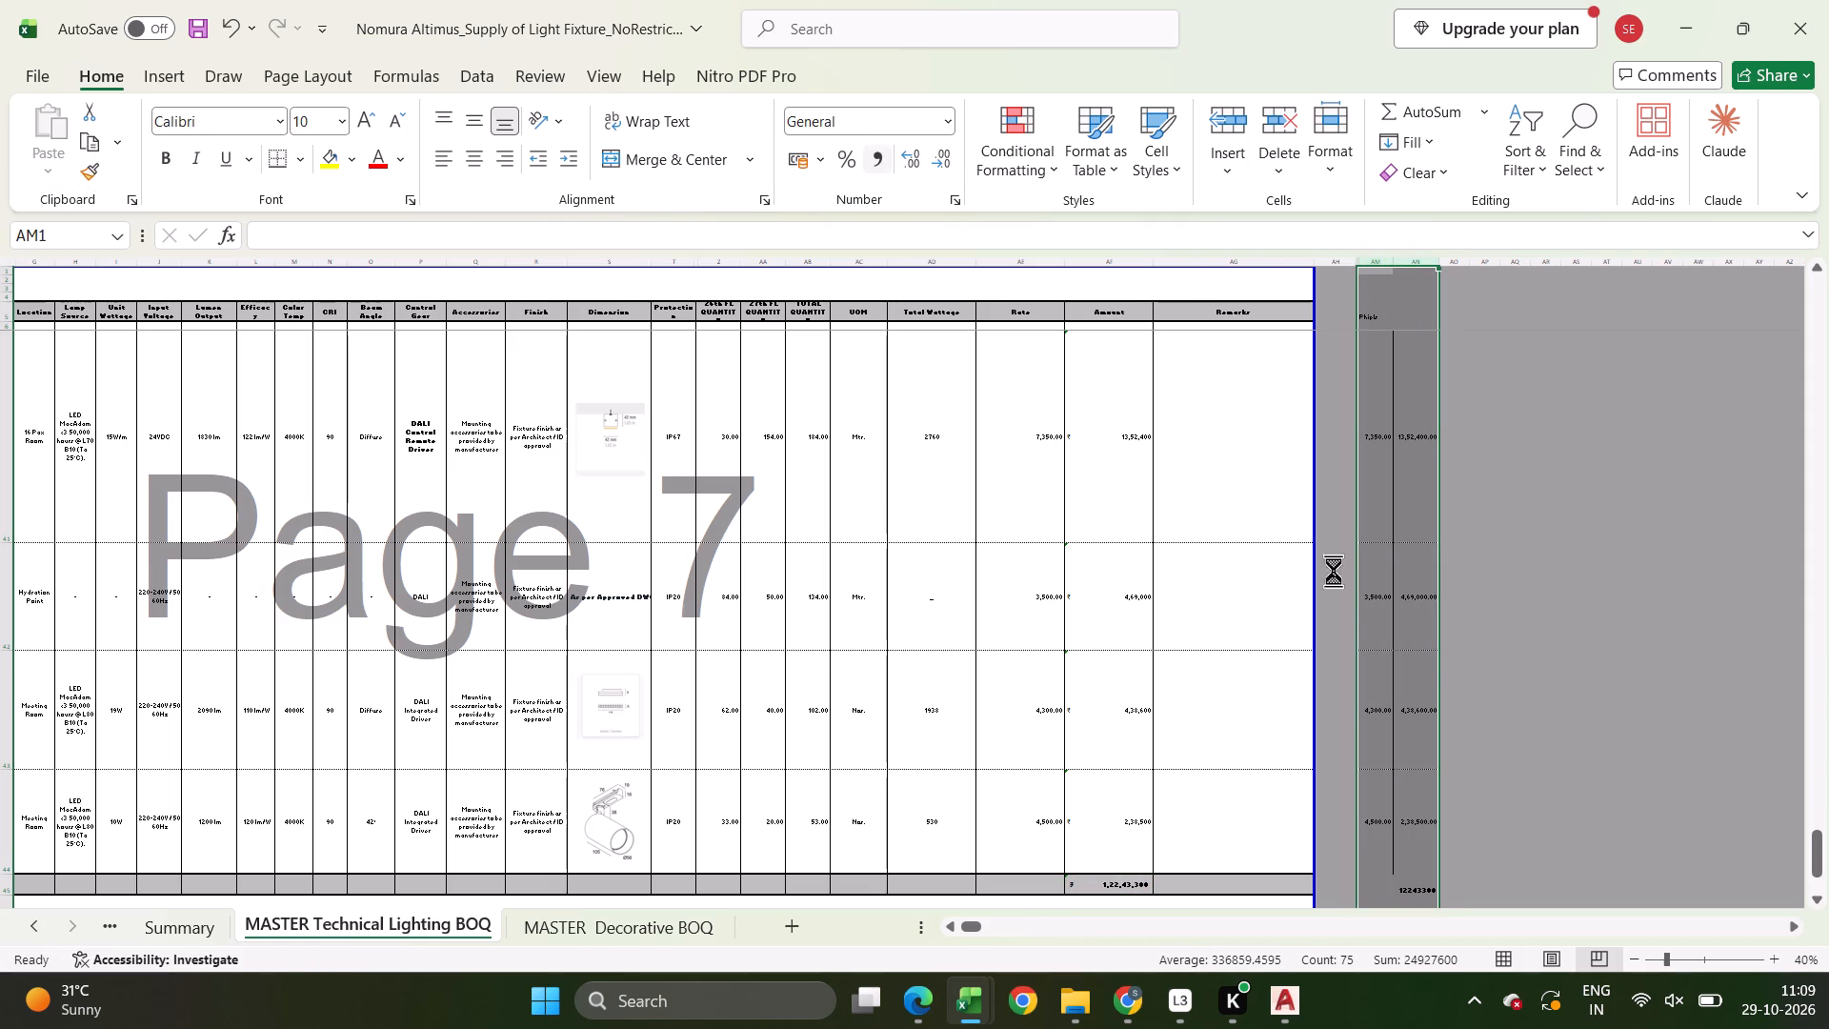
left_click(1518, 664)
Switch from the light fixture workbook to the previously used window.
key("alt+Tab")
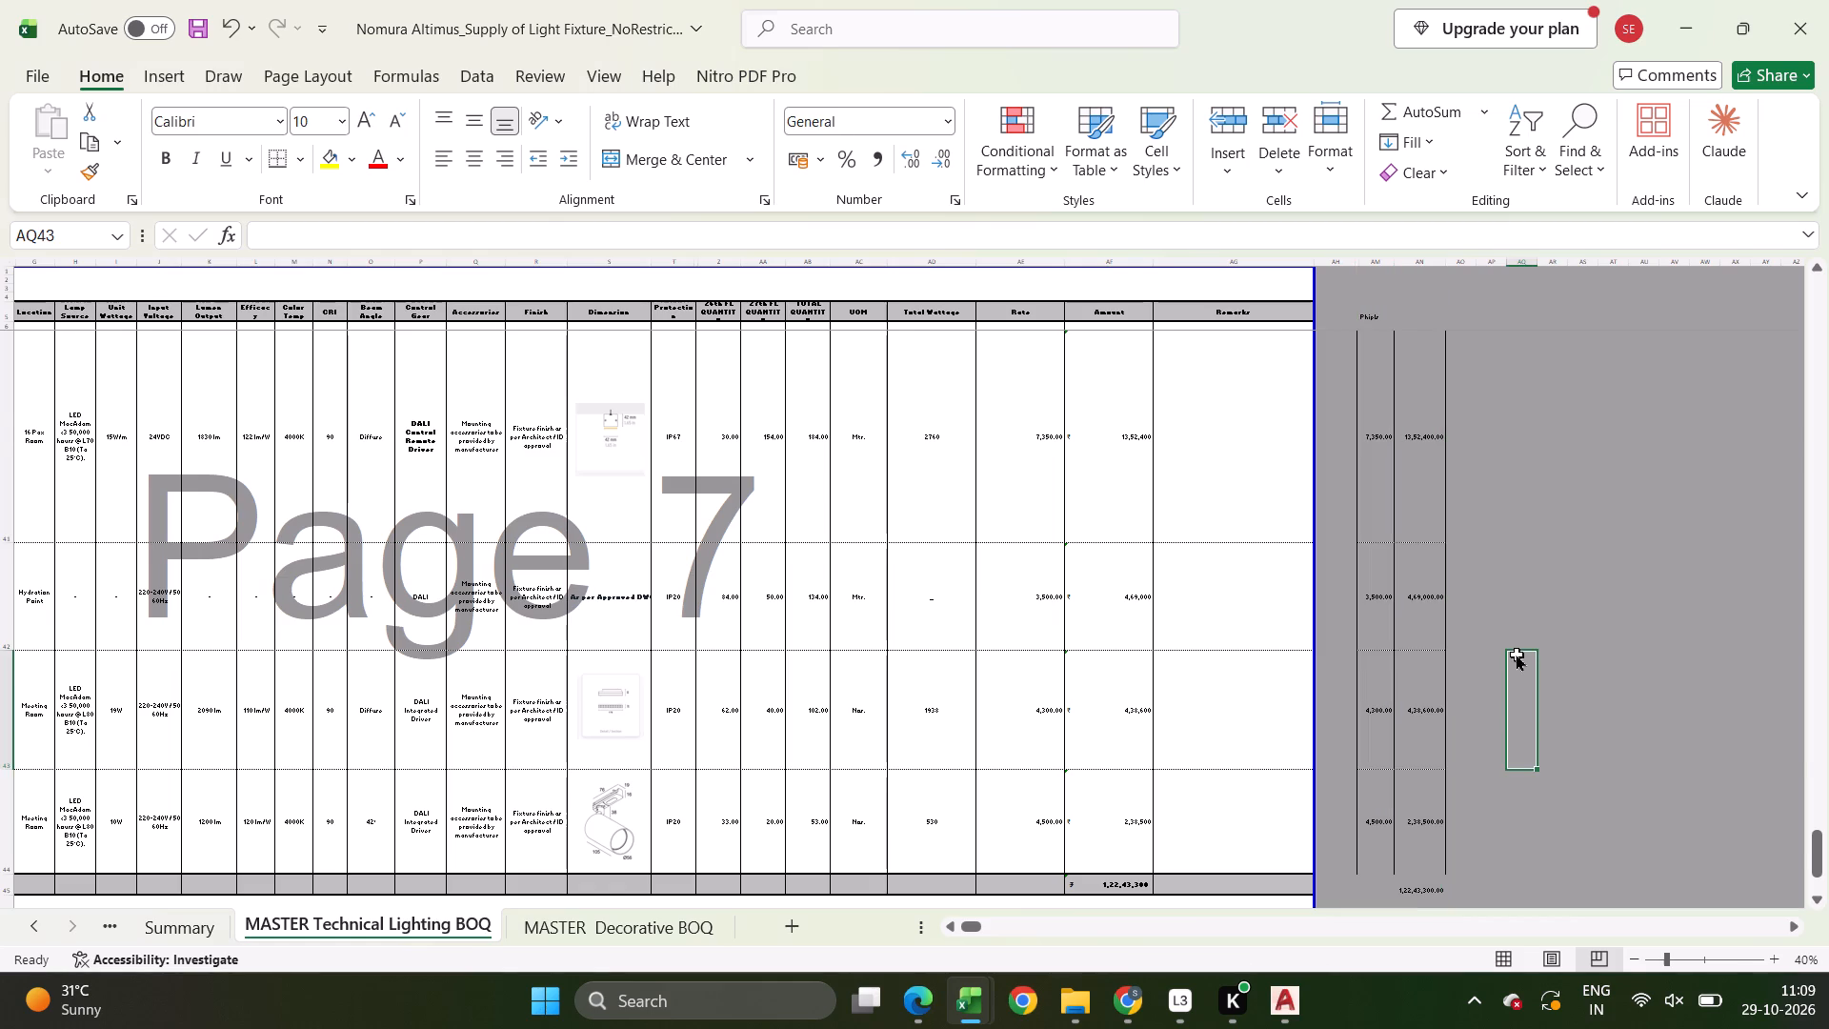
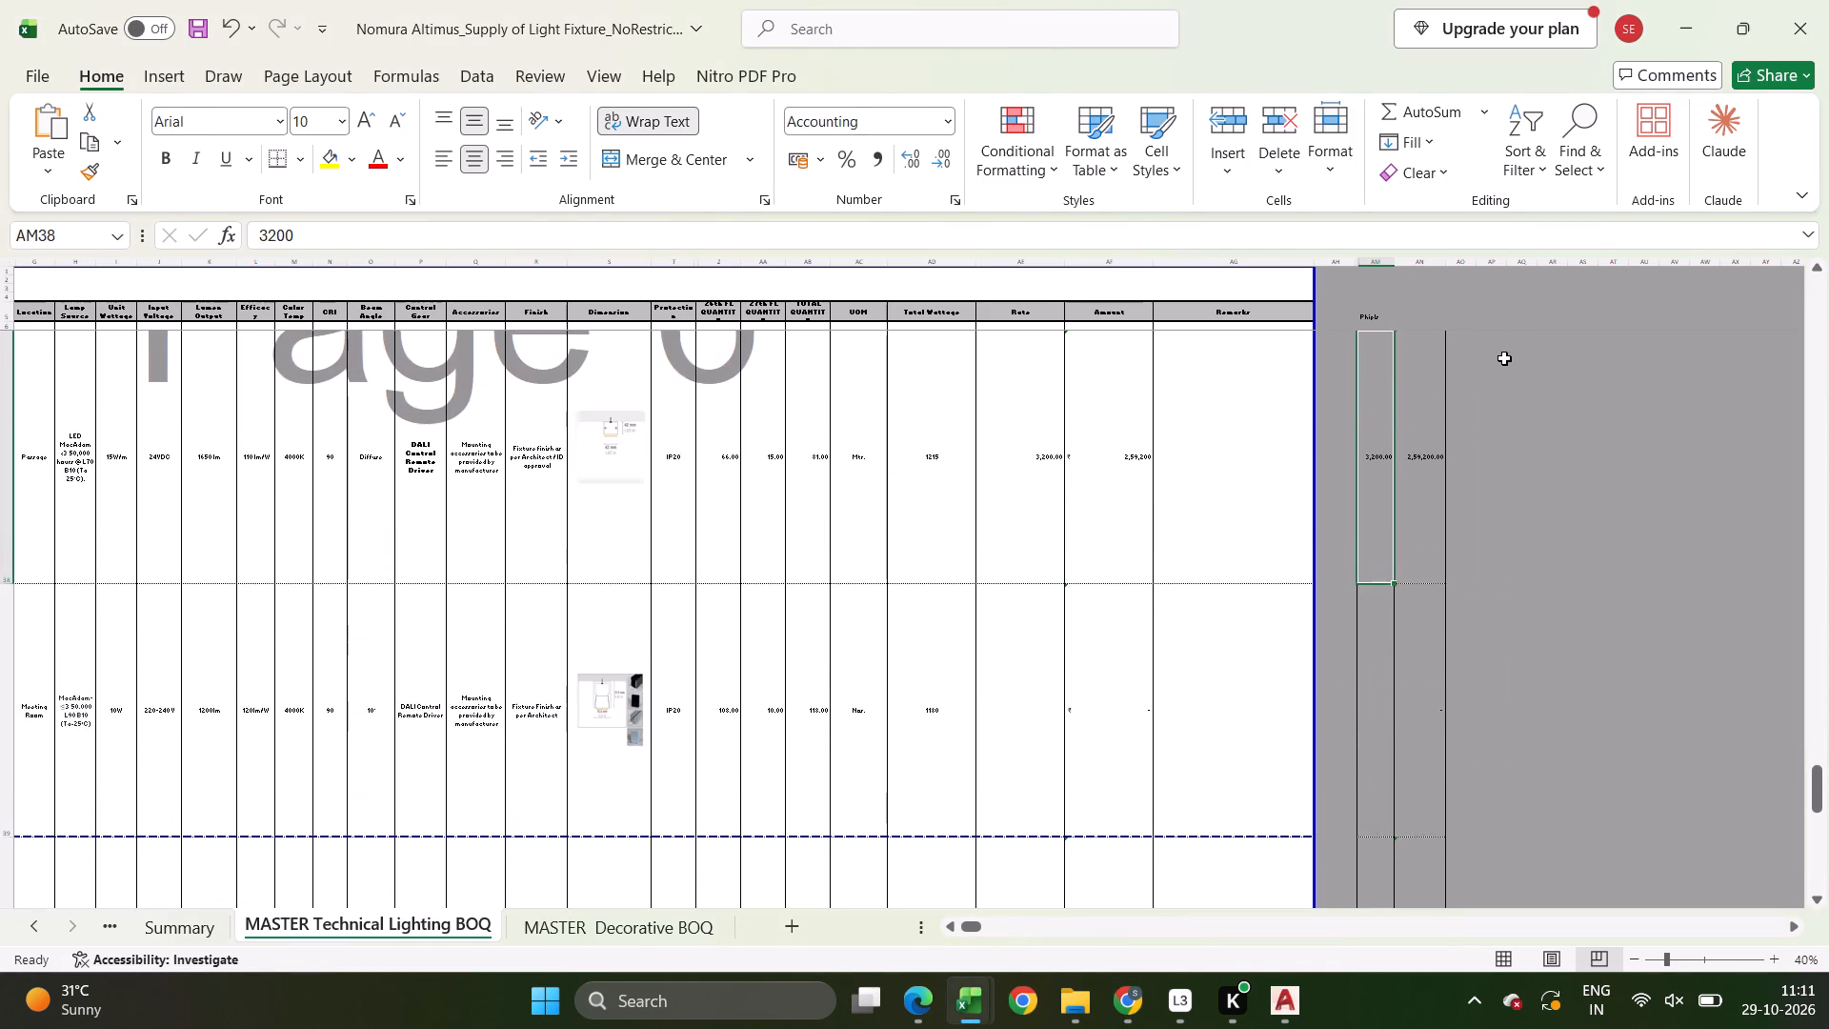
Paste the copied second set of rates into column AP starting at AP7, beside the Philips comparison columns.
key("ctrl+Up")
key("Right")
key("Right")
key("ctrl+Up")
key("Down")
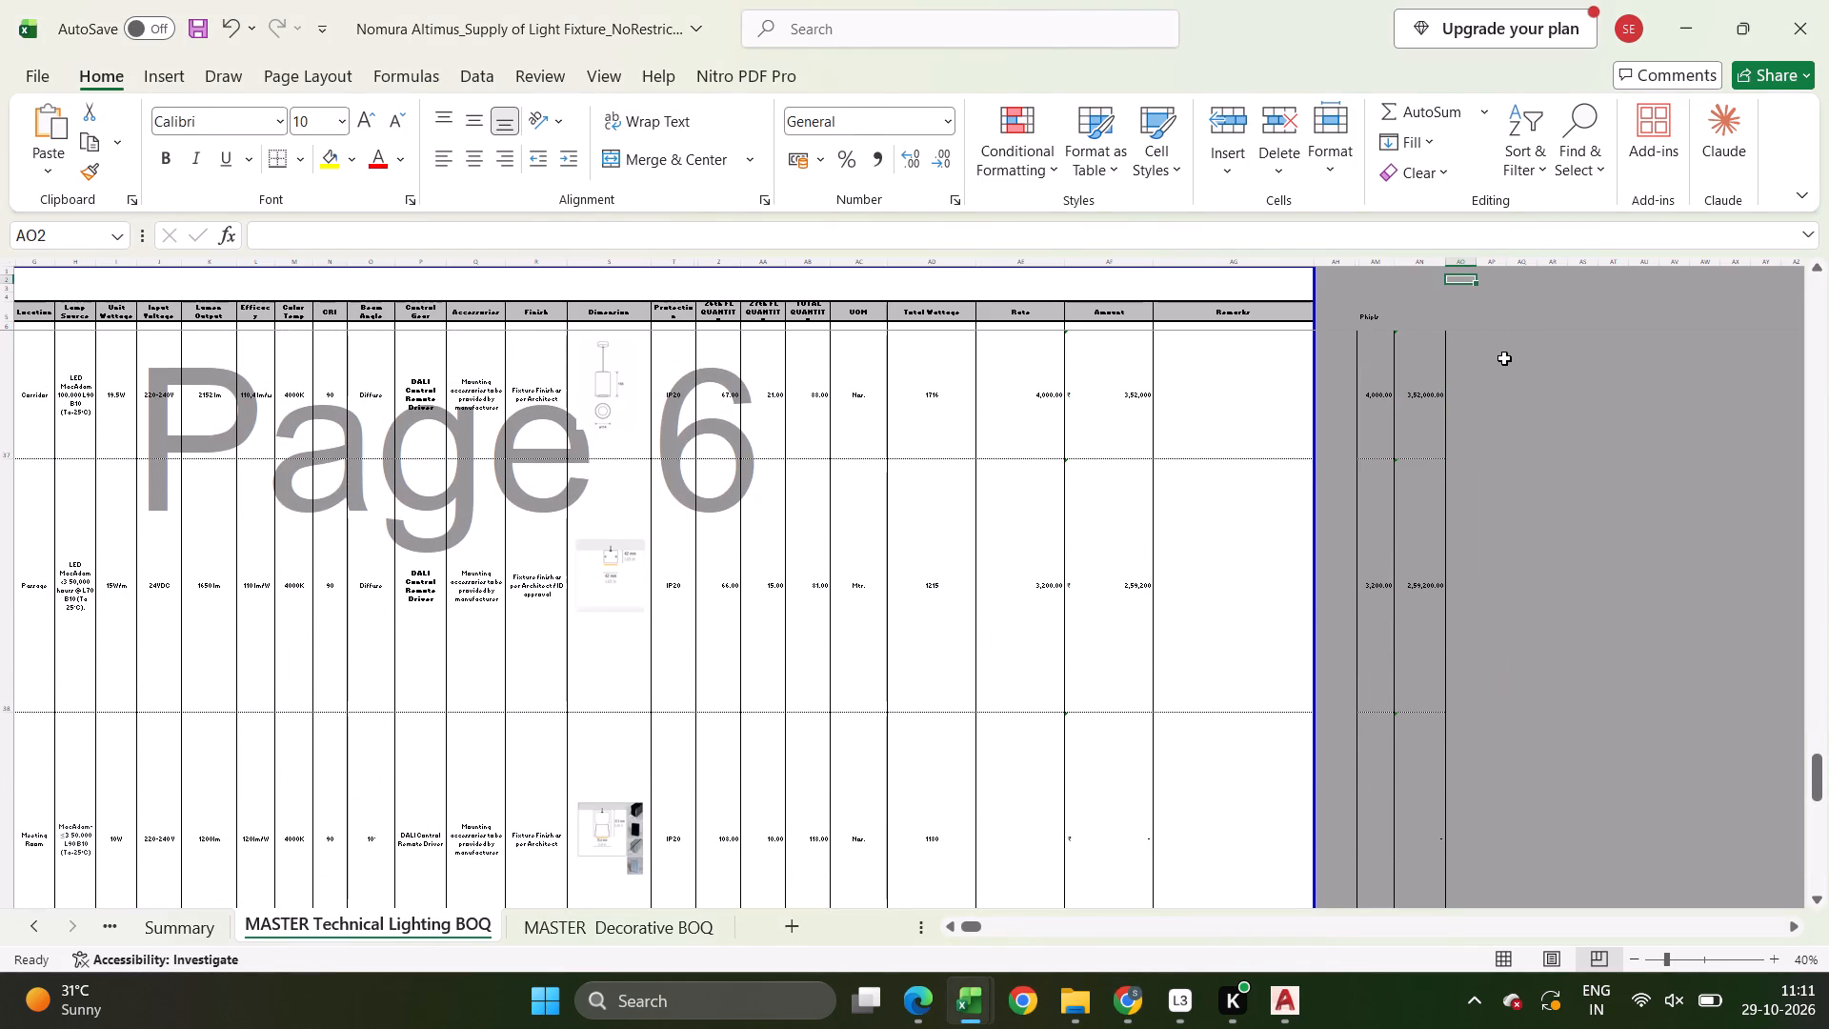
key("Down")
key("Down")
key("Down")
key("ctrl+Left")
key("Down")
key("Down")
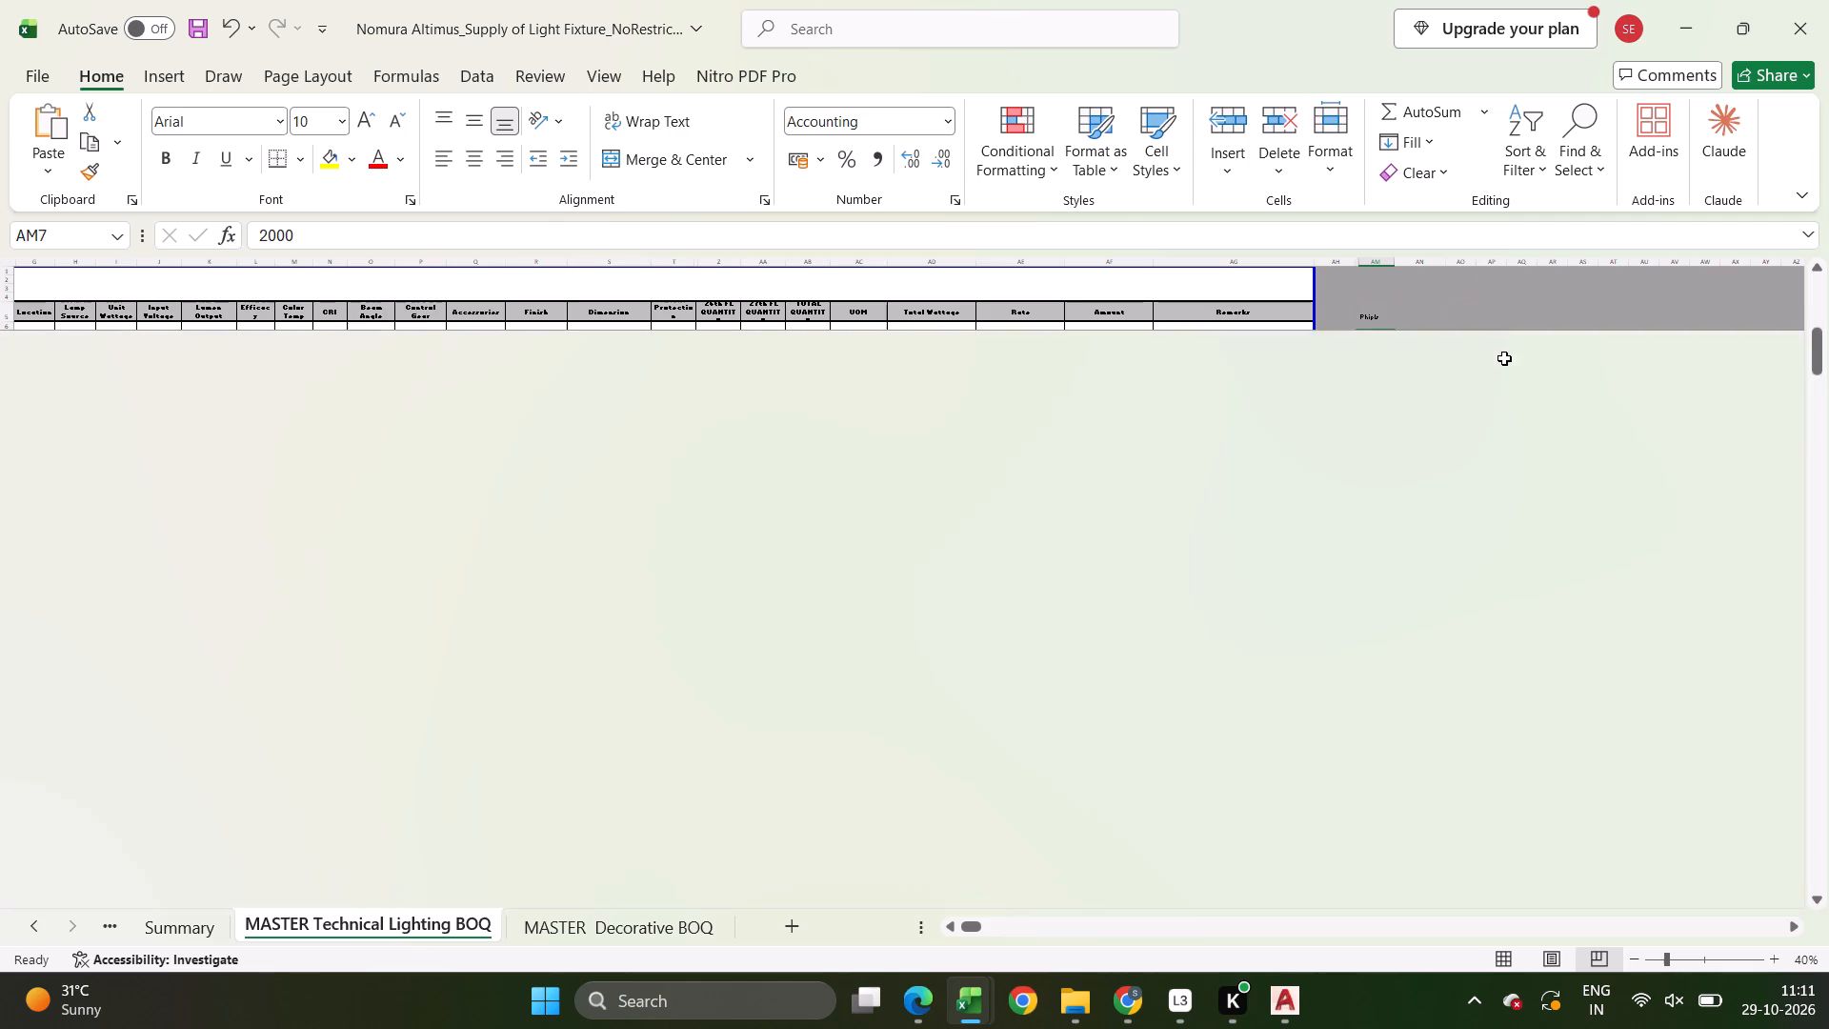
key("Right")
key("Right")
key("Right")
key("ctrl+v")
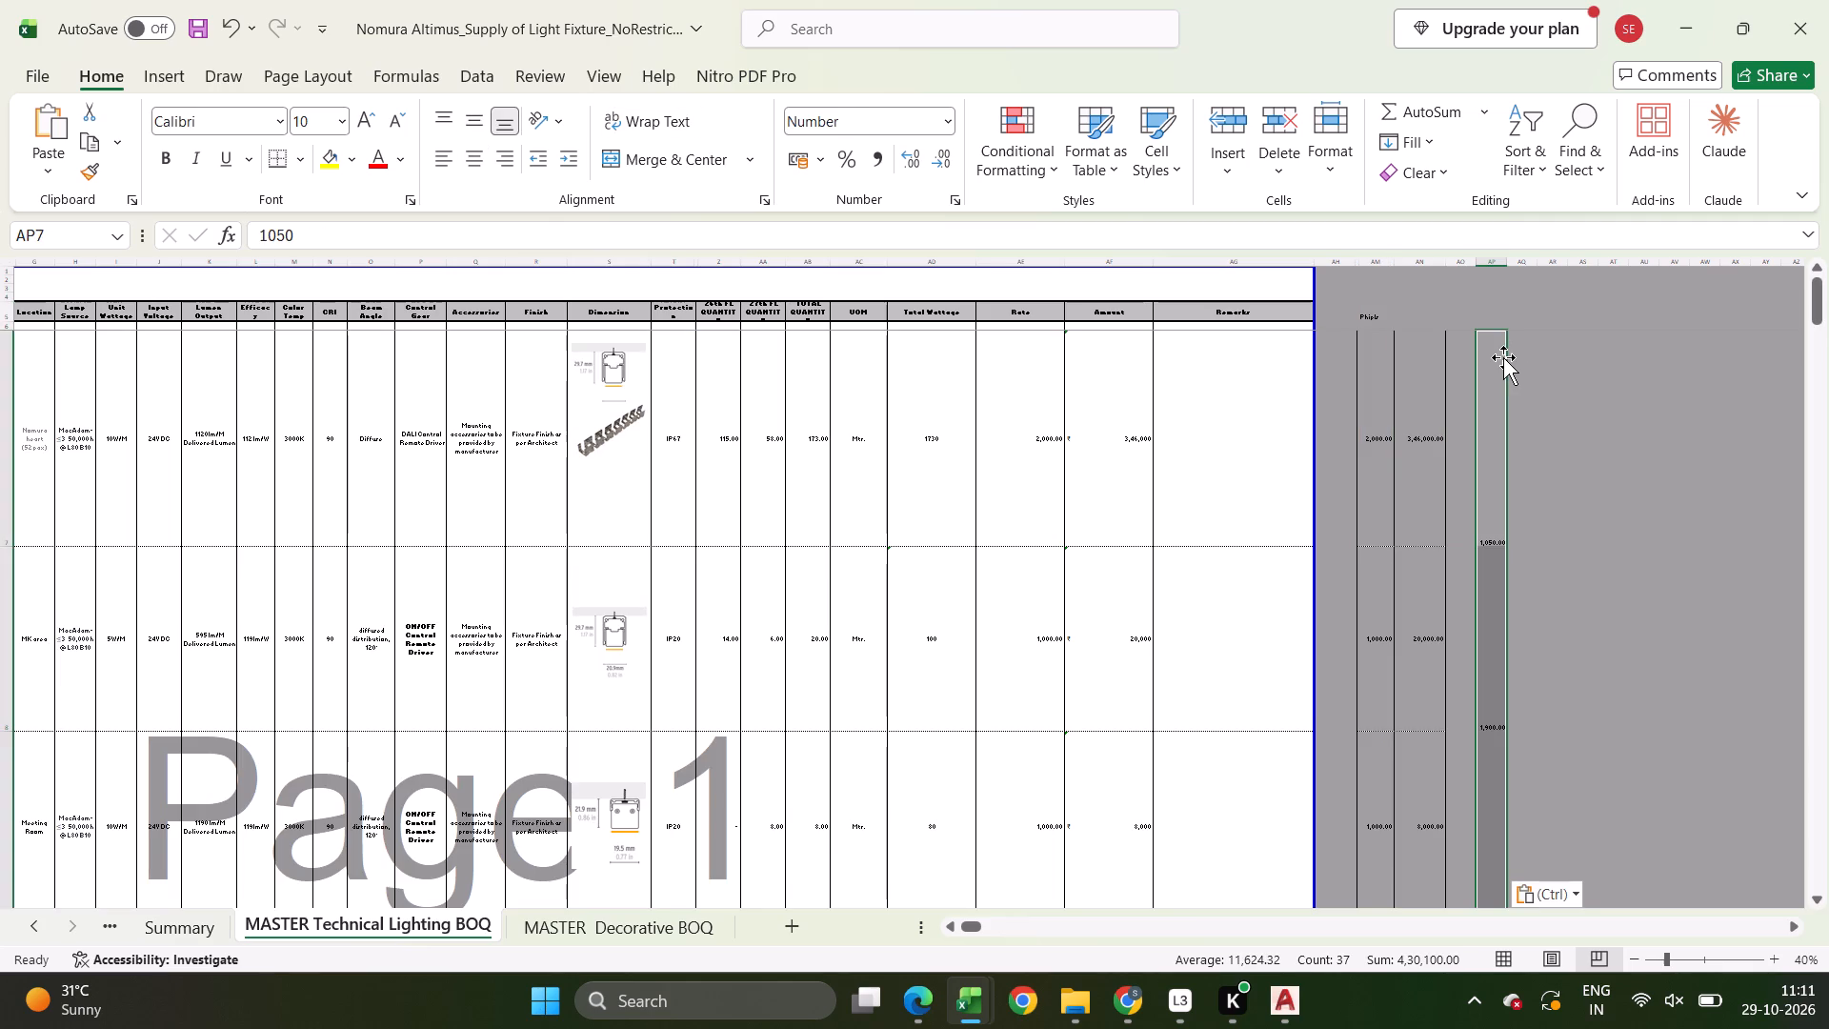
left_click_drag(1369, 265, 1415, 254)
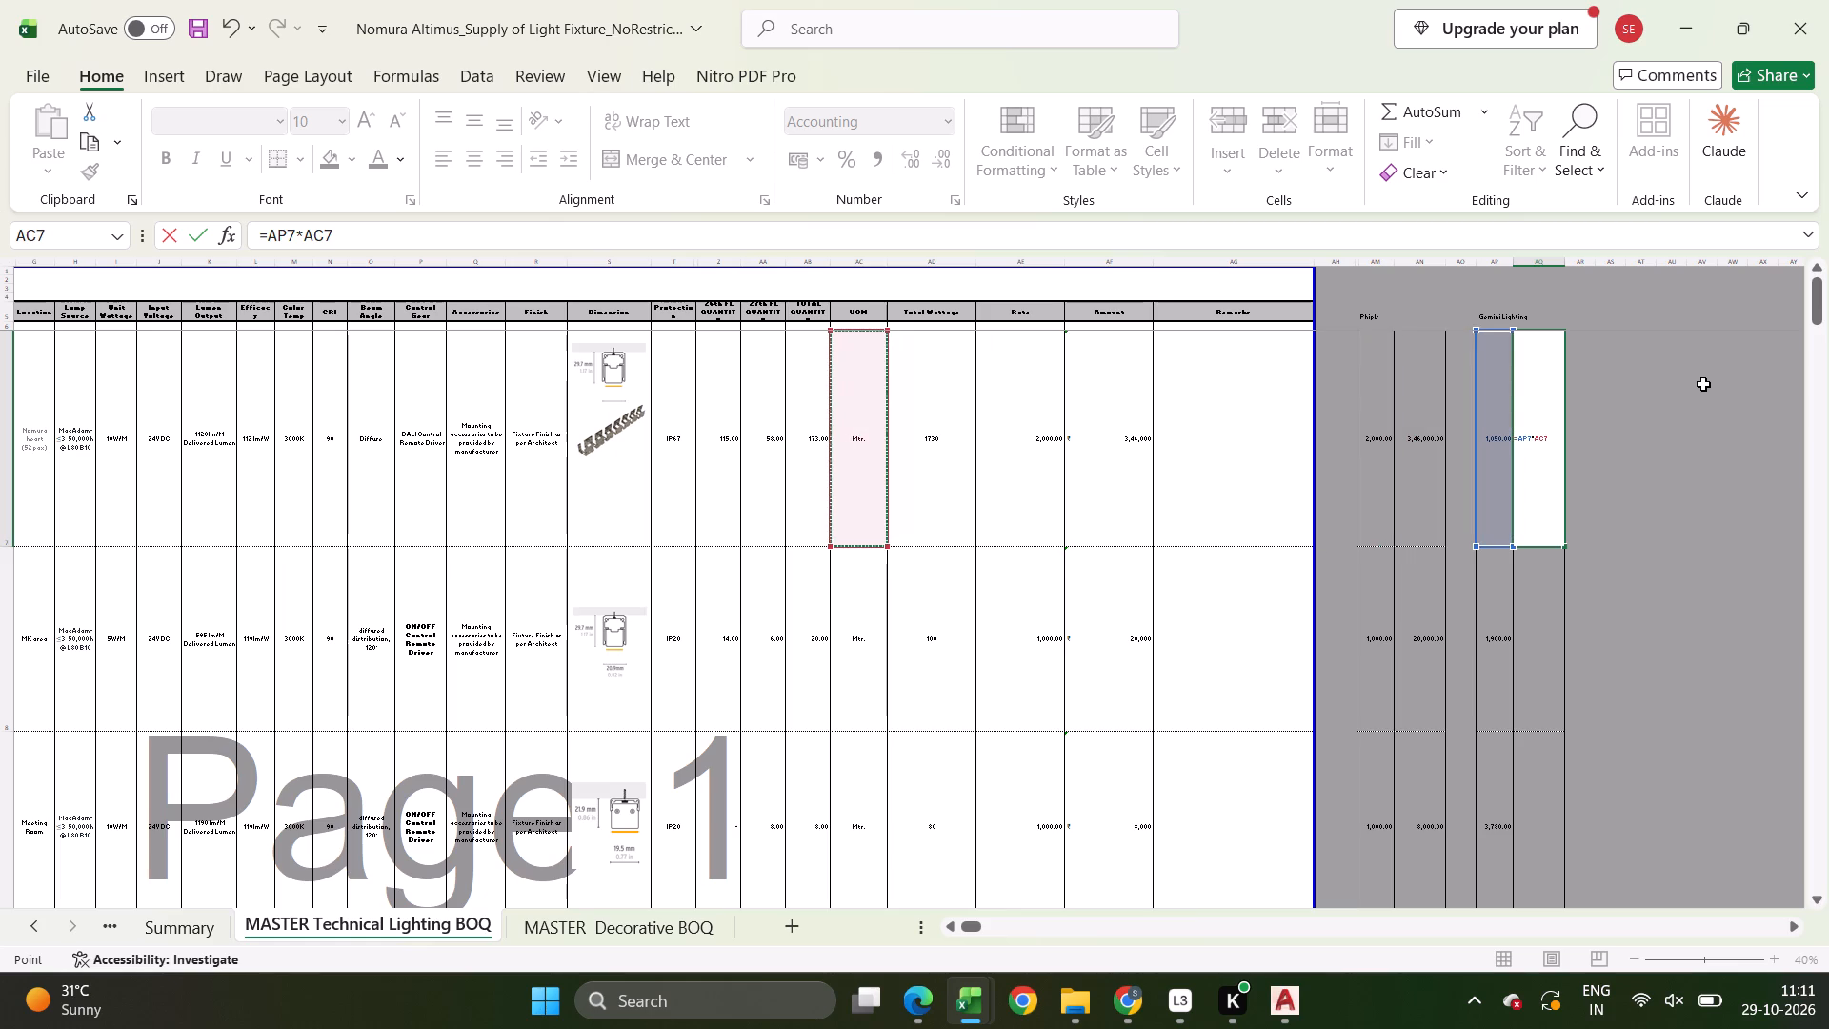
key("Left")
key("Return")
Fill the AQ7 amount formula down to AQ44, the last item row.
key("Up")
key("Left")
key("ctrl+Down")
key("Right")
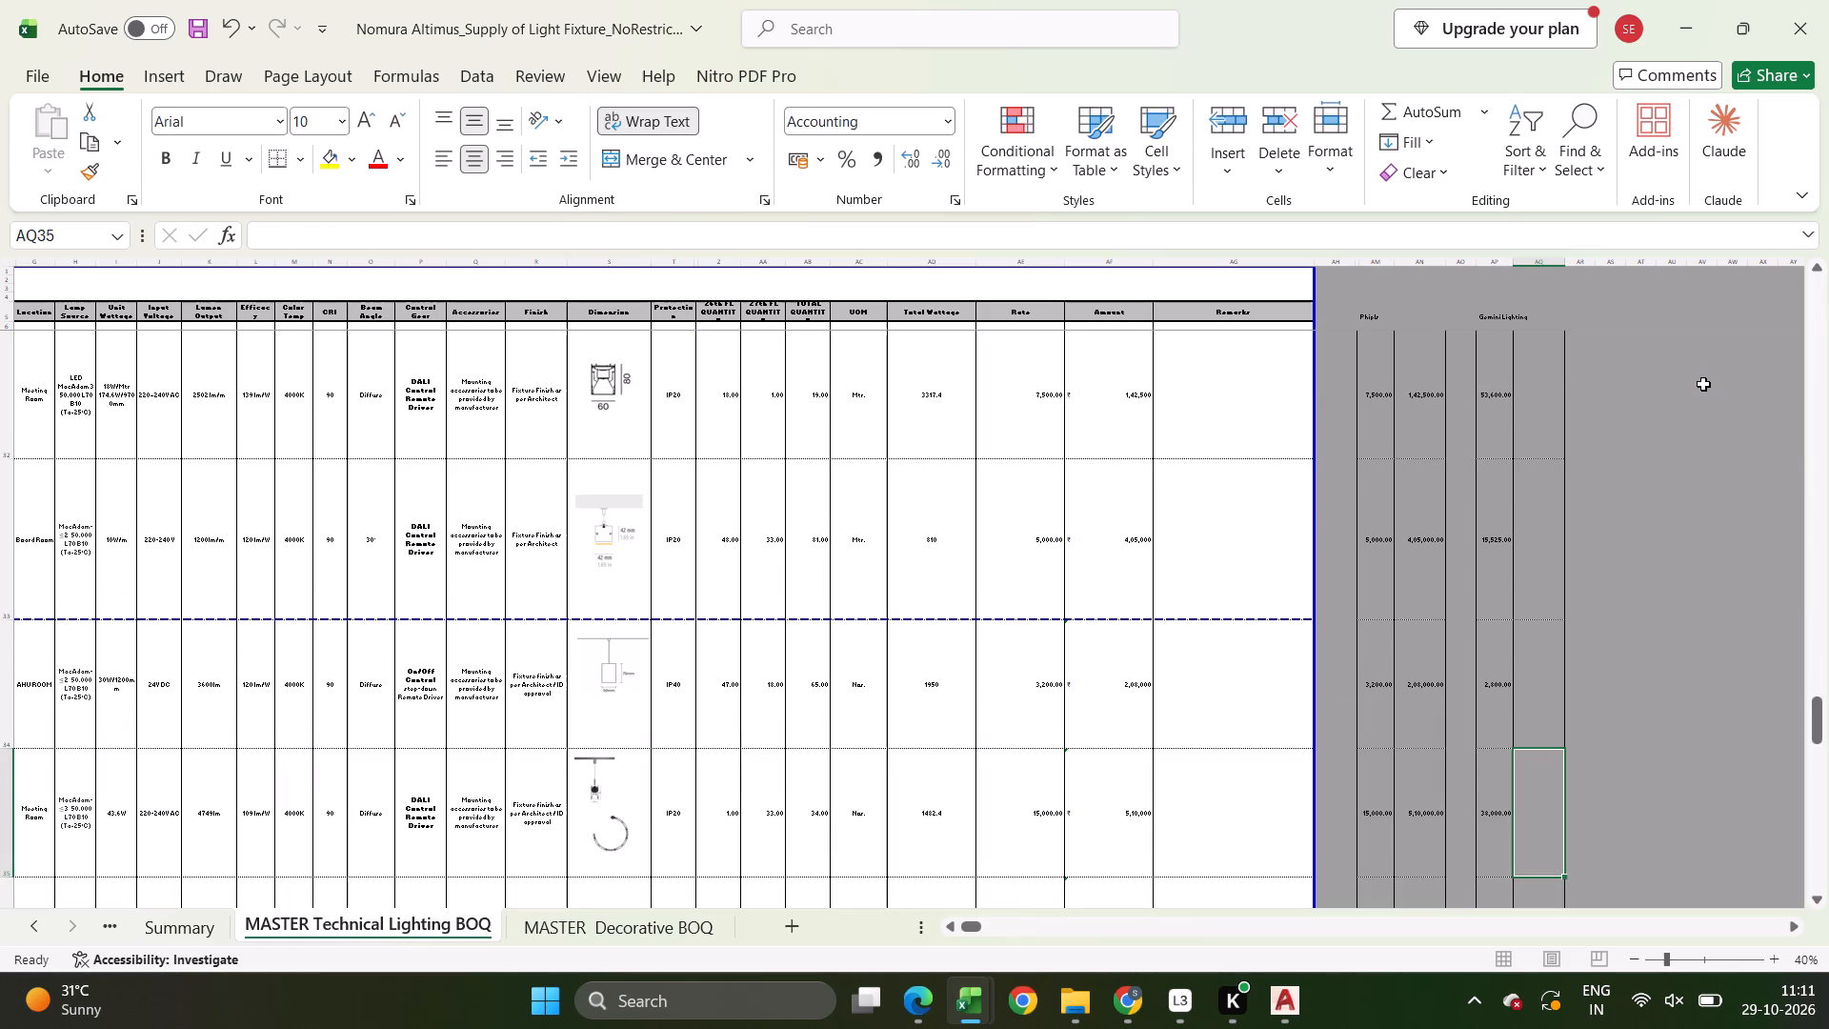
key("Left")
key("Right")
key("ctrl+Down")
key("Left")
key("ctrl+Up")
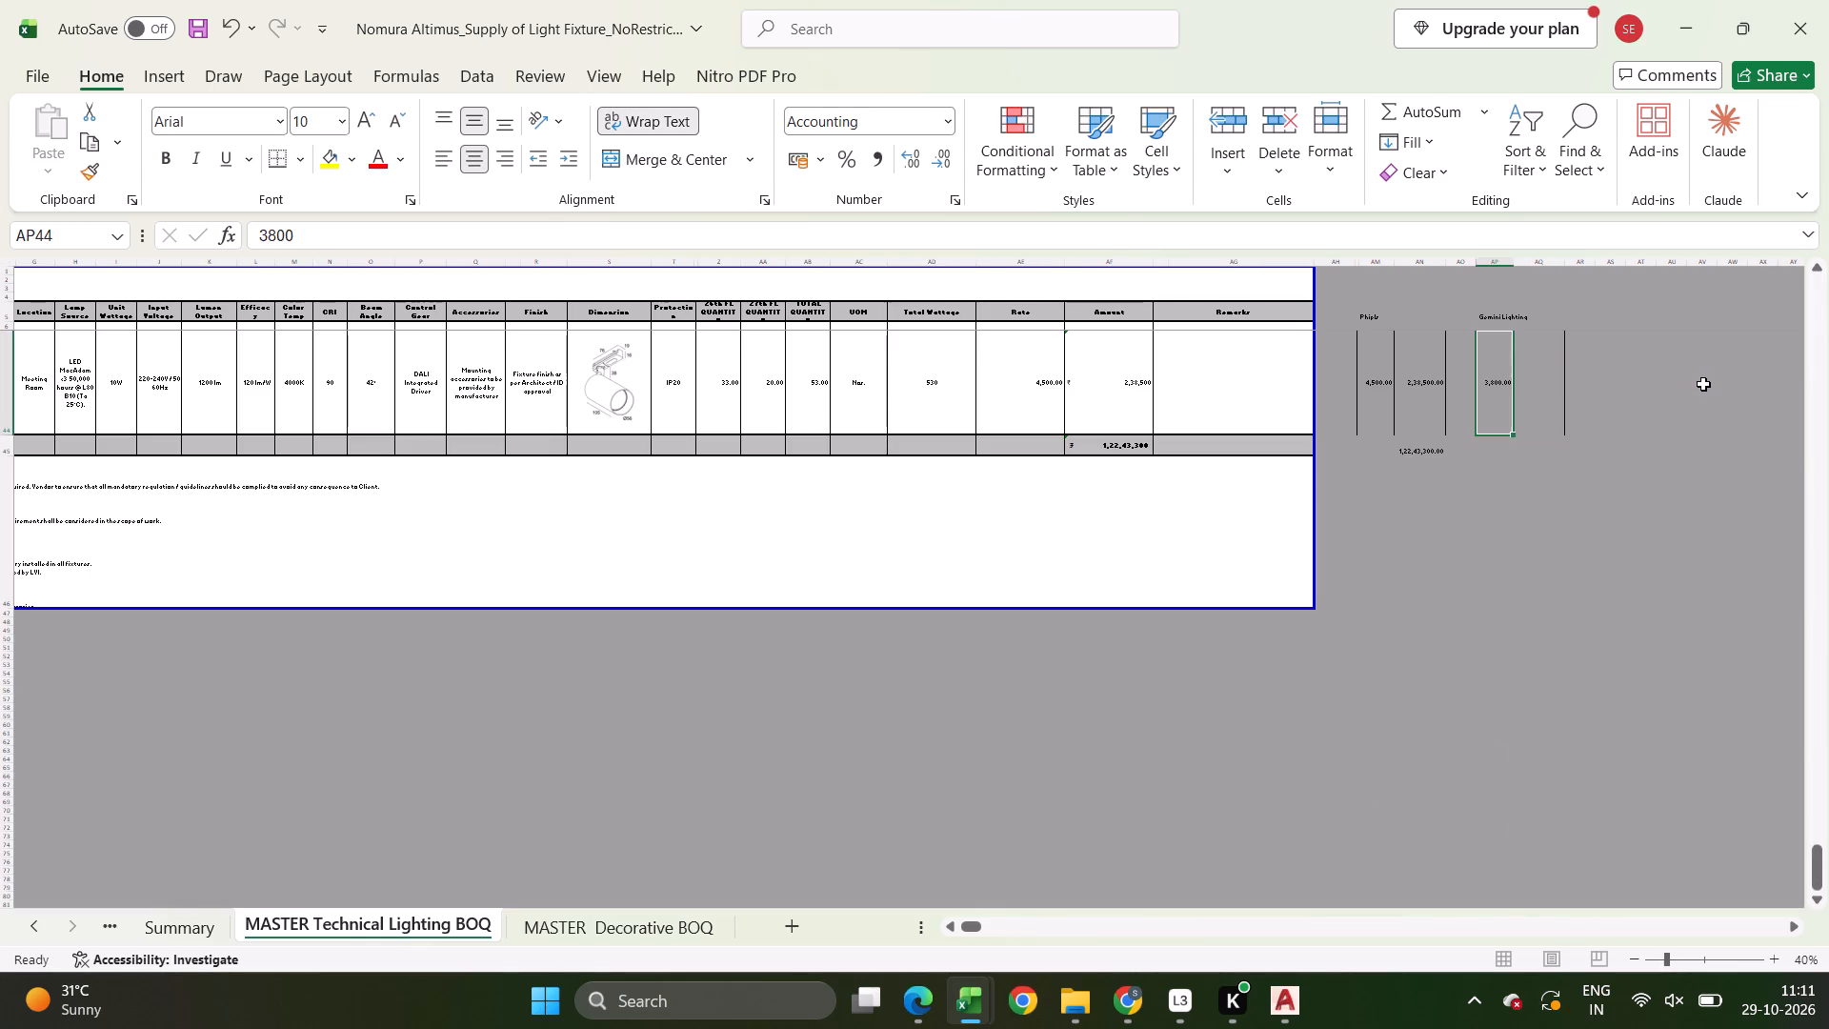
key("Right")
key("ctrl+shift+Up")
key("ctrl+d")
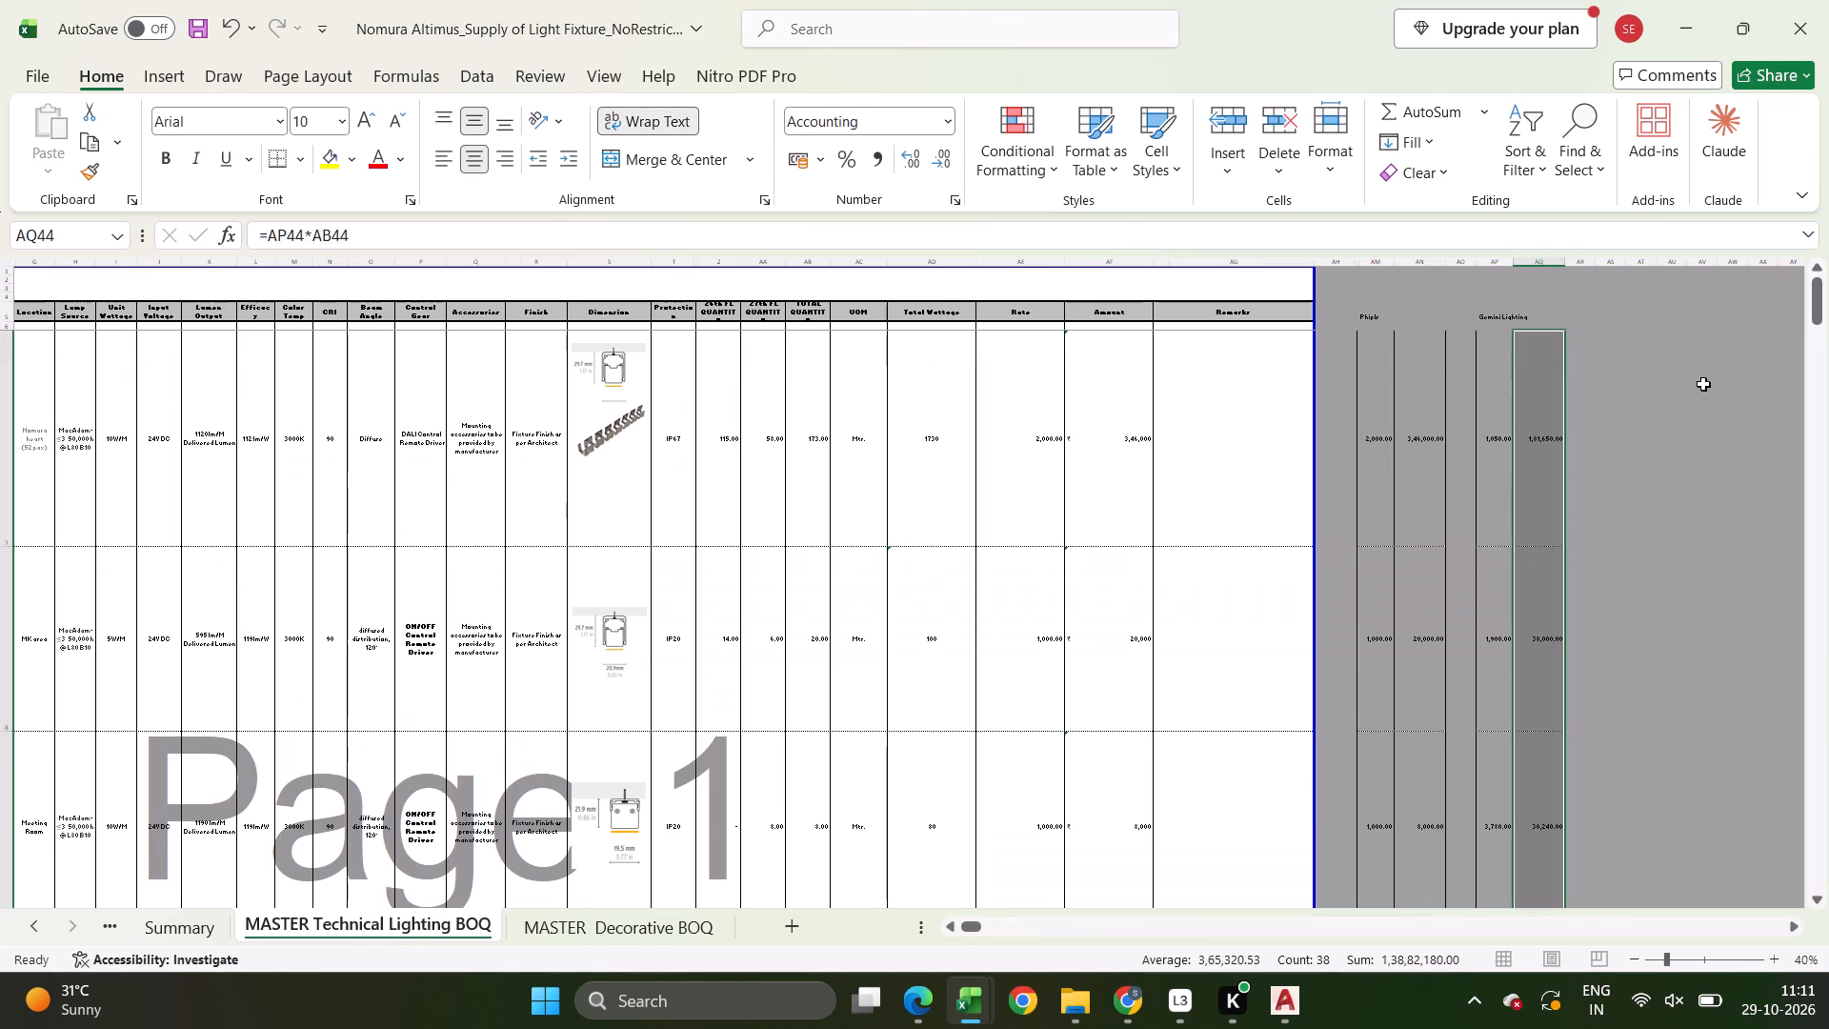
Copy the Philips total formula in AN45 to AQ45 to sum the Gemini Lighting amounts.
key("Down")
key("Left")
key("Left")
key("ctrl+Left")
key("ctrl+c")
key("Right")
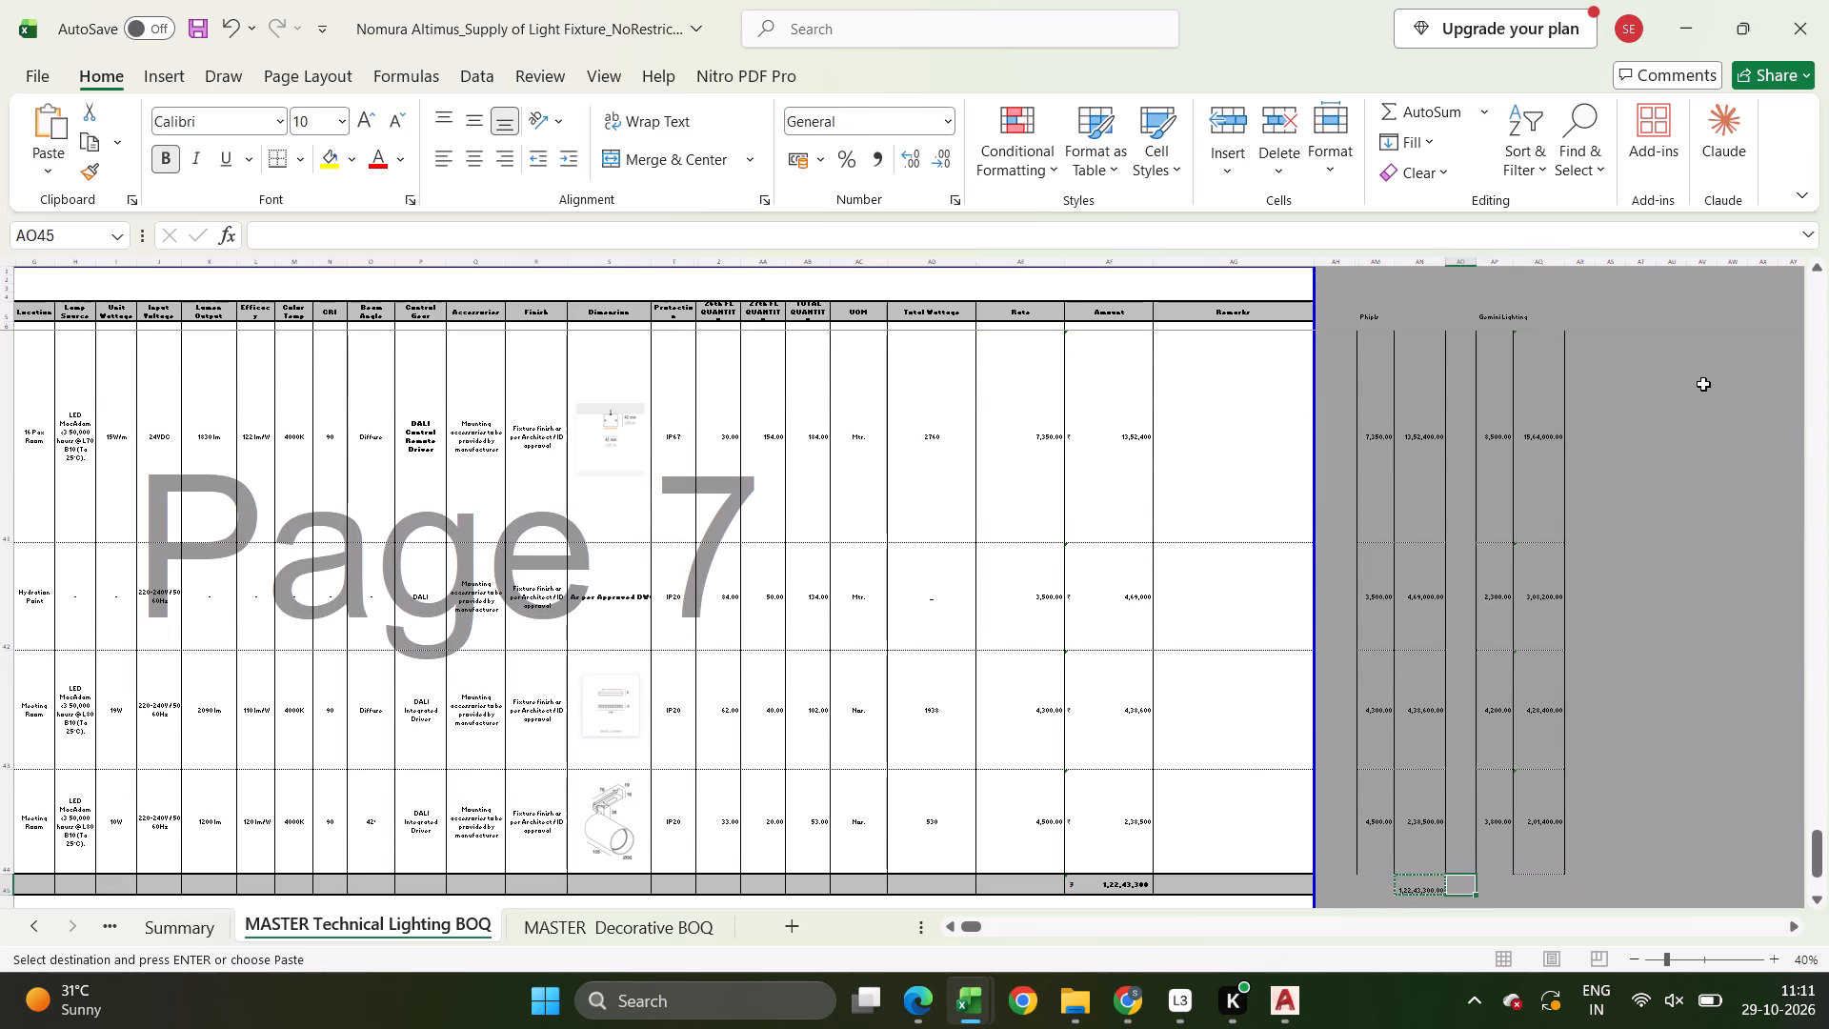
key("Right")
key("Right")
key("ctrl+v")
key("Escape")
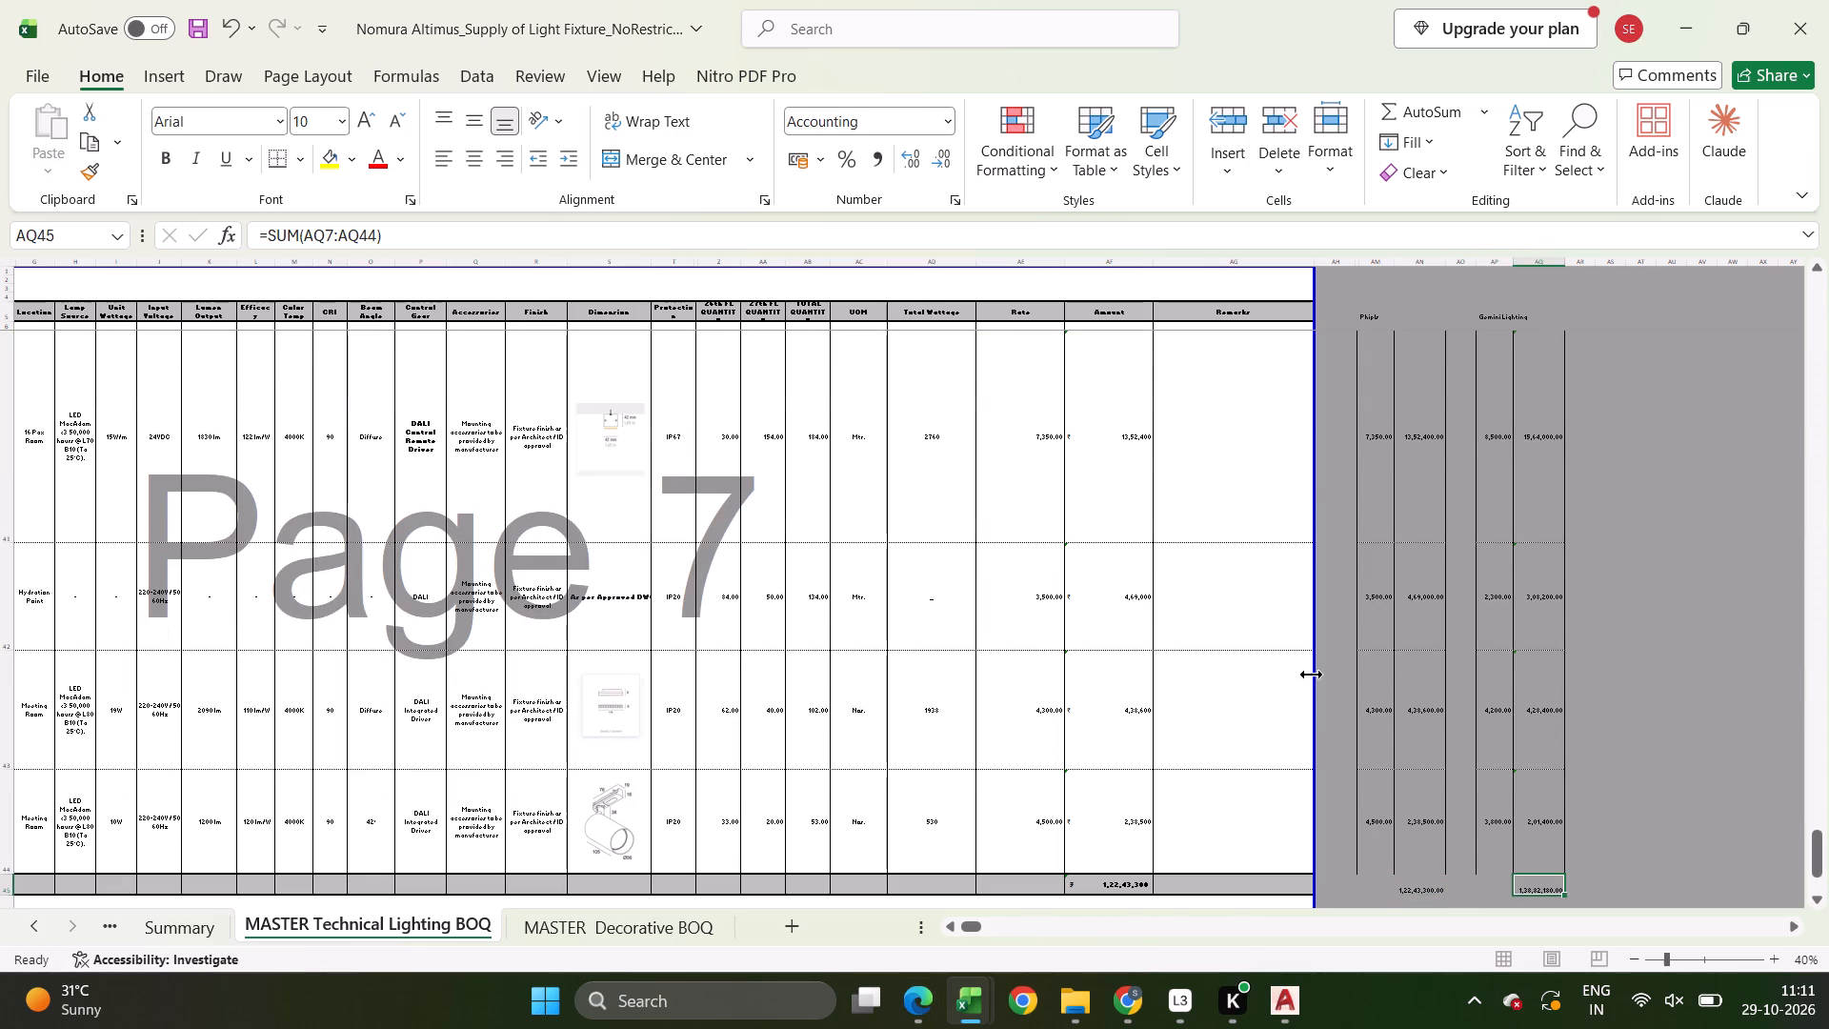
Build the formula =MIN(AM7,AP7)*1.05 in the Rate cell AE7, taking the lower vendor rate times 1.05.
key("Left")
key("Up")
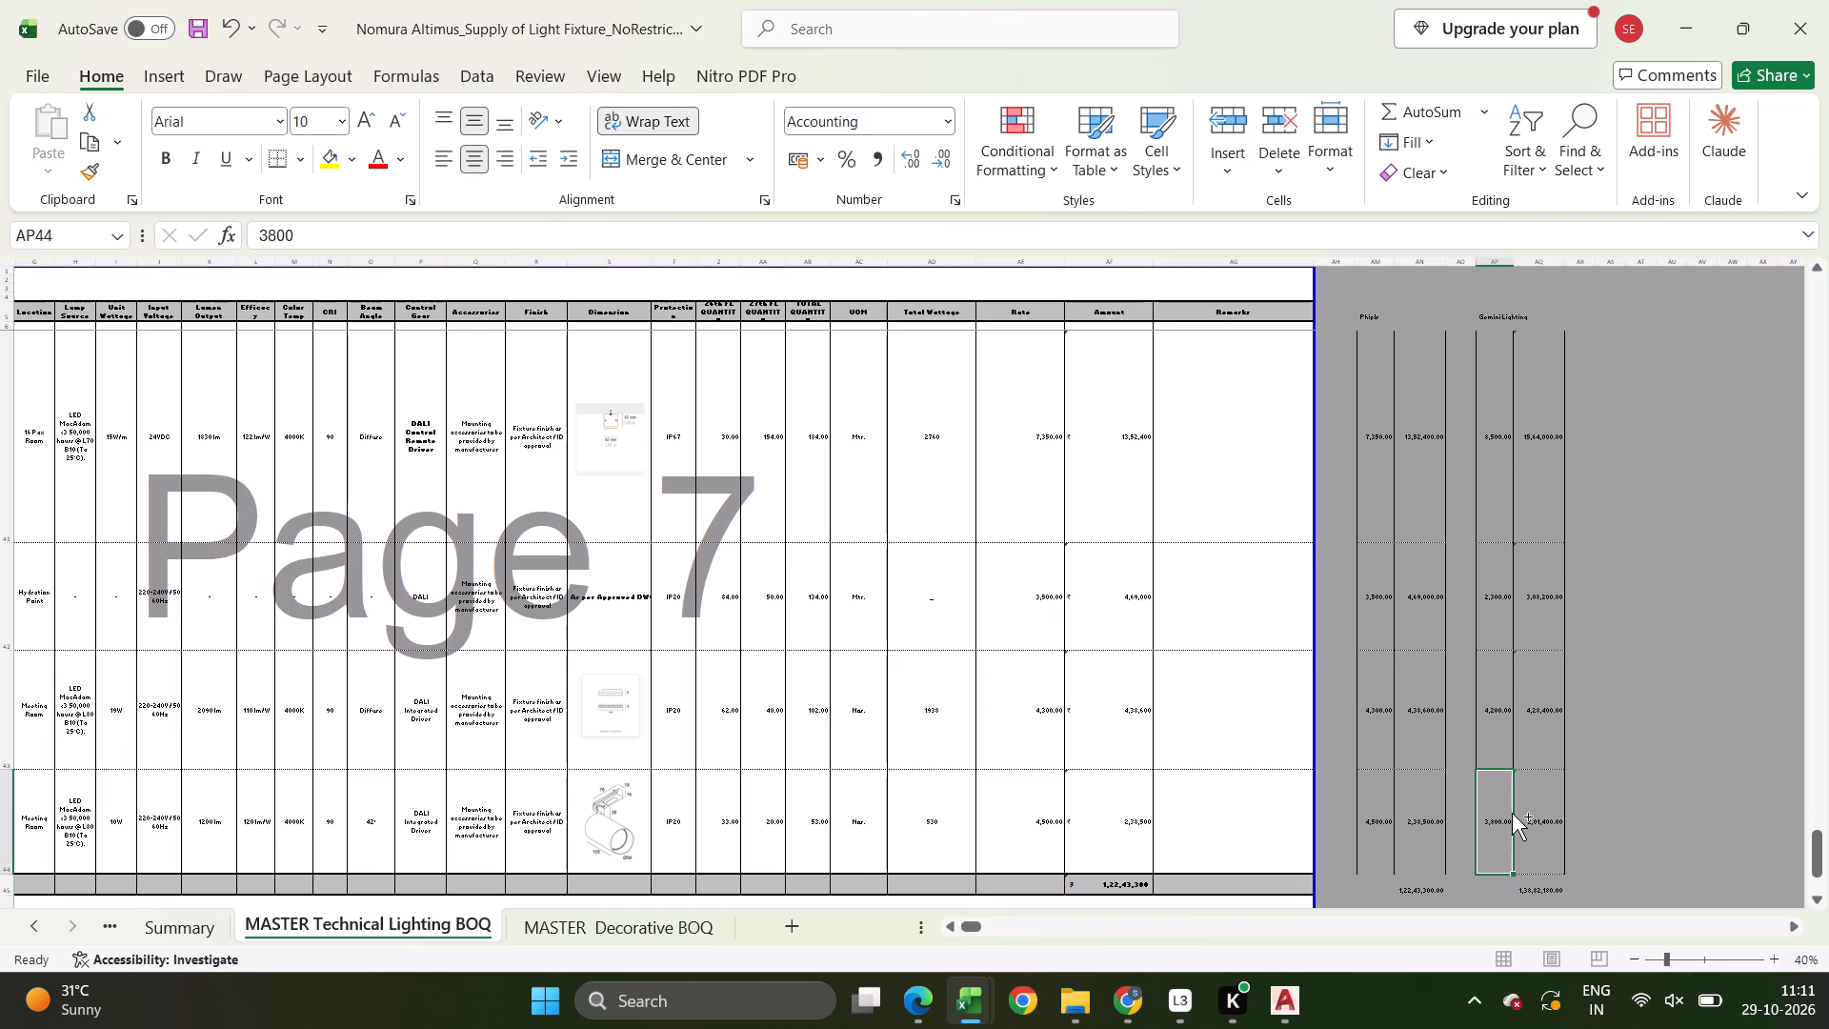
key("ctrl+Up")
key("Right")
key("ctrl+Up")
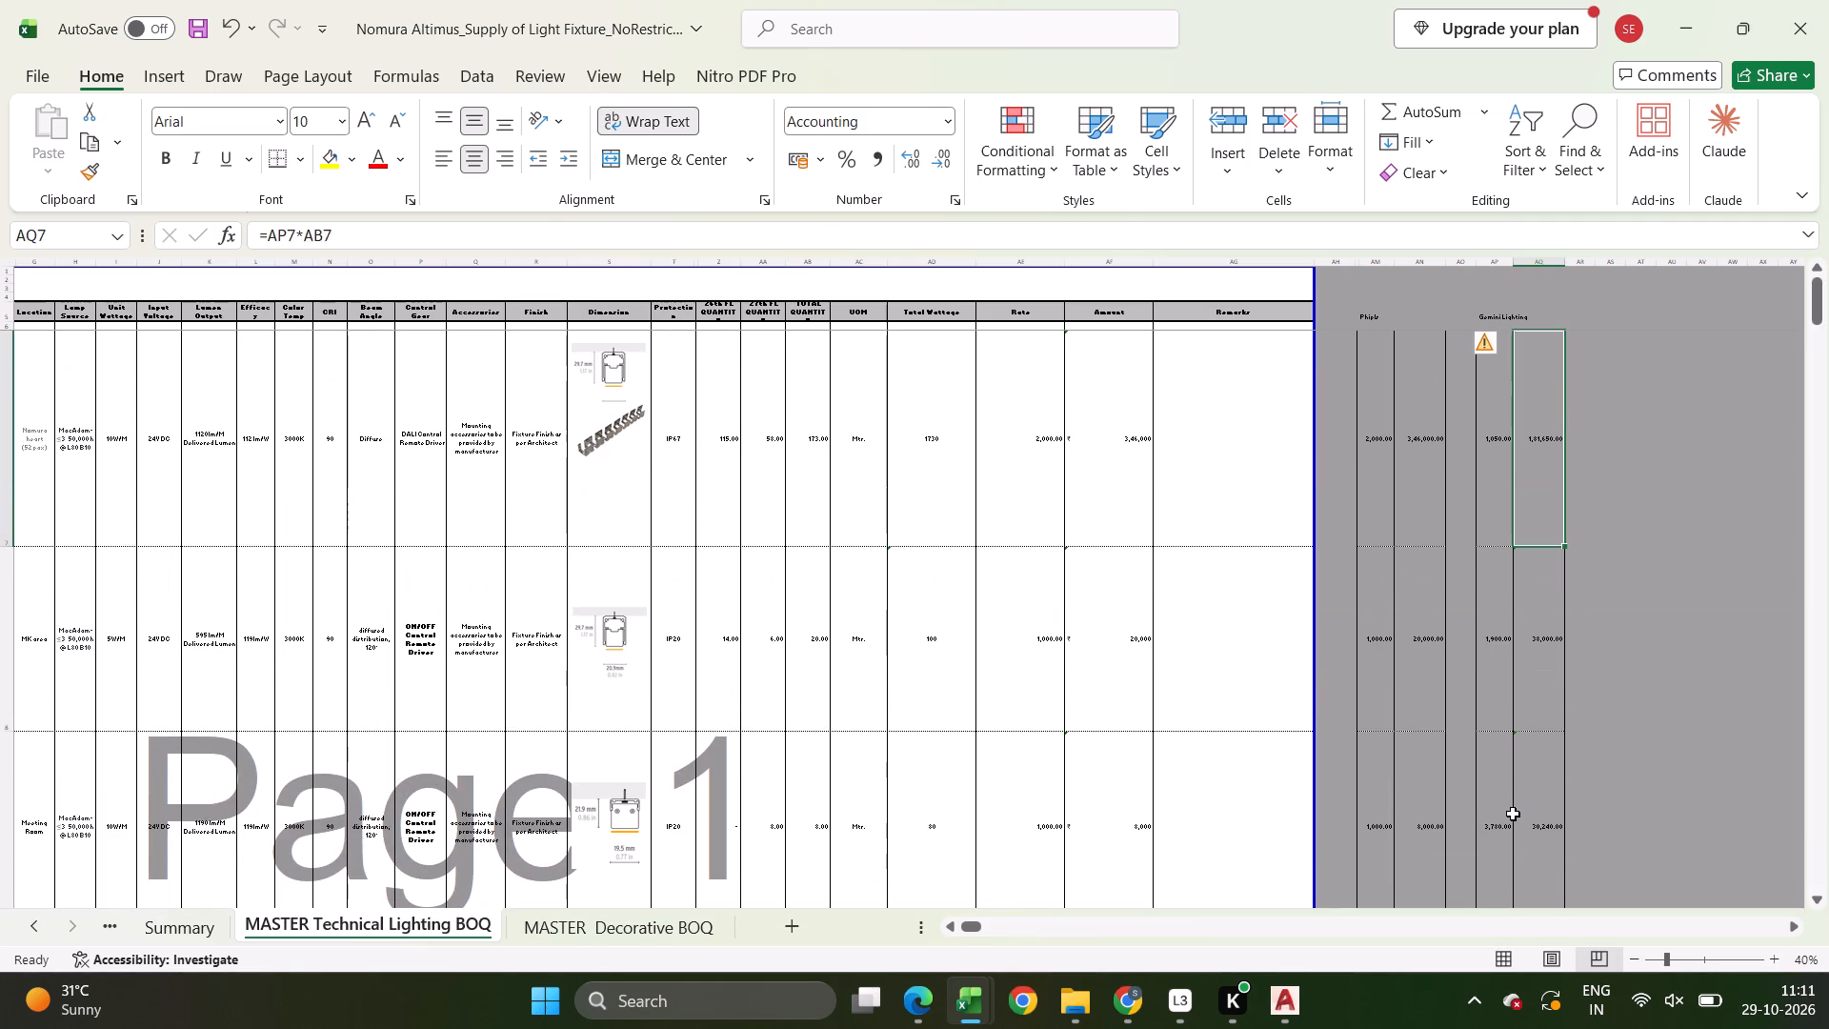
key("Left")
key("Up")
key("Up")
key("Down")
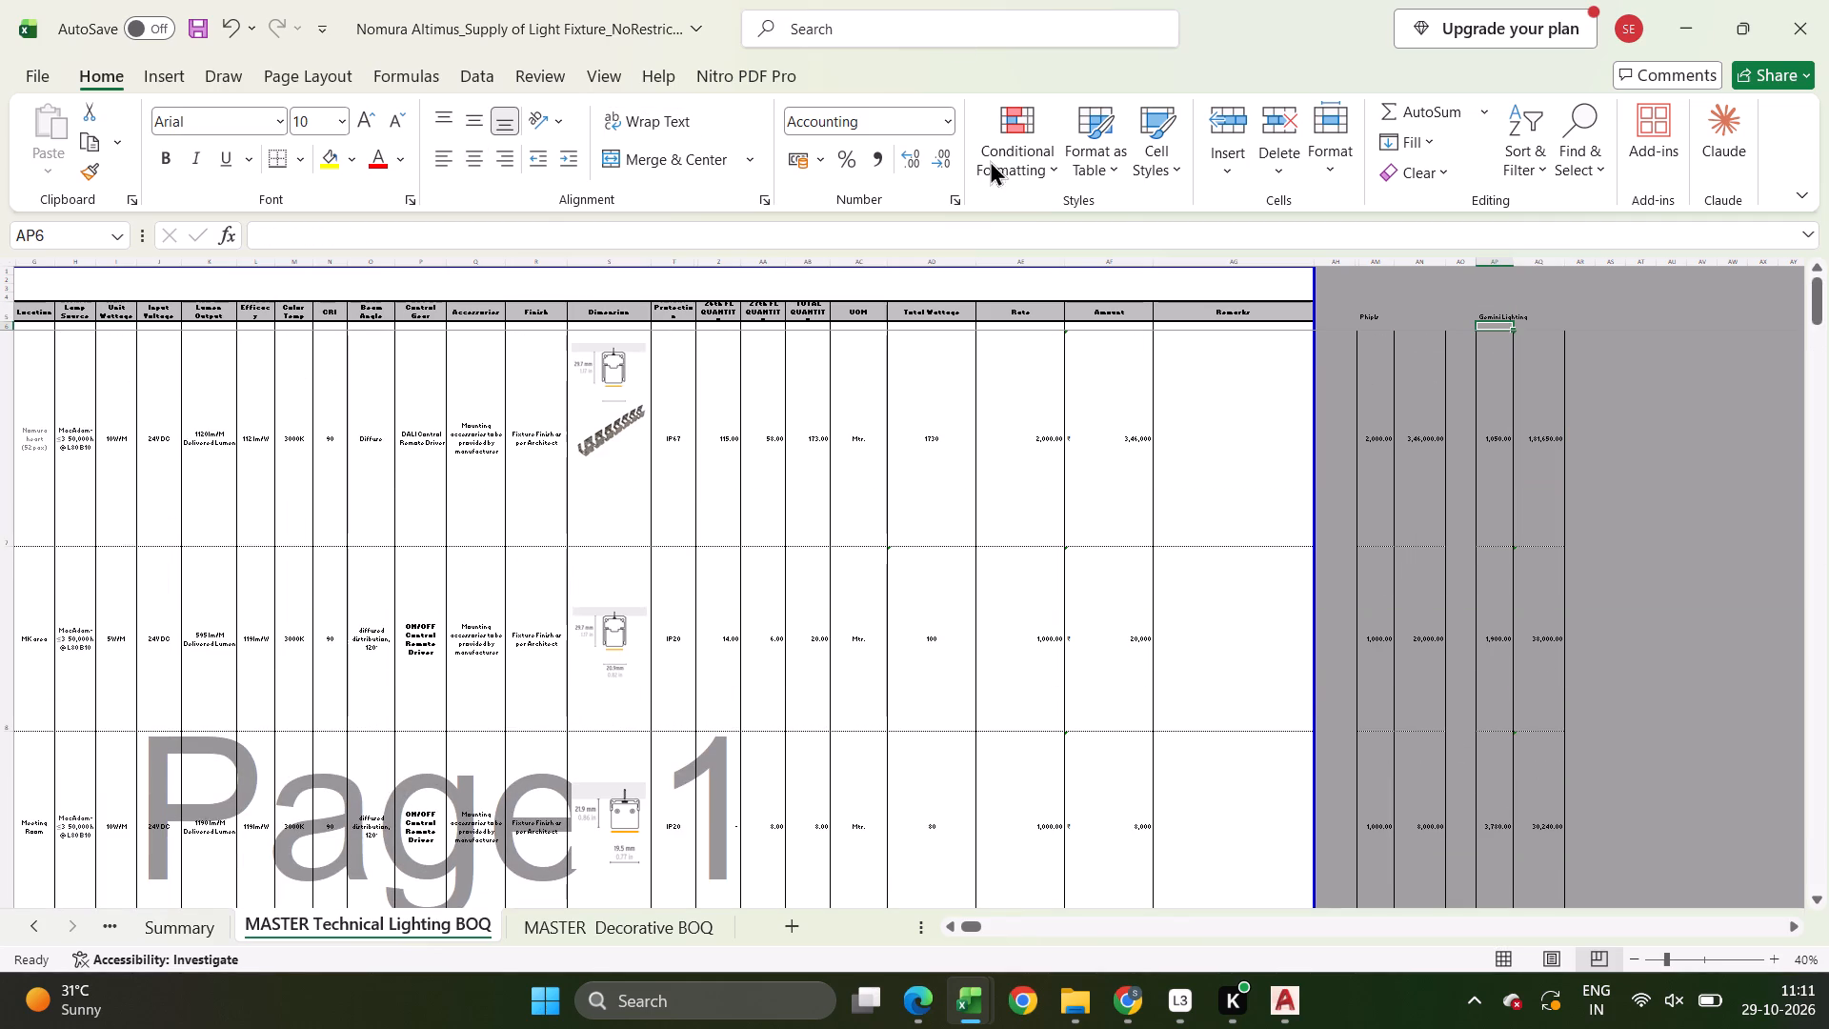
left_click(1048, 424)
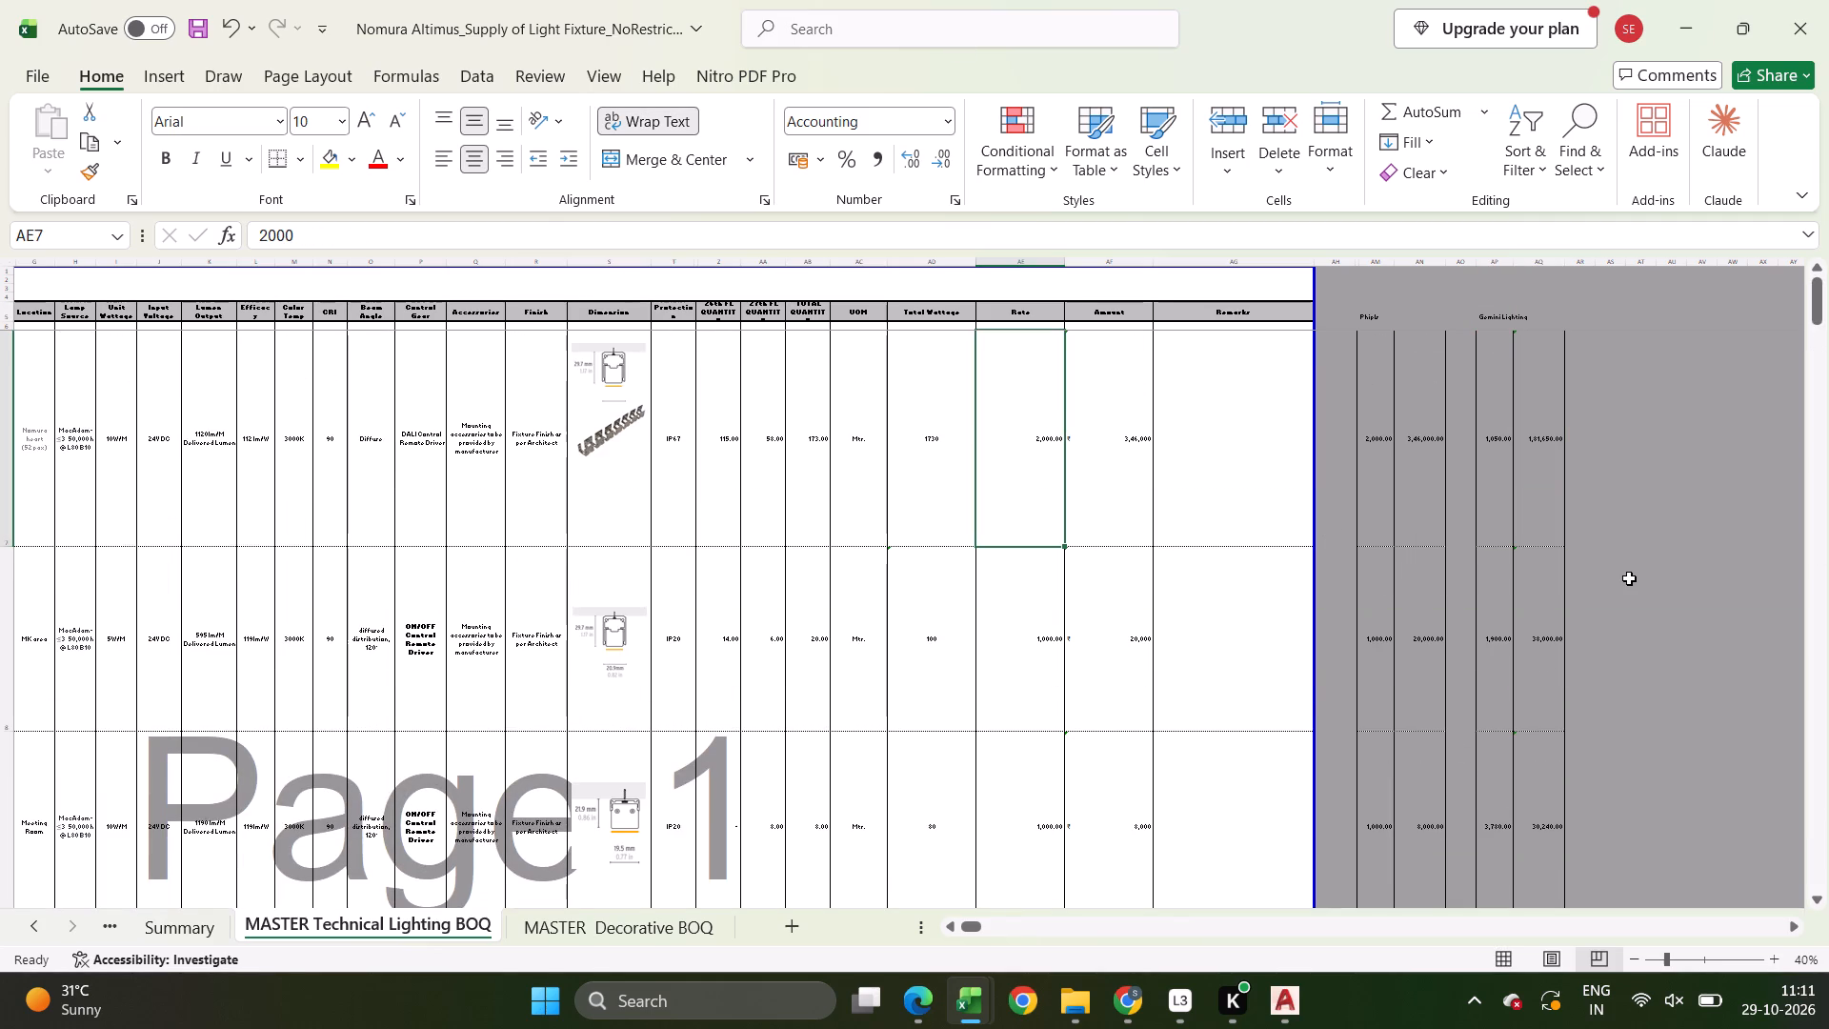
key("equal")
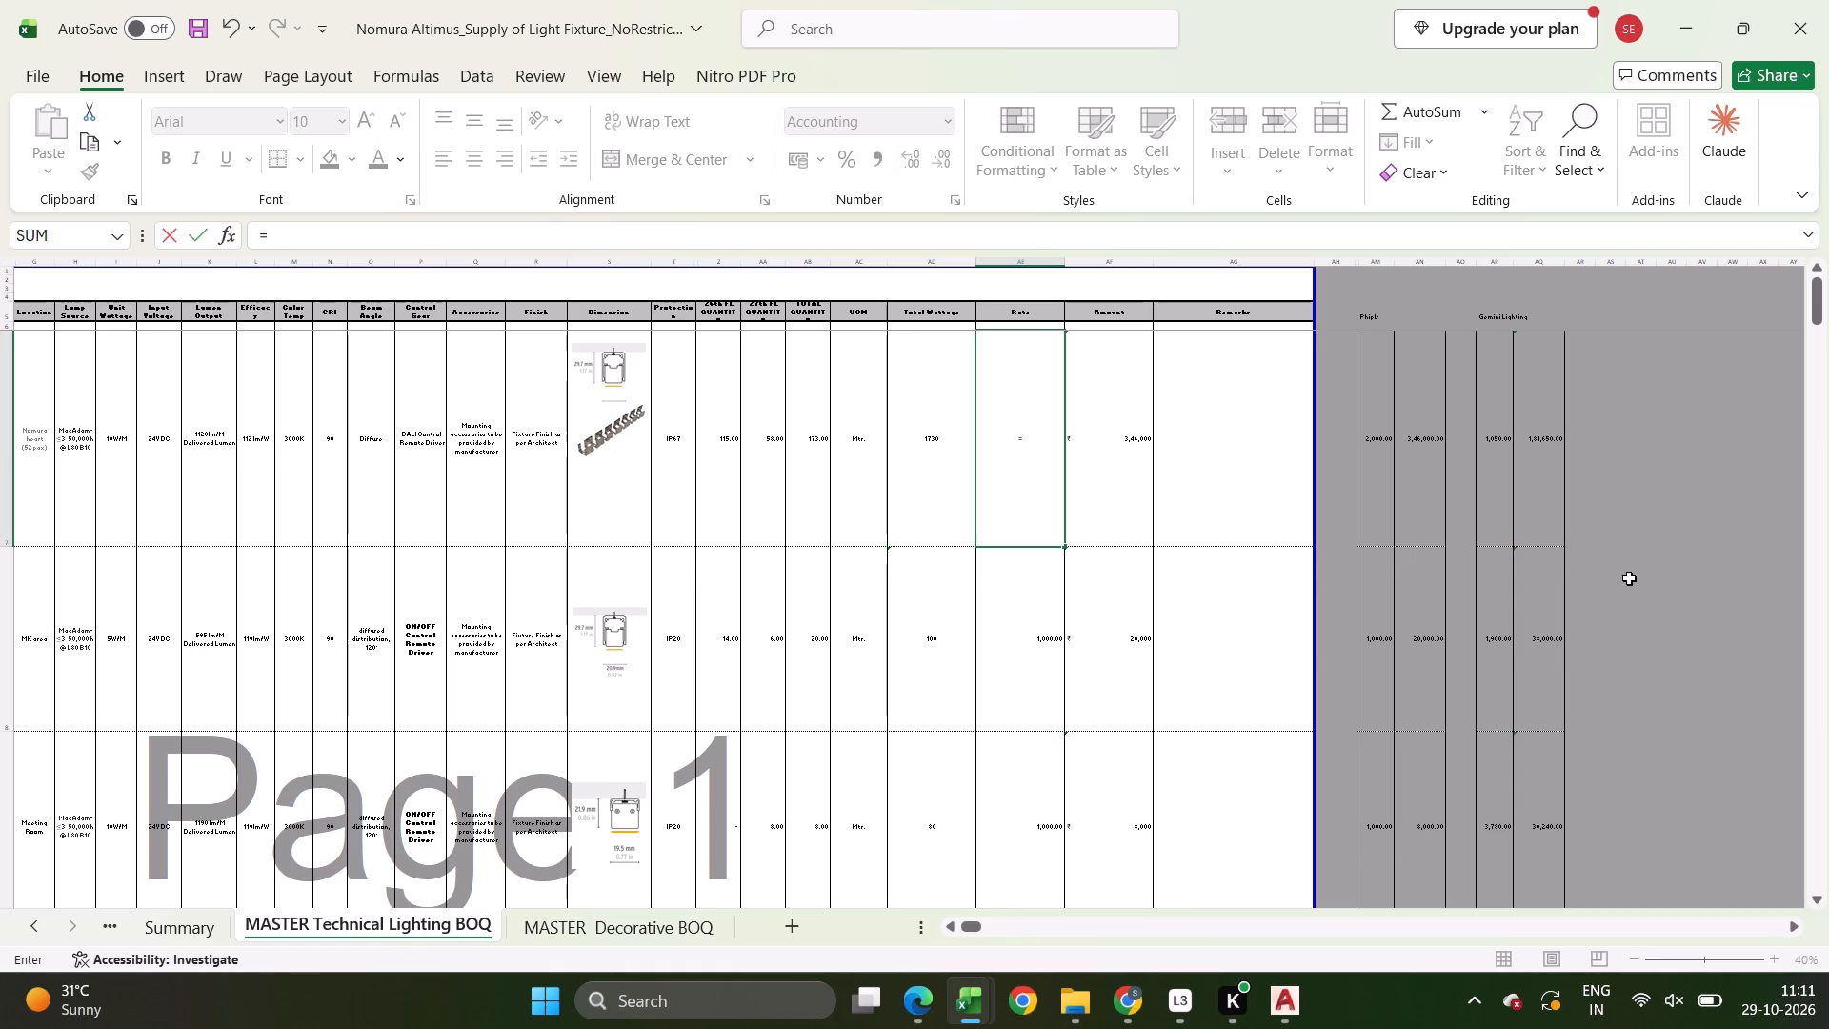
type("min")
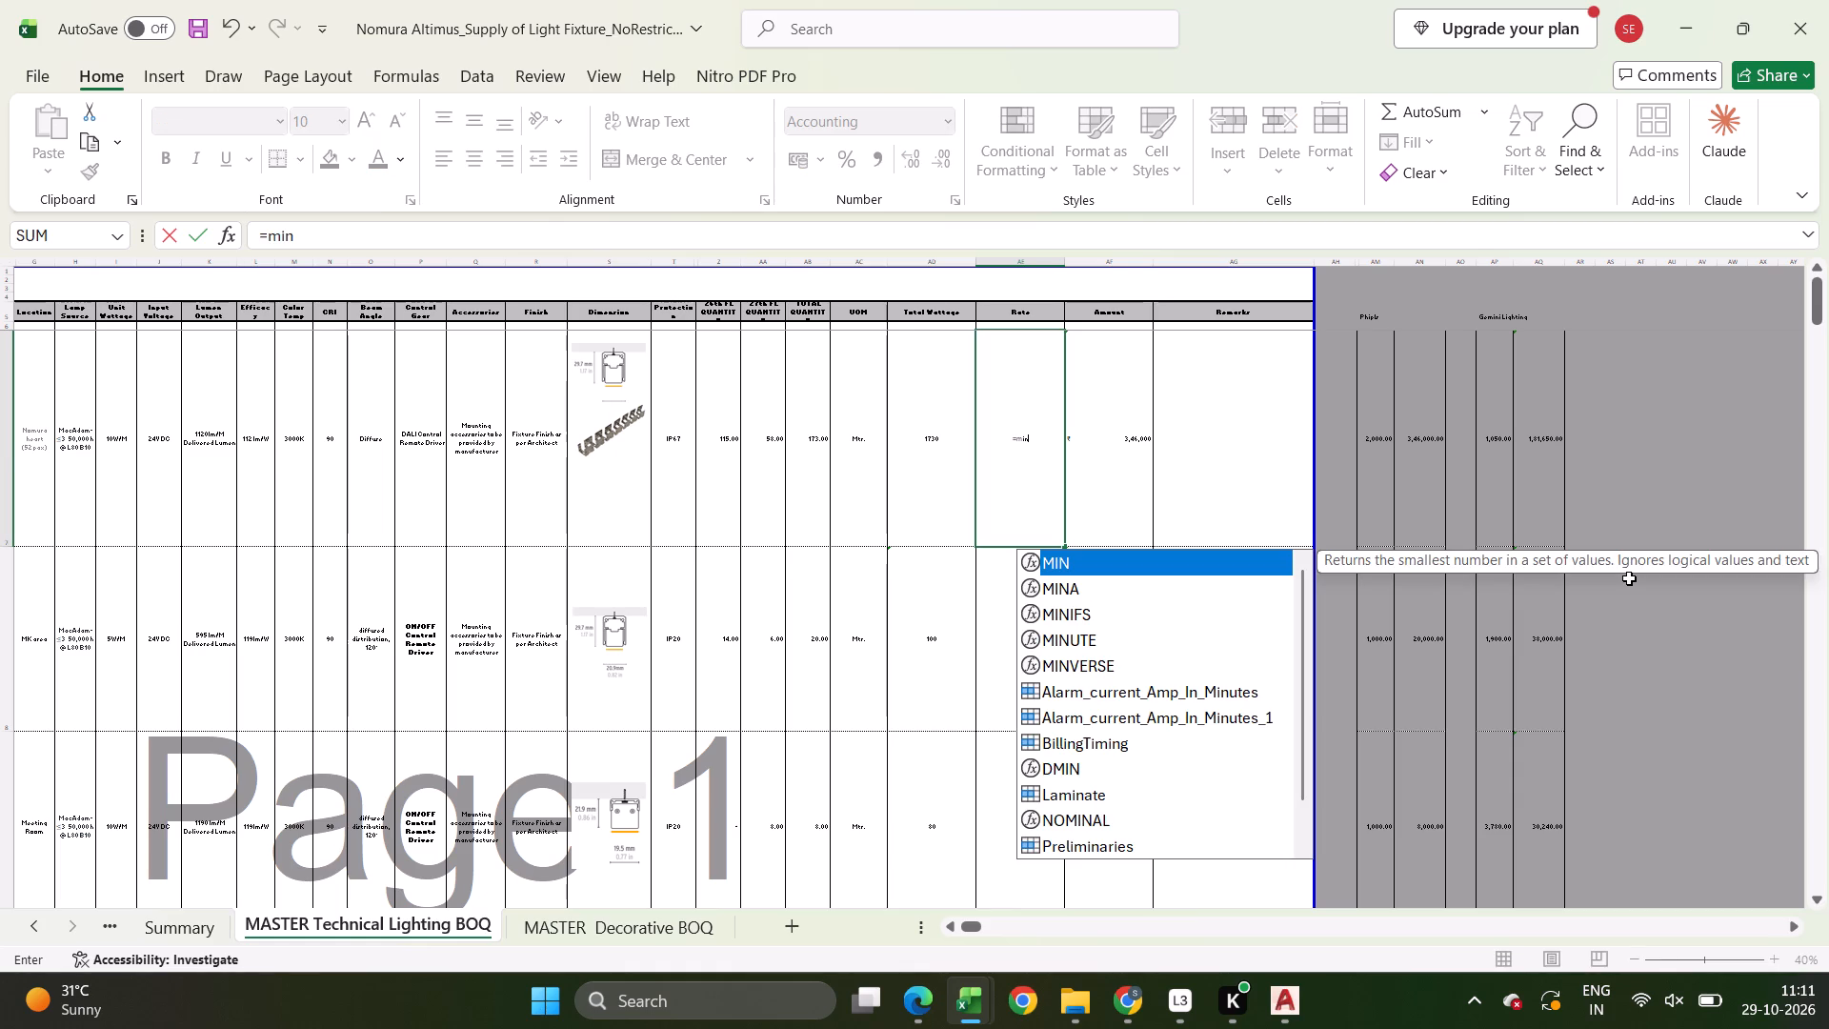
key("shift+parenleft")
key("Right")
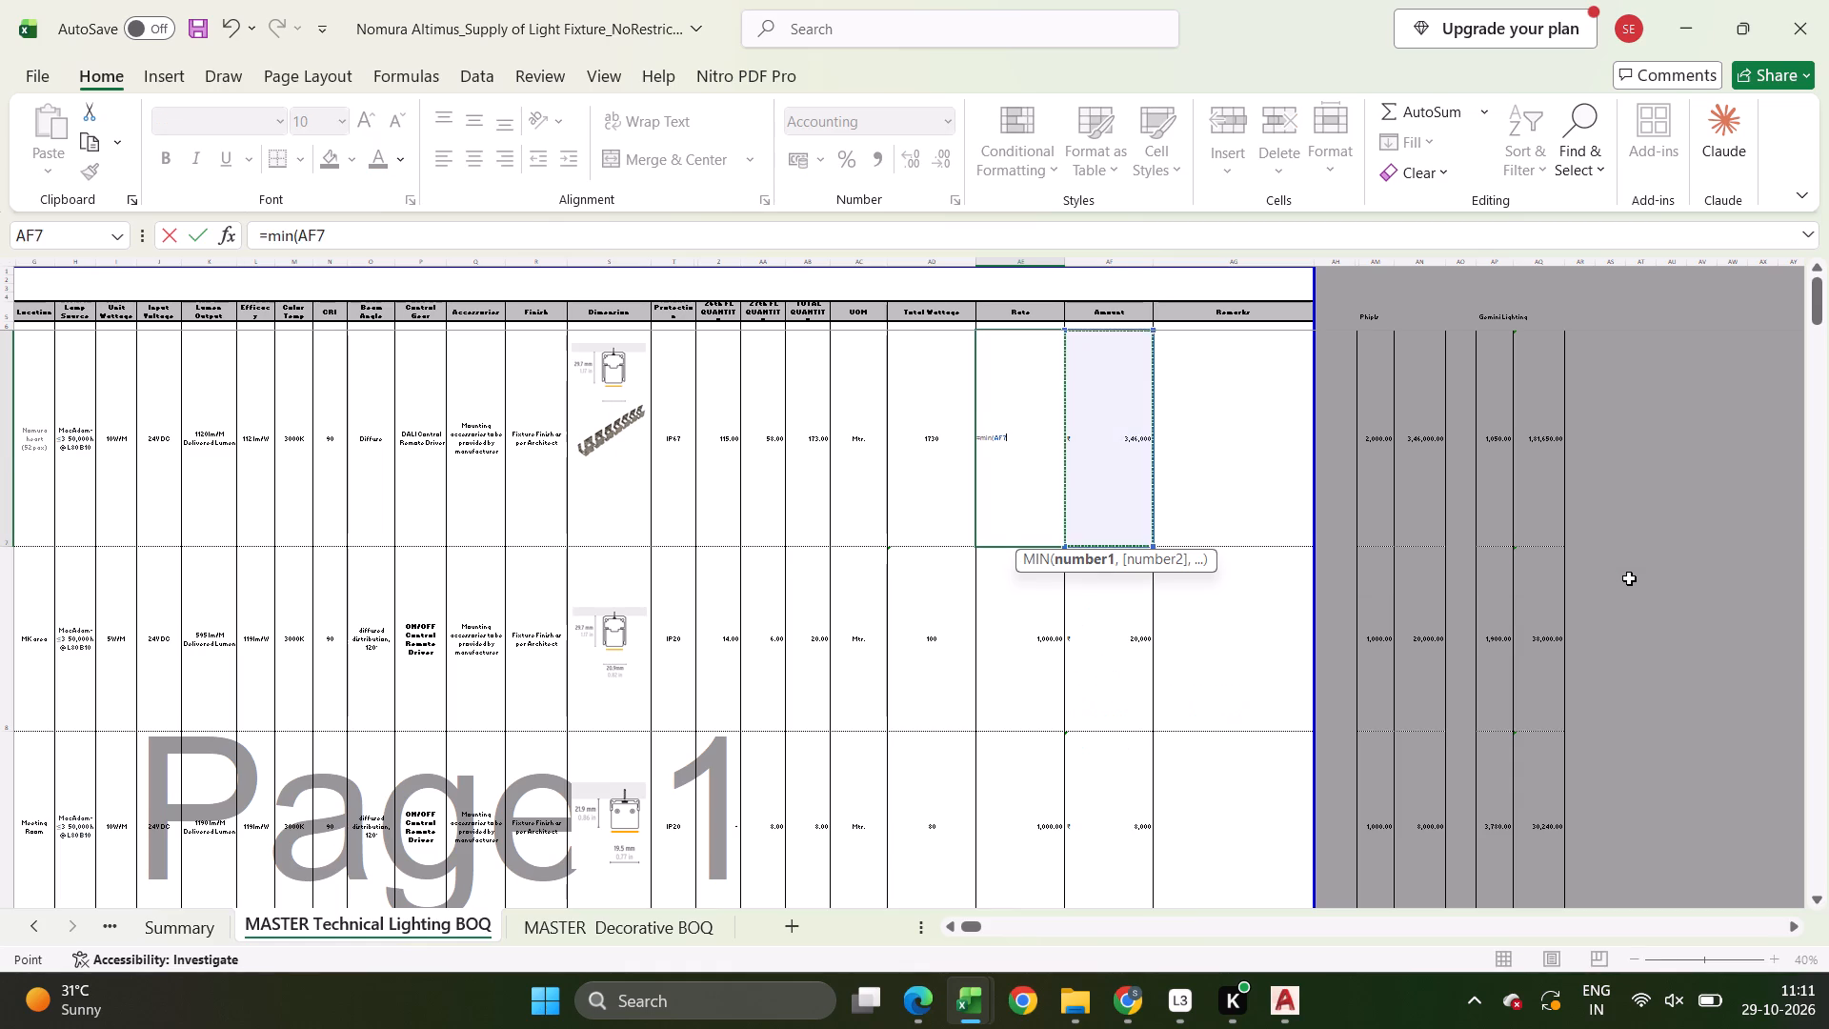
key("Right")
key("Right")
key("Right")
key("comma")
key("Right")
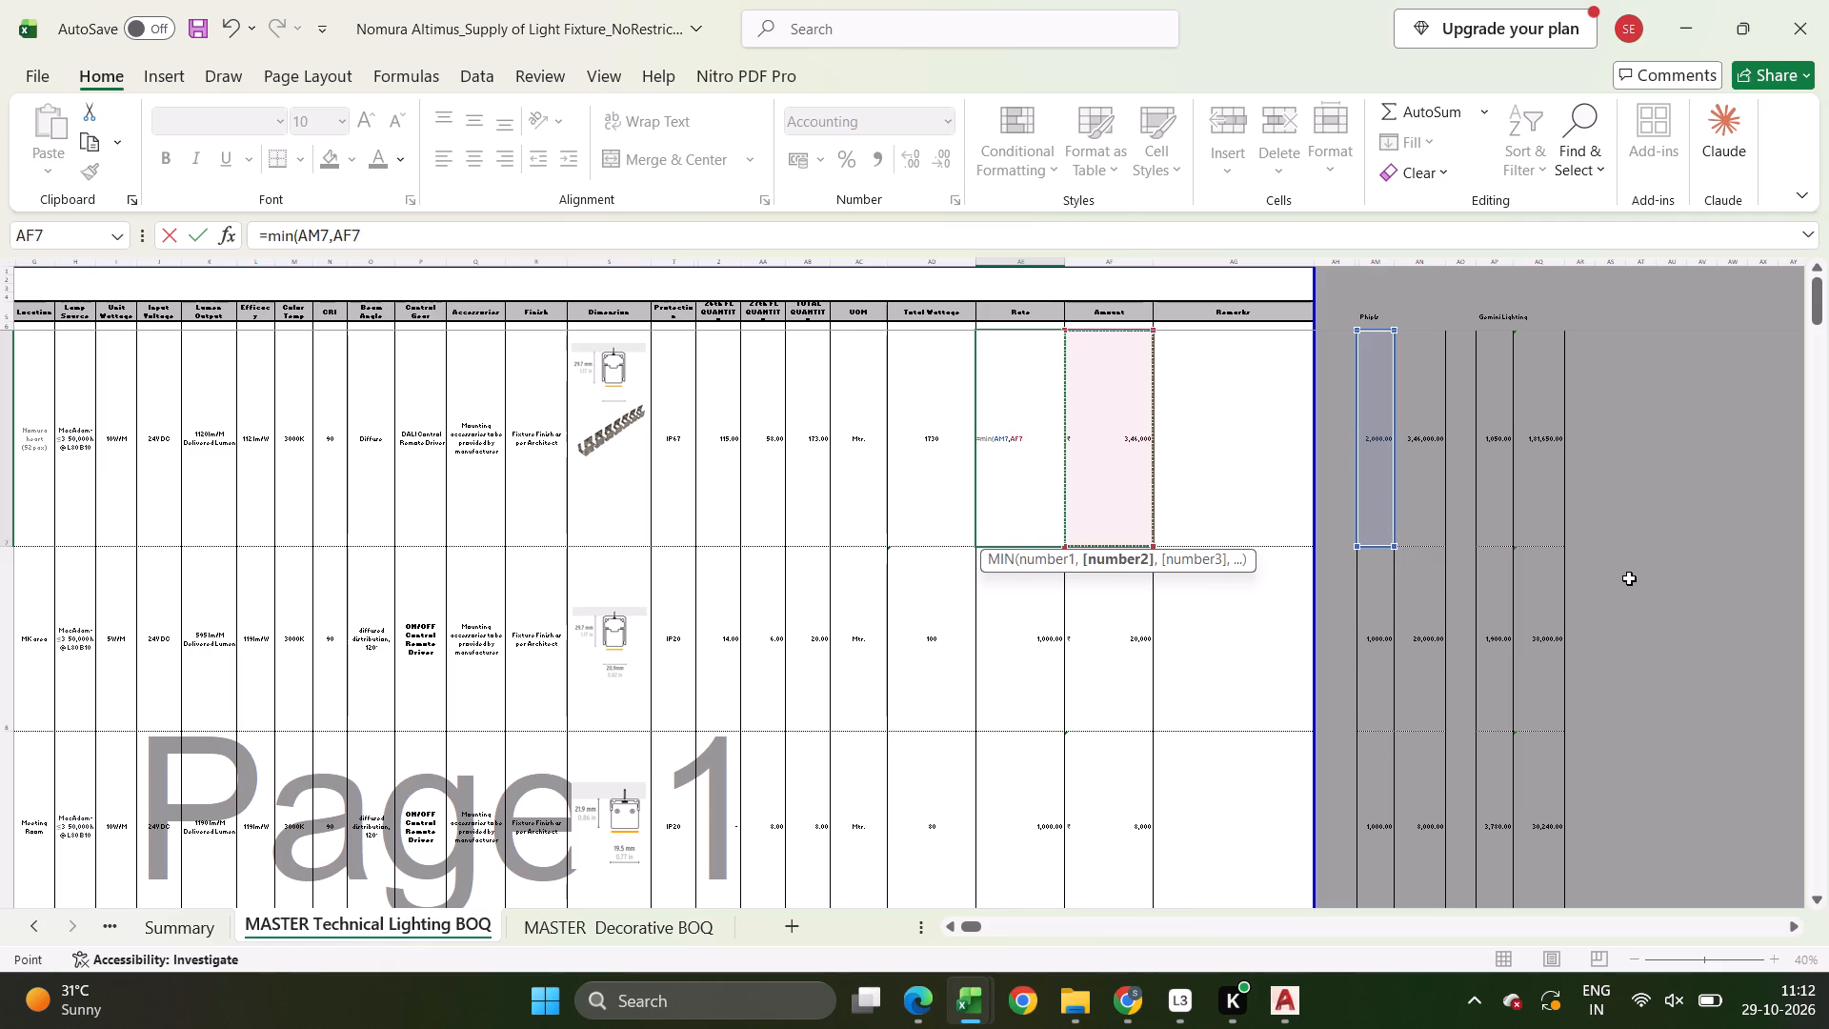
key("Right")
key("Right")
key("Right")
key("Right")
key("Right")
key("Right")
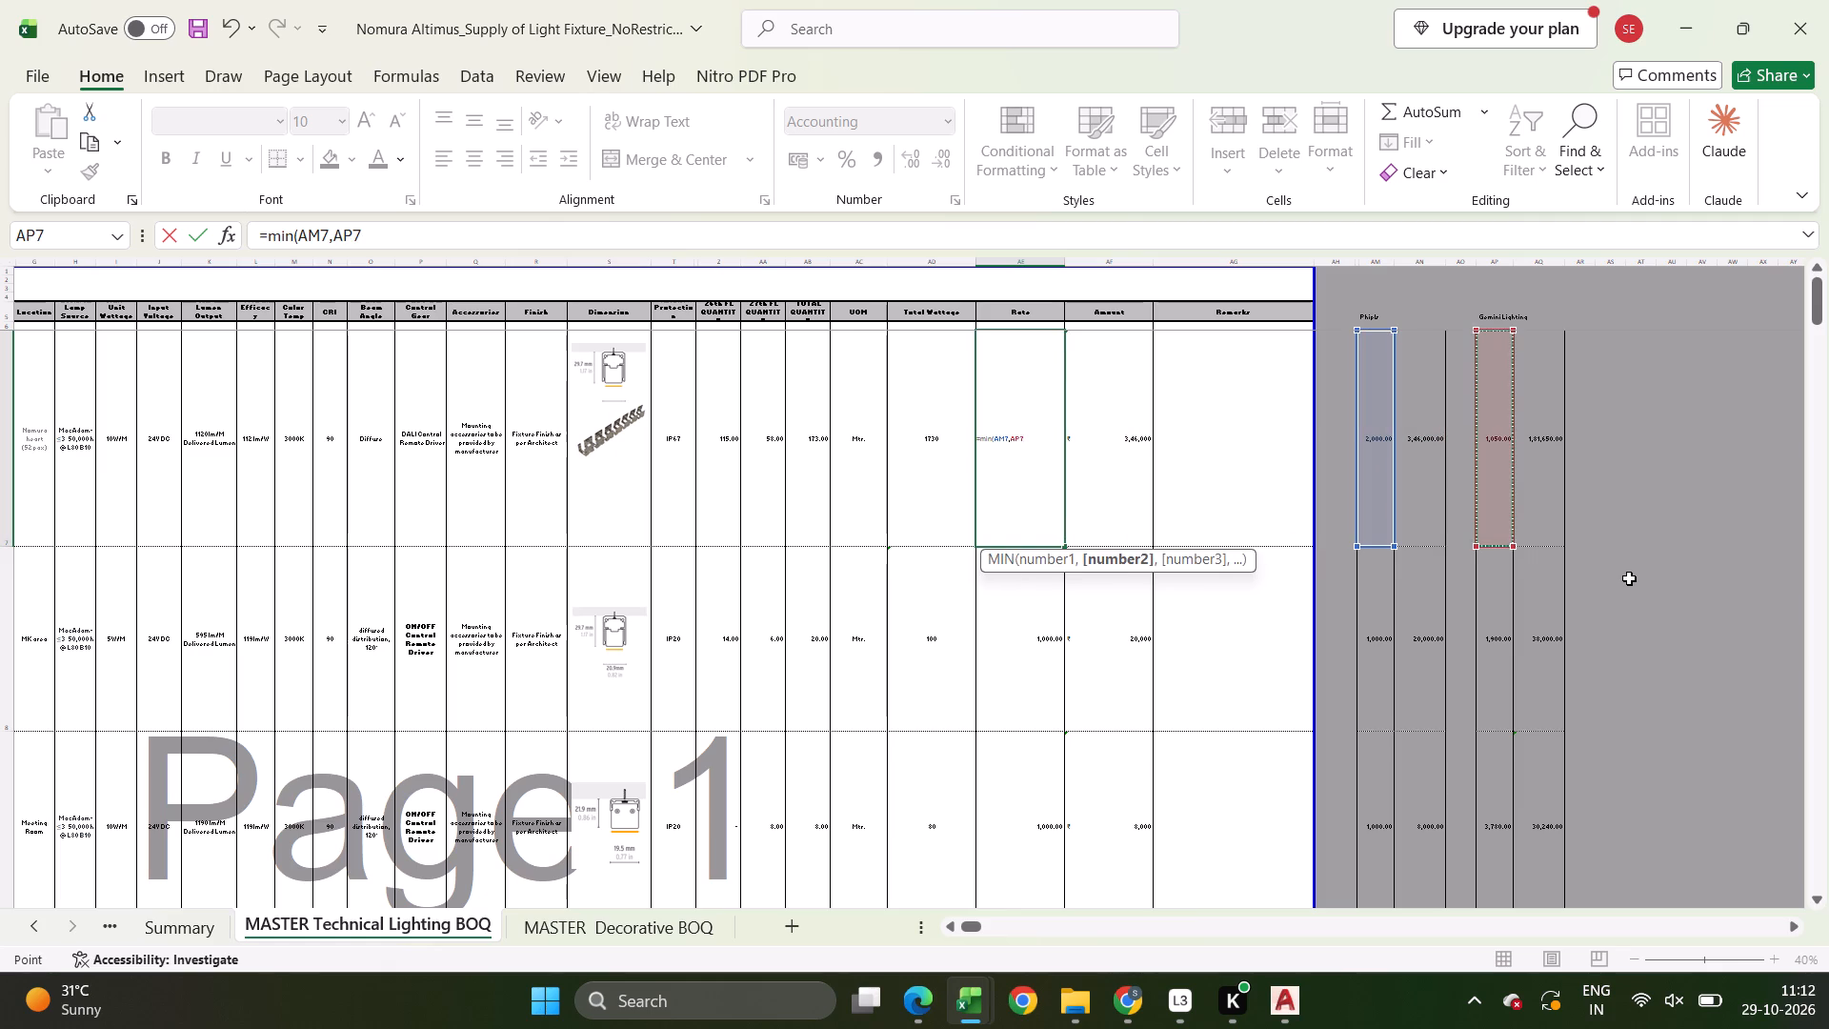
key("shift+parenright")
key("asterisk")
type("1.05")
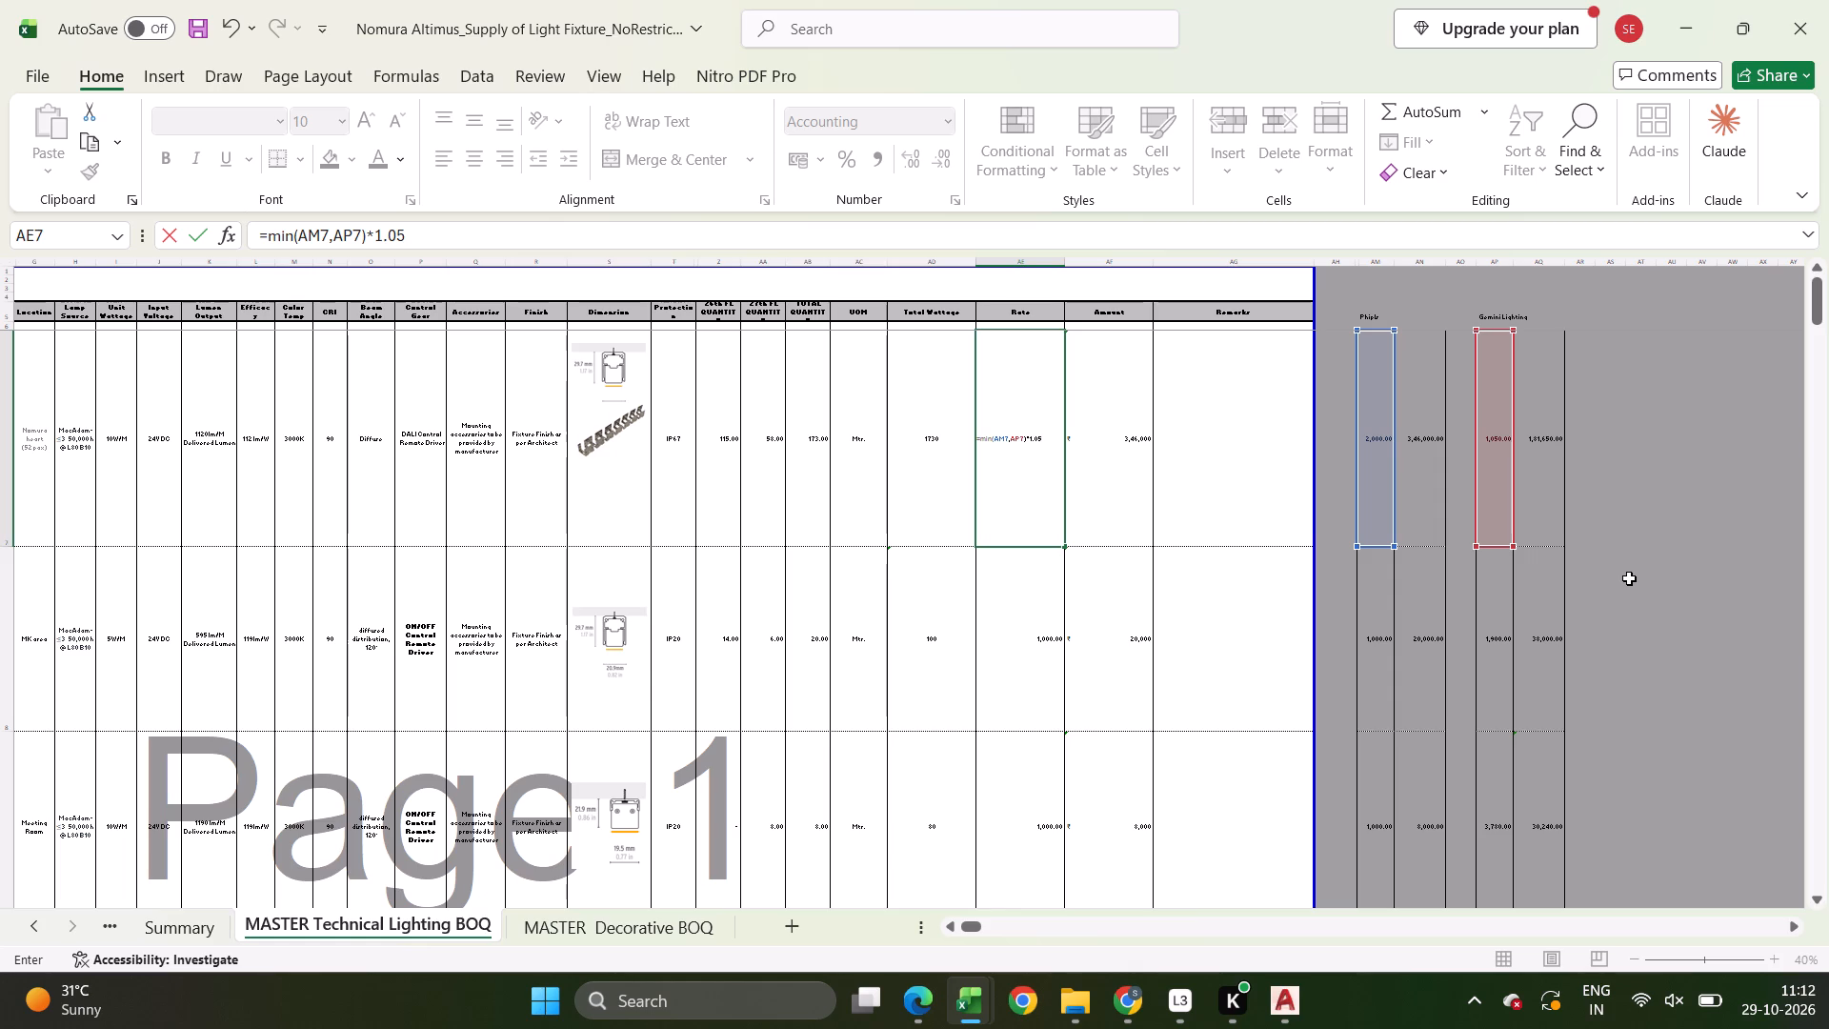
Wrap the AE7 formula in MROUND with a multiple of 5, giving =MROUND((MIN(AM7,AP7)*1.05),5).
key("shift+parenright")
left_click(272, 229)
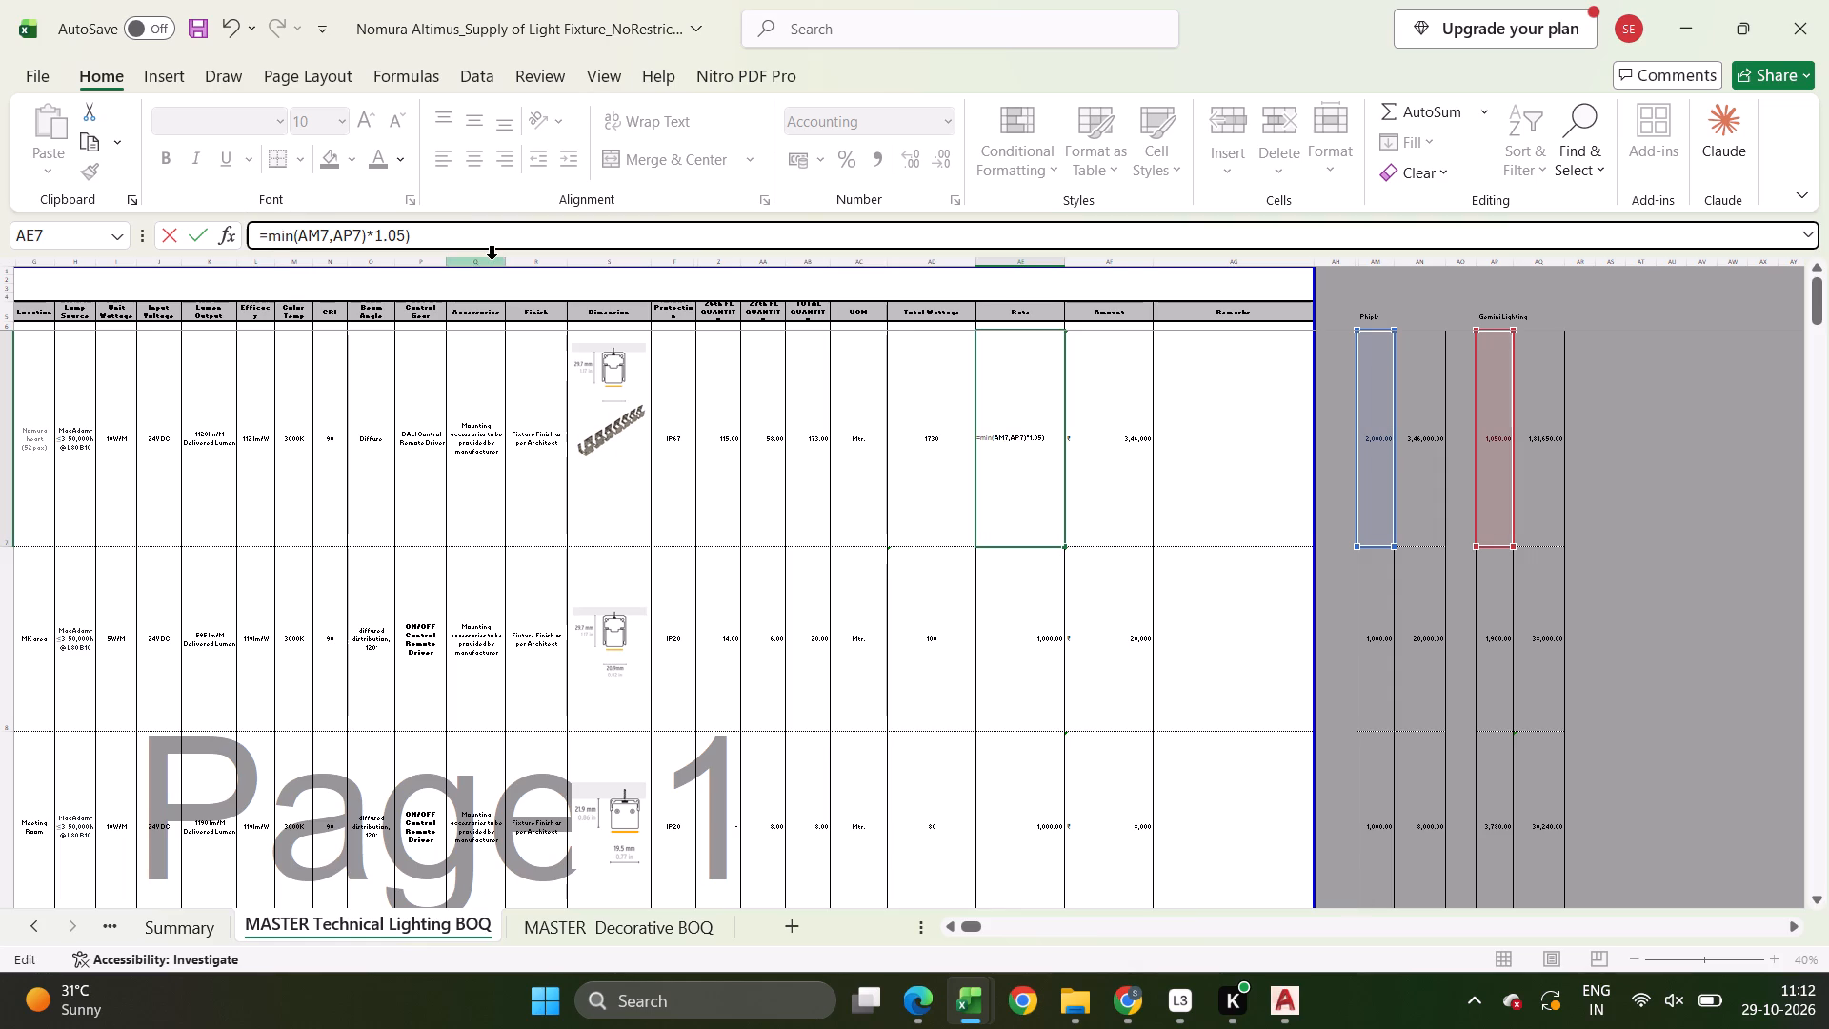
key("shift+parenleft")
key("Left")
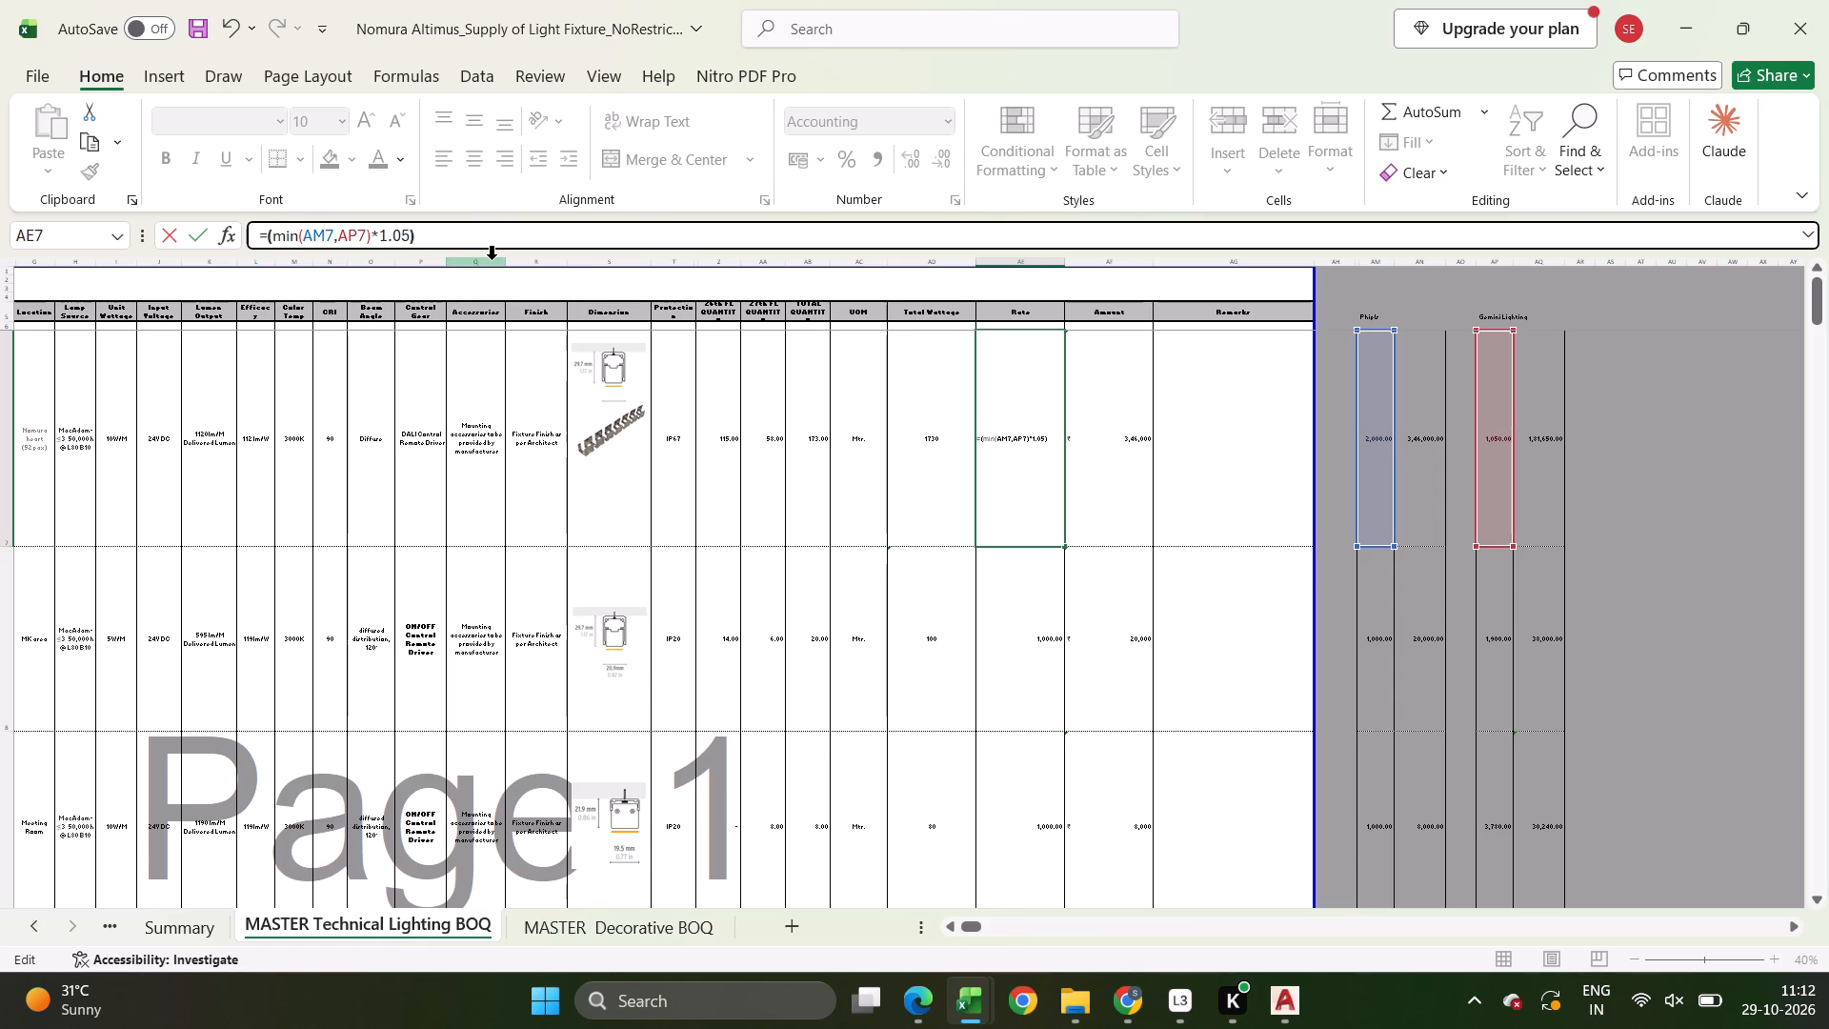
type("mround")
key("shift+parenleft")
key("Right")
key("Right")
key("Right")
key("Right")
key("Right")
key("Right")
key("Right")
key("Right")
key("Right")
key("Right")
key("Right")
key("Right")
key("Right")
key("Right")
key("Right")
key("Right")
key("Right")
key("Right")
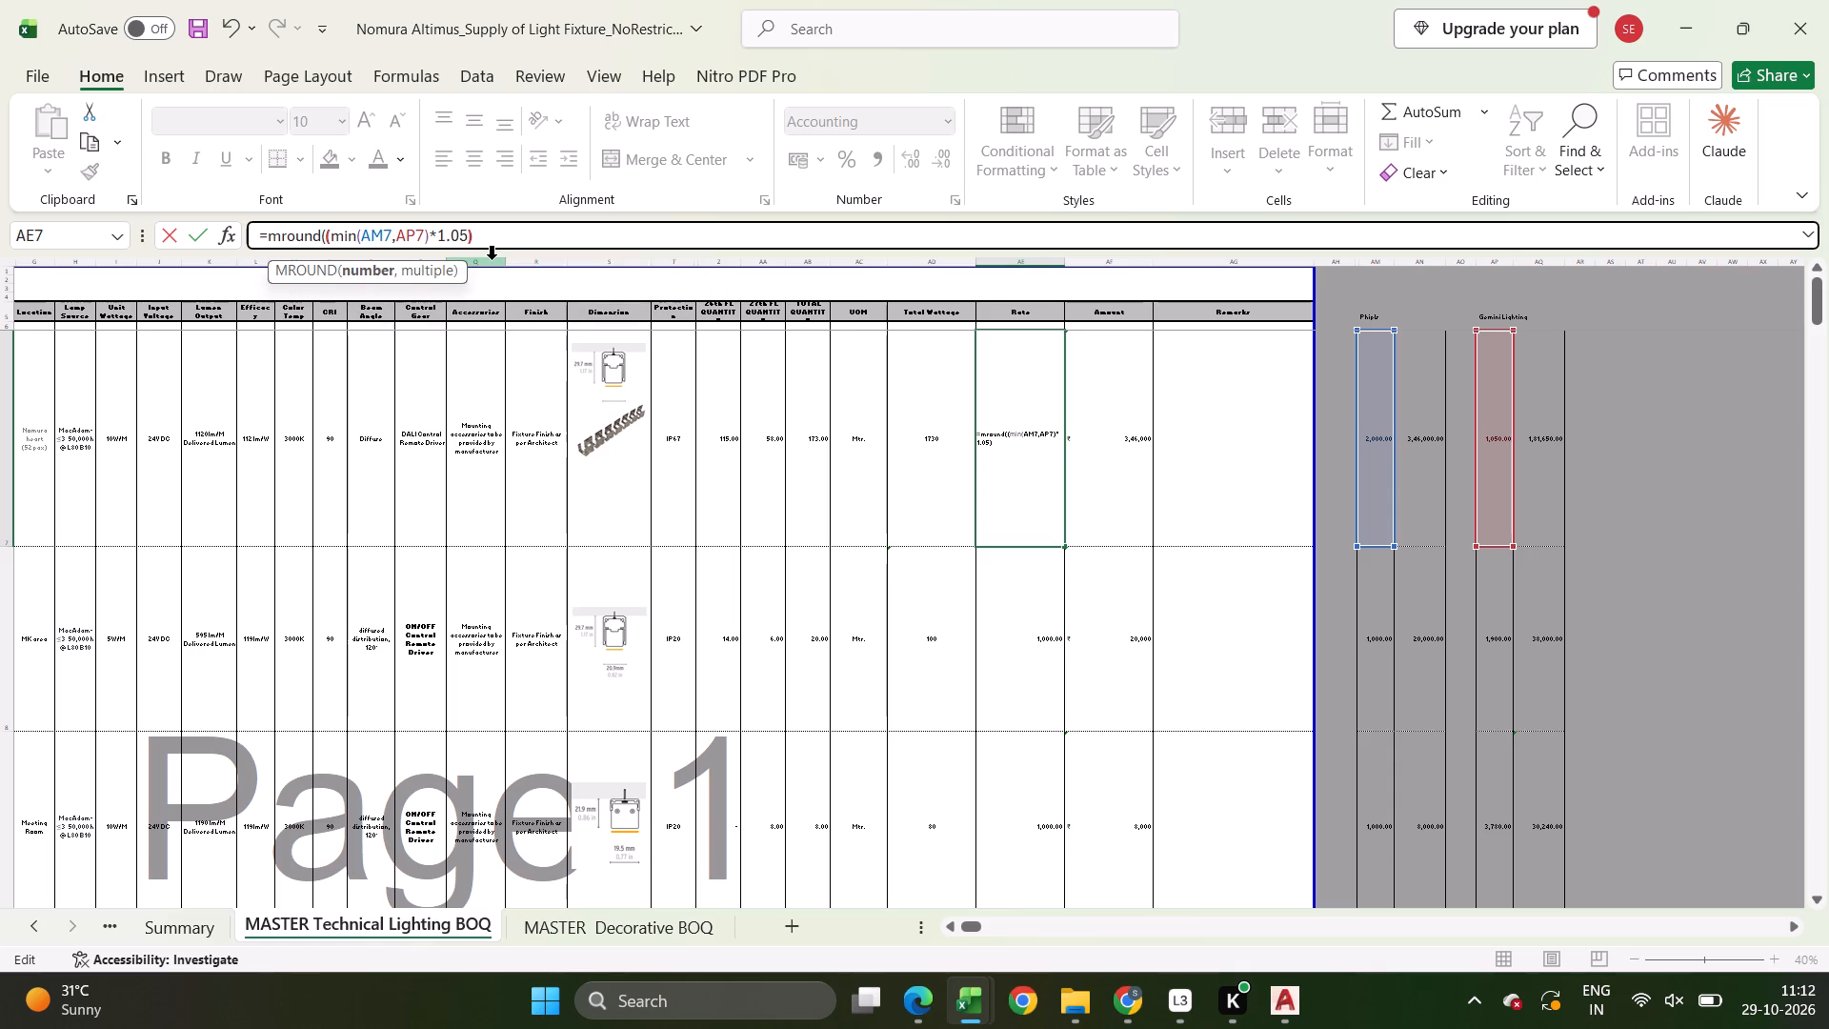
key("Right")
type(",5)")
key("Return")
Fill the AE7 rate formula down the Rate column to AE44.
key("Up")
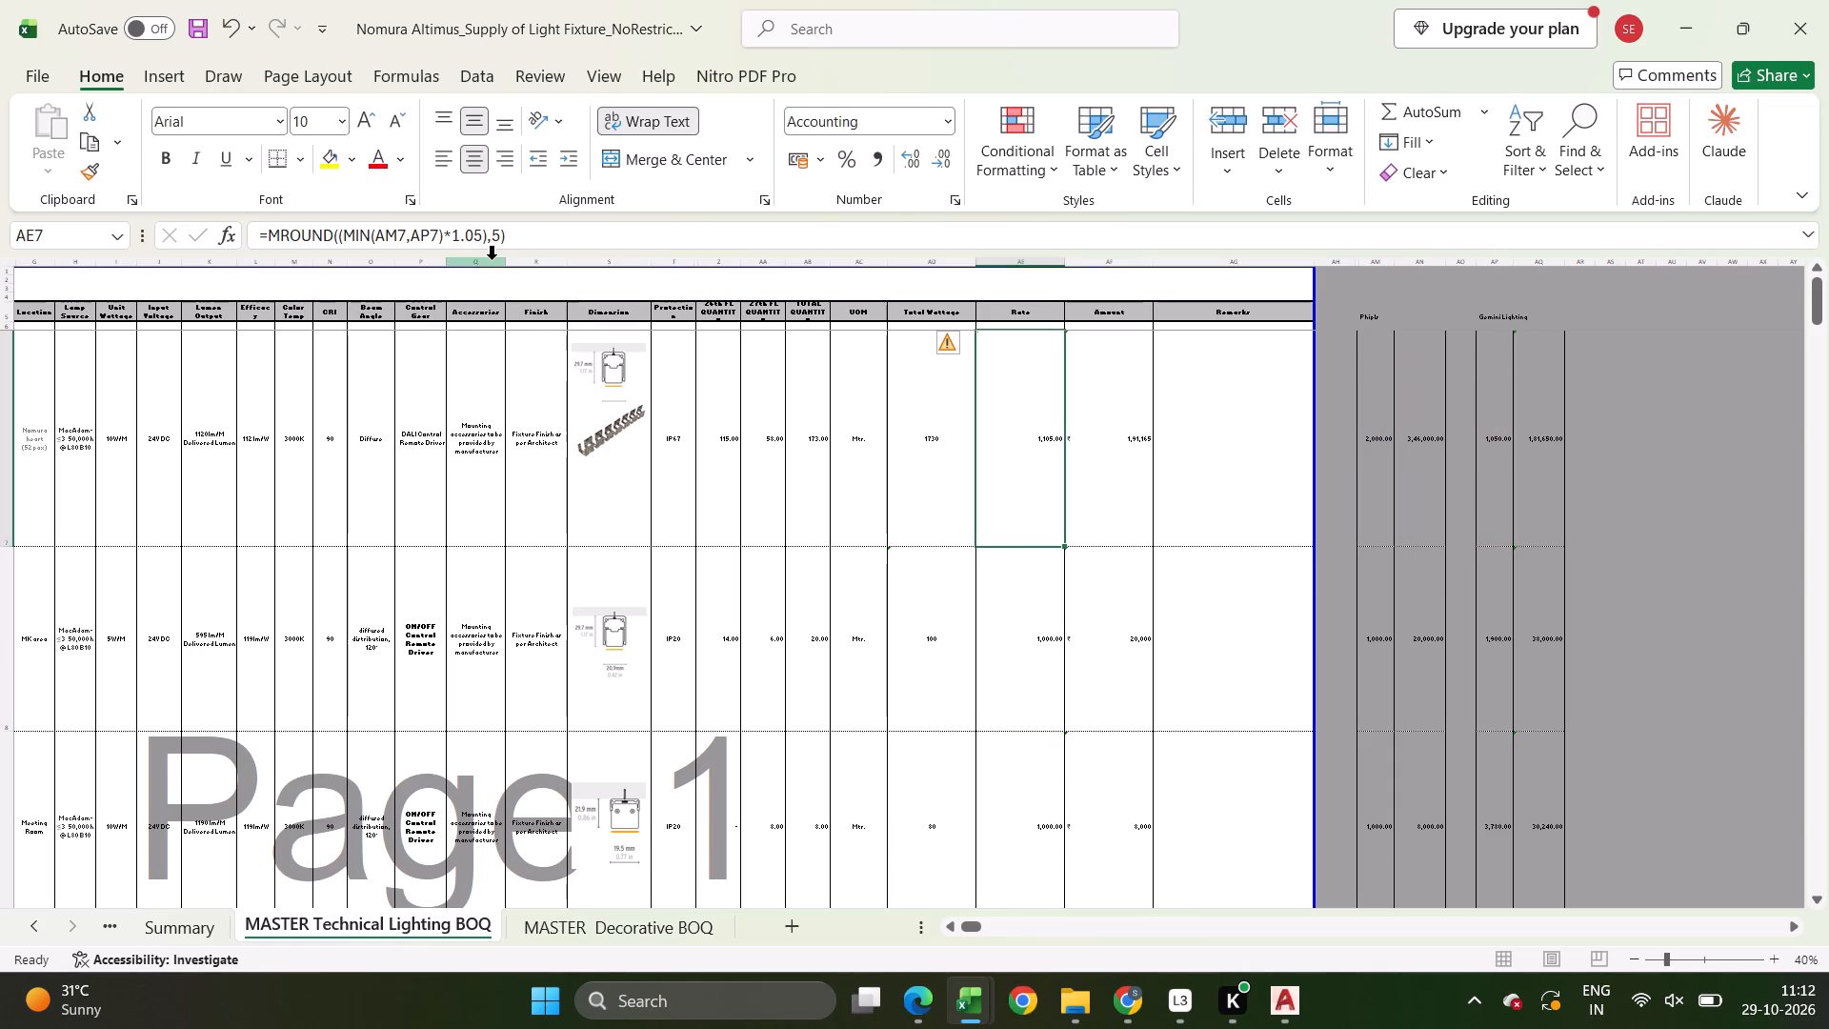
key("ctrl+shift+Down")
key("ctrl+shift+Down")
key("ctrl+shift+Down")
key("ctrl+shift+Down")
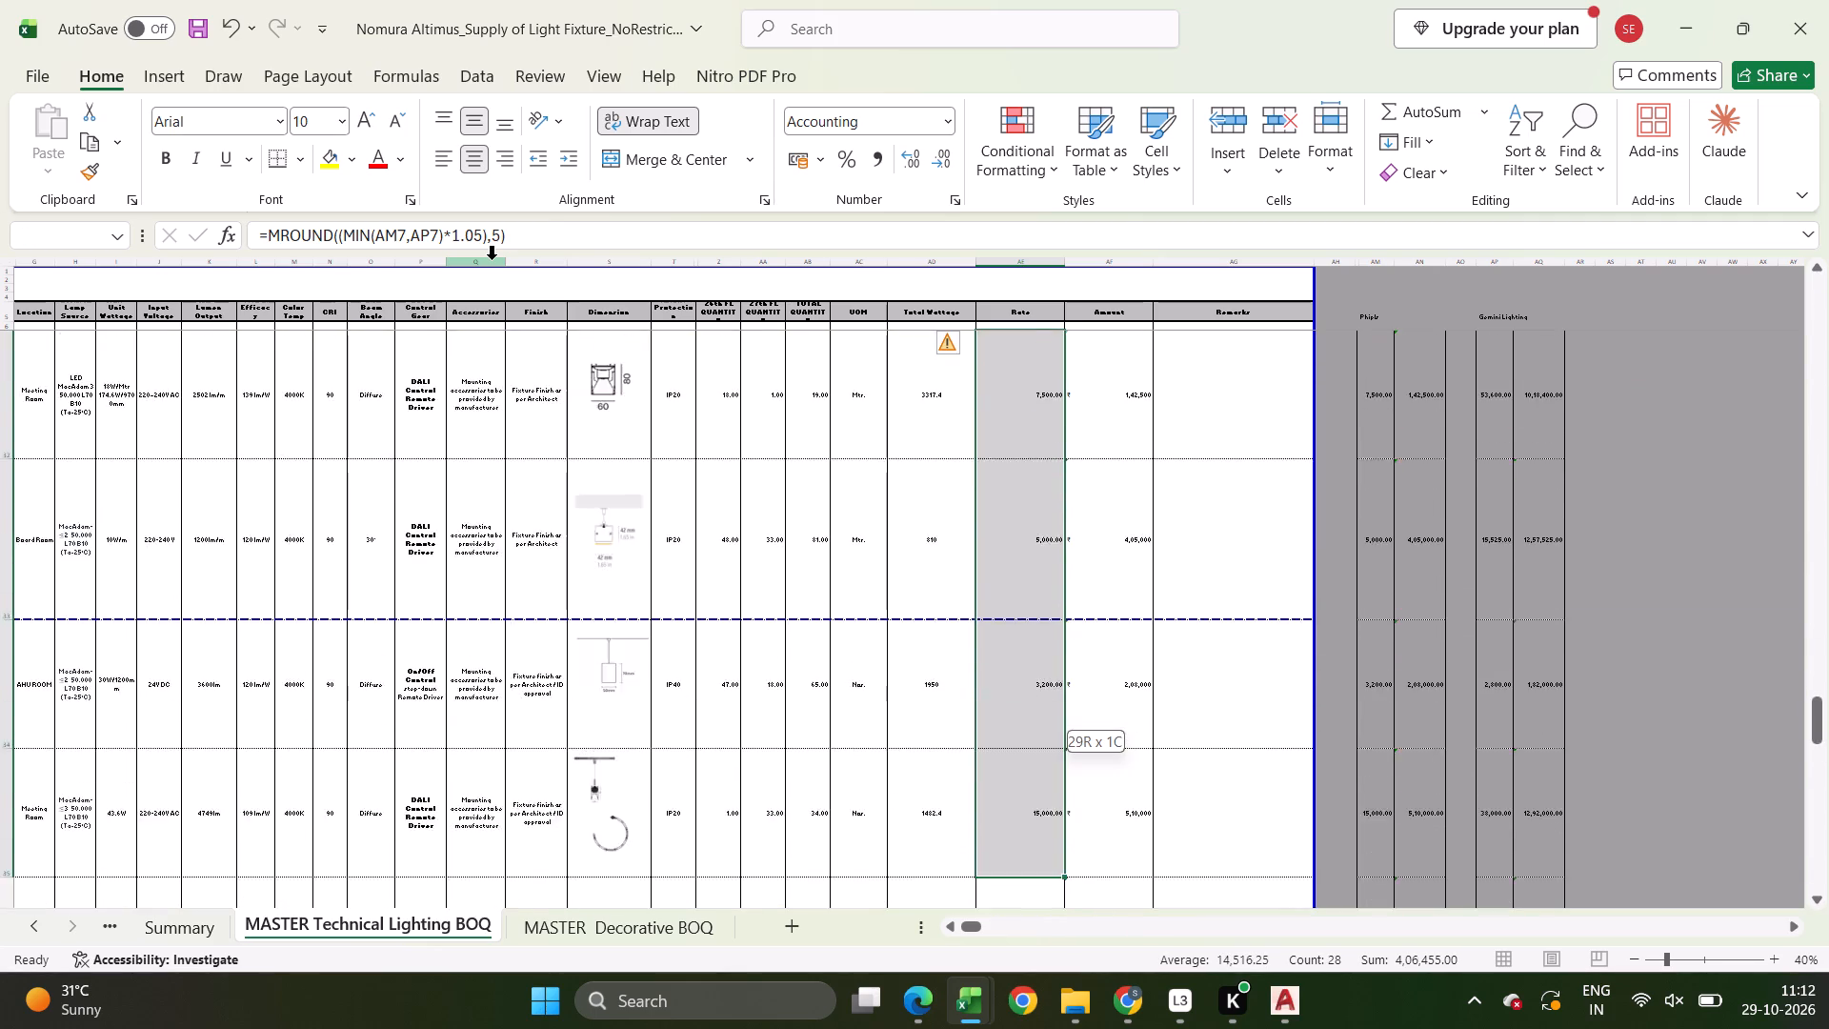
key("ctrl+shift+Down")
key("ctrl+shift+Down")
key("ctrl+shift+Down")
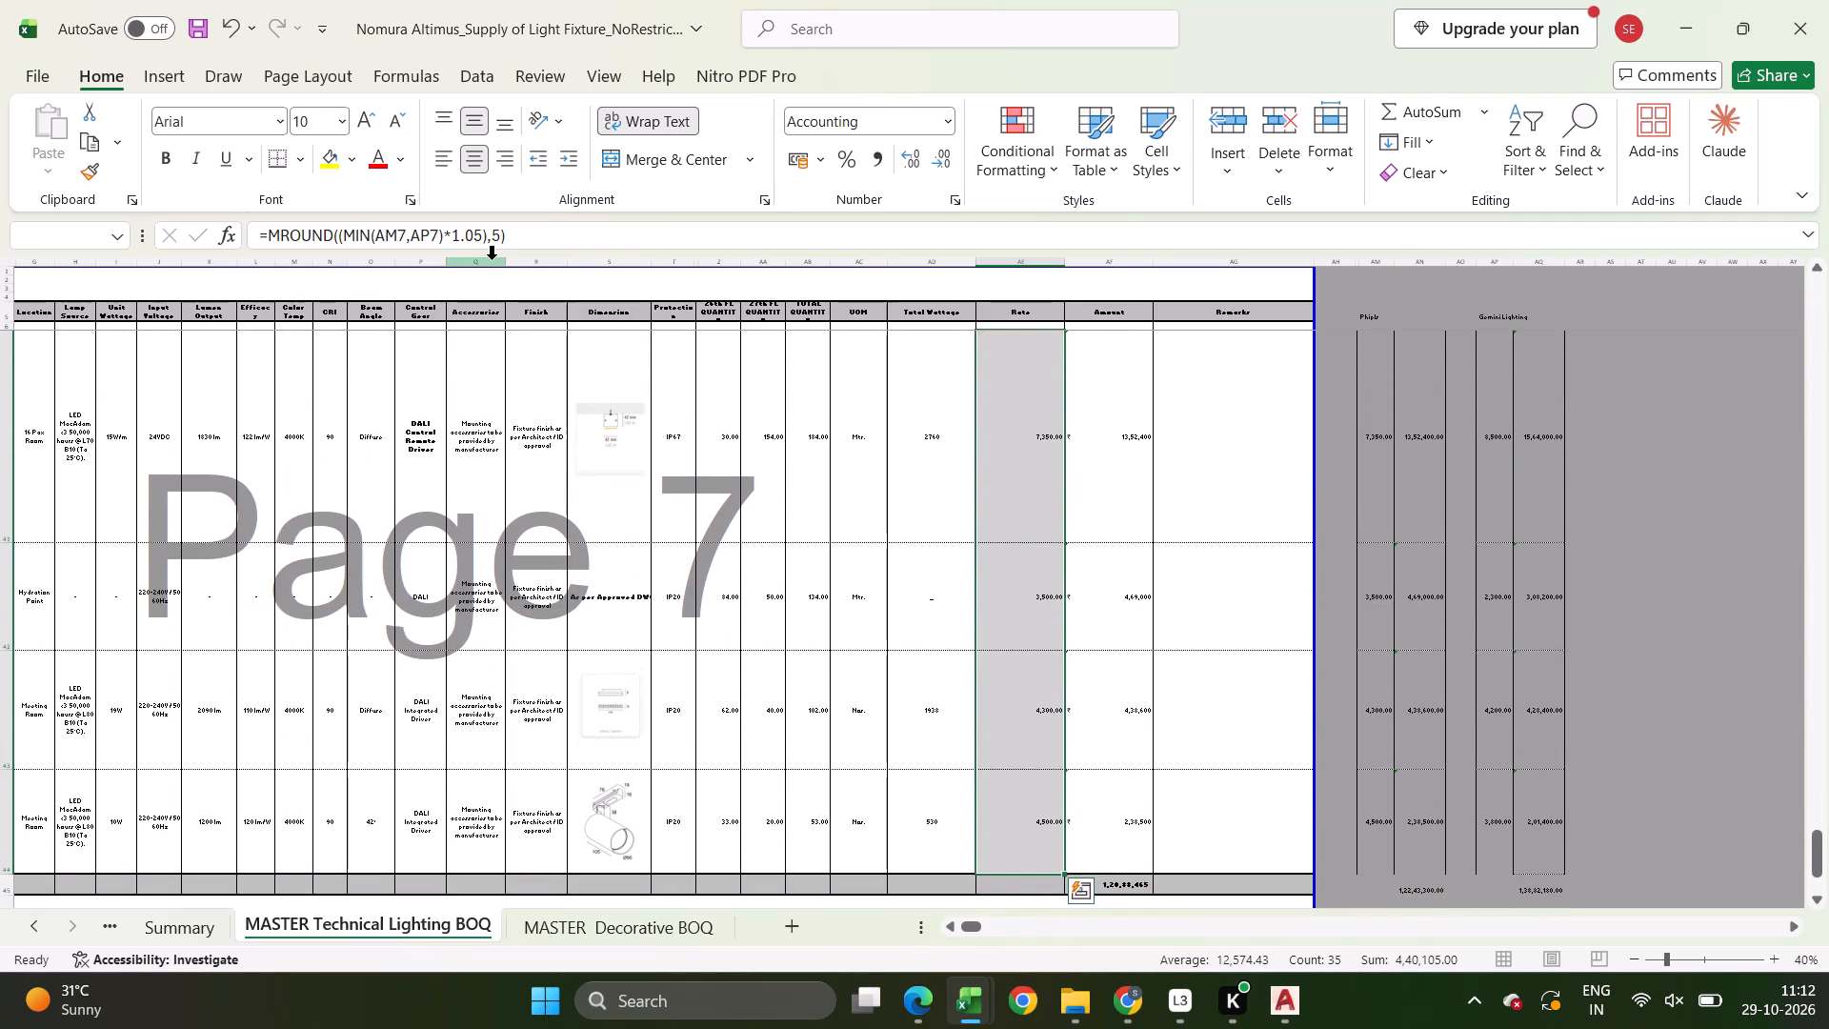
key("ctrl+d")
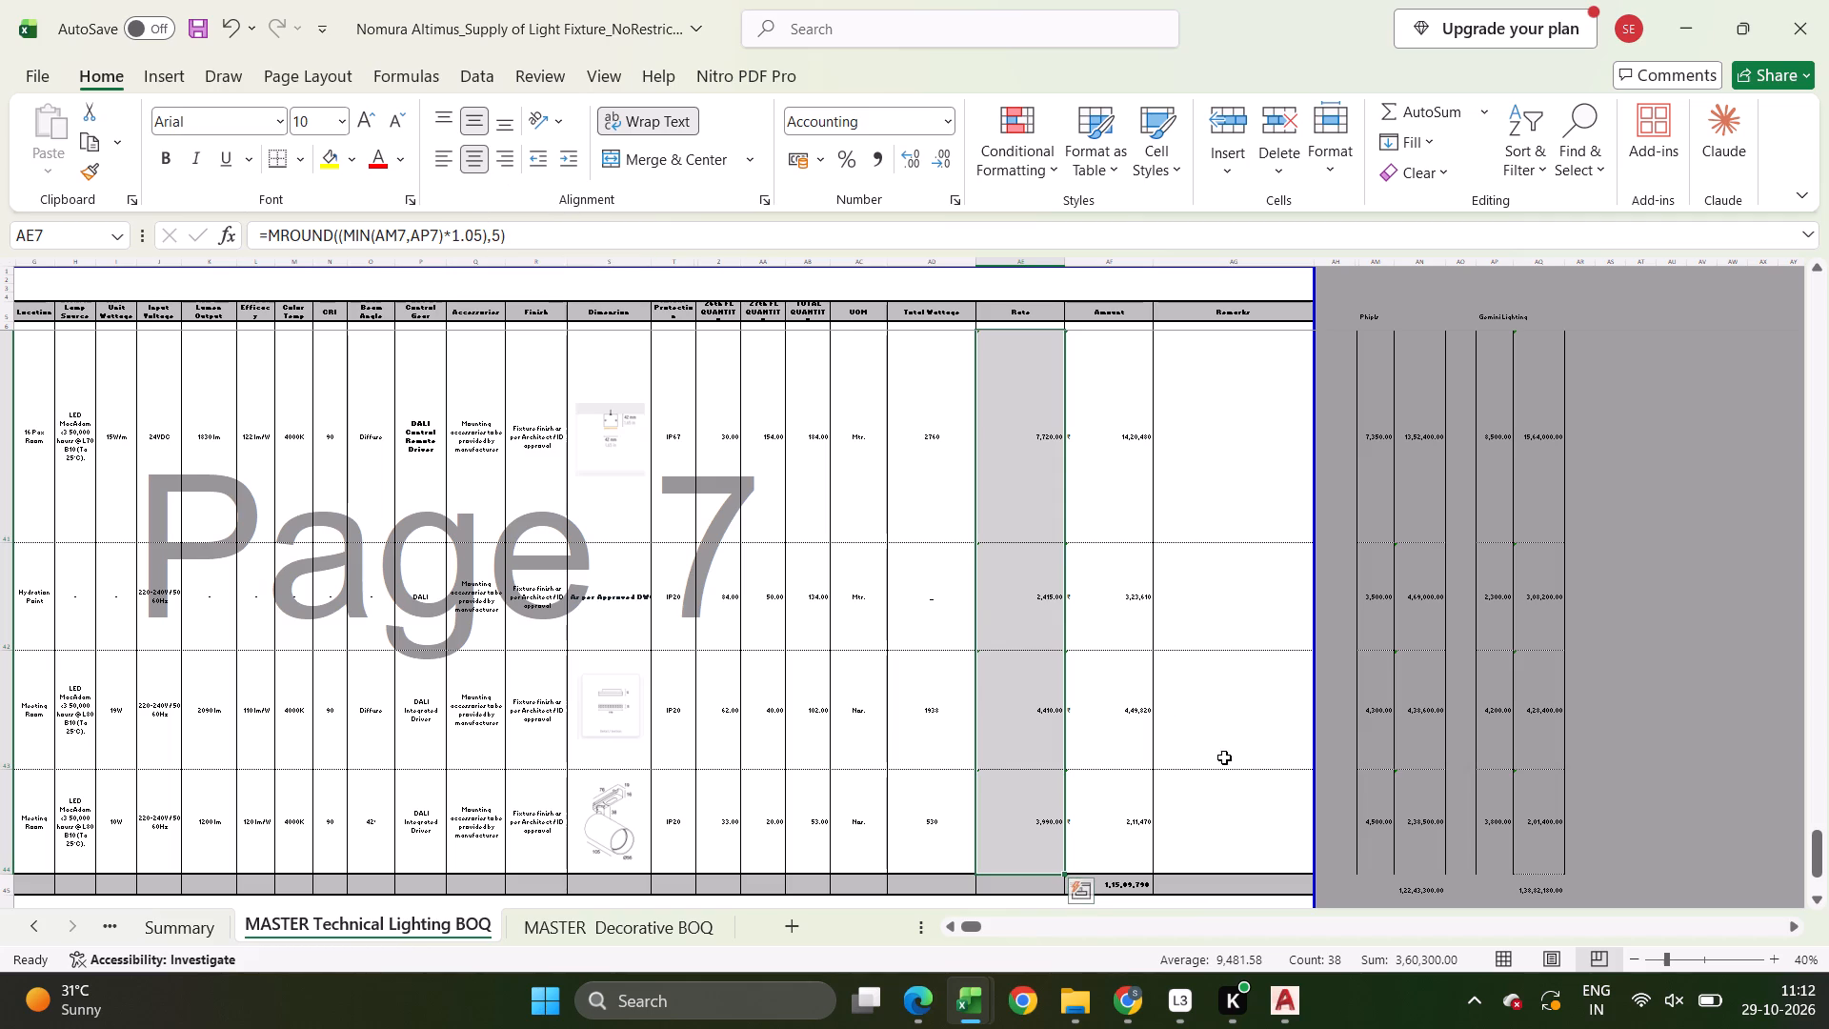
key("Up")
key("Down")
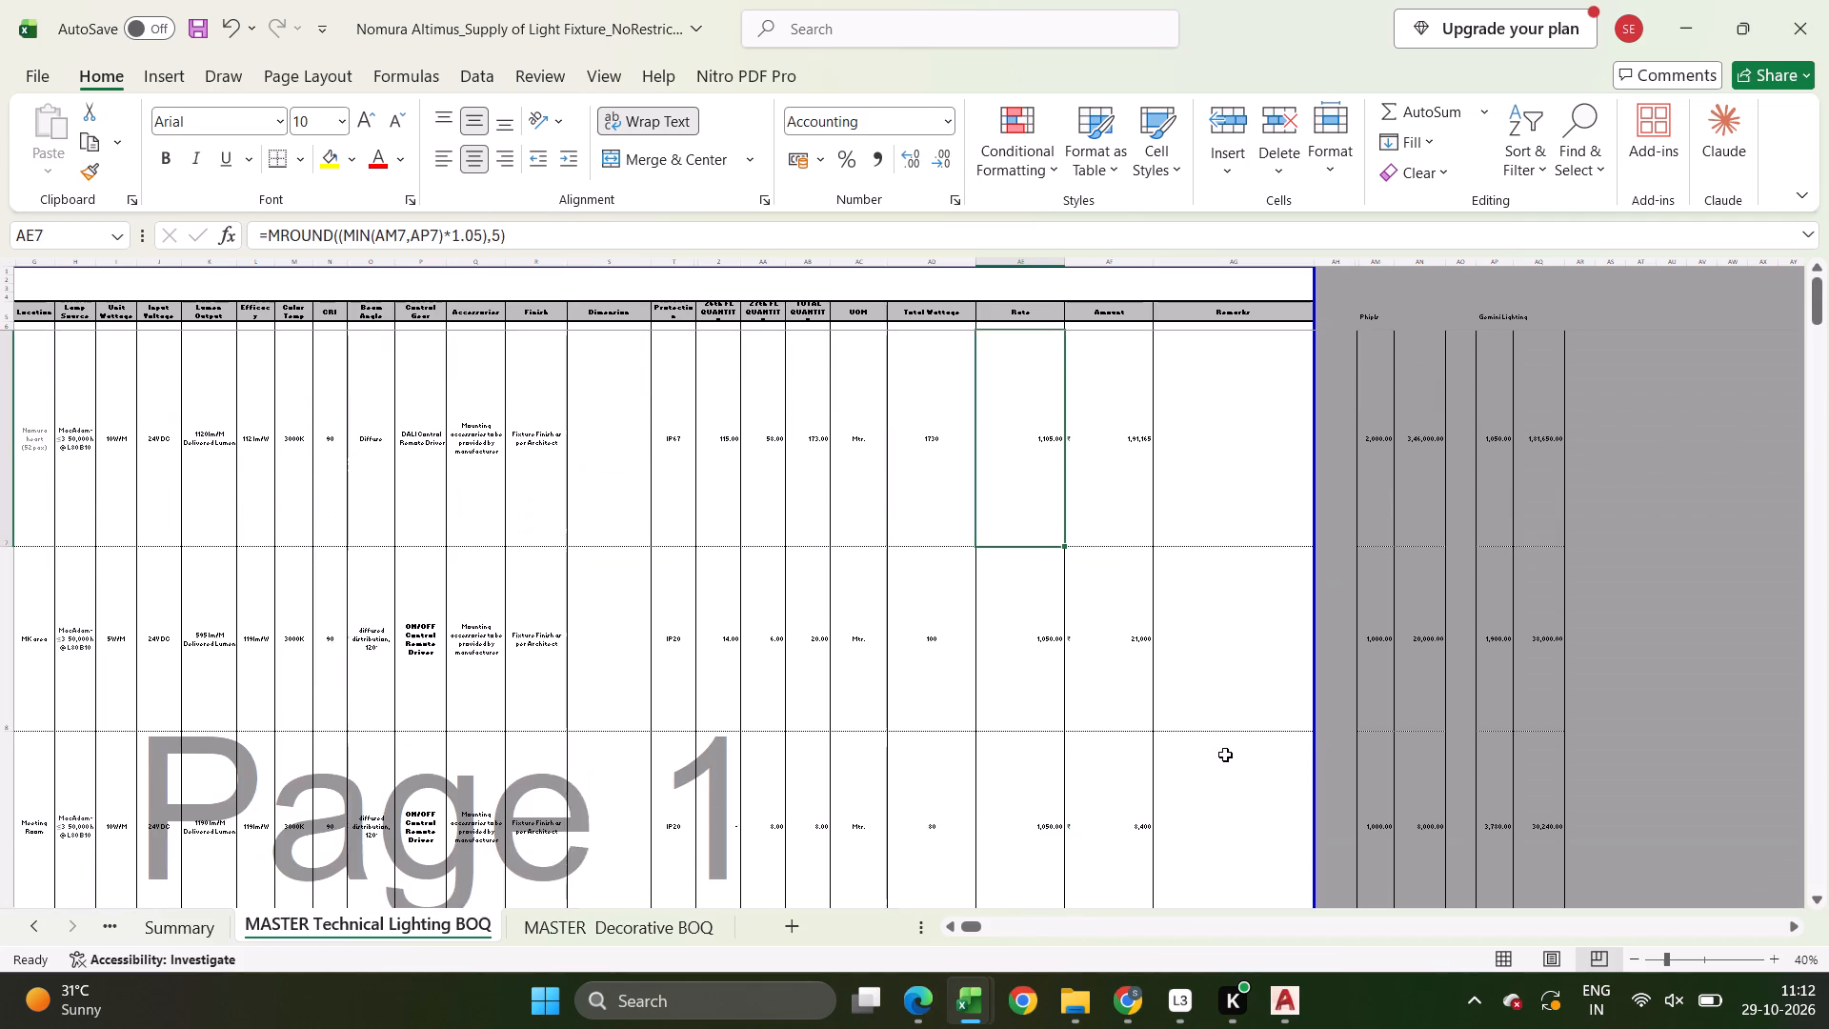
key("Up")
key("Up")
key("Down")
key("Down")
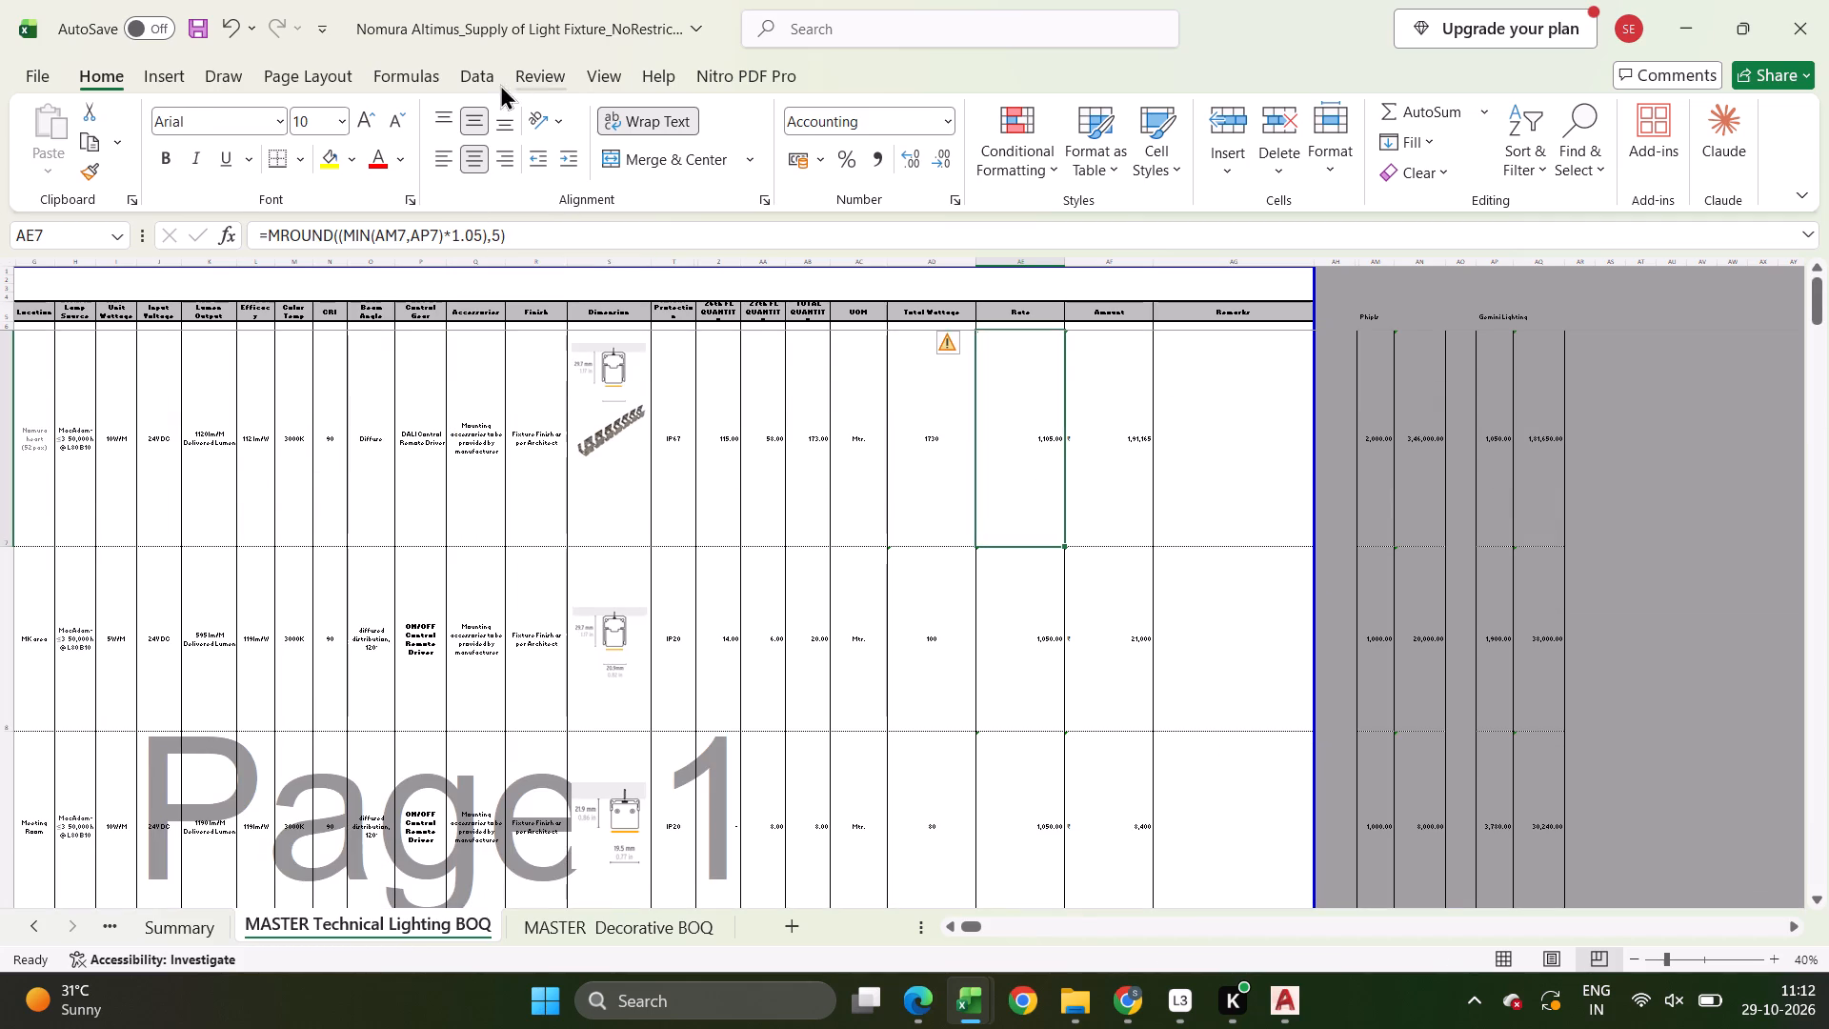
Change the multiplier in the AE7 rate formula to 1.15 and fill it down the Rate column to AE44.
left_click(464, 227)
key("Delete")
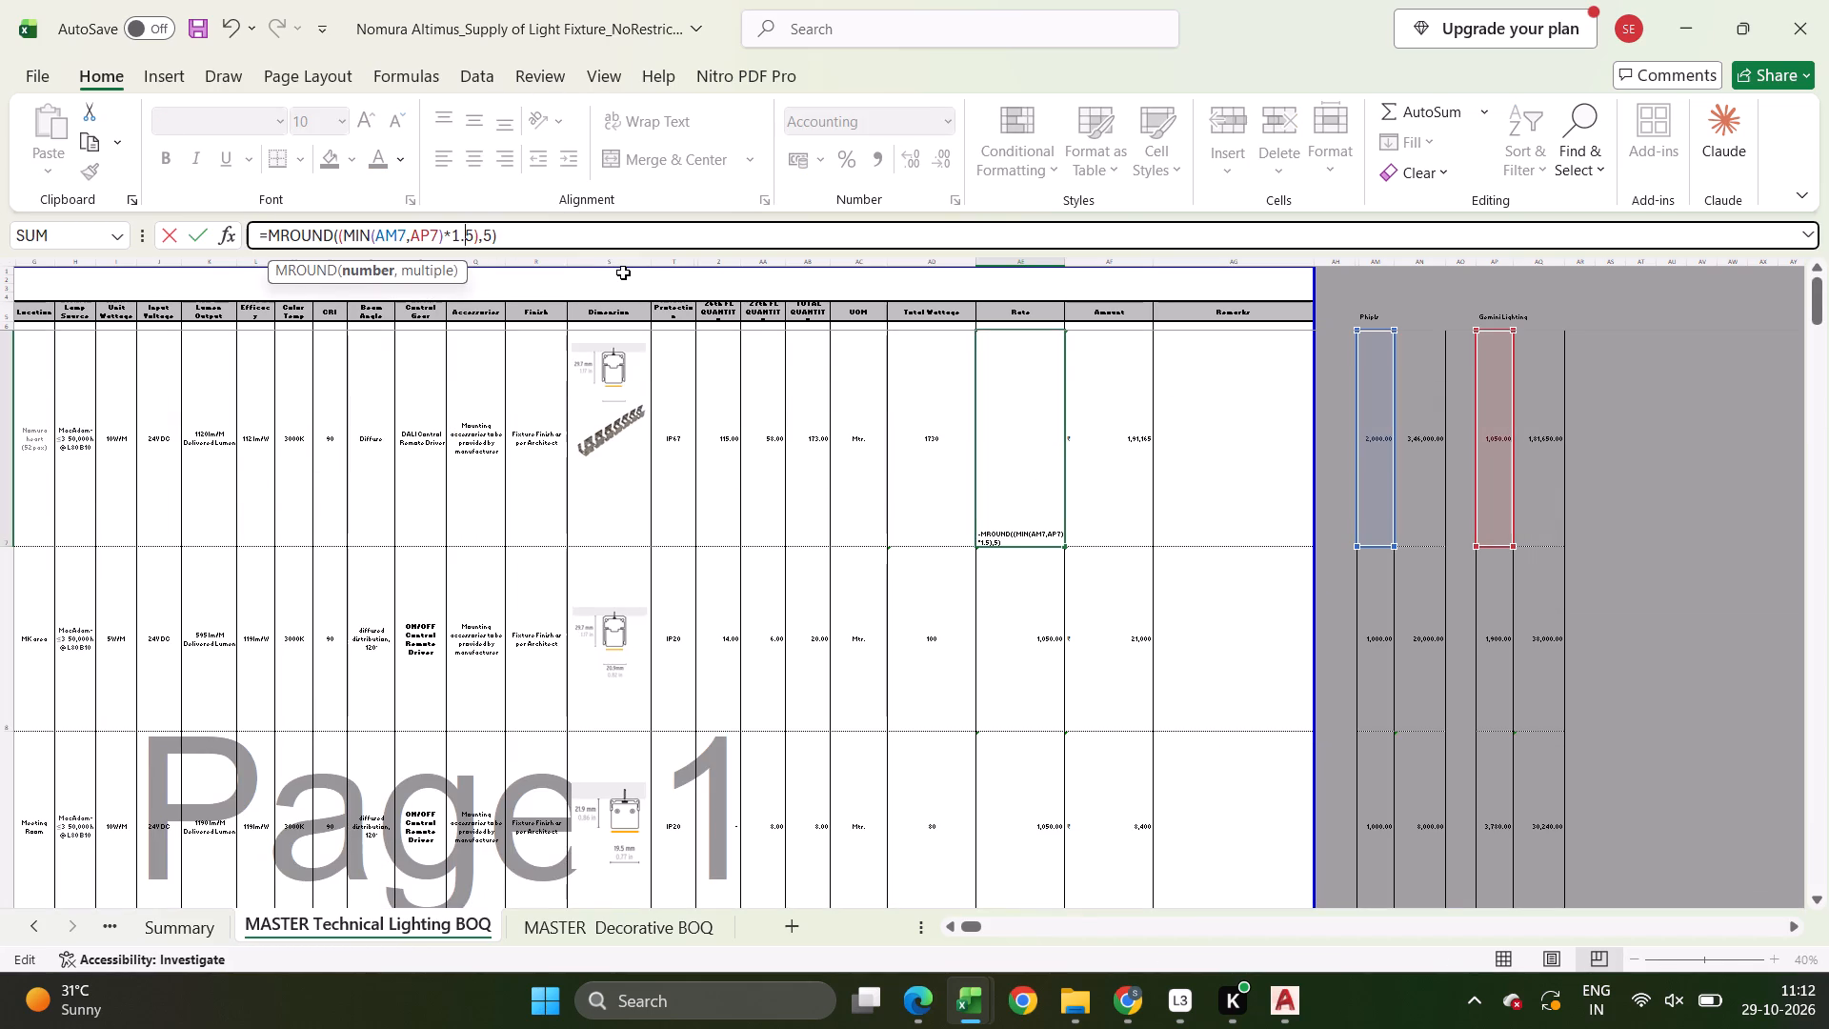
key("1")
key("Return")
key("Up")
key("ctrl+shift+Down")
key("ctrl+d")
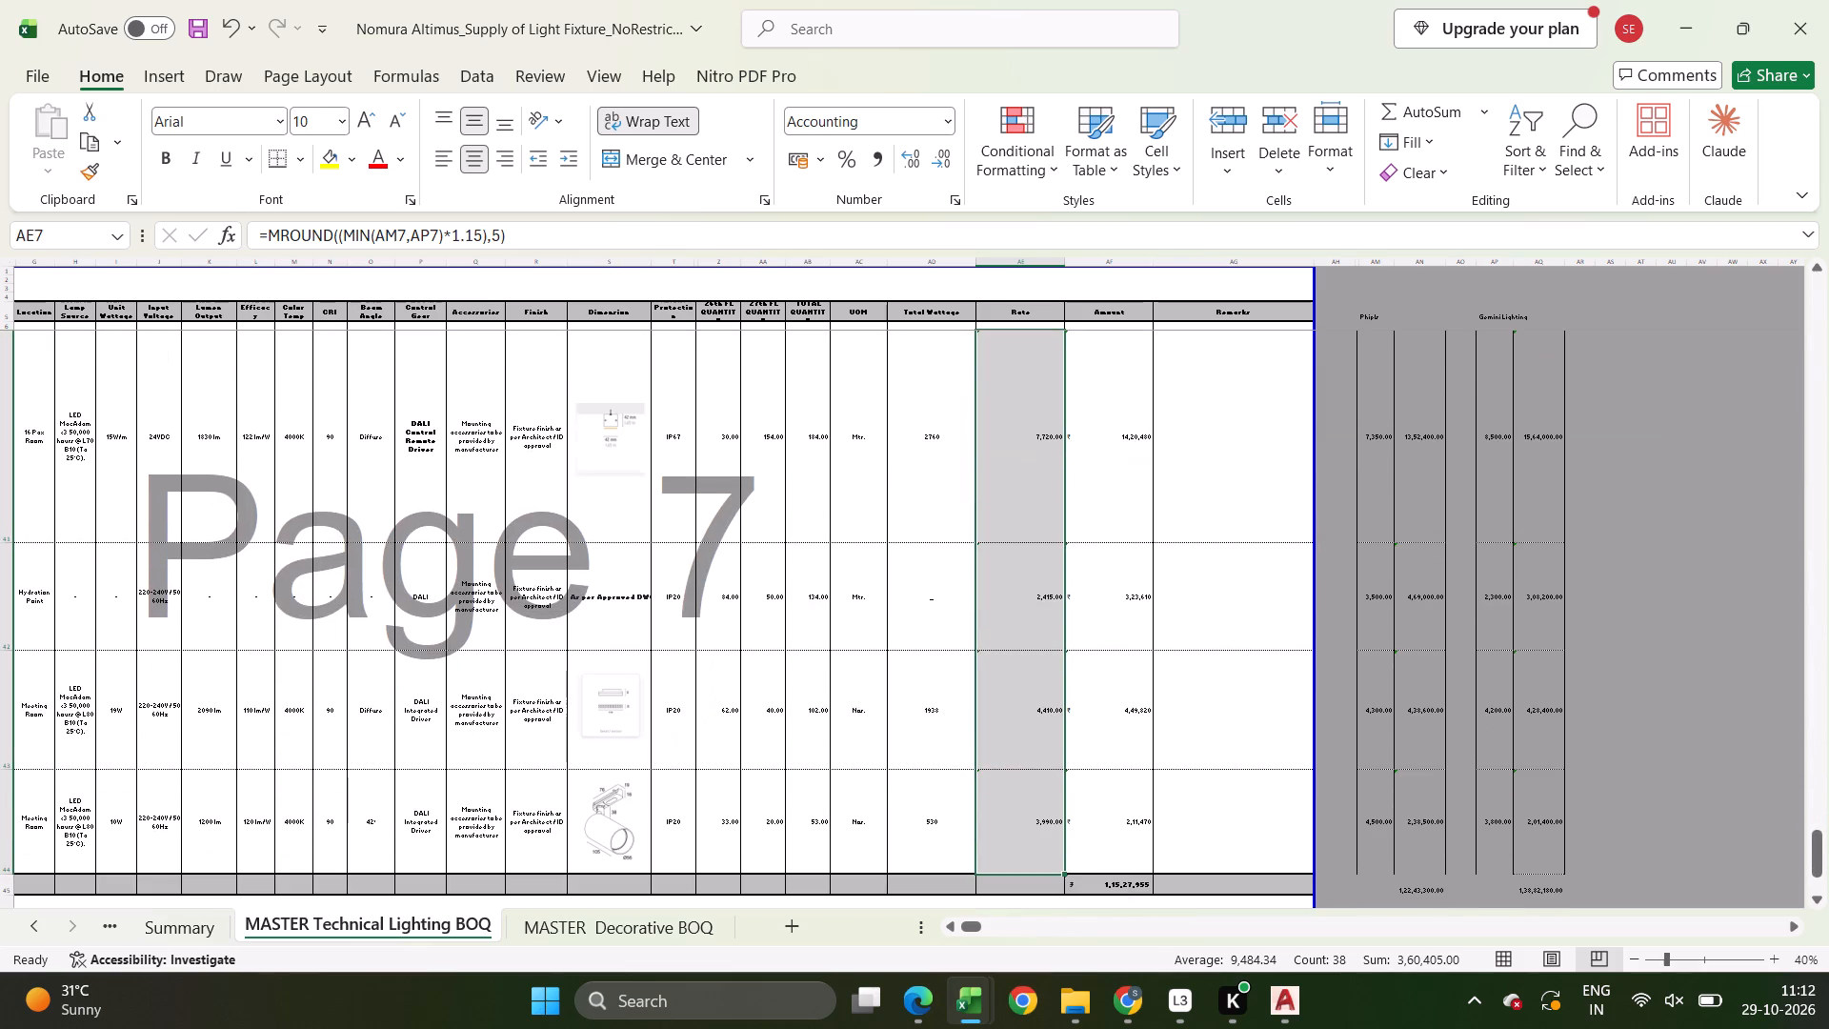
Review the Philips and Gemini Lighting rates against the BOQ rates, row by row, for rows 7 to 20.
key("Right")
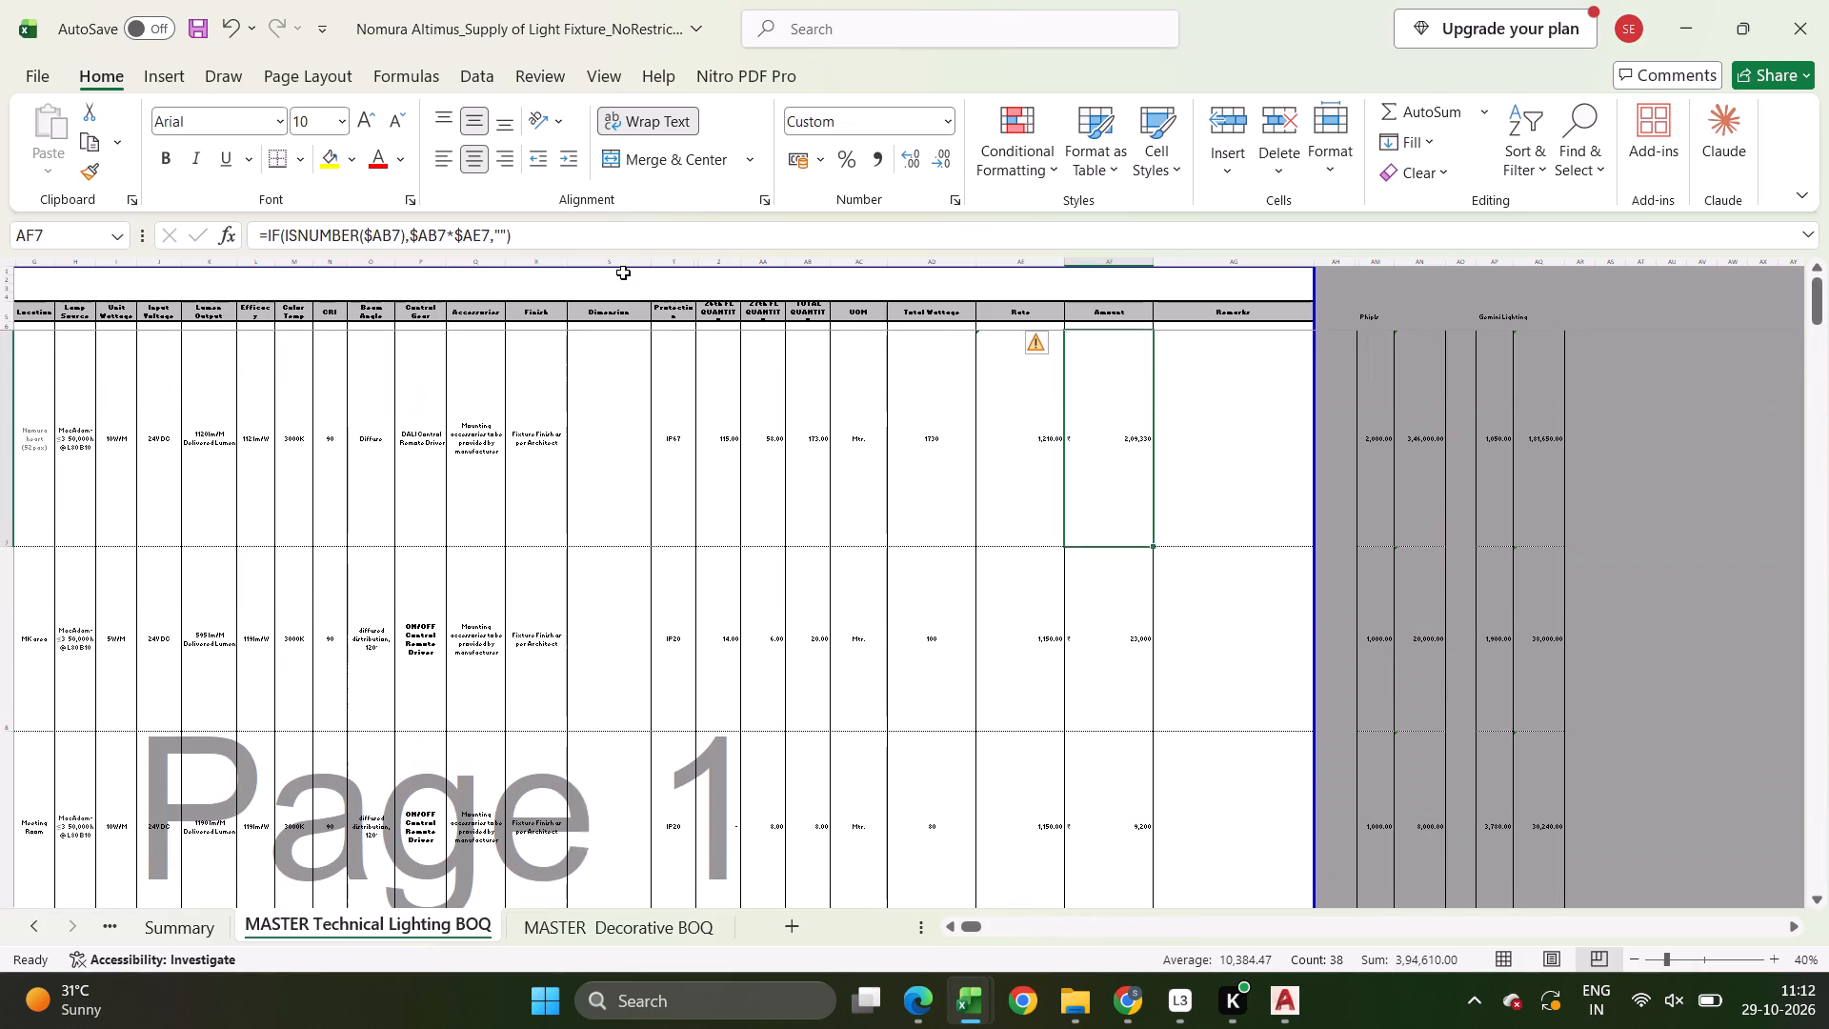
key("Up")
key("Up")
key("Down")
key("Down")
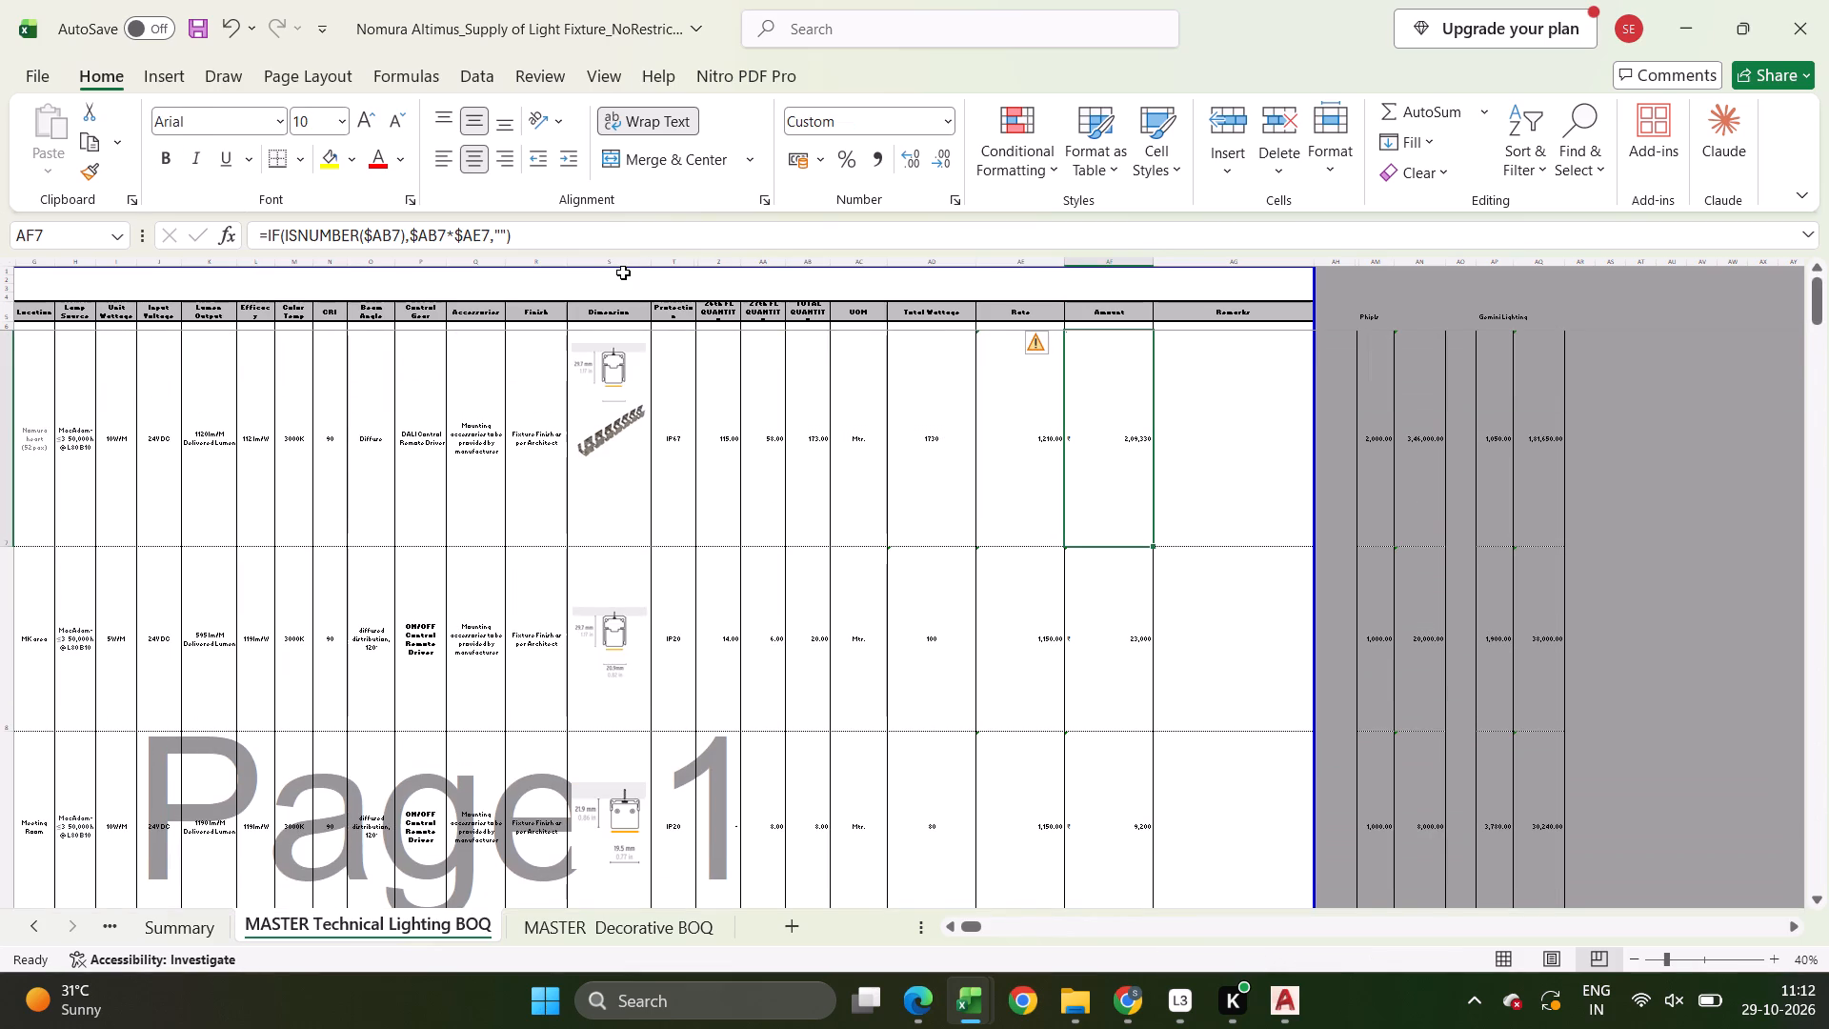
key("Right")
key("Right")
key("Right")
key("Right")
key("Right")
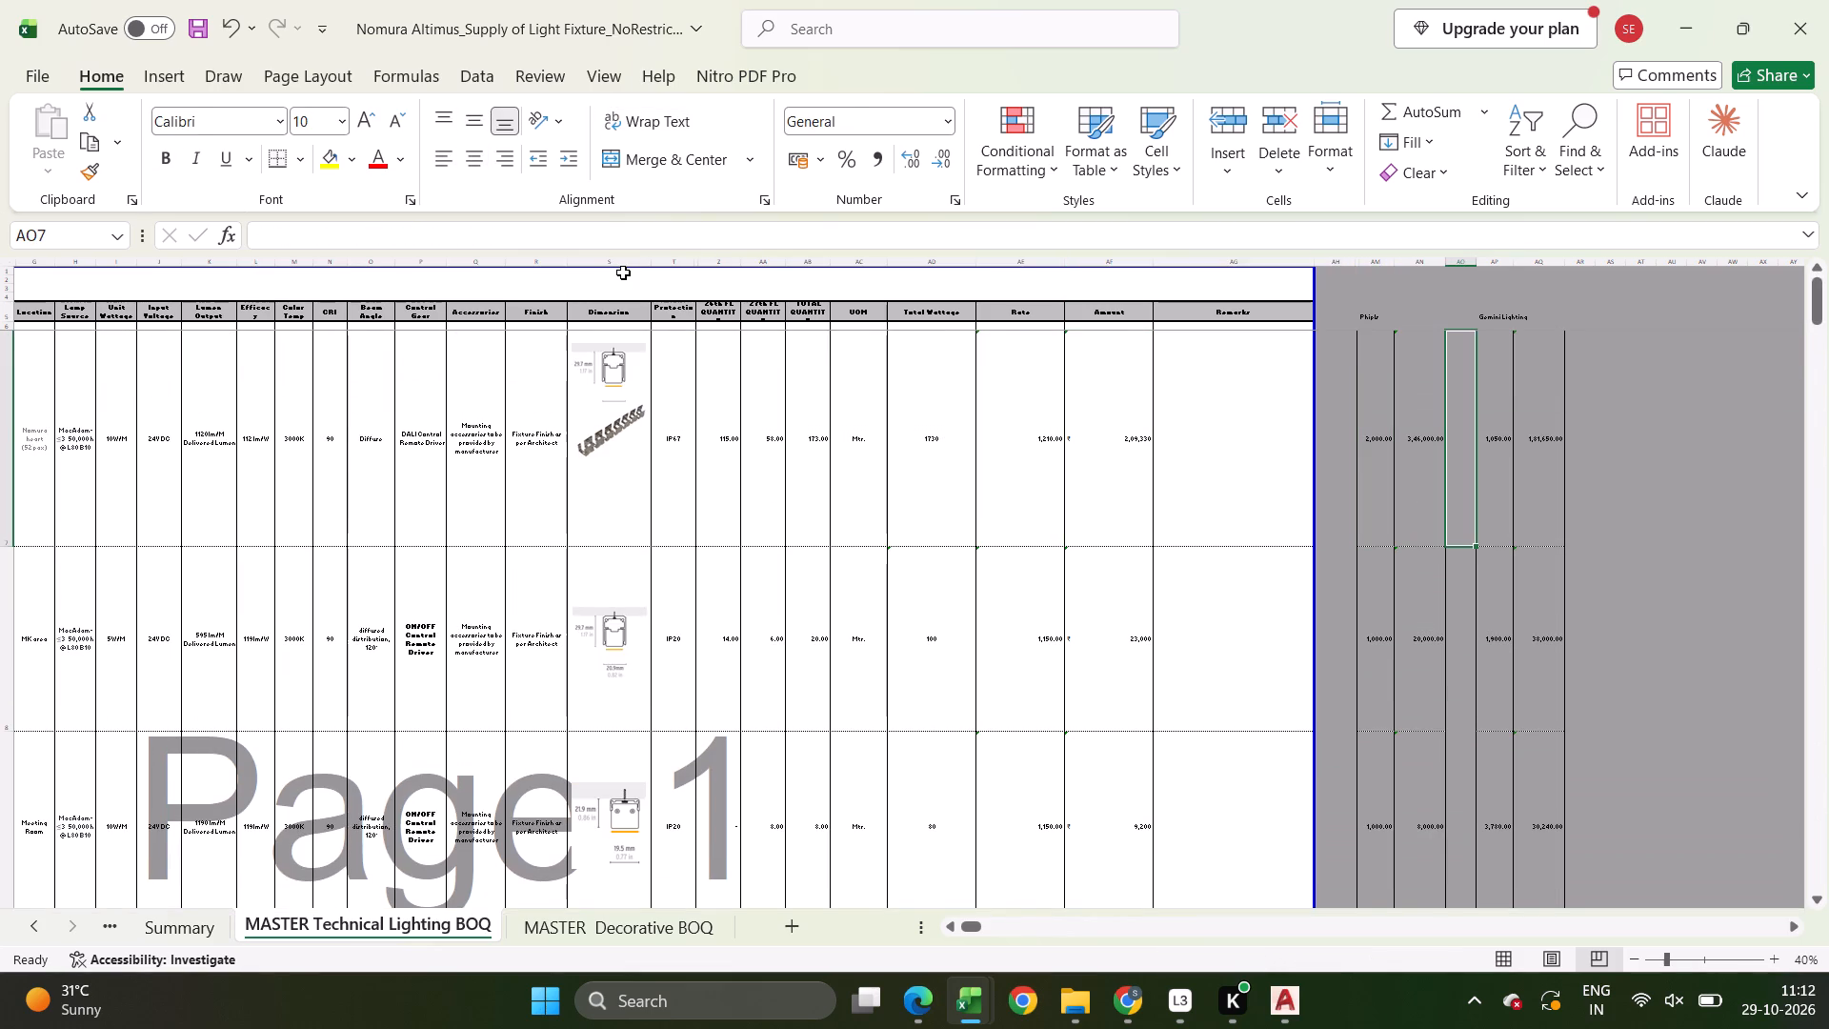
key("Right")
key("Down")
key("Down")
key("Up")
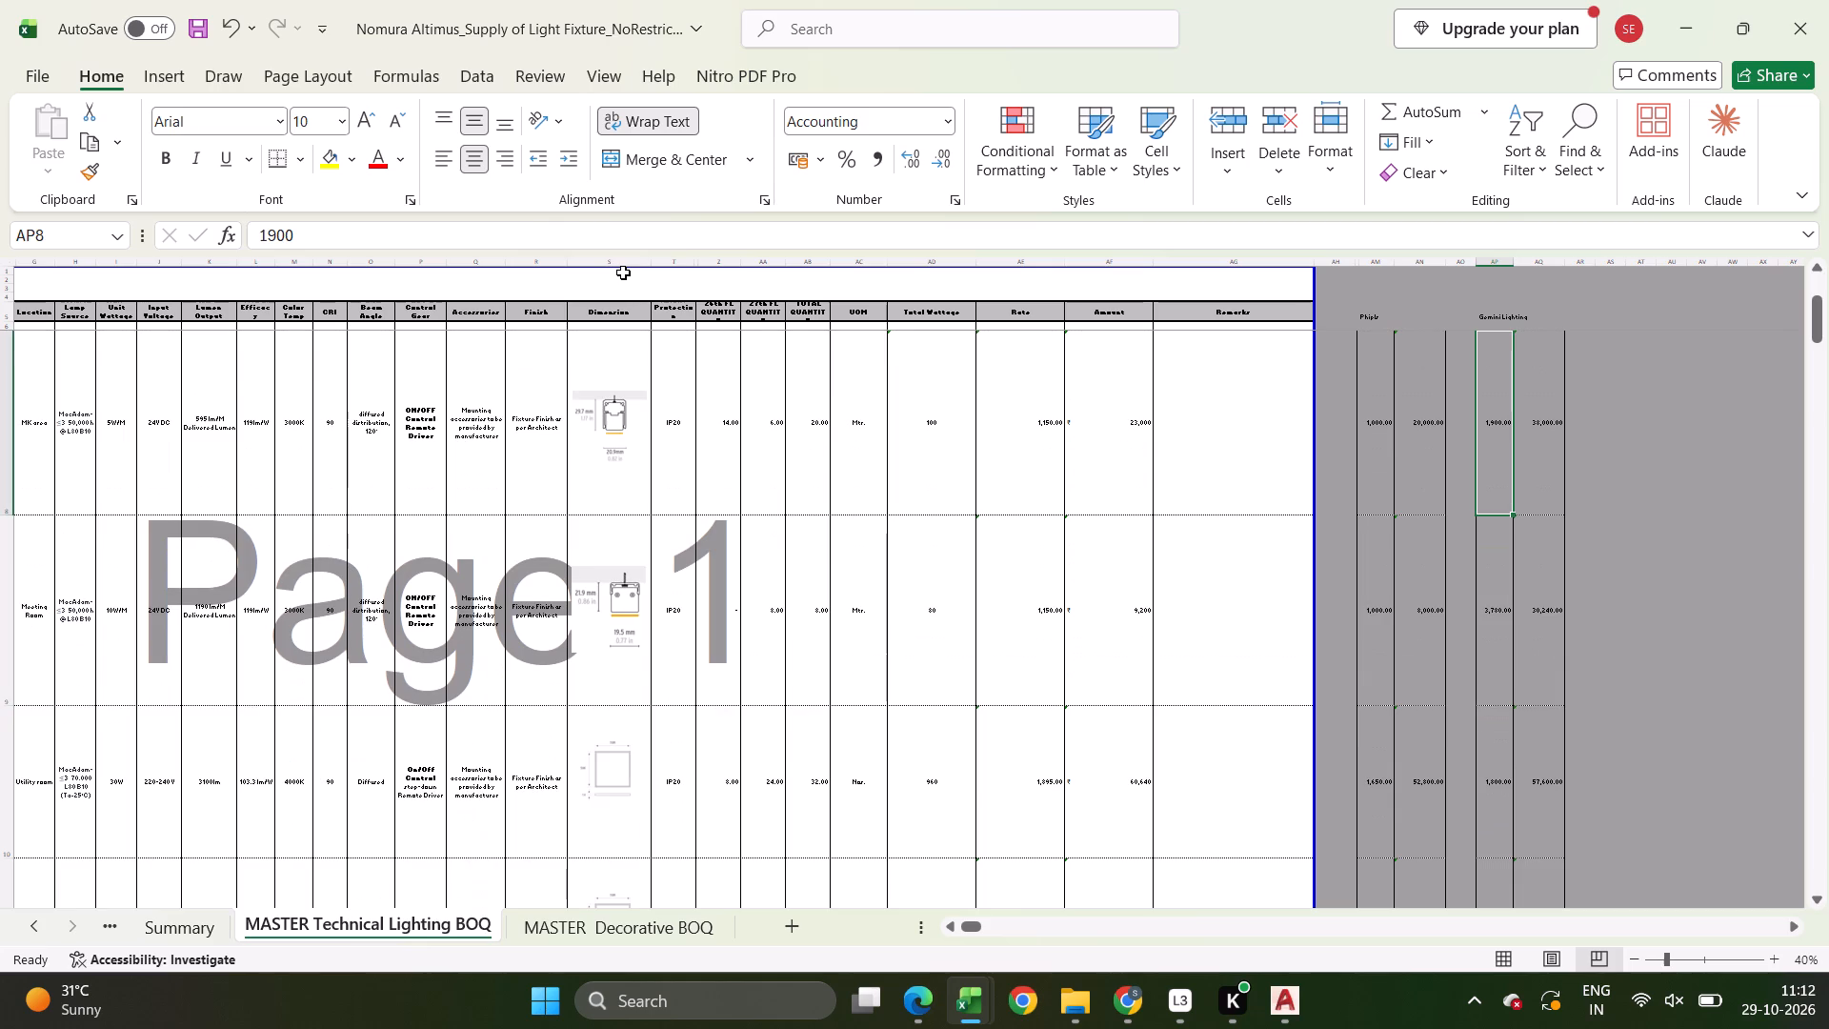
key("Left")
key("Left")
key("Left")
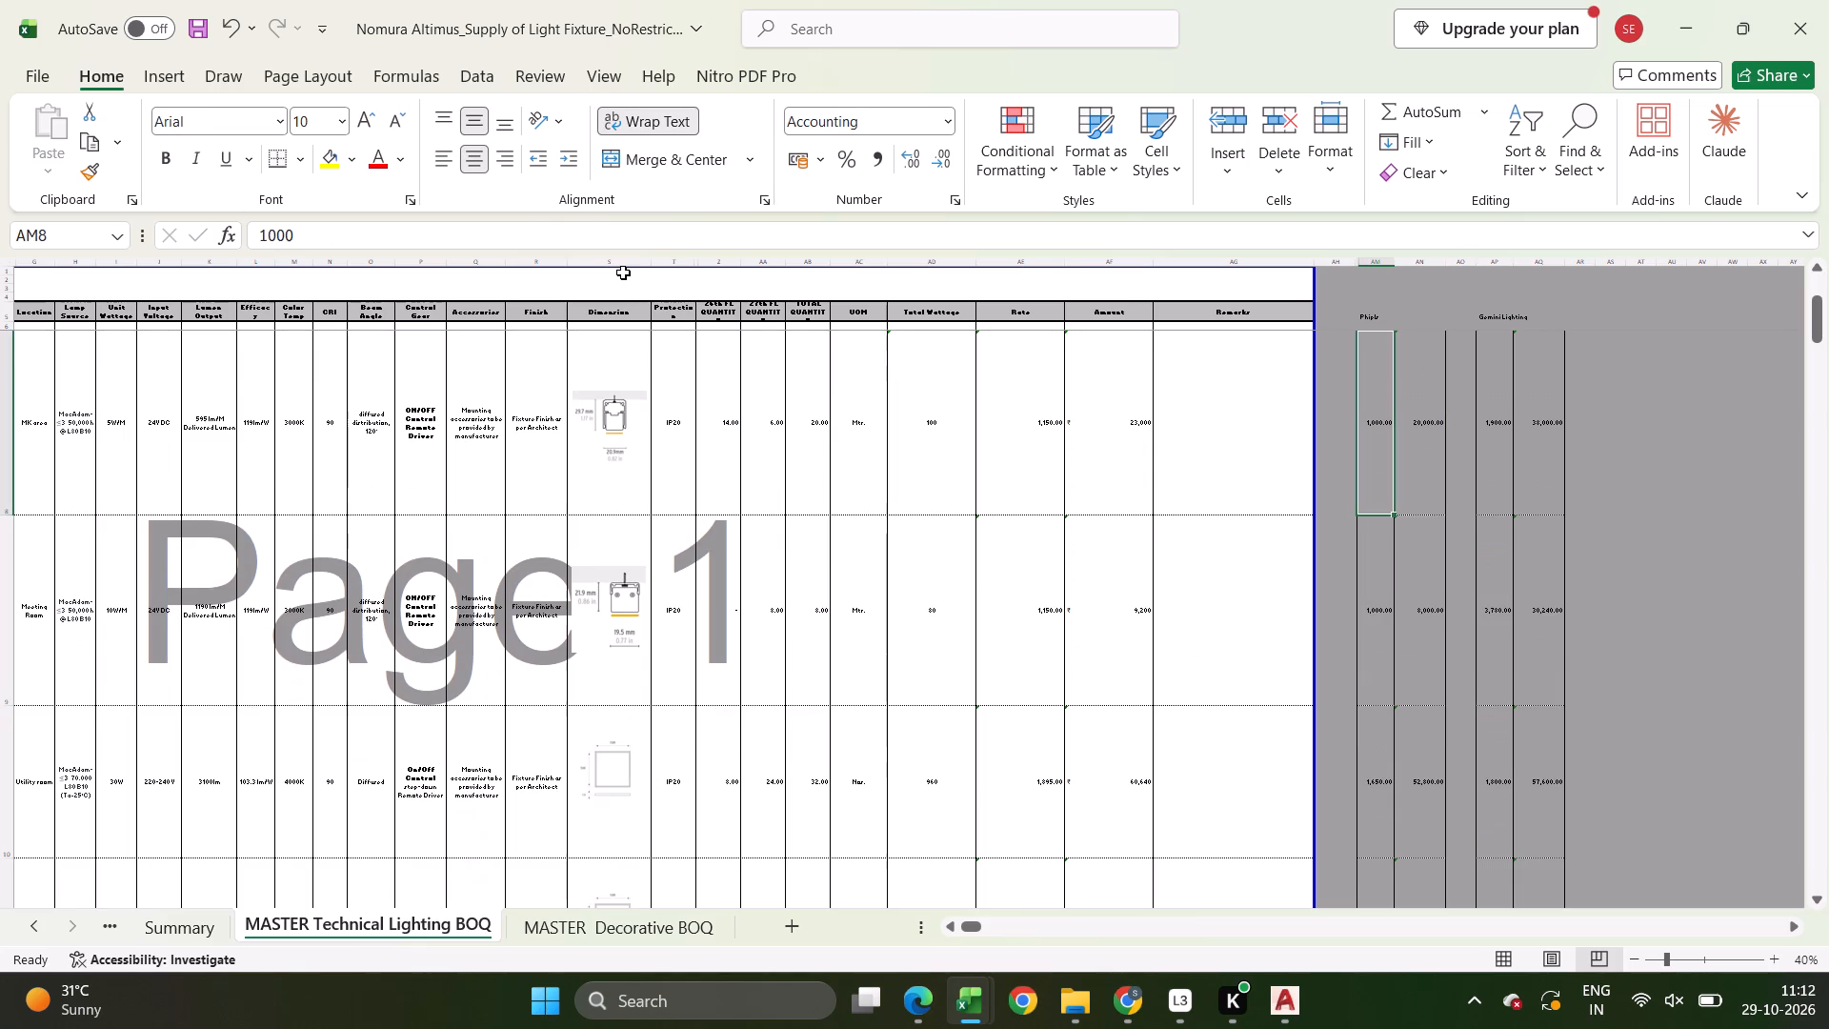
key("Down")
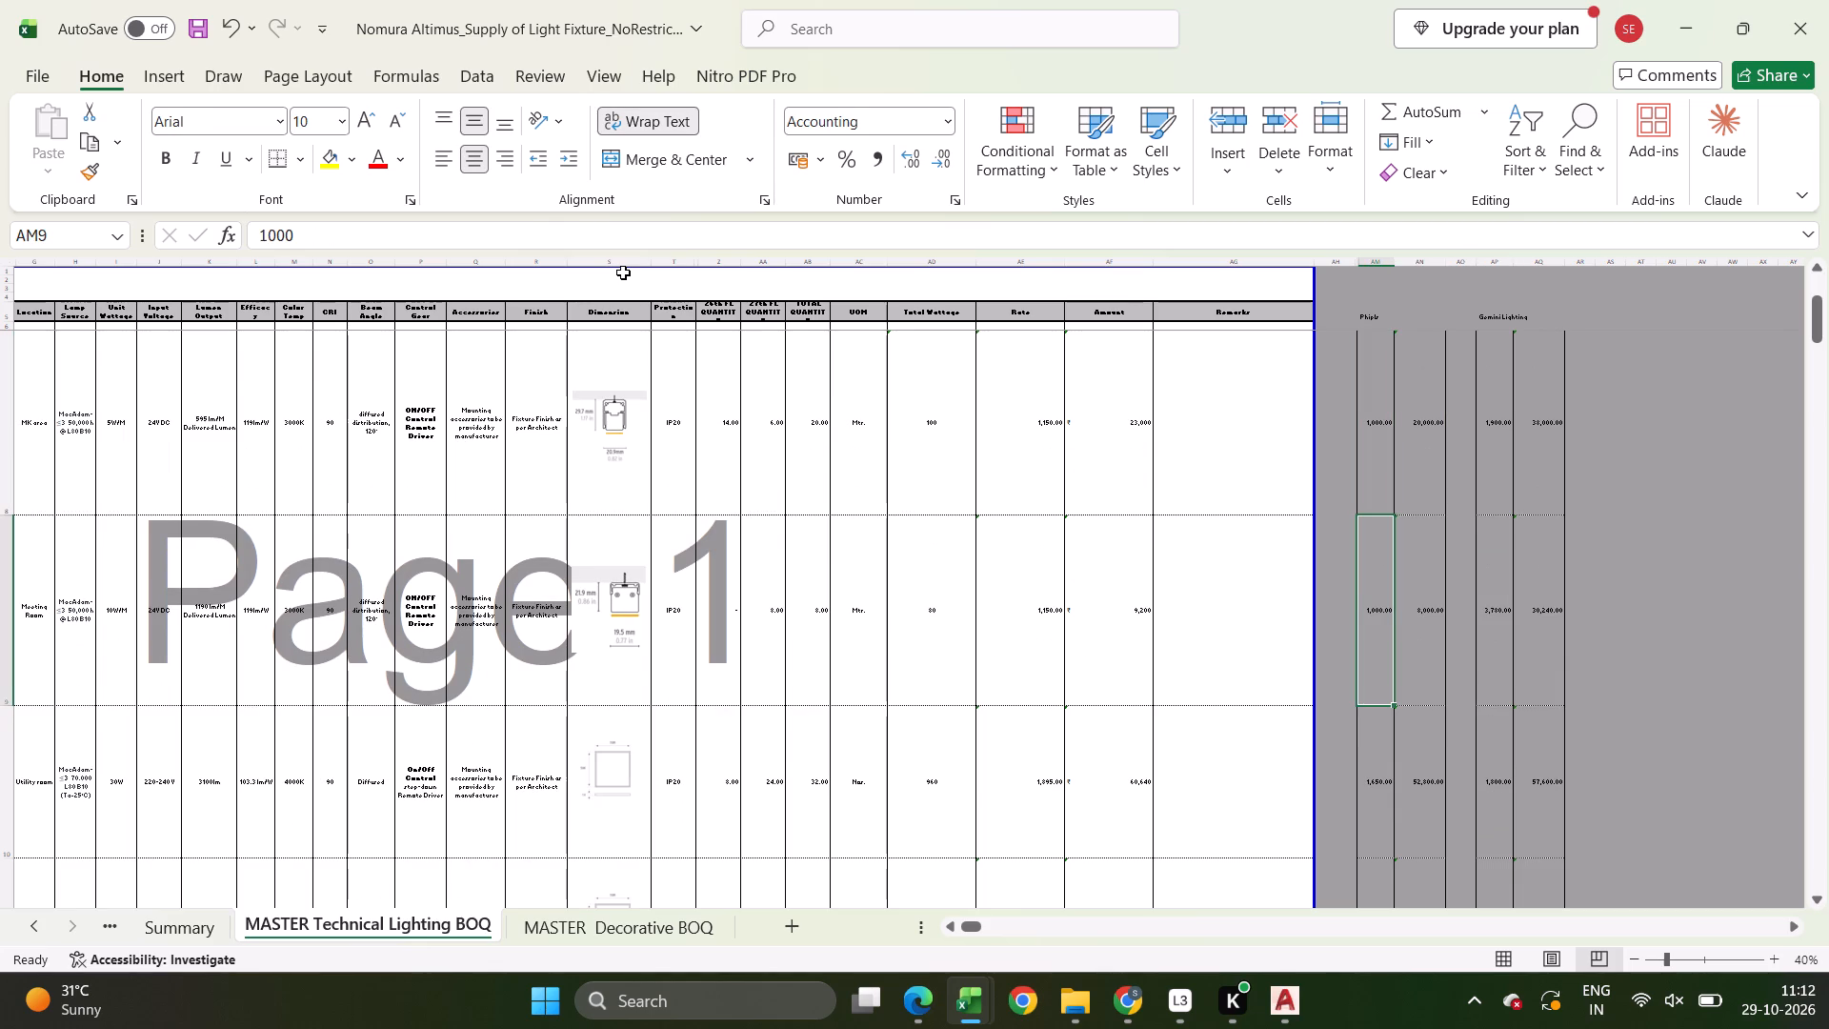
key("Down")
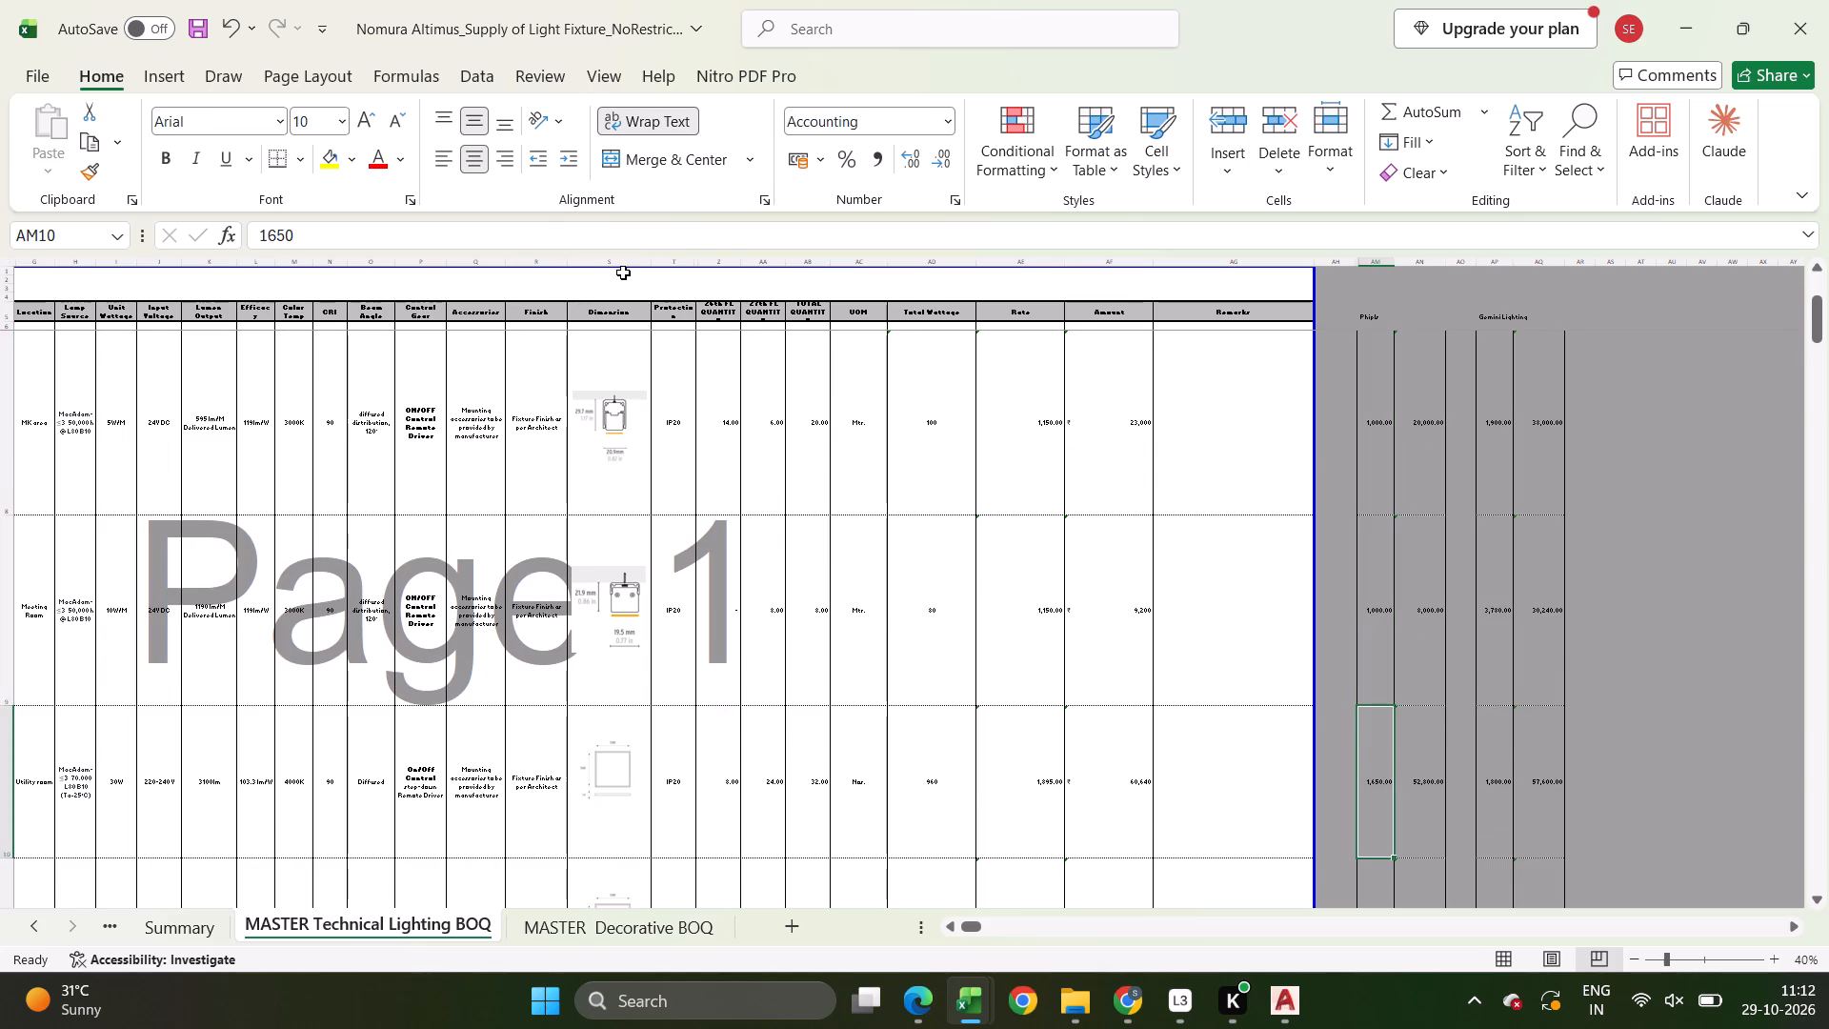
key("Down")
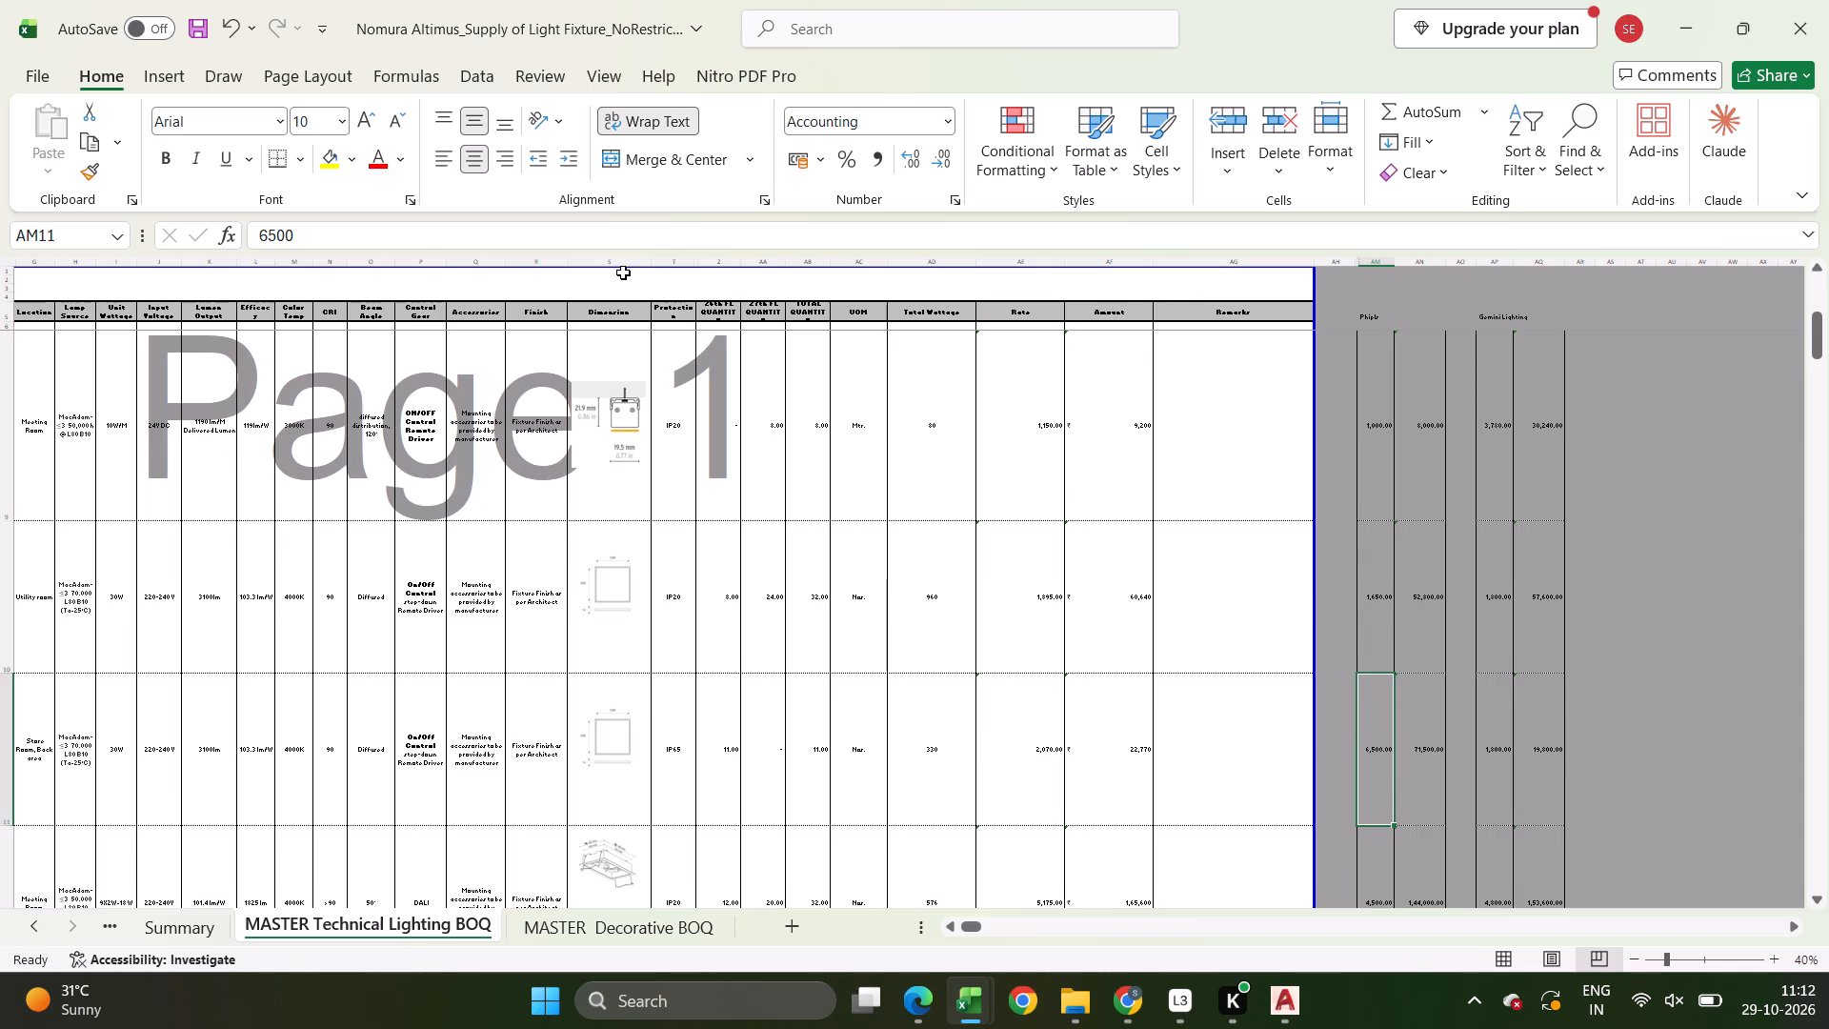
key("Down")
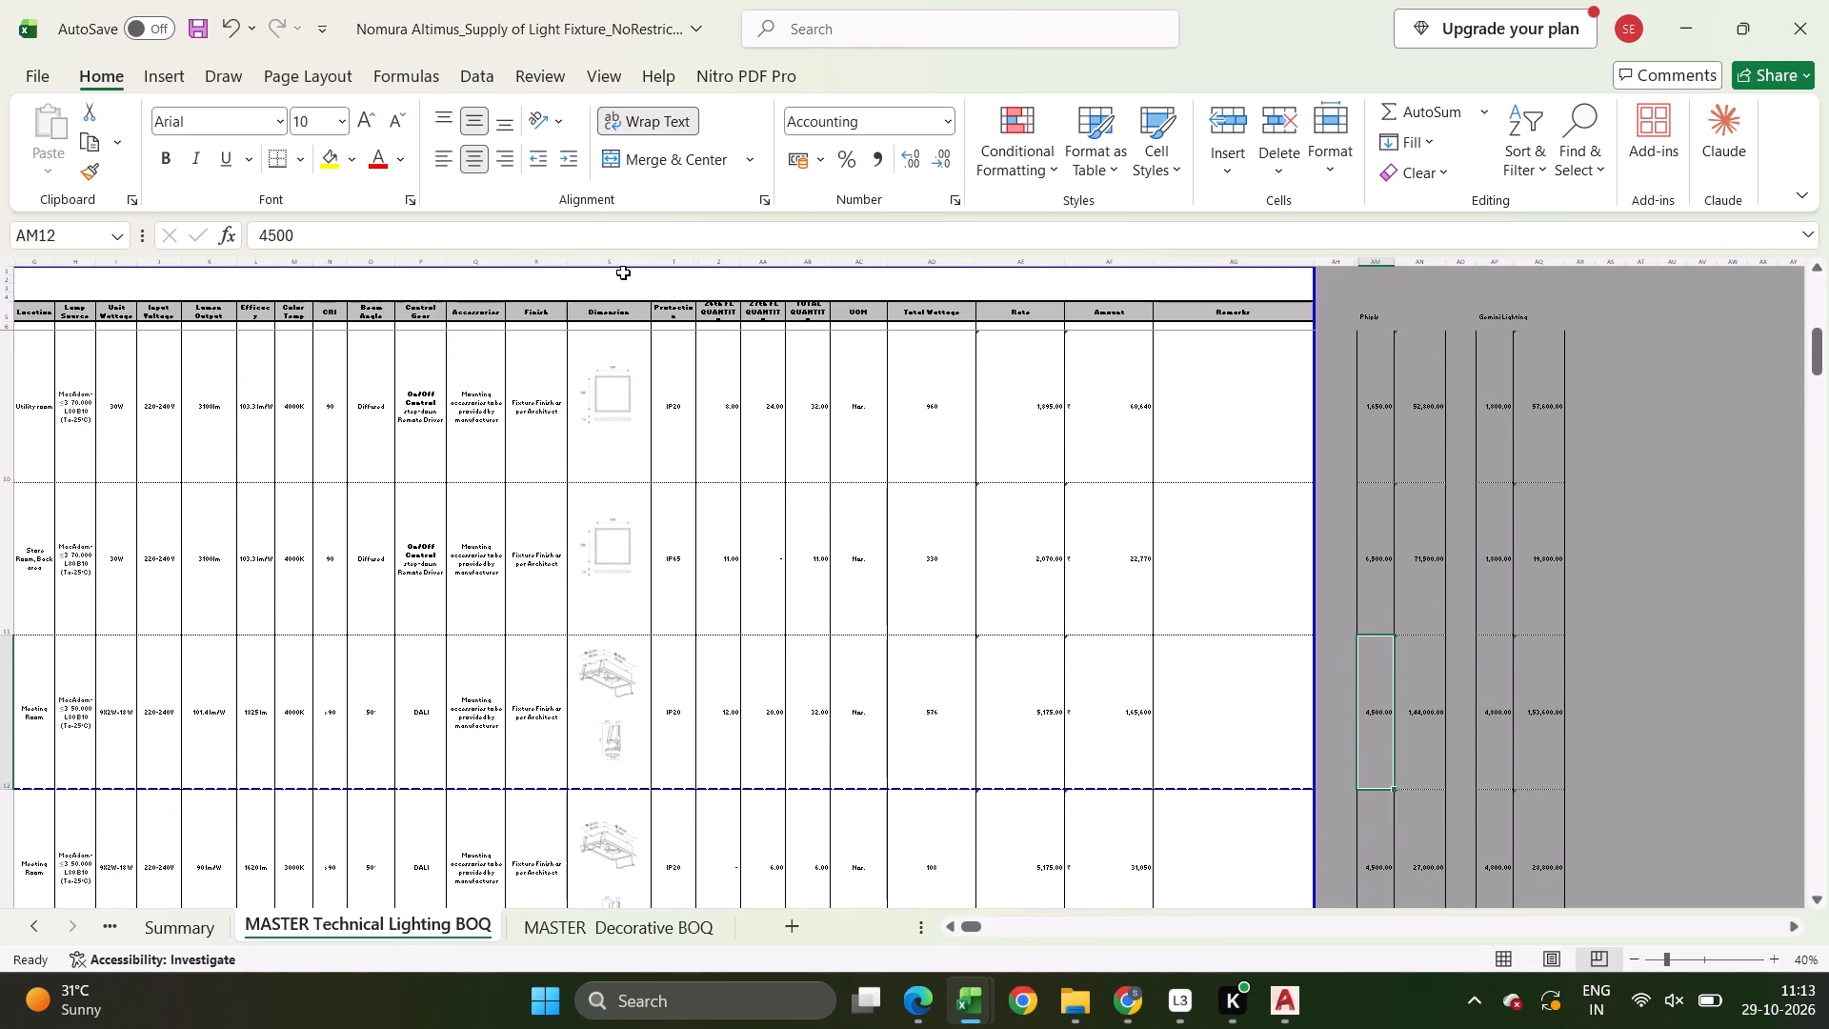
key("Down")
key("Down")
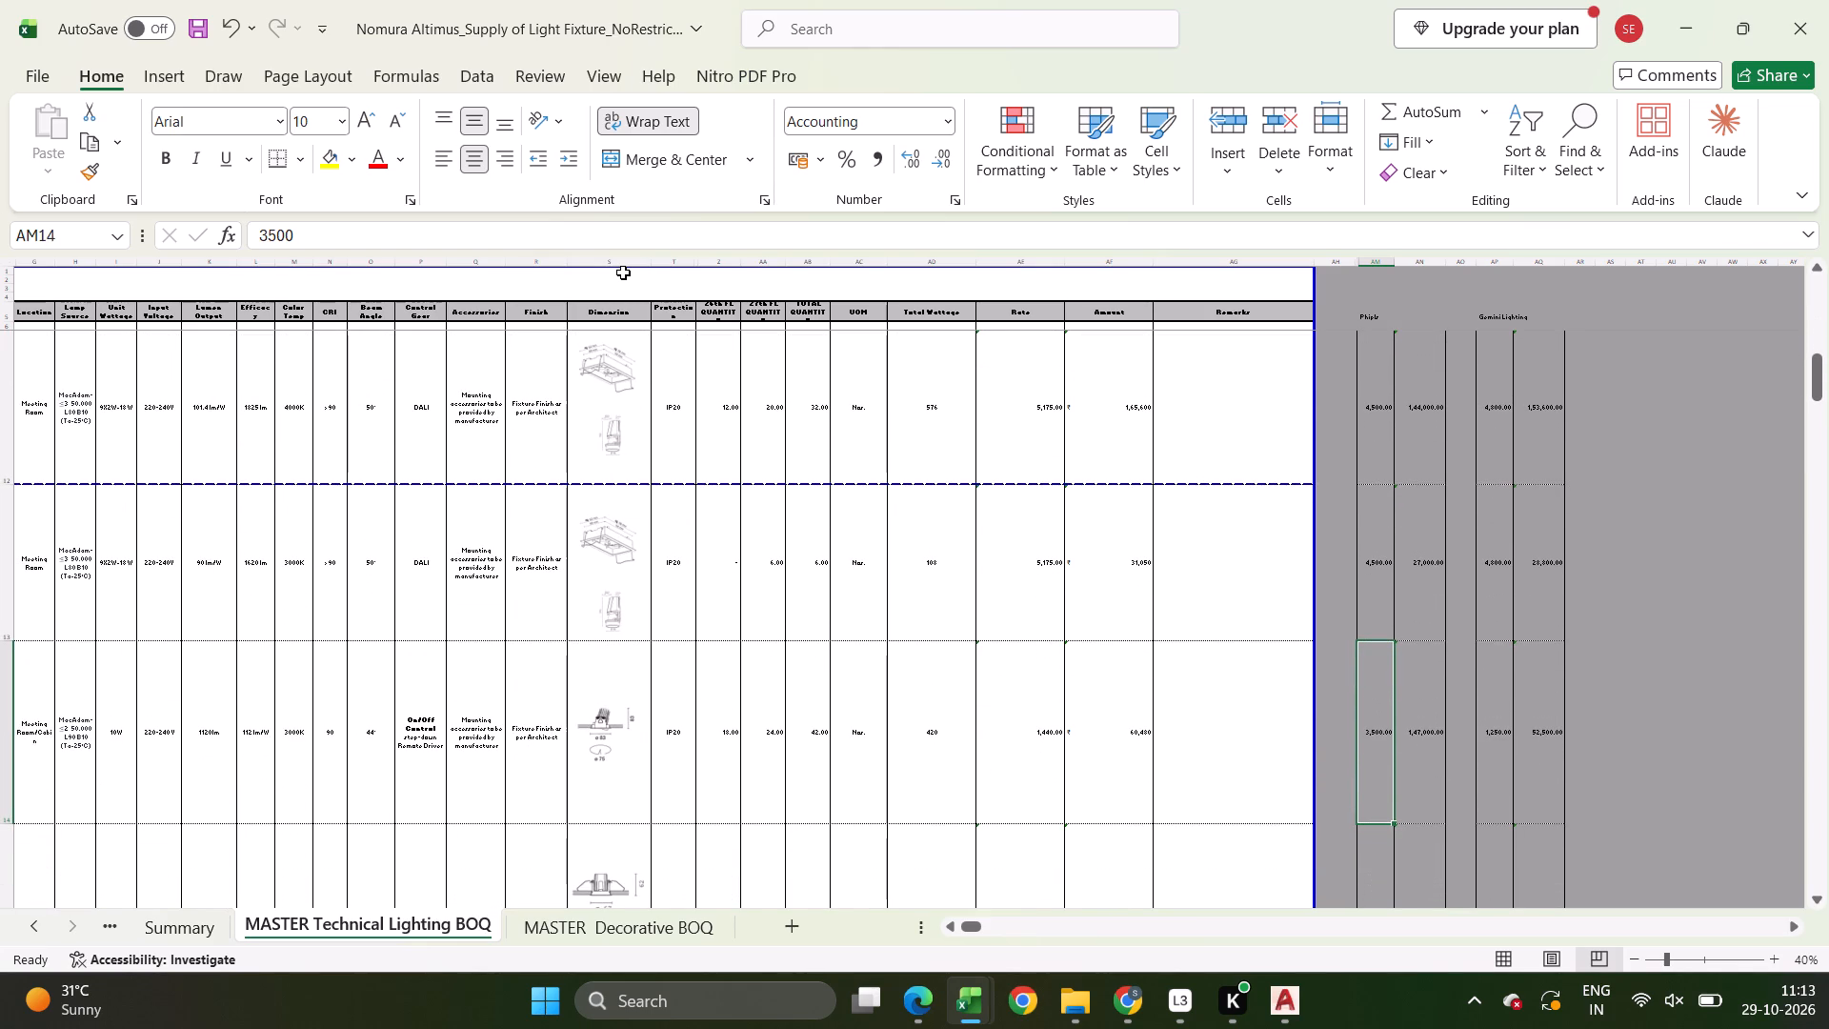
key("Down")
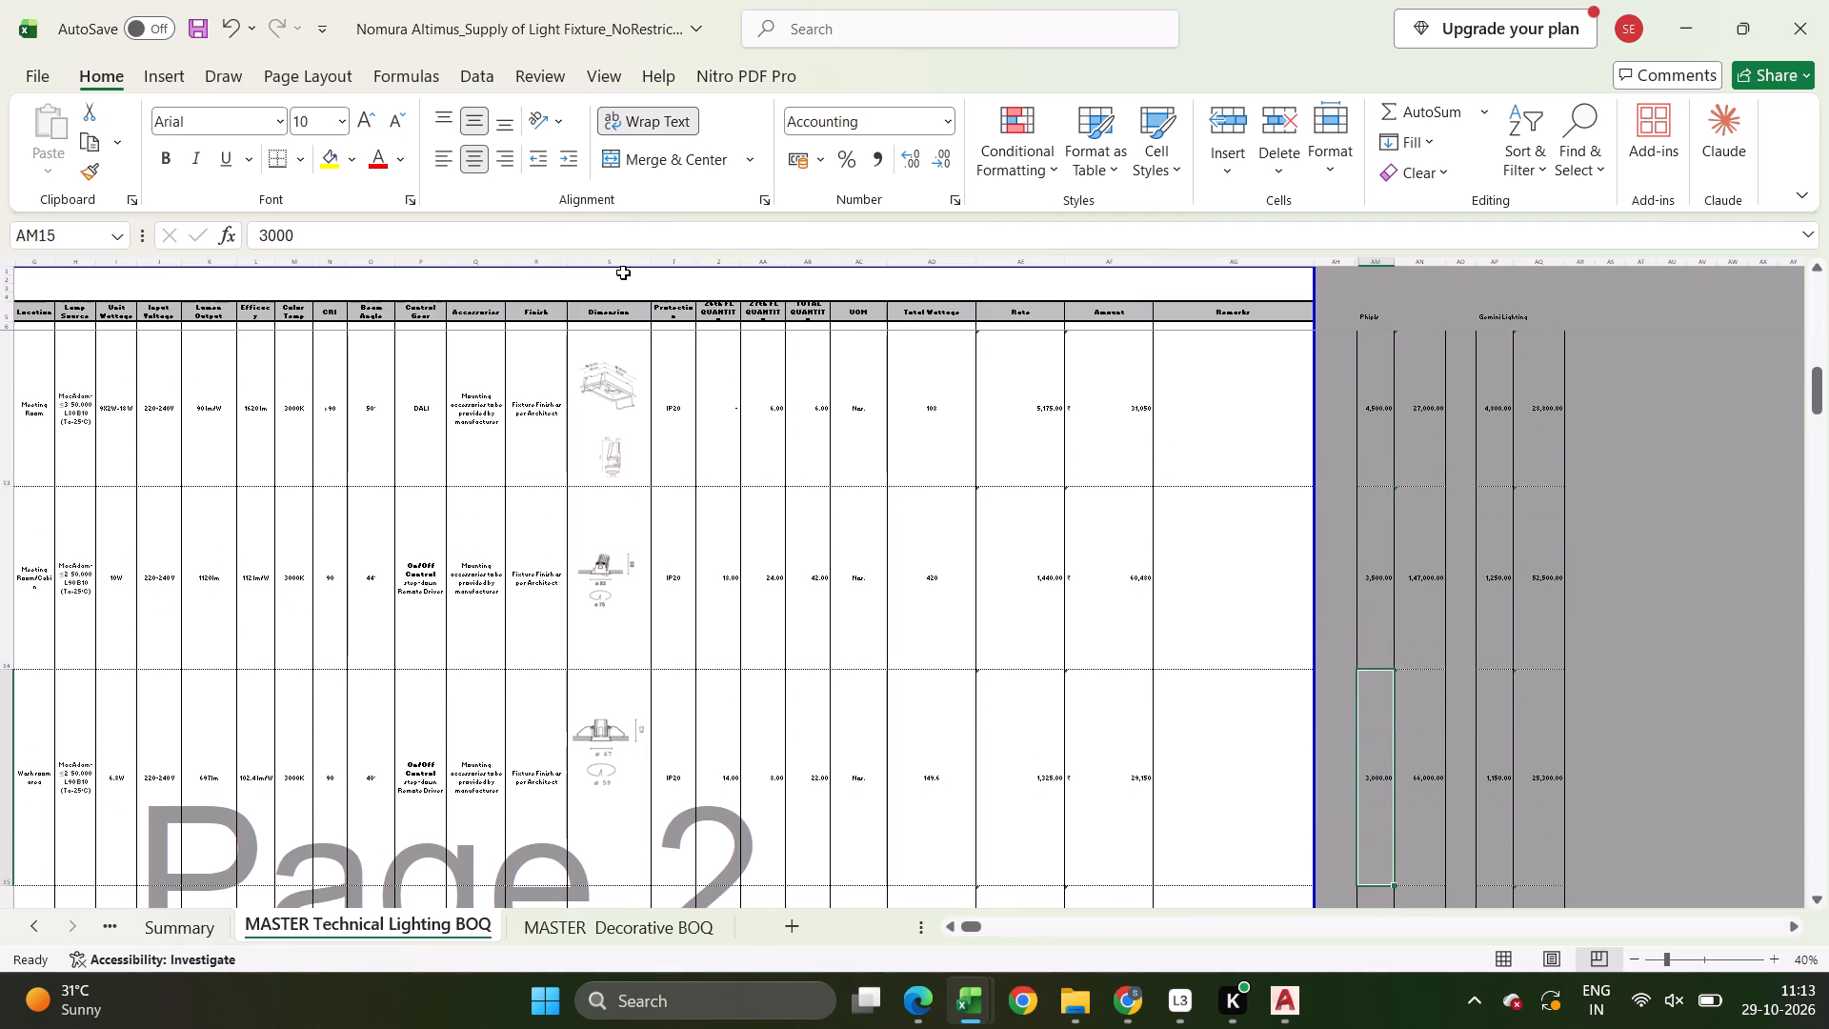
key("Down")
key("Down")
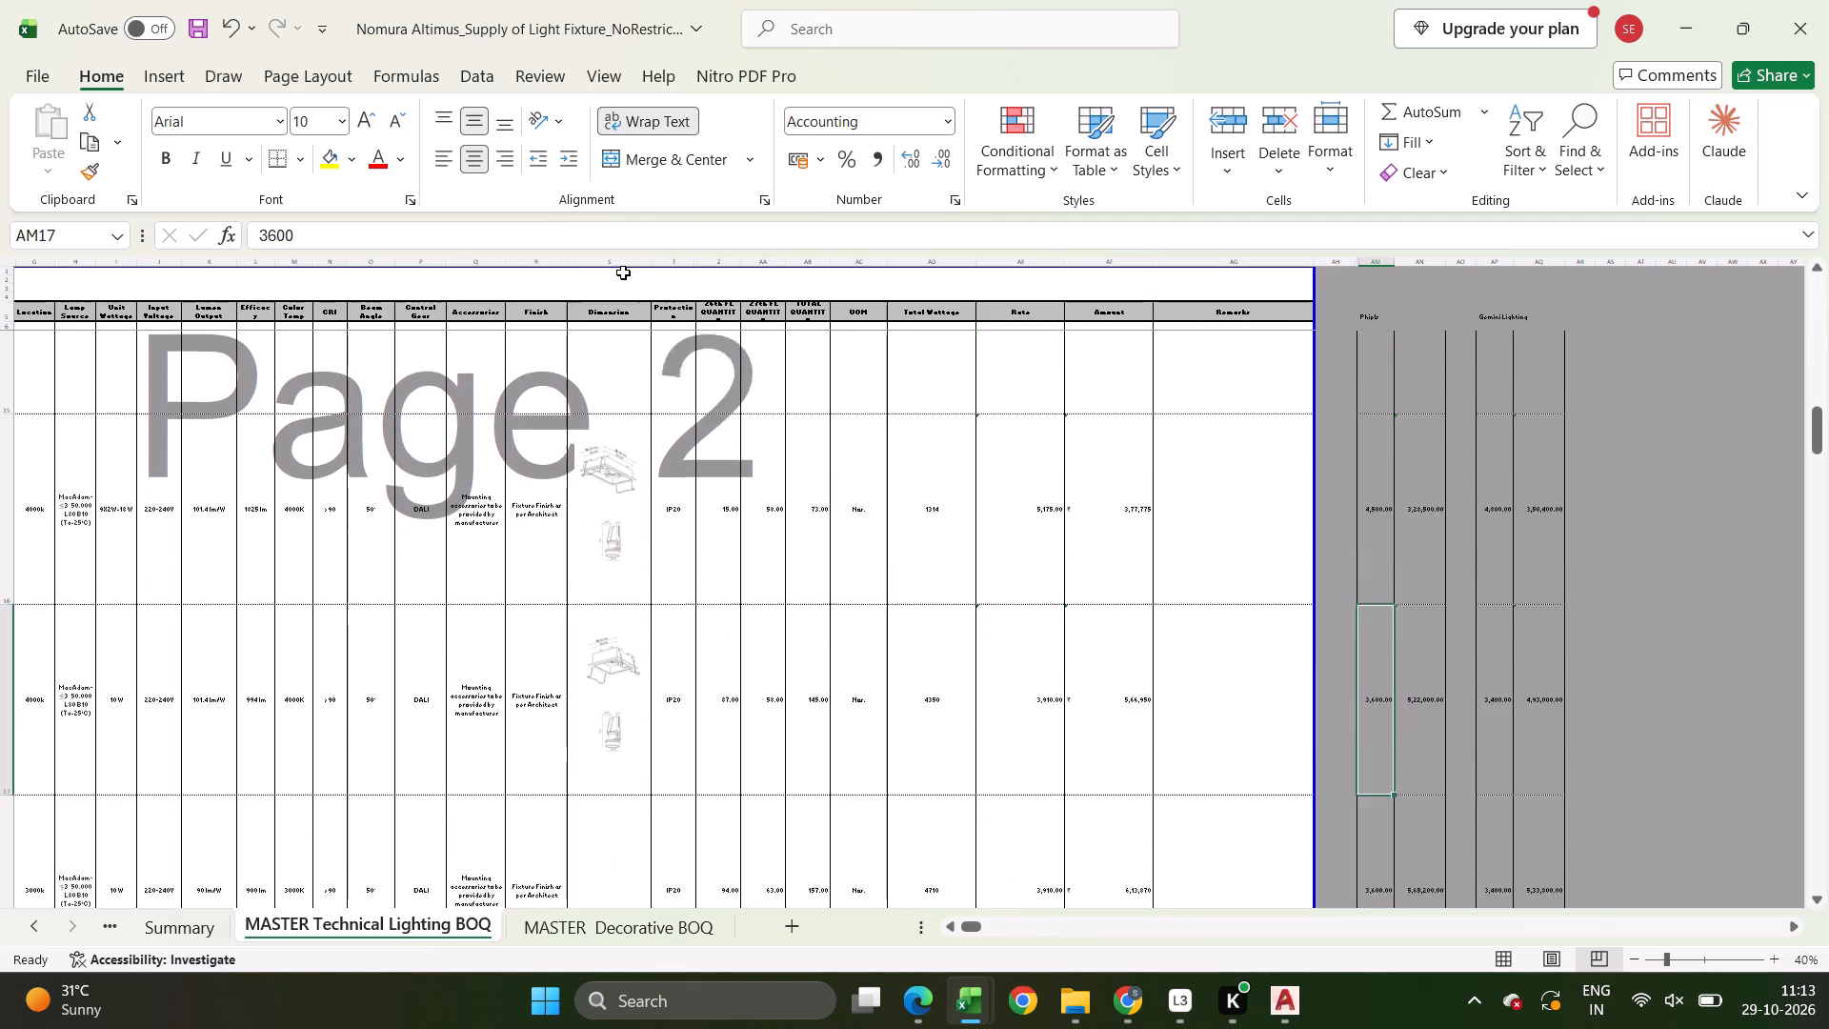
key("Down")
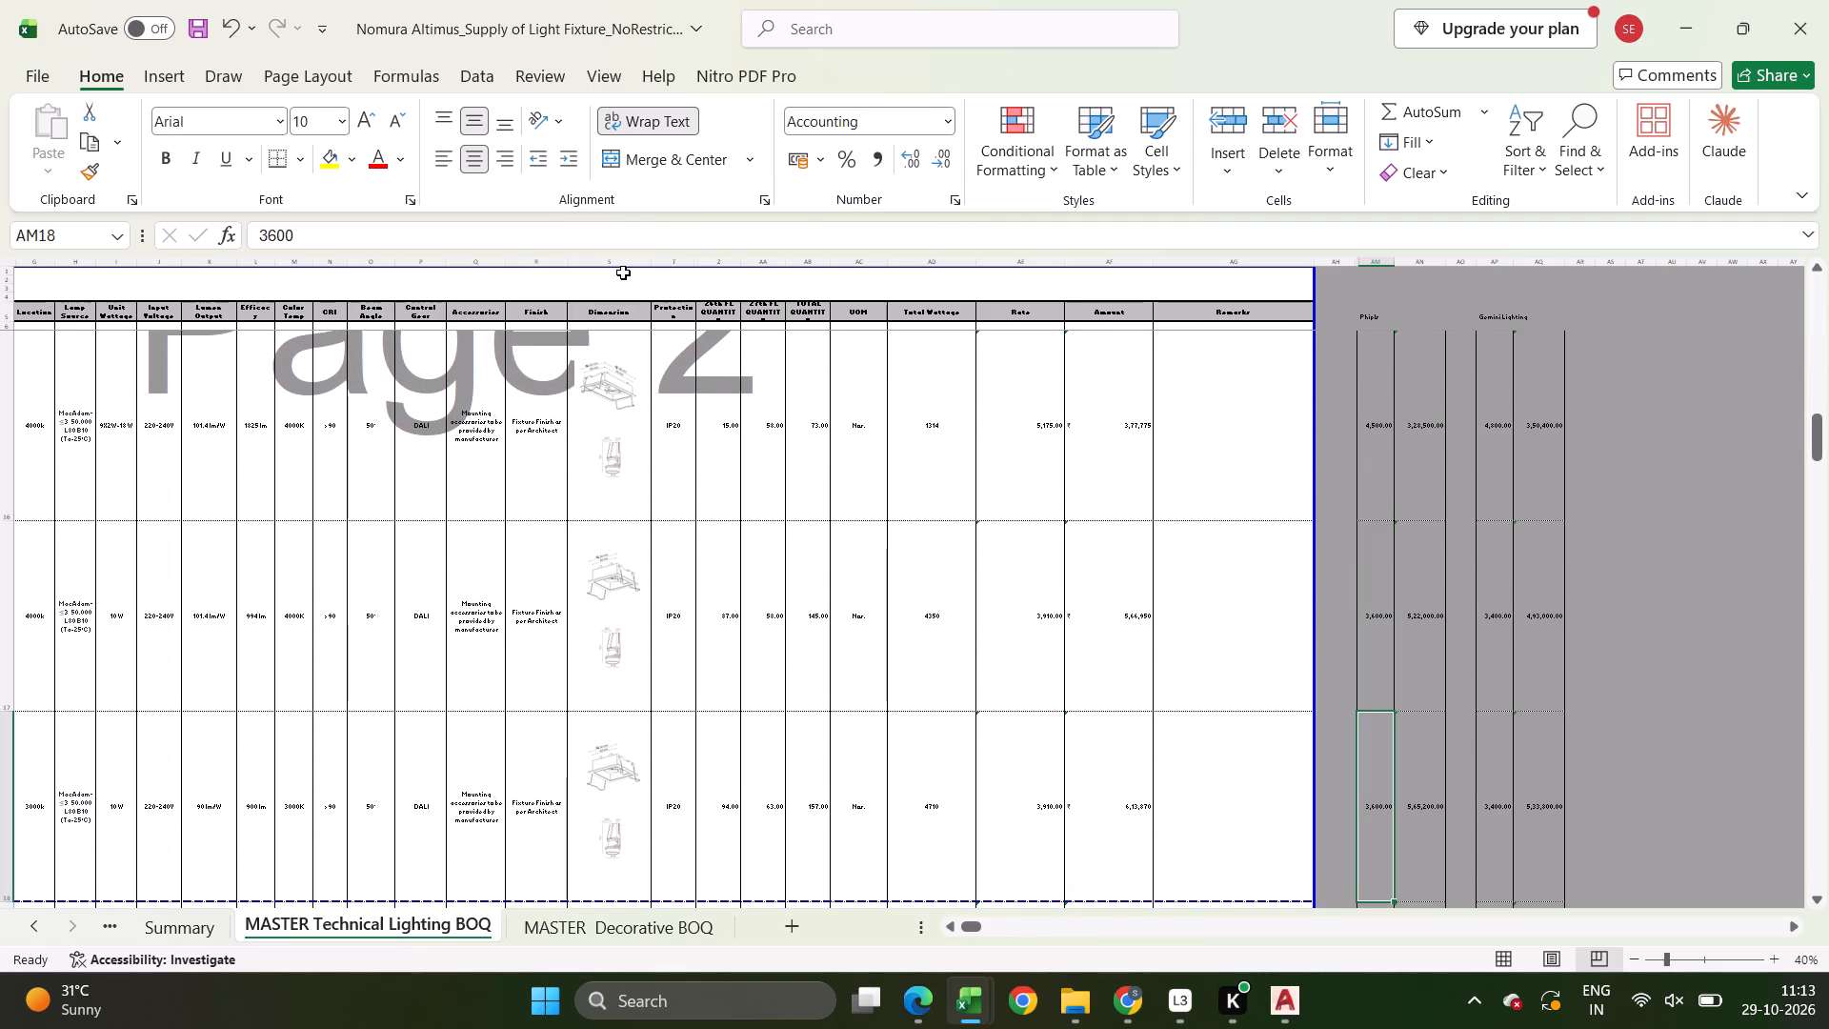
key("Down")
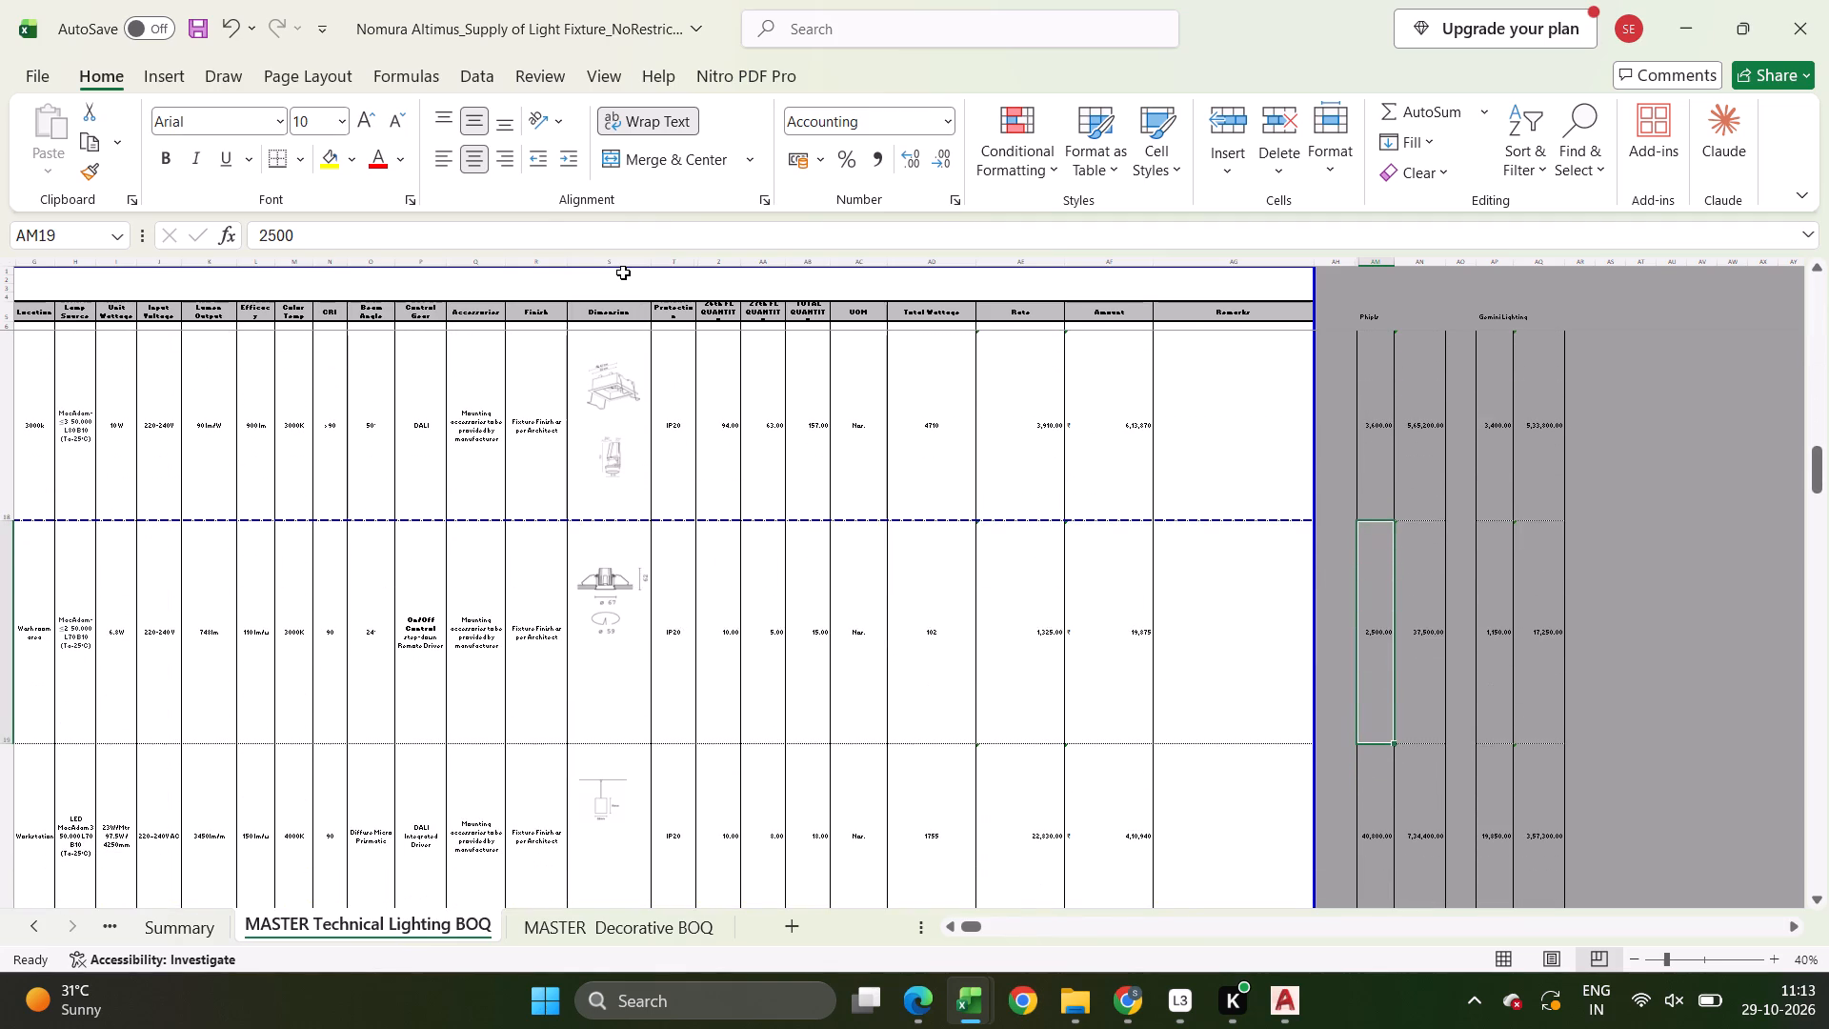
key("Down")
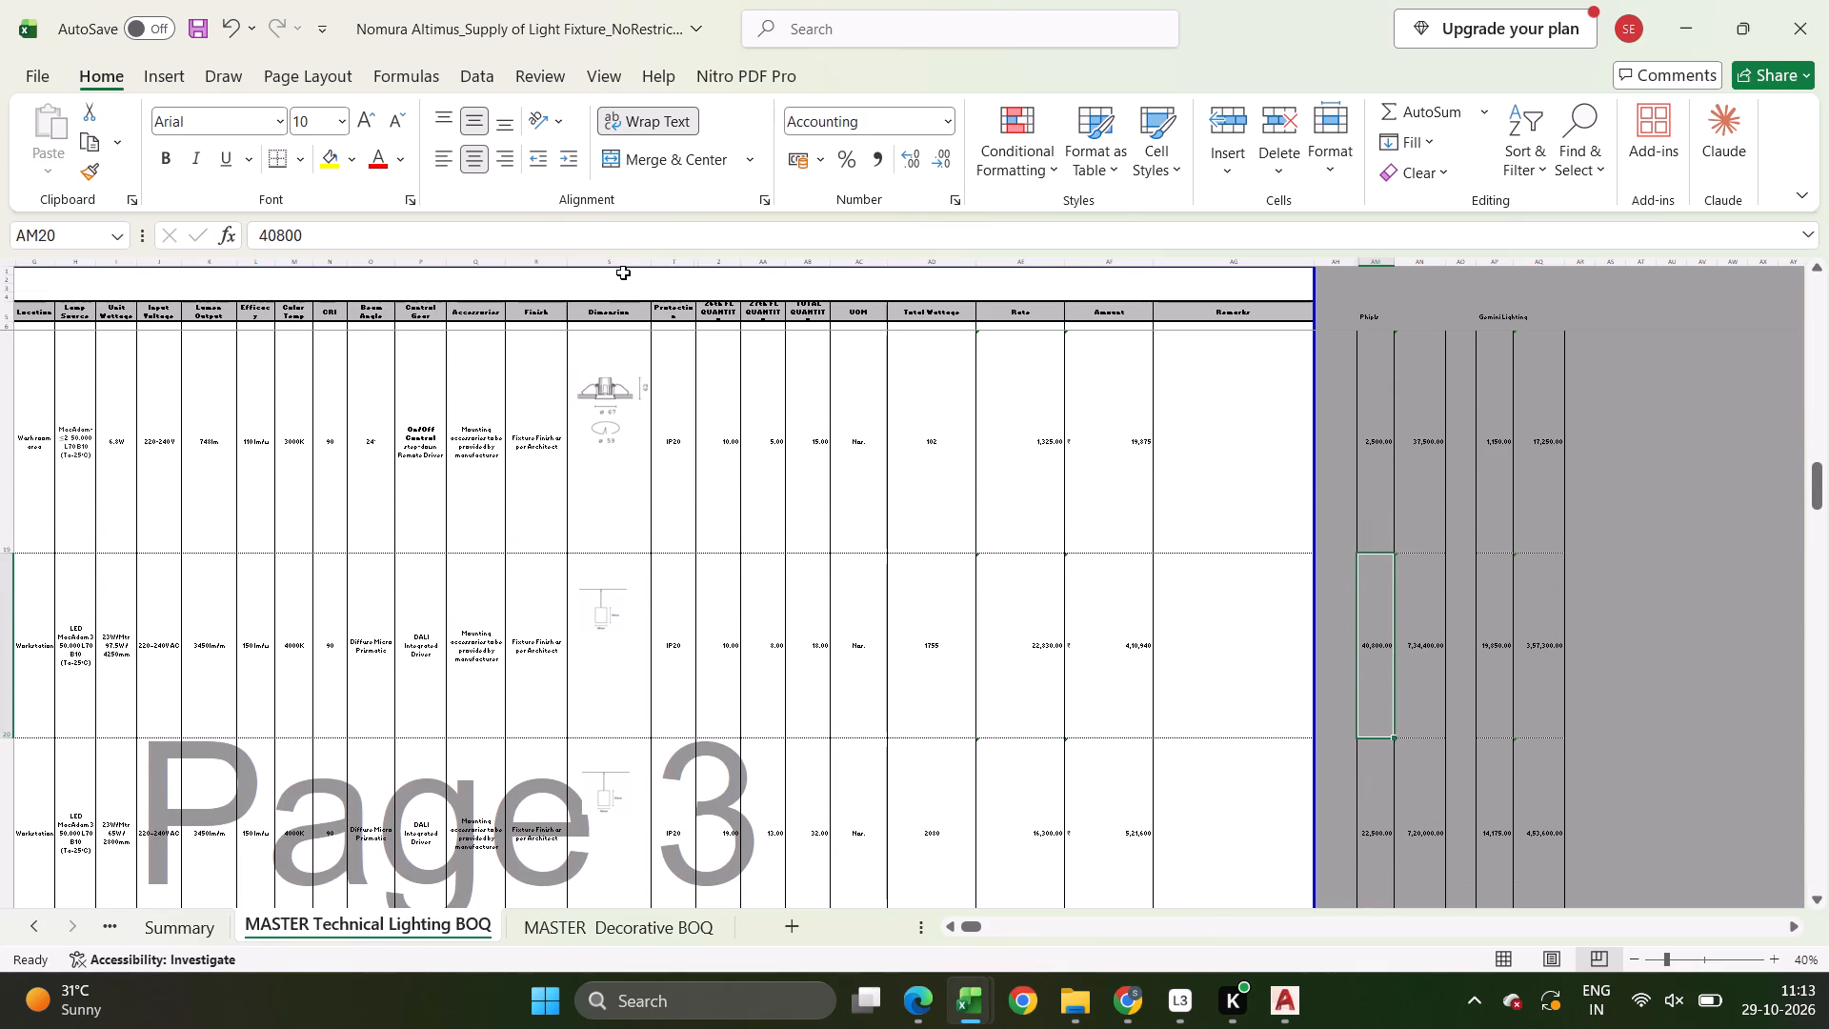
Check the description and image of the suspended linear workstation light in row 20, and return to its Philips rate.
key("Left")
key("Left")
key("Left")
key("Left")
key("Left")
key("Left")
key("Left")
key("Left")
key("Left")
key("Left")
key("Left")
key("Left")
key("Left")
key("Left")
key("Left")
key("Left")
key("Left")
key("Left")
key("Left")
key("Left")
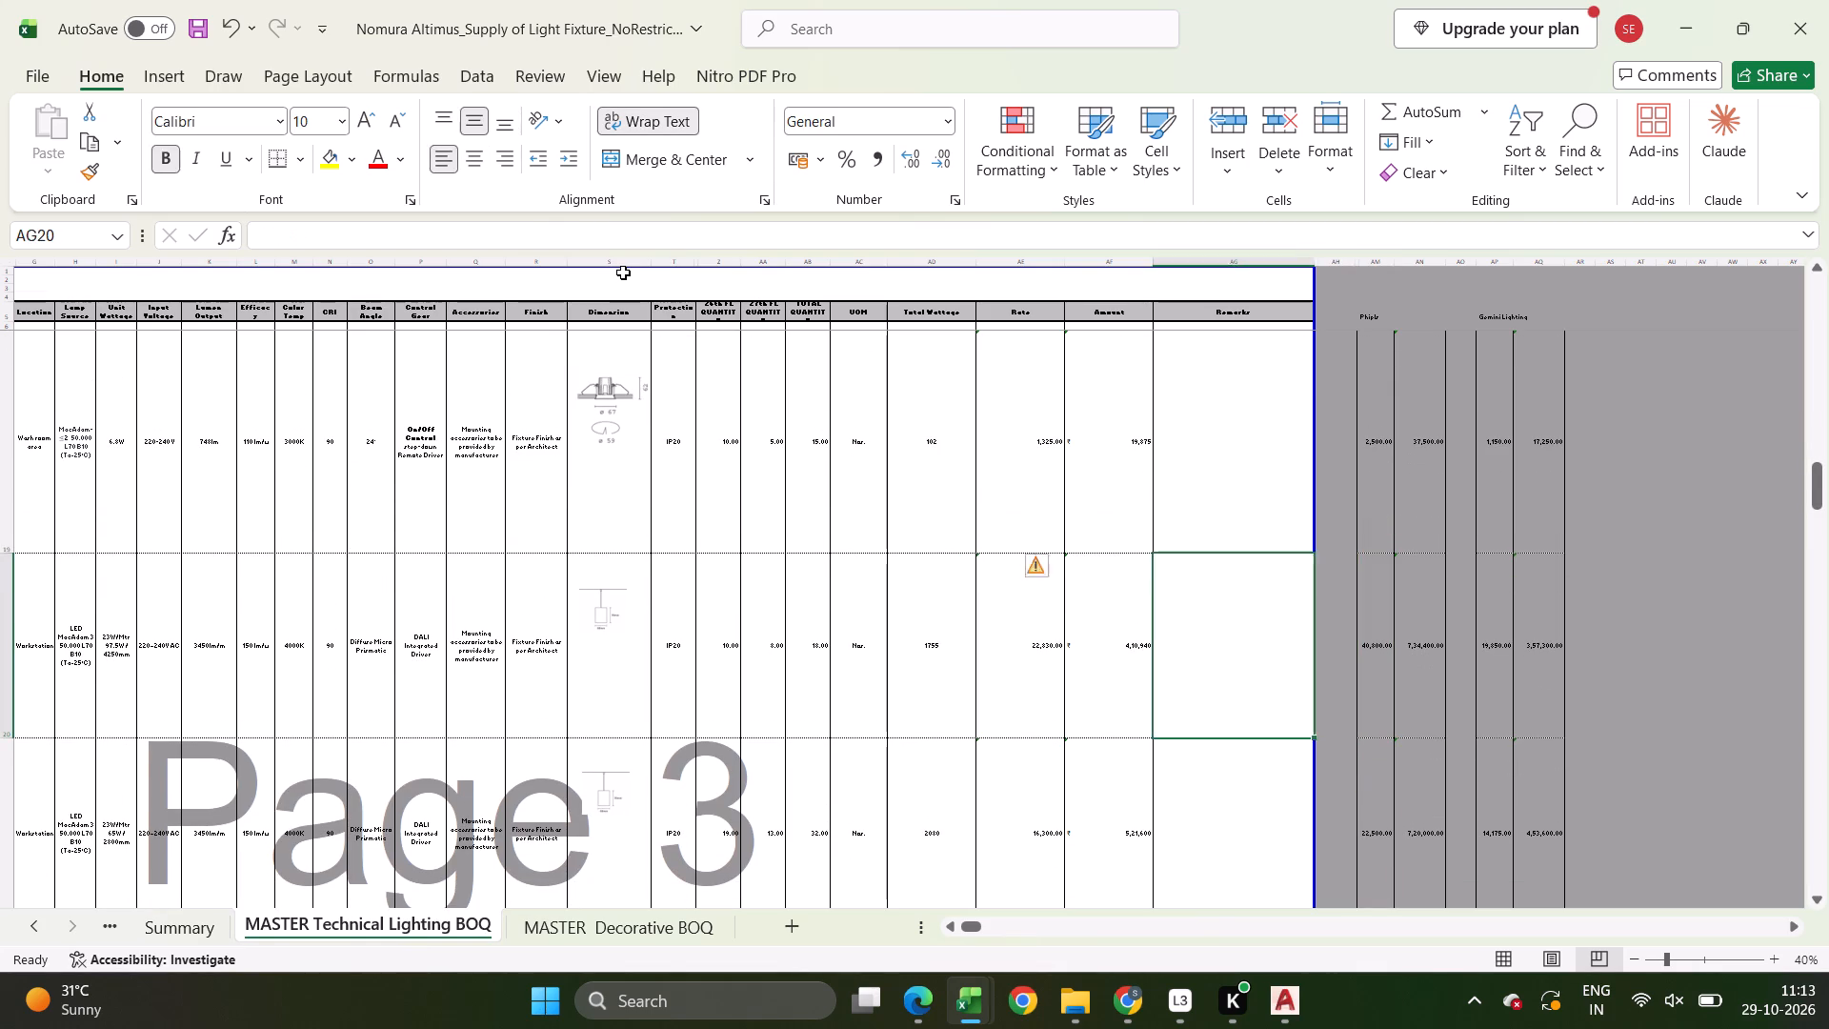
key("Right")
key("Right")
key("Right")
key("Right")
key("Right")
key("Right")
key("Right")
key("Right")
key("Right")
key("Right")
key("Right")
key("Right")
key("Right")
key("Right")
key("Right")
key("Right")
key("Right")
key("Right")
key("Right")
key("Right")
key("Right")
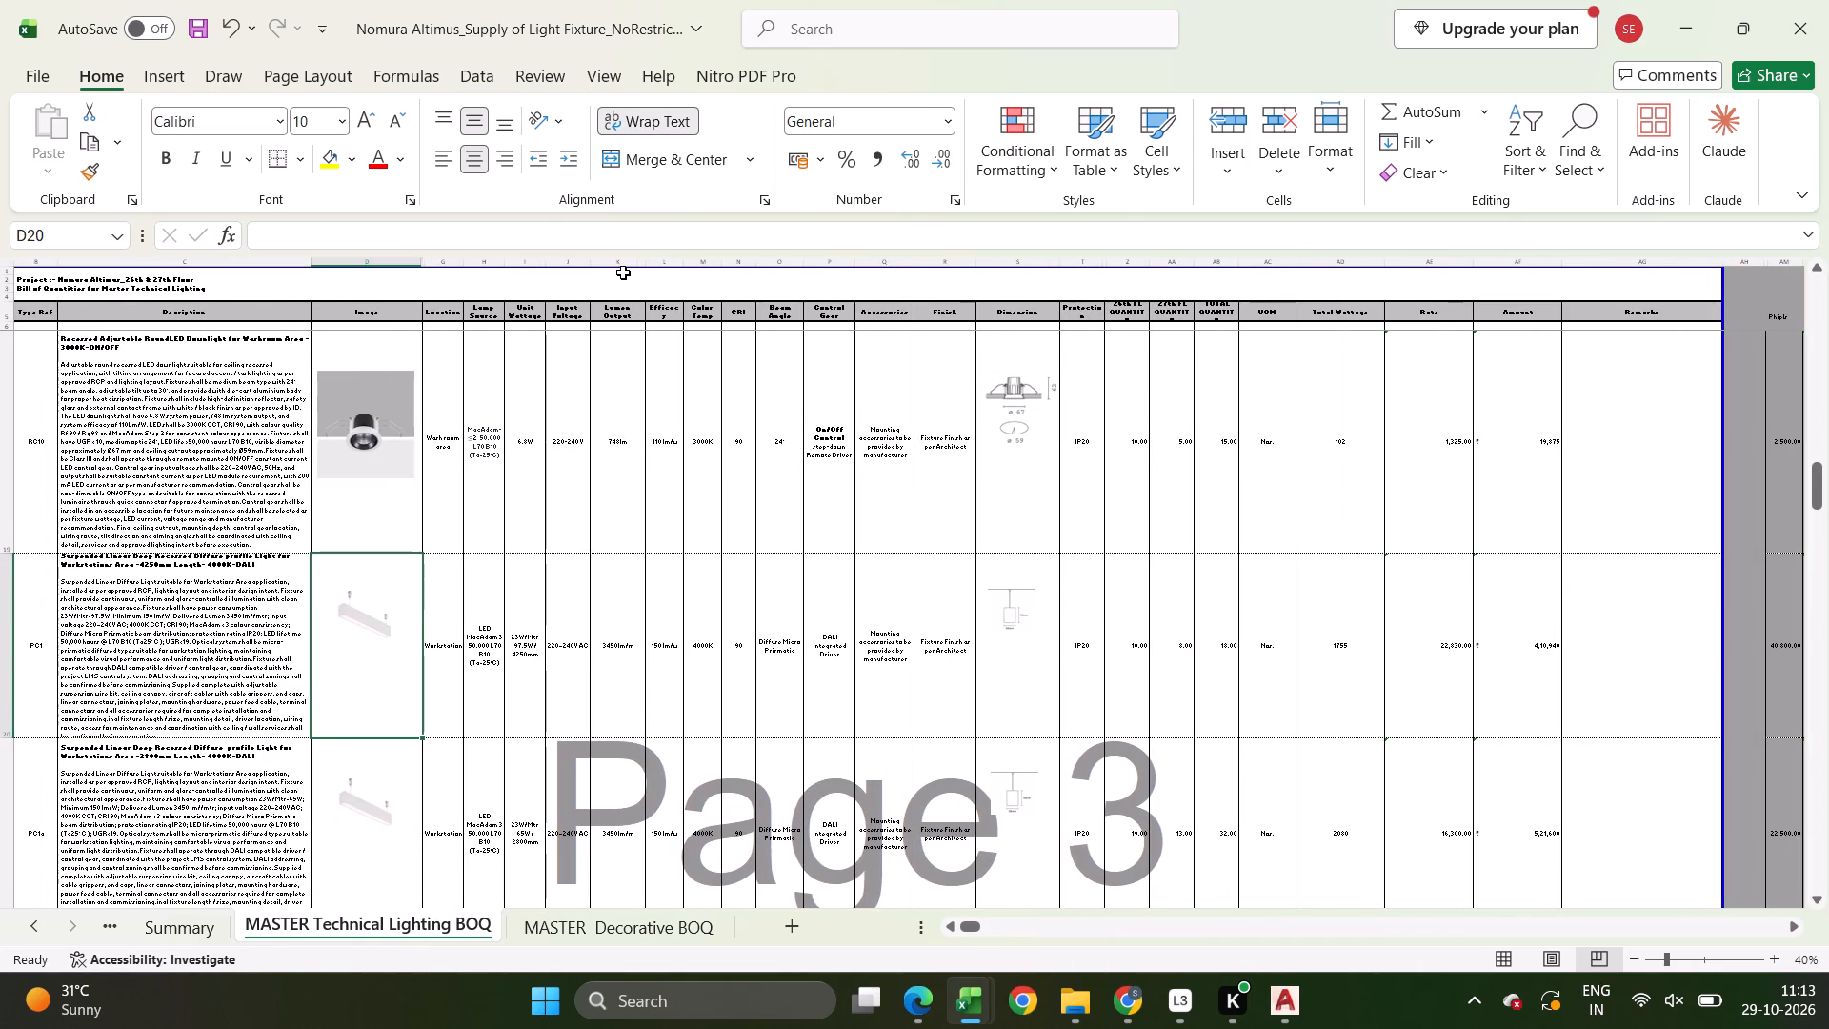
key("Left")
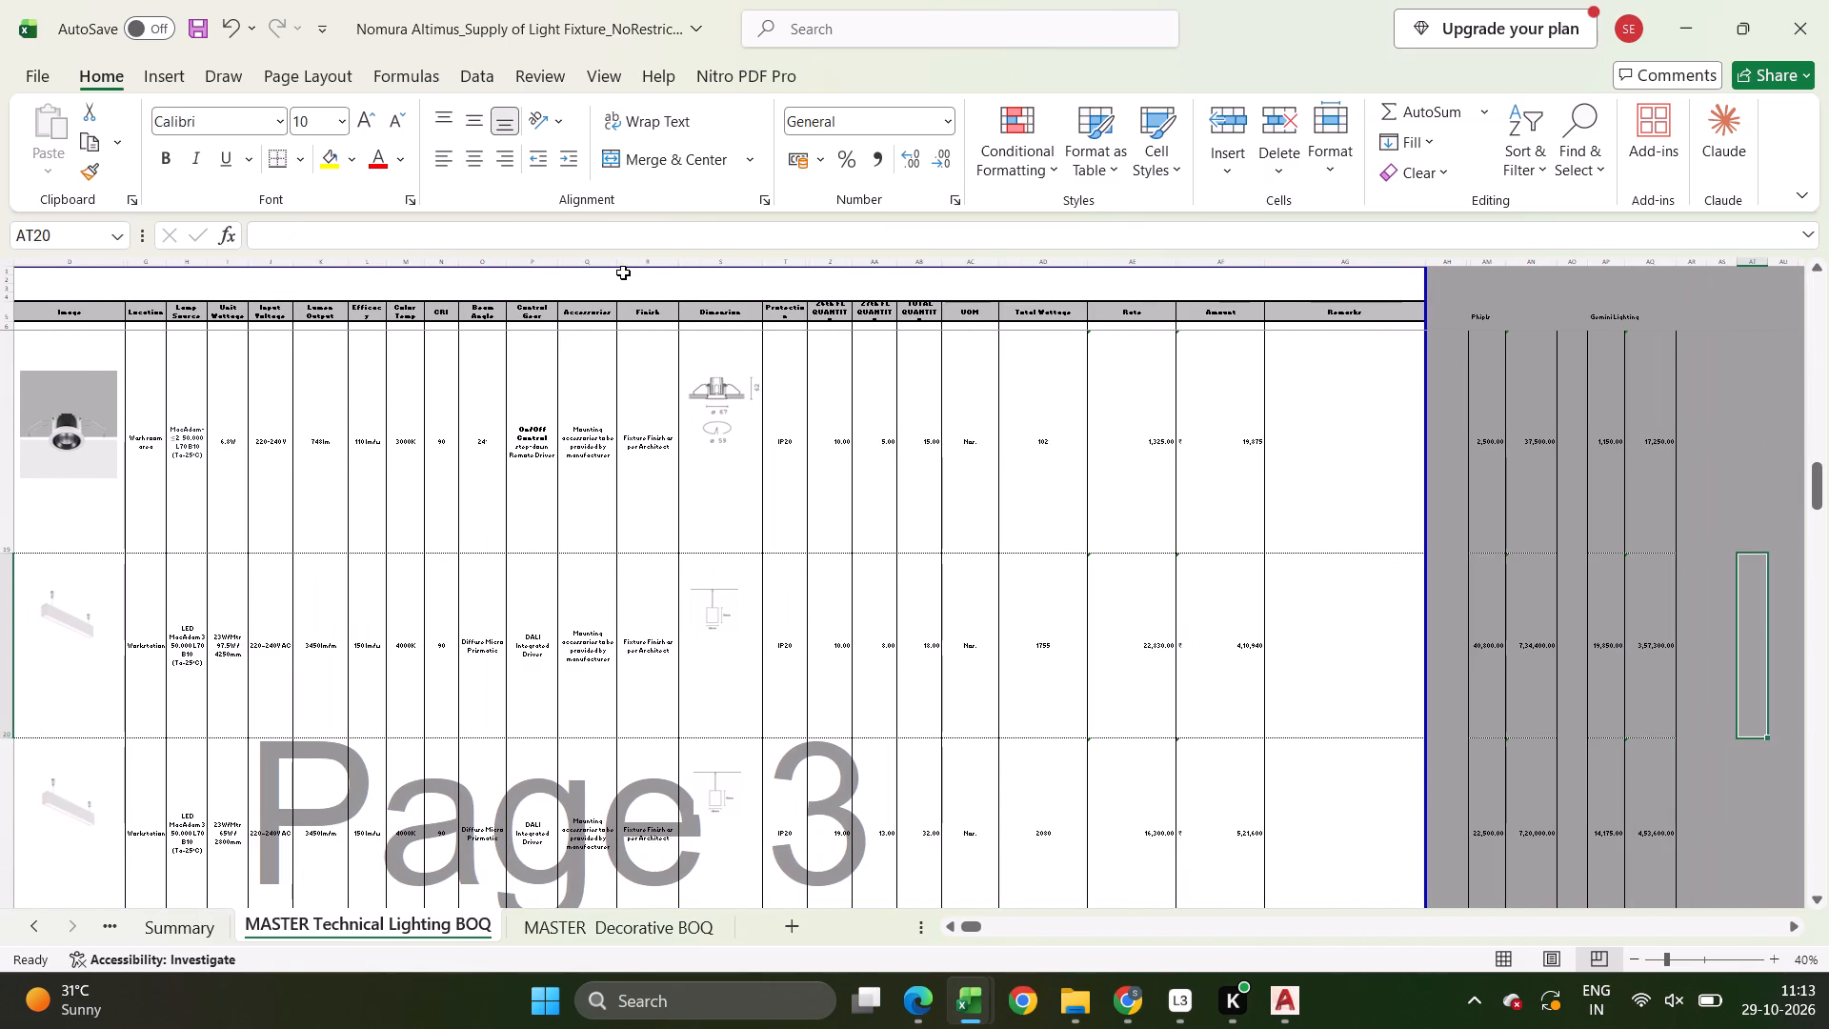
key("Left")
key("Left")
key("Left")
key("Left")
key("Left")
key("Left")
Compare the Philips and Gemini Lighting rates for the fixtures in rows 21 to 28.
key("Down")
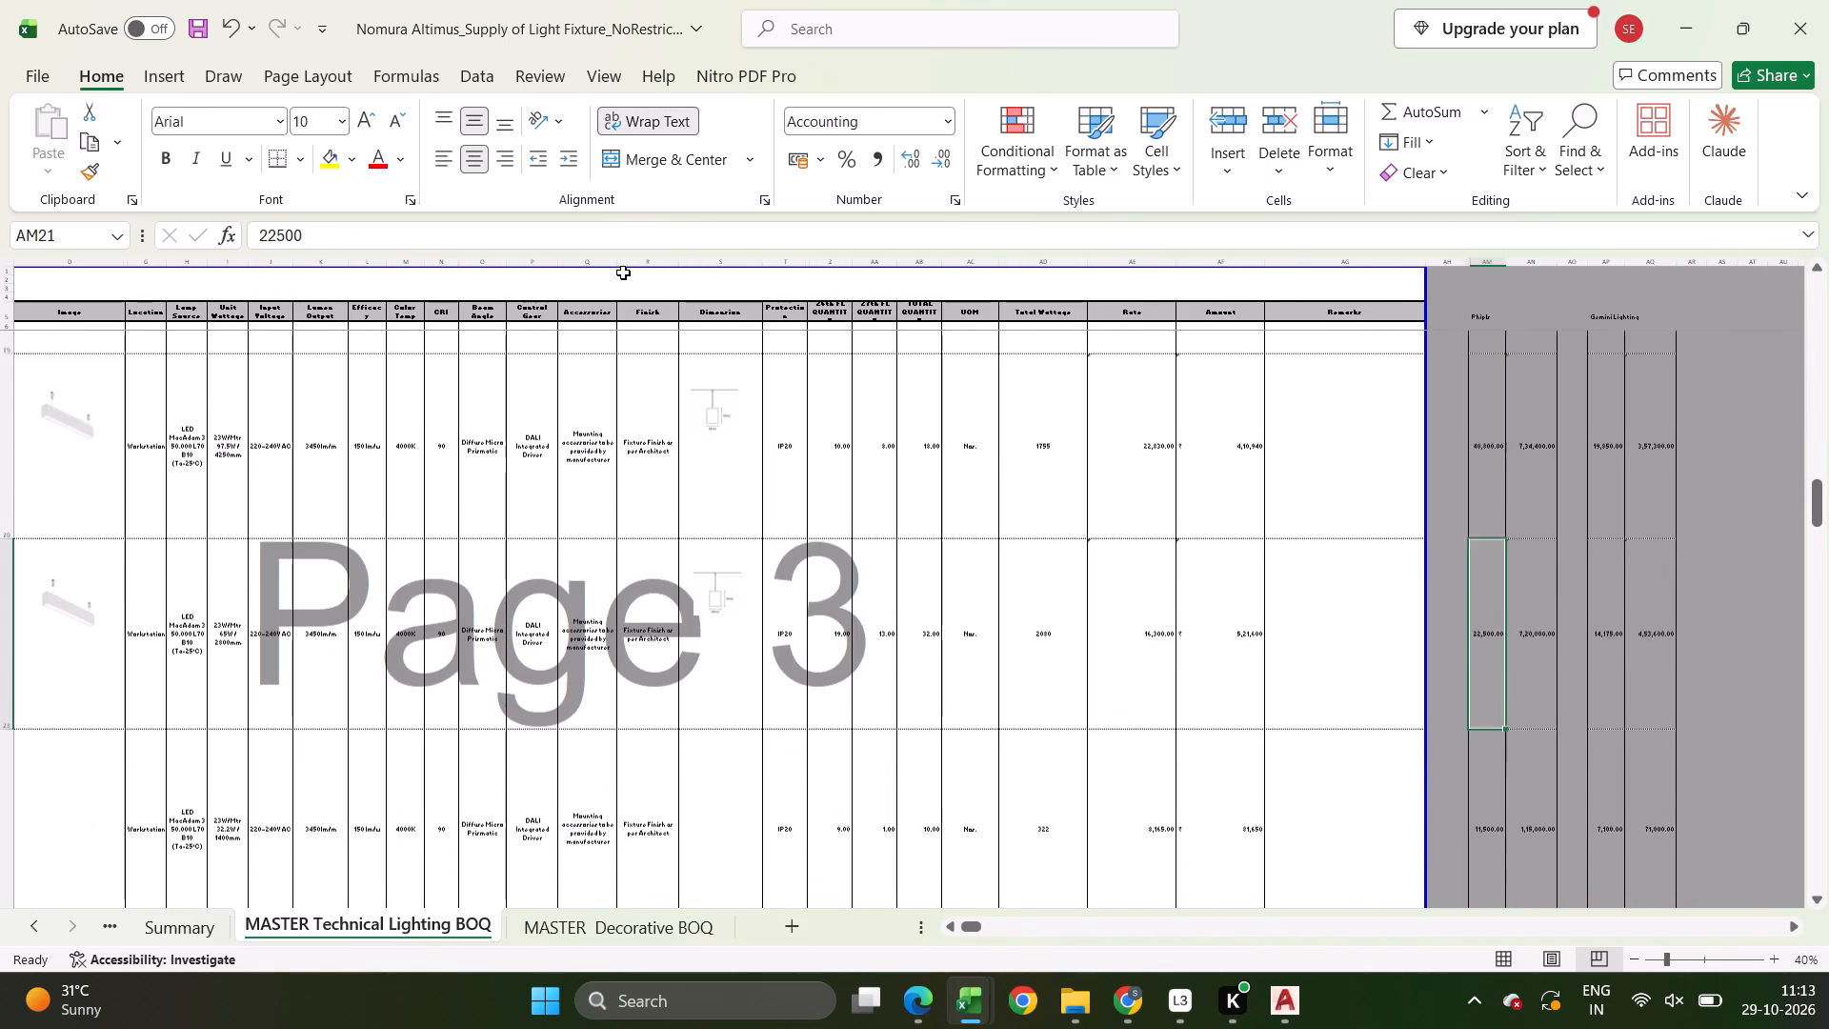
key("Down")
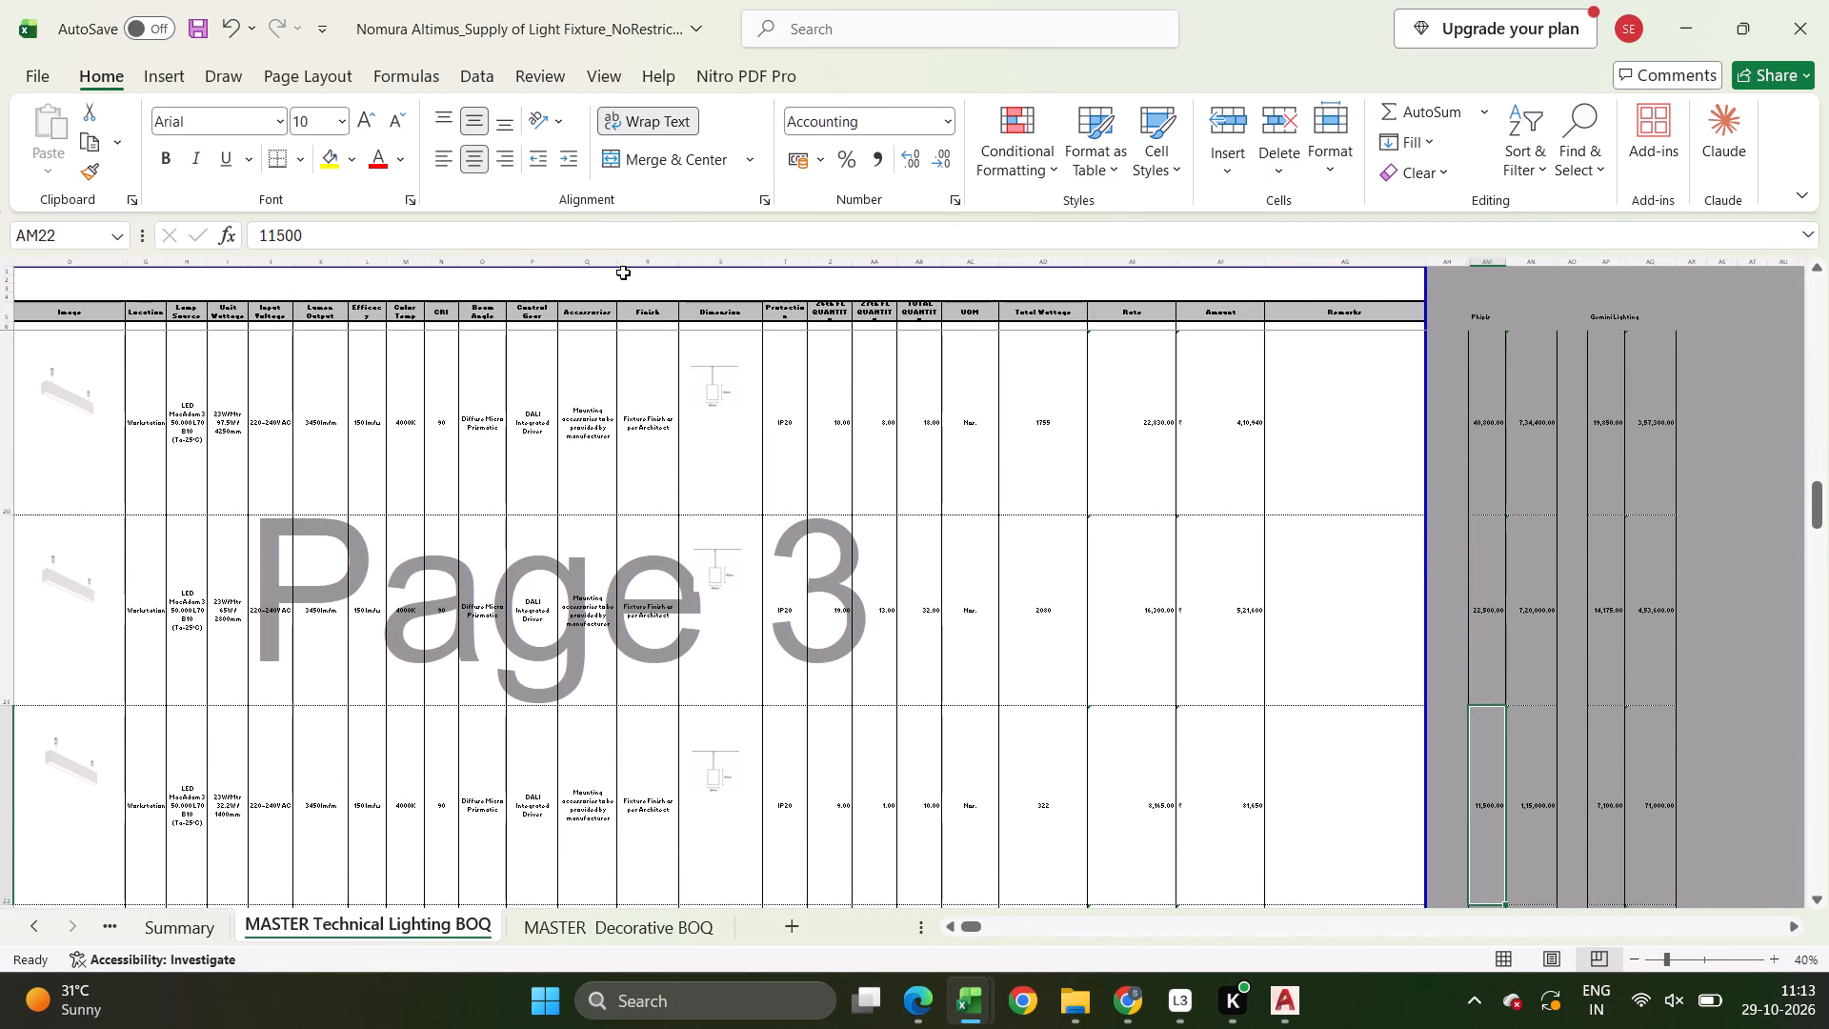
key("Down")
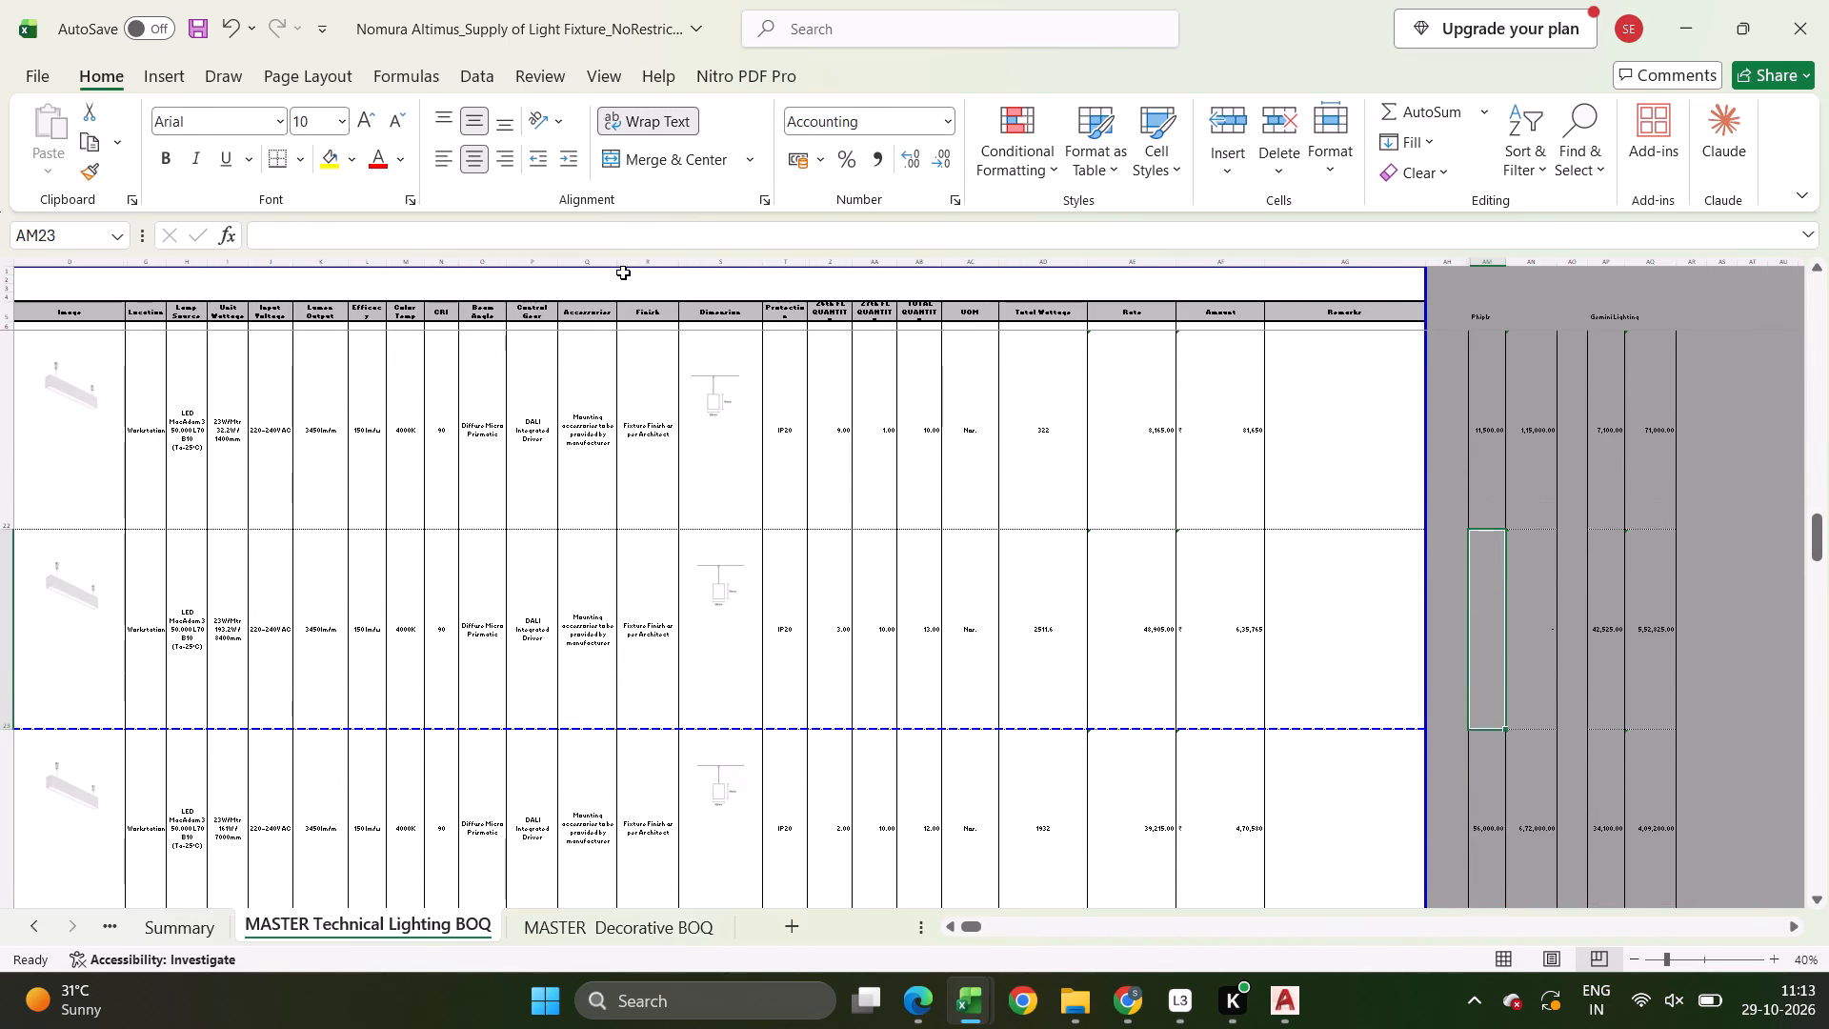
key("Down")
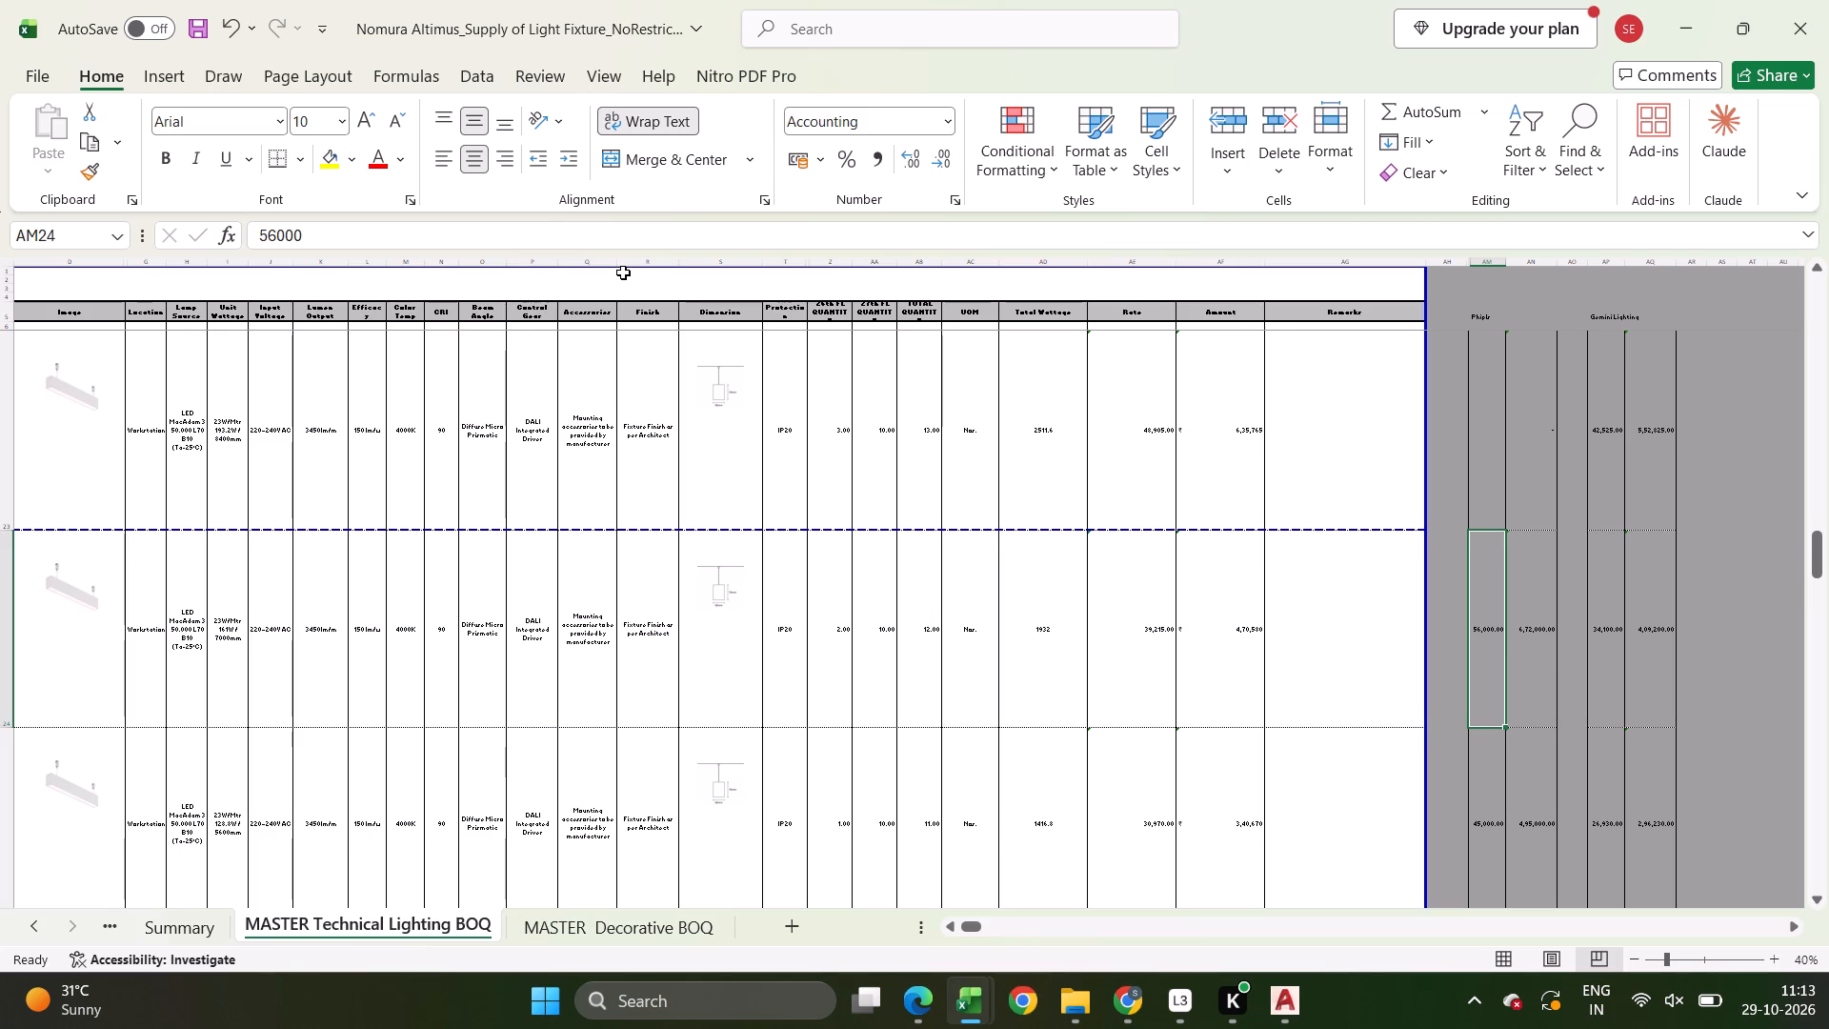
key("Down")
key("Down")
key("Down")
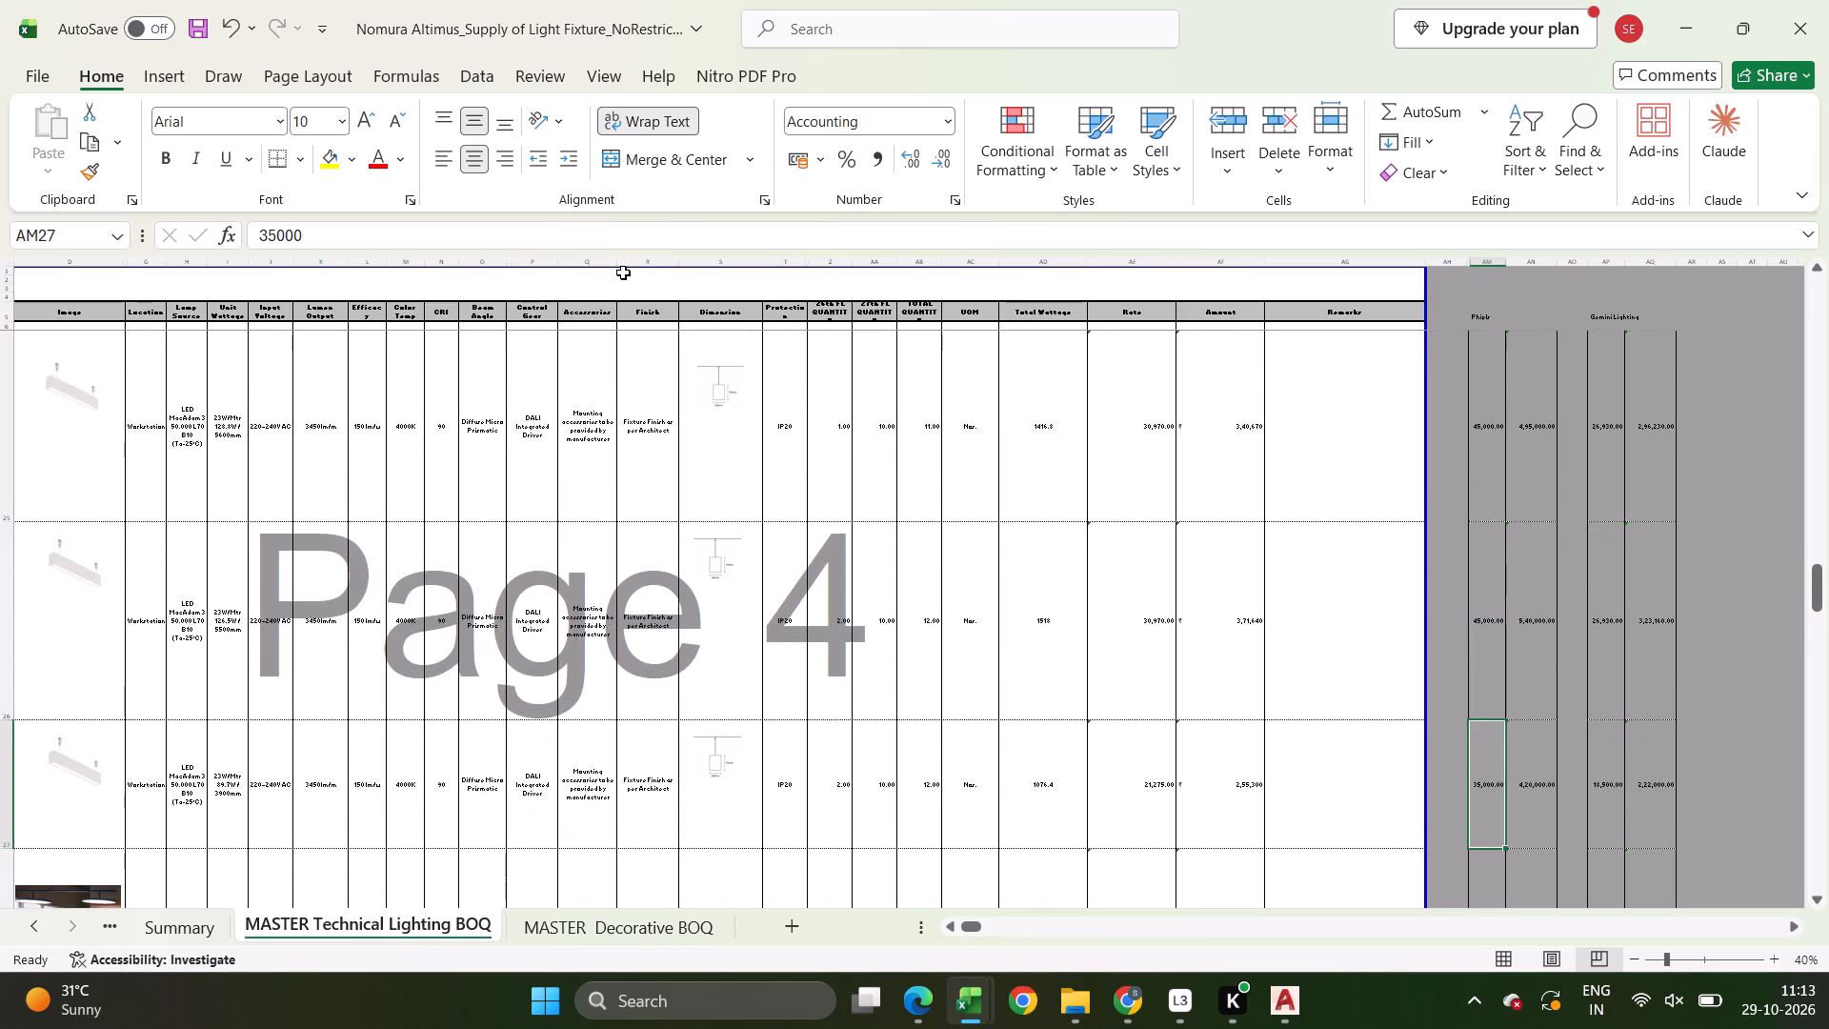
key("Down")
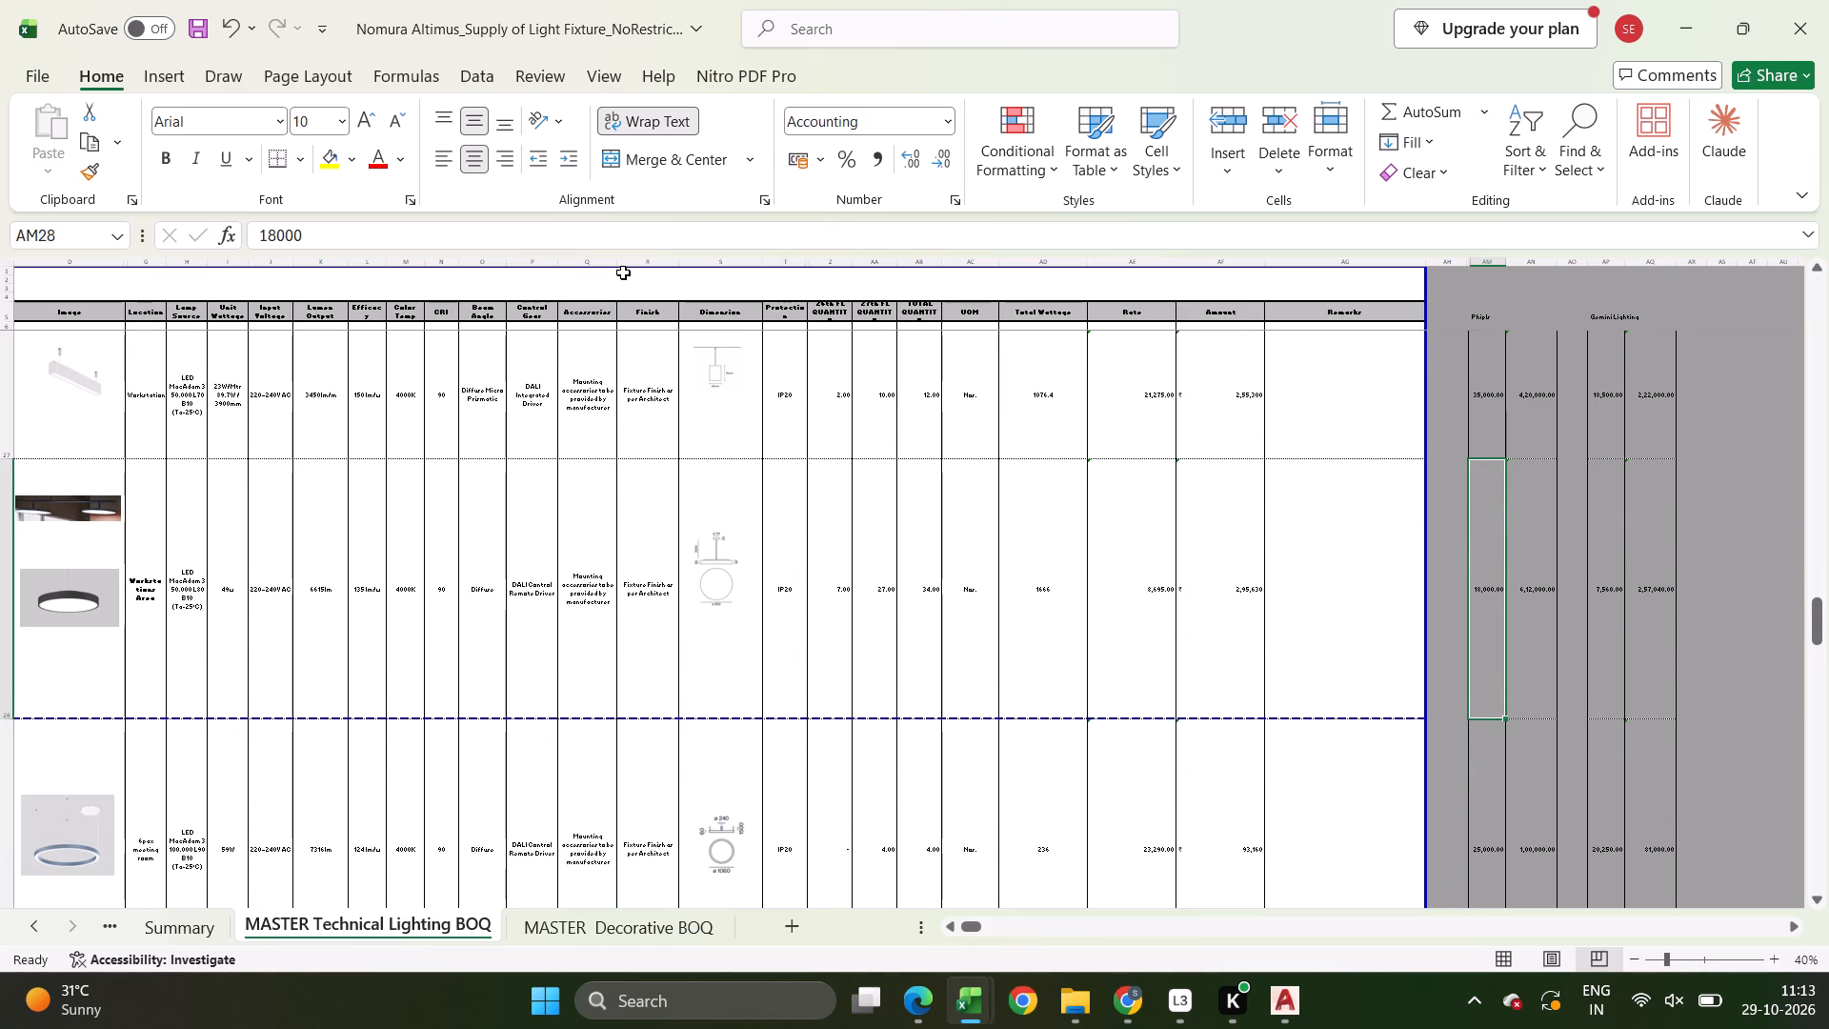
Examine the Rate column formulas and resulting rates for the fixtures in rows 29 to 33.
key("Left")
key("Left")
key("Left")
key("Down")
key("Left")
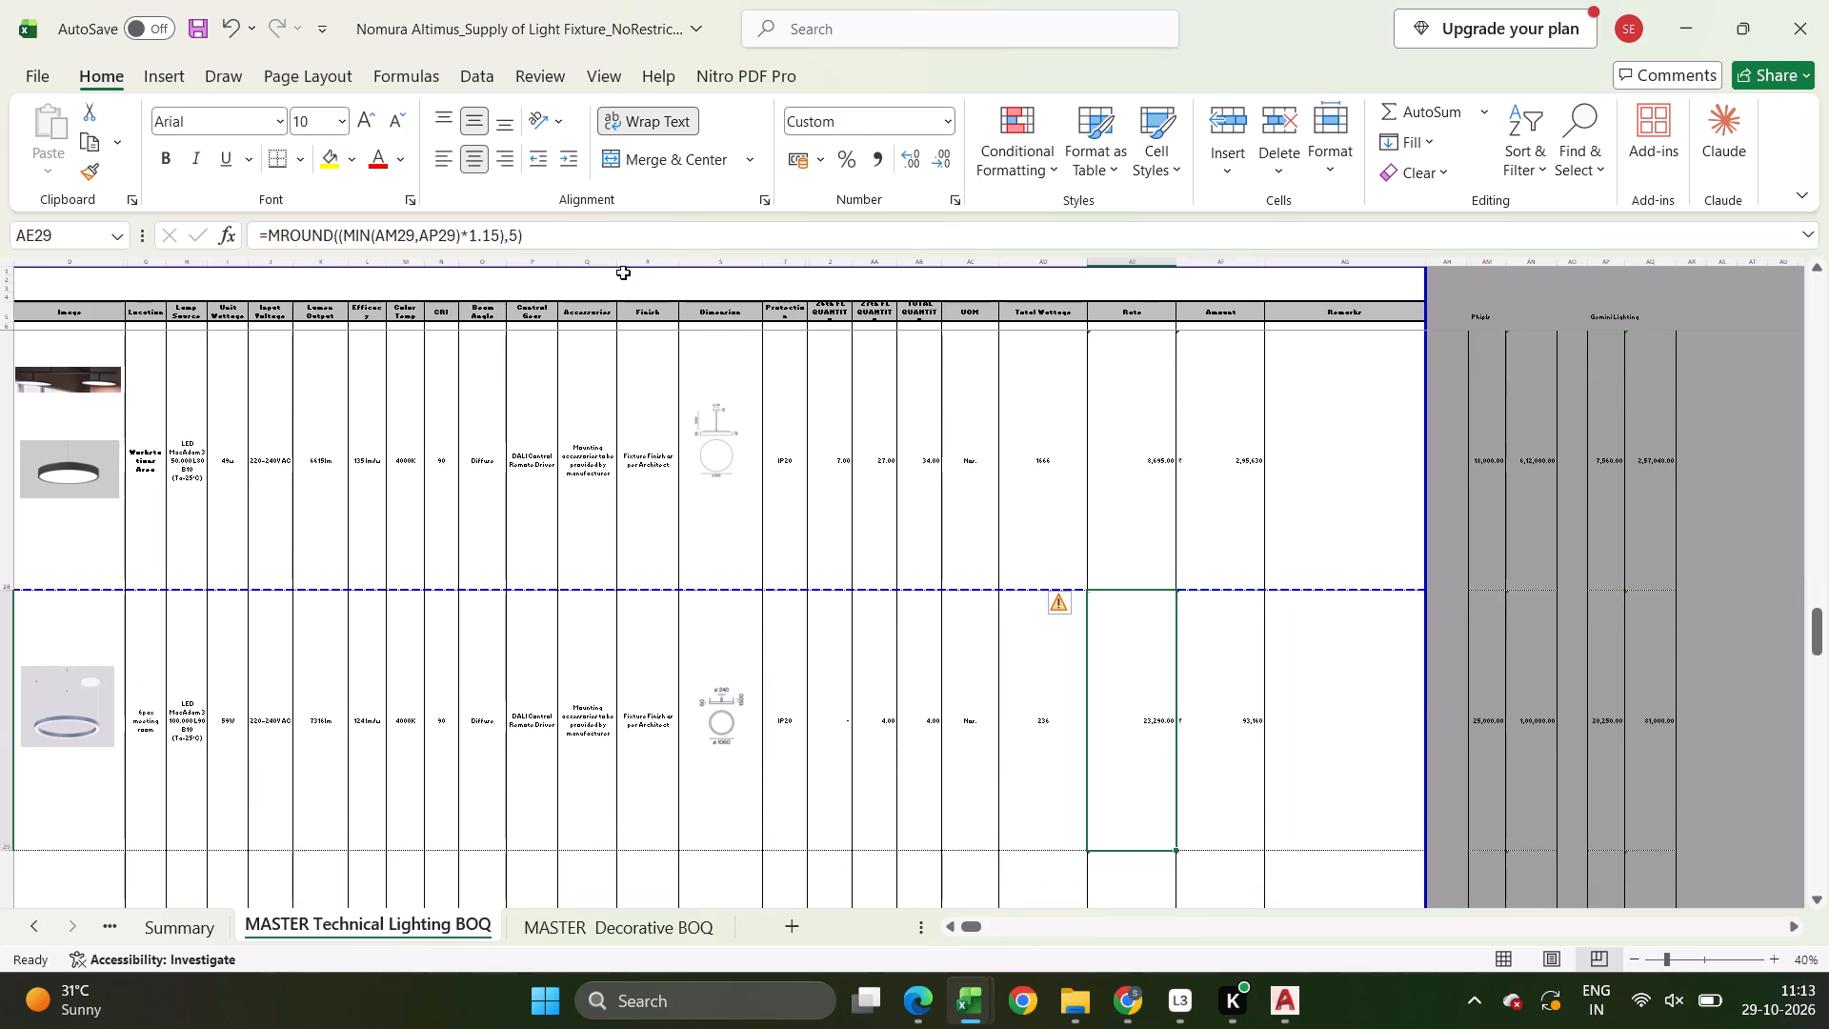
key("Down")
key("Down")
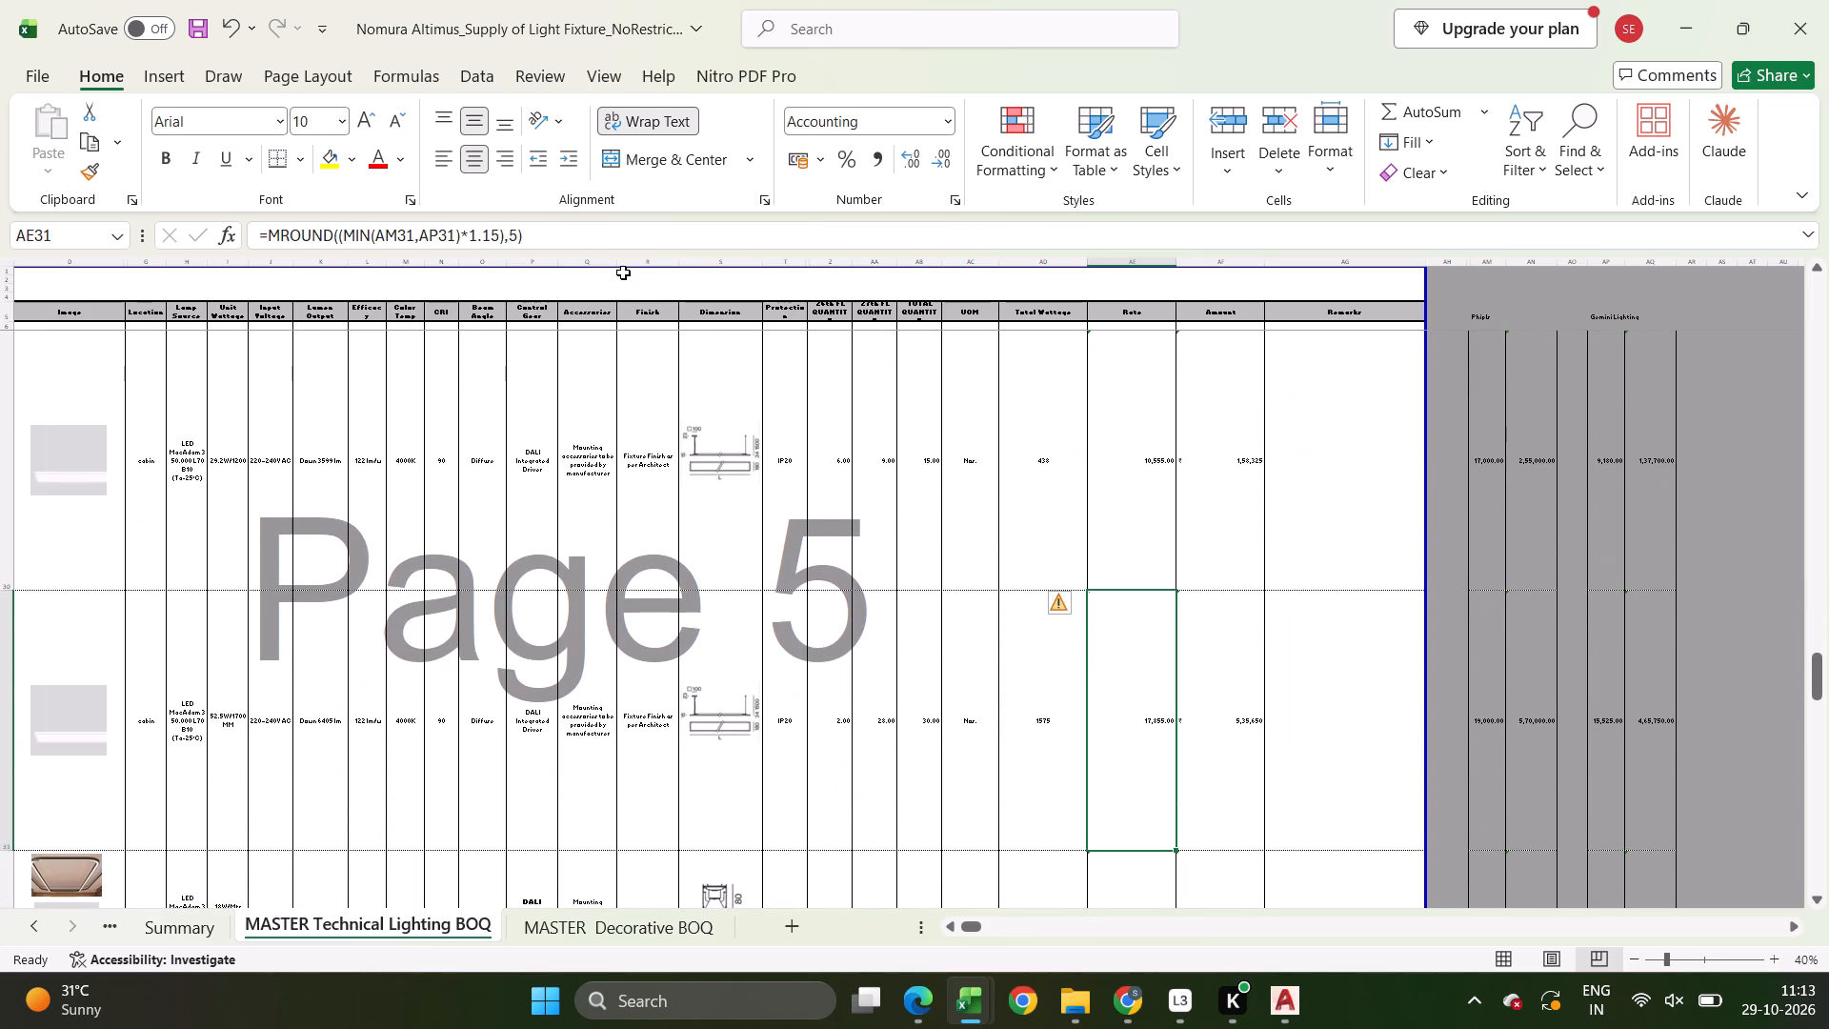
key("Down")
key("Down")
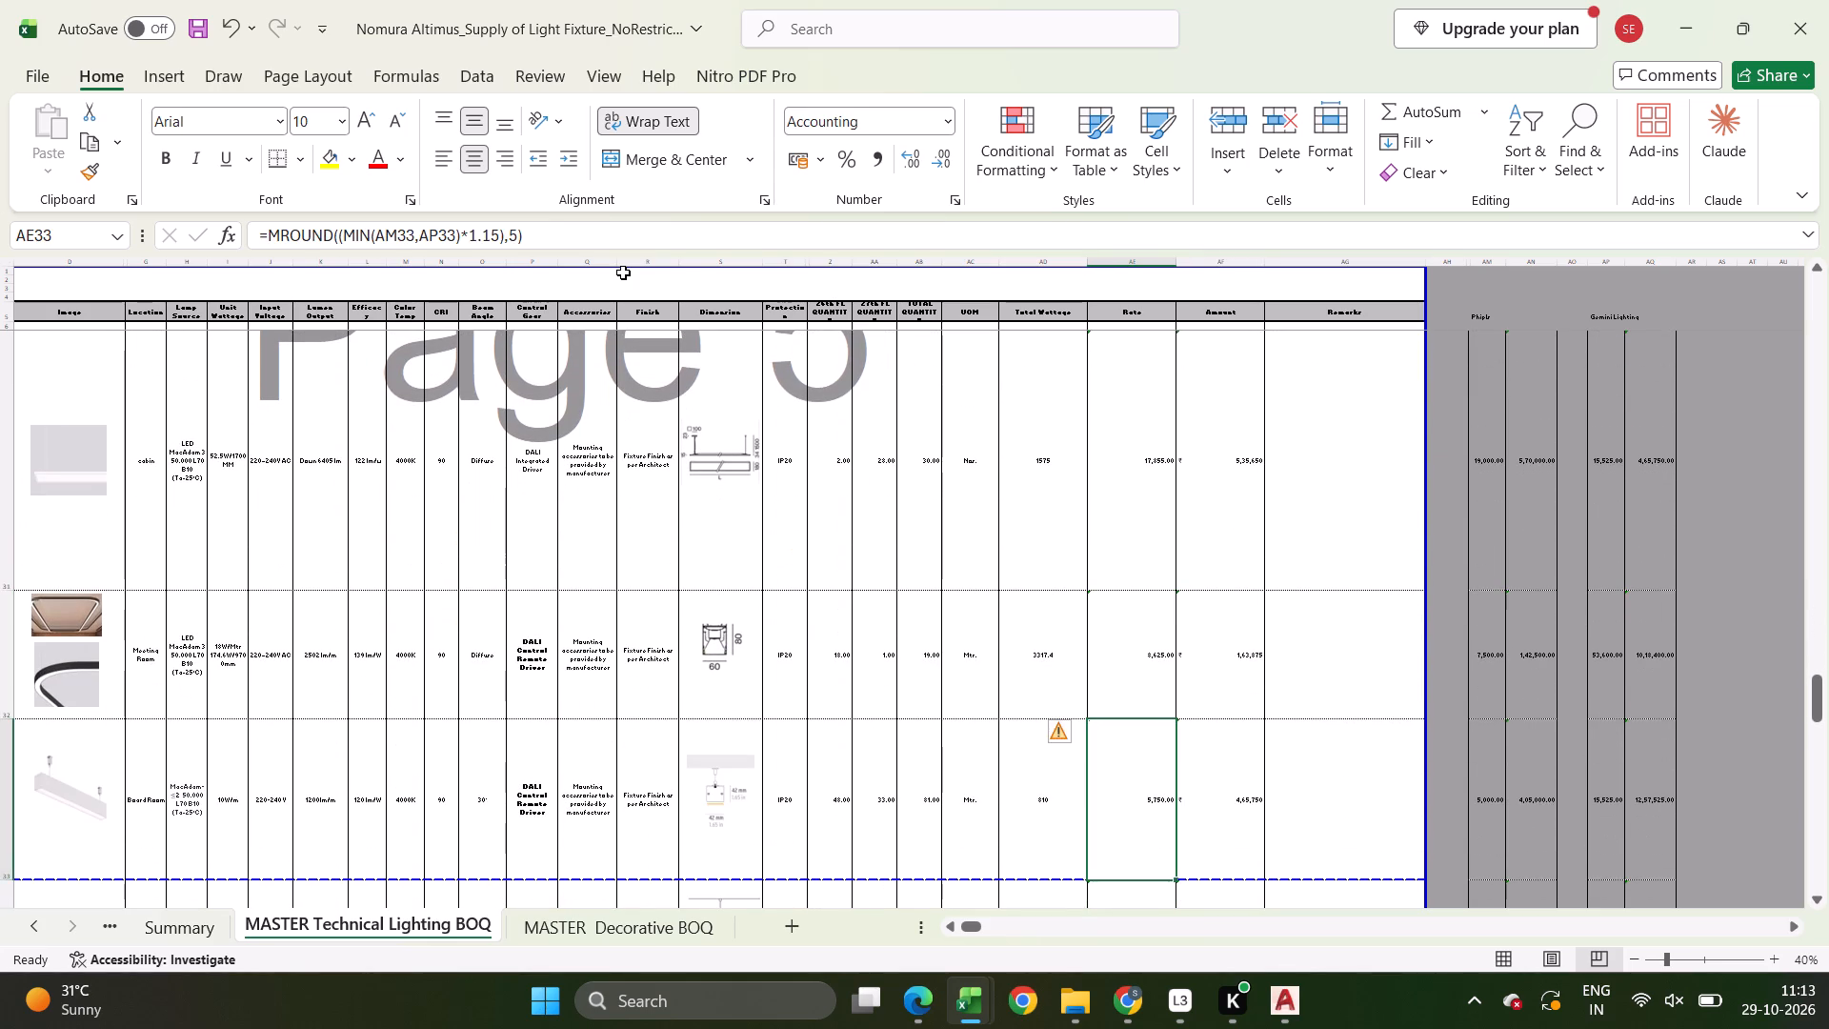
Examine the Rate column formulas and resulting rates for the fixtures in rows 34 to 44 of the technical lighting BOQ.
key("Down")
key("Down")
key("Down")
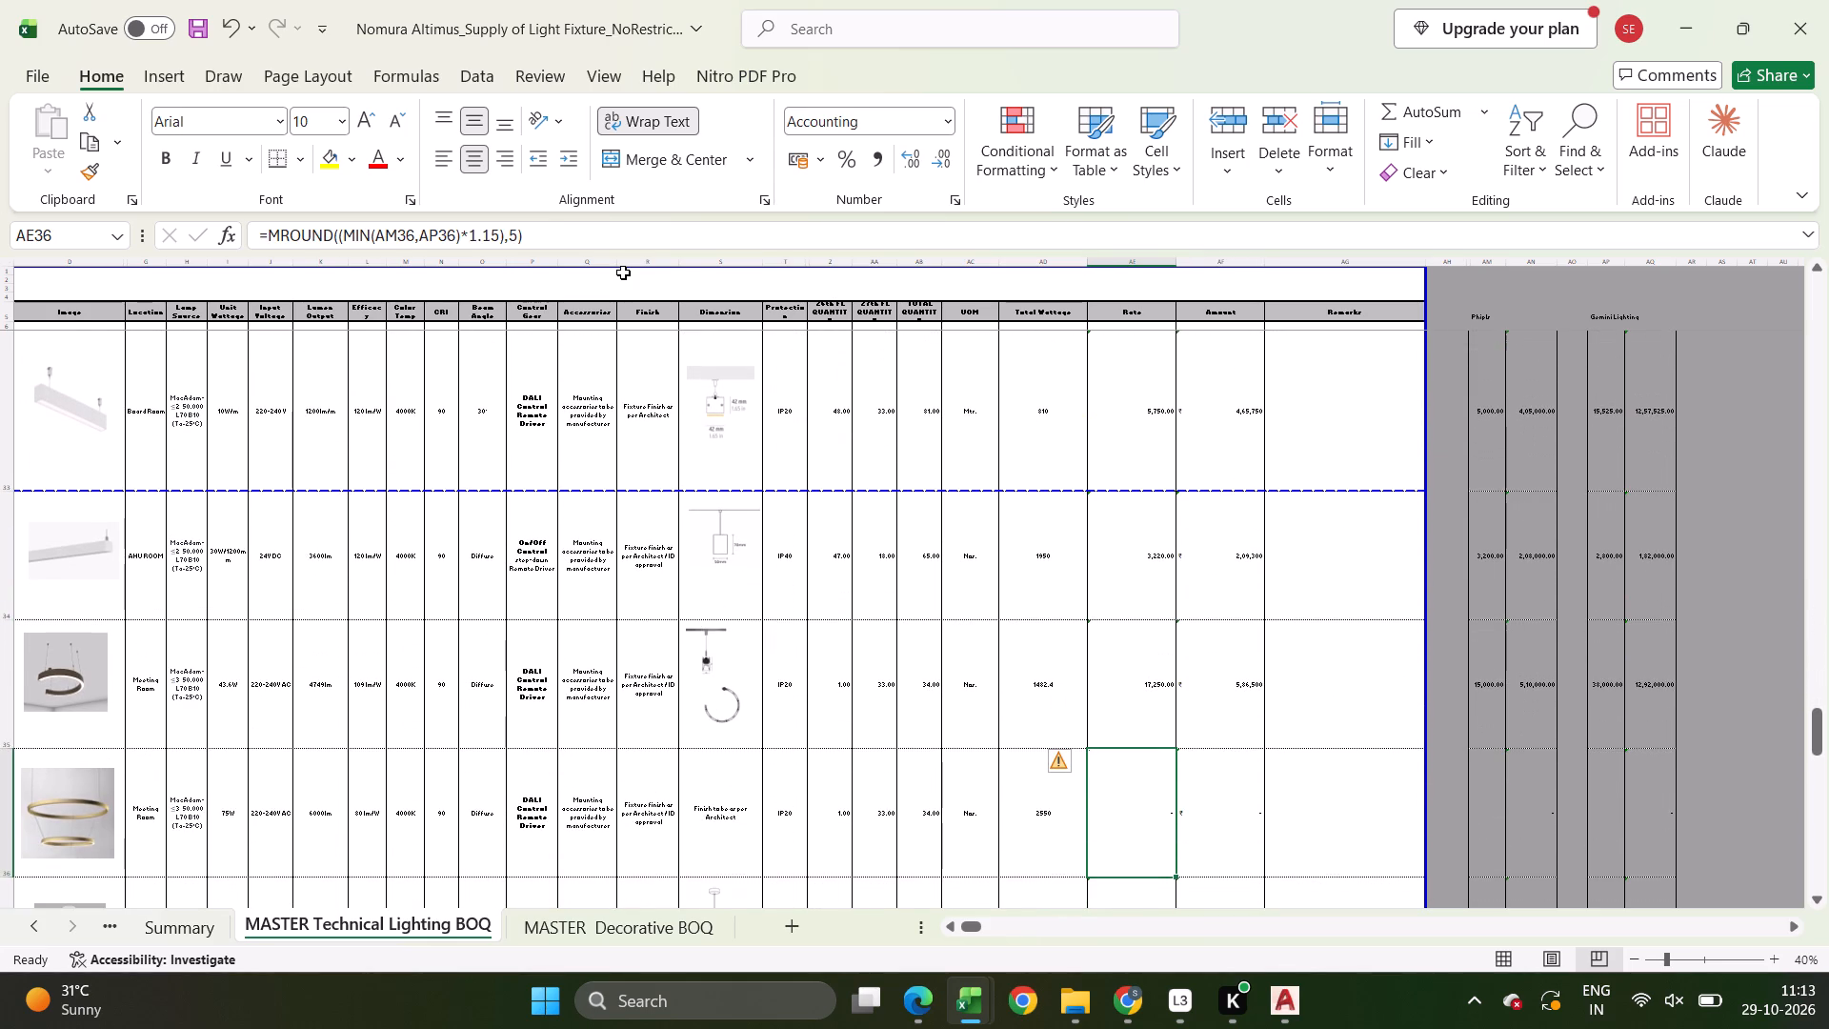
key("Down")
key("Down")
key("Up")
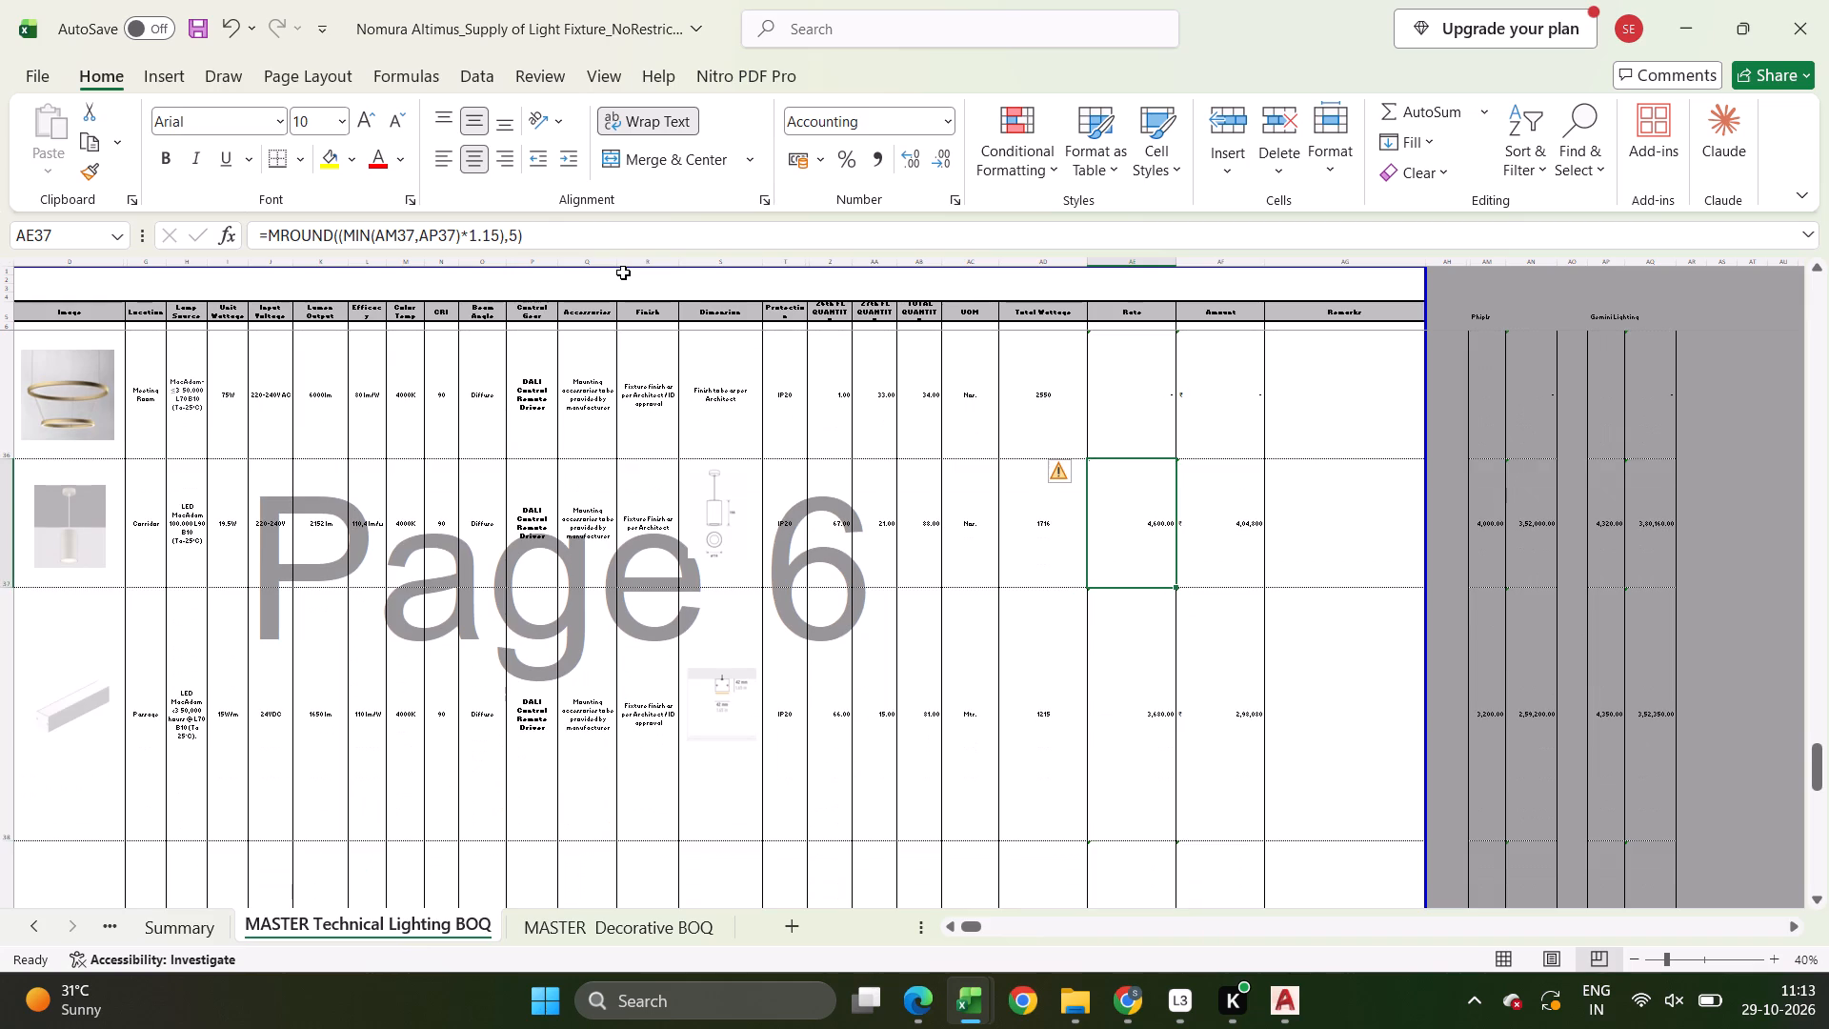
key("Down")
key("Down")
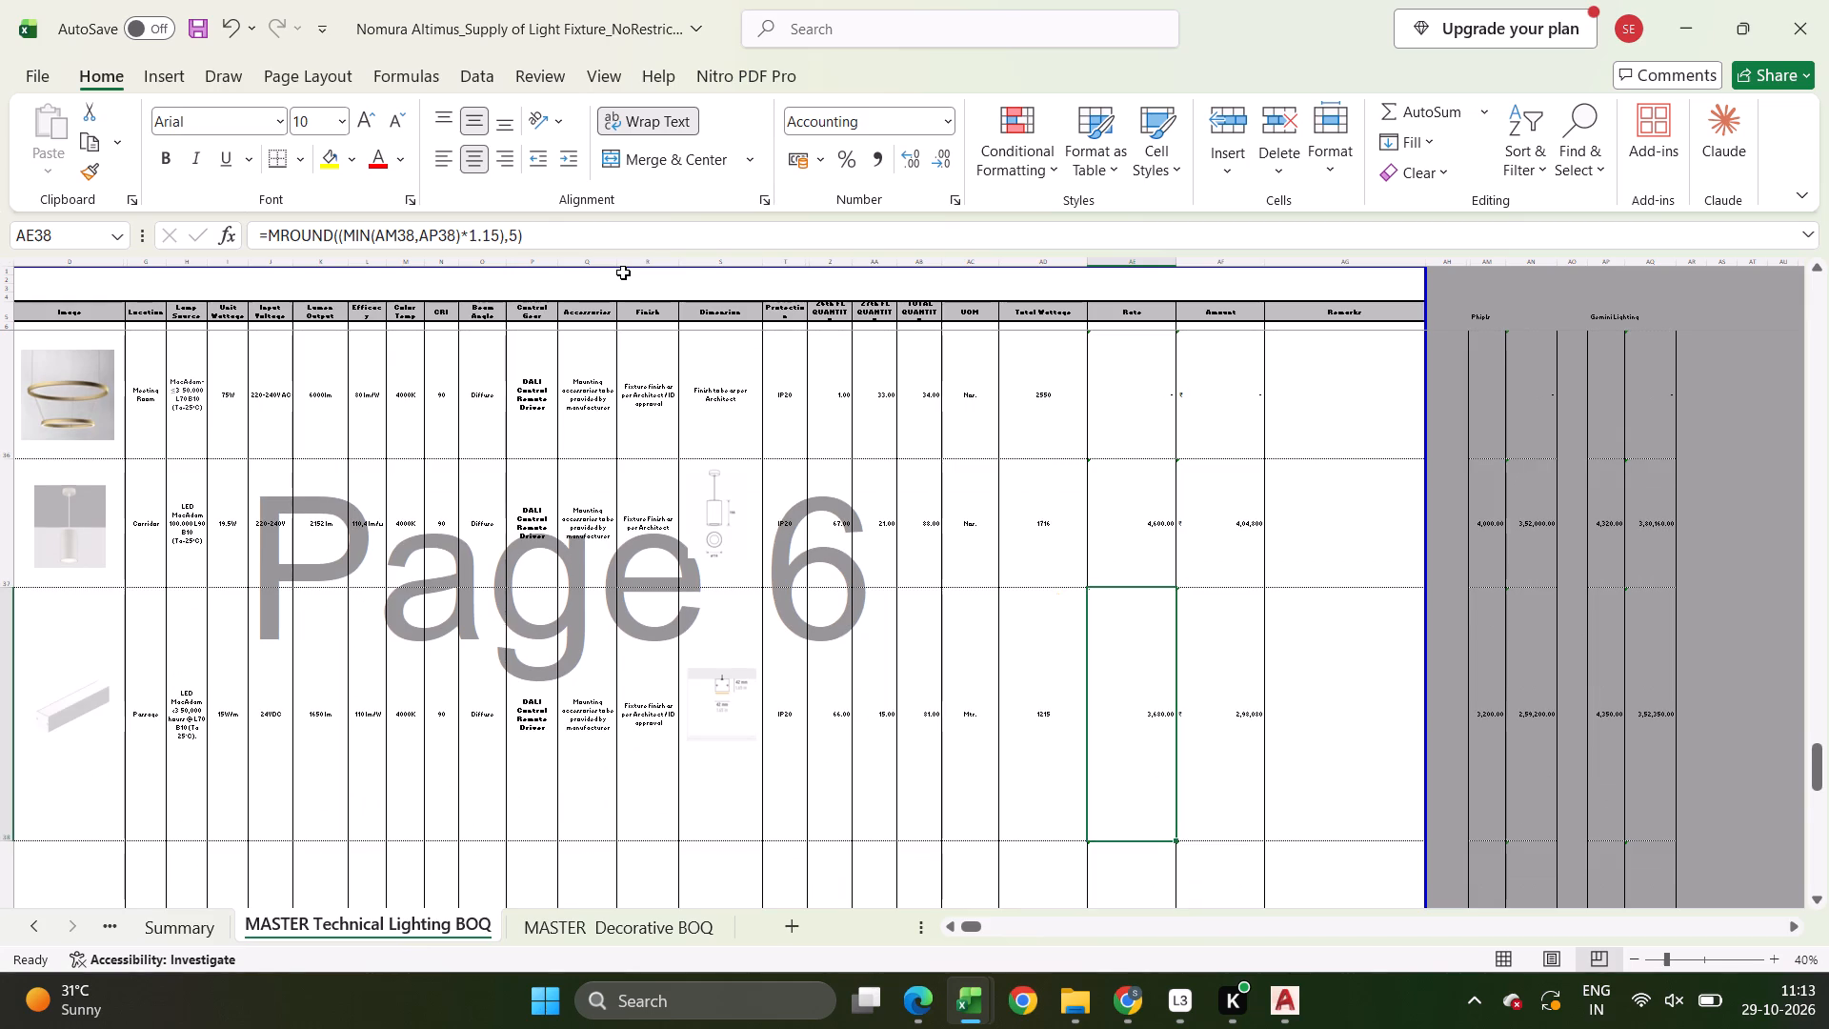
key("Down")
key("Down")
key("Down")
key("Down")
key("Down")
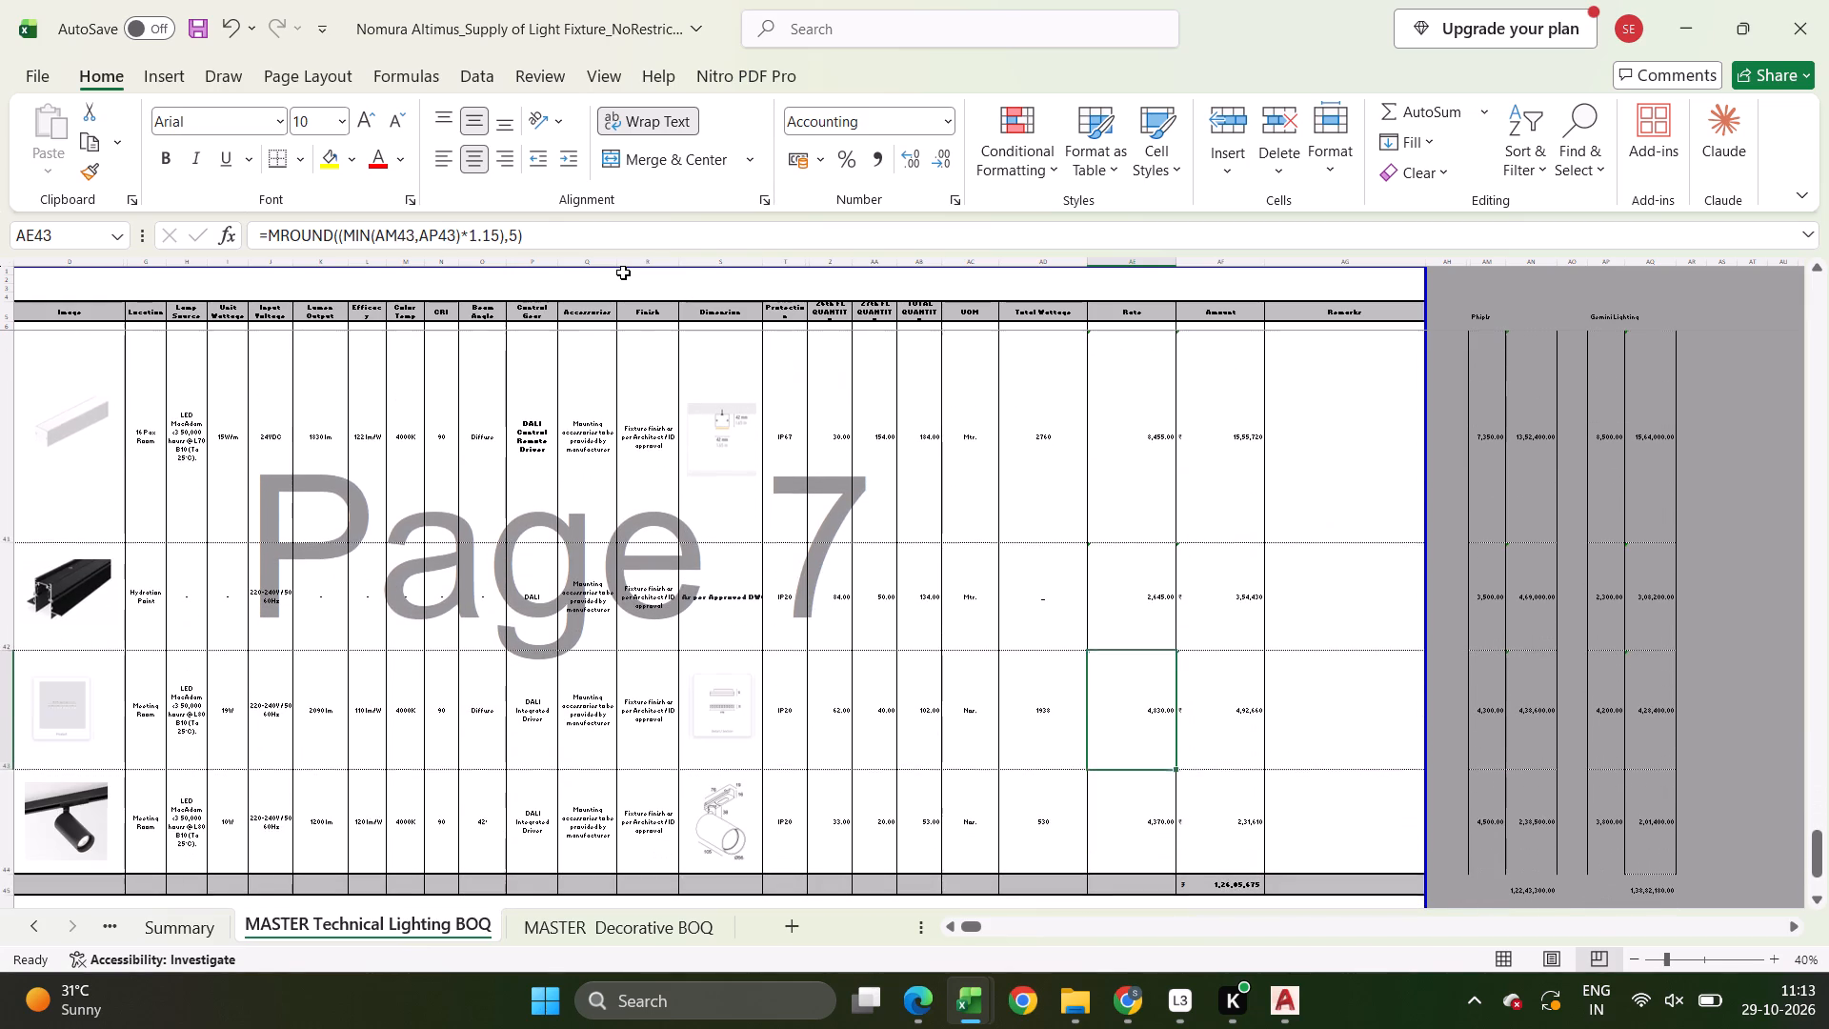
key("Down")
key("Up")
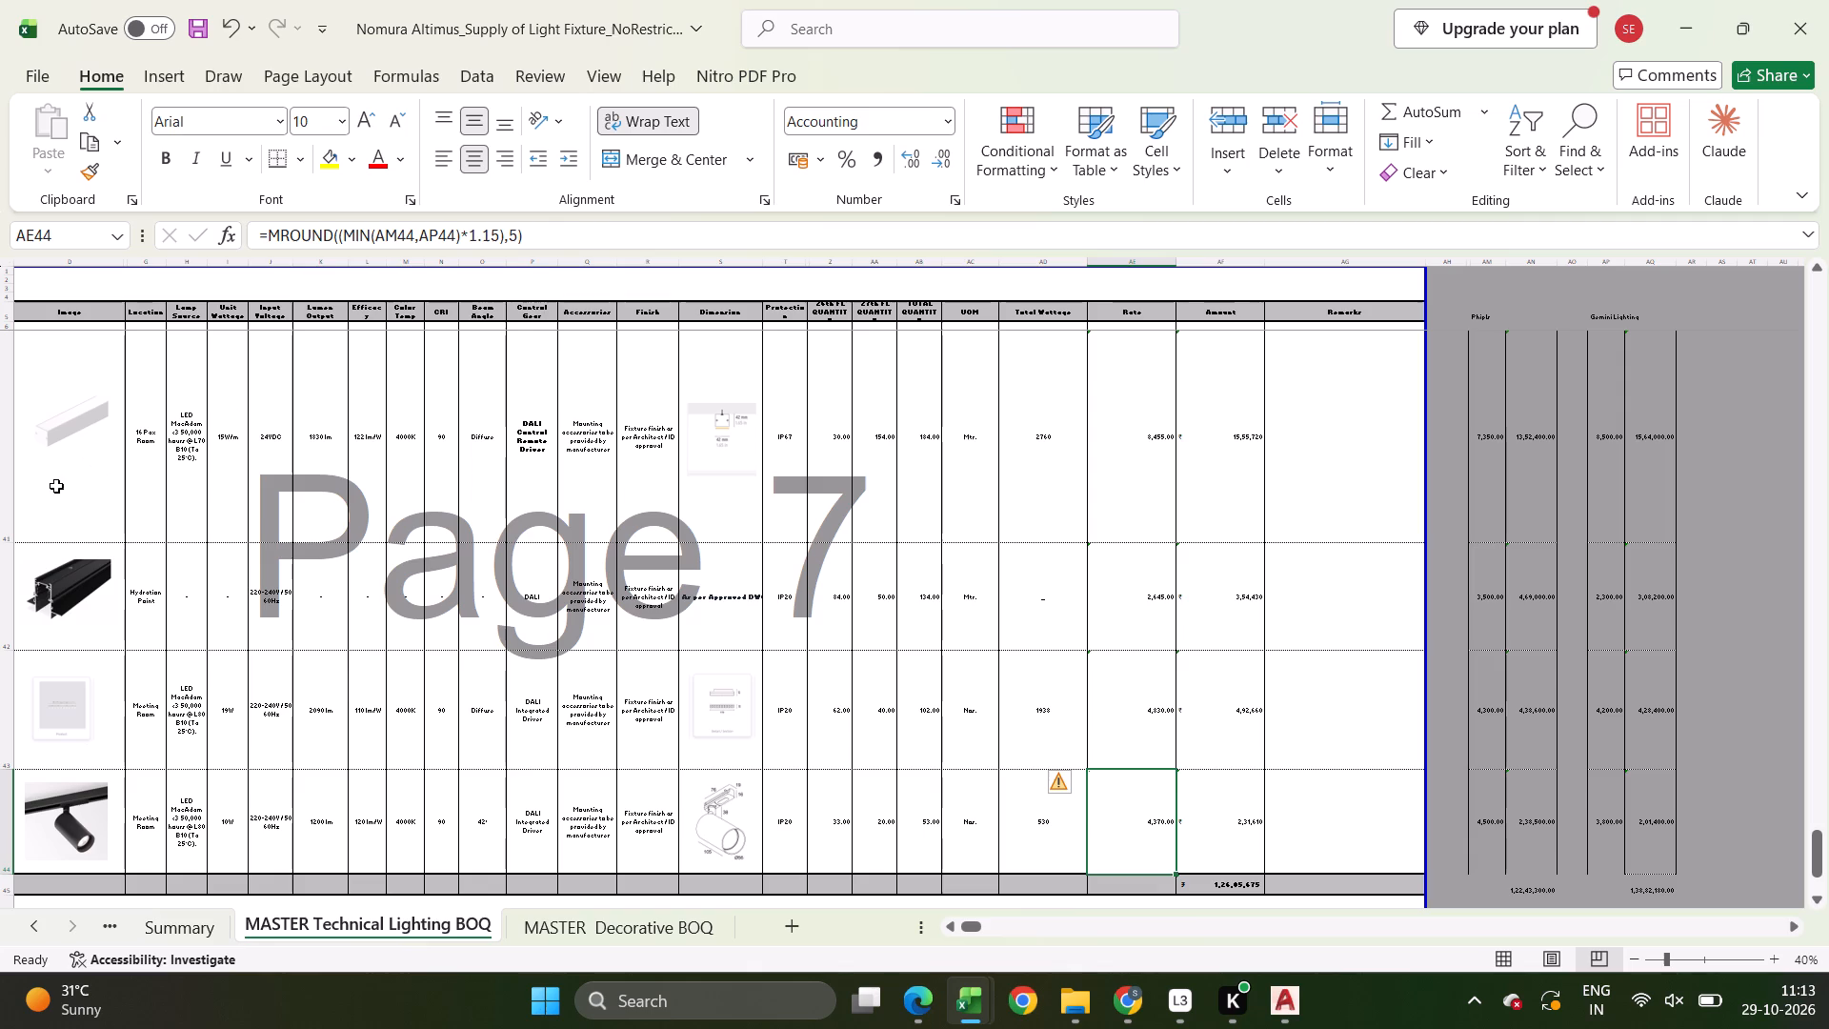
Open the MASTER Decorative BOQ sheet to review the decorative light fixtures.
left_click(618, 923)
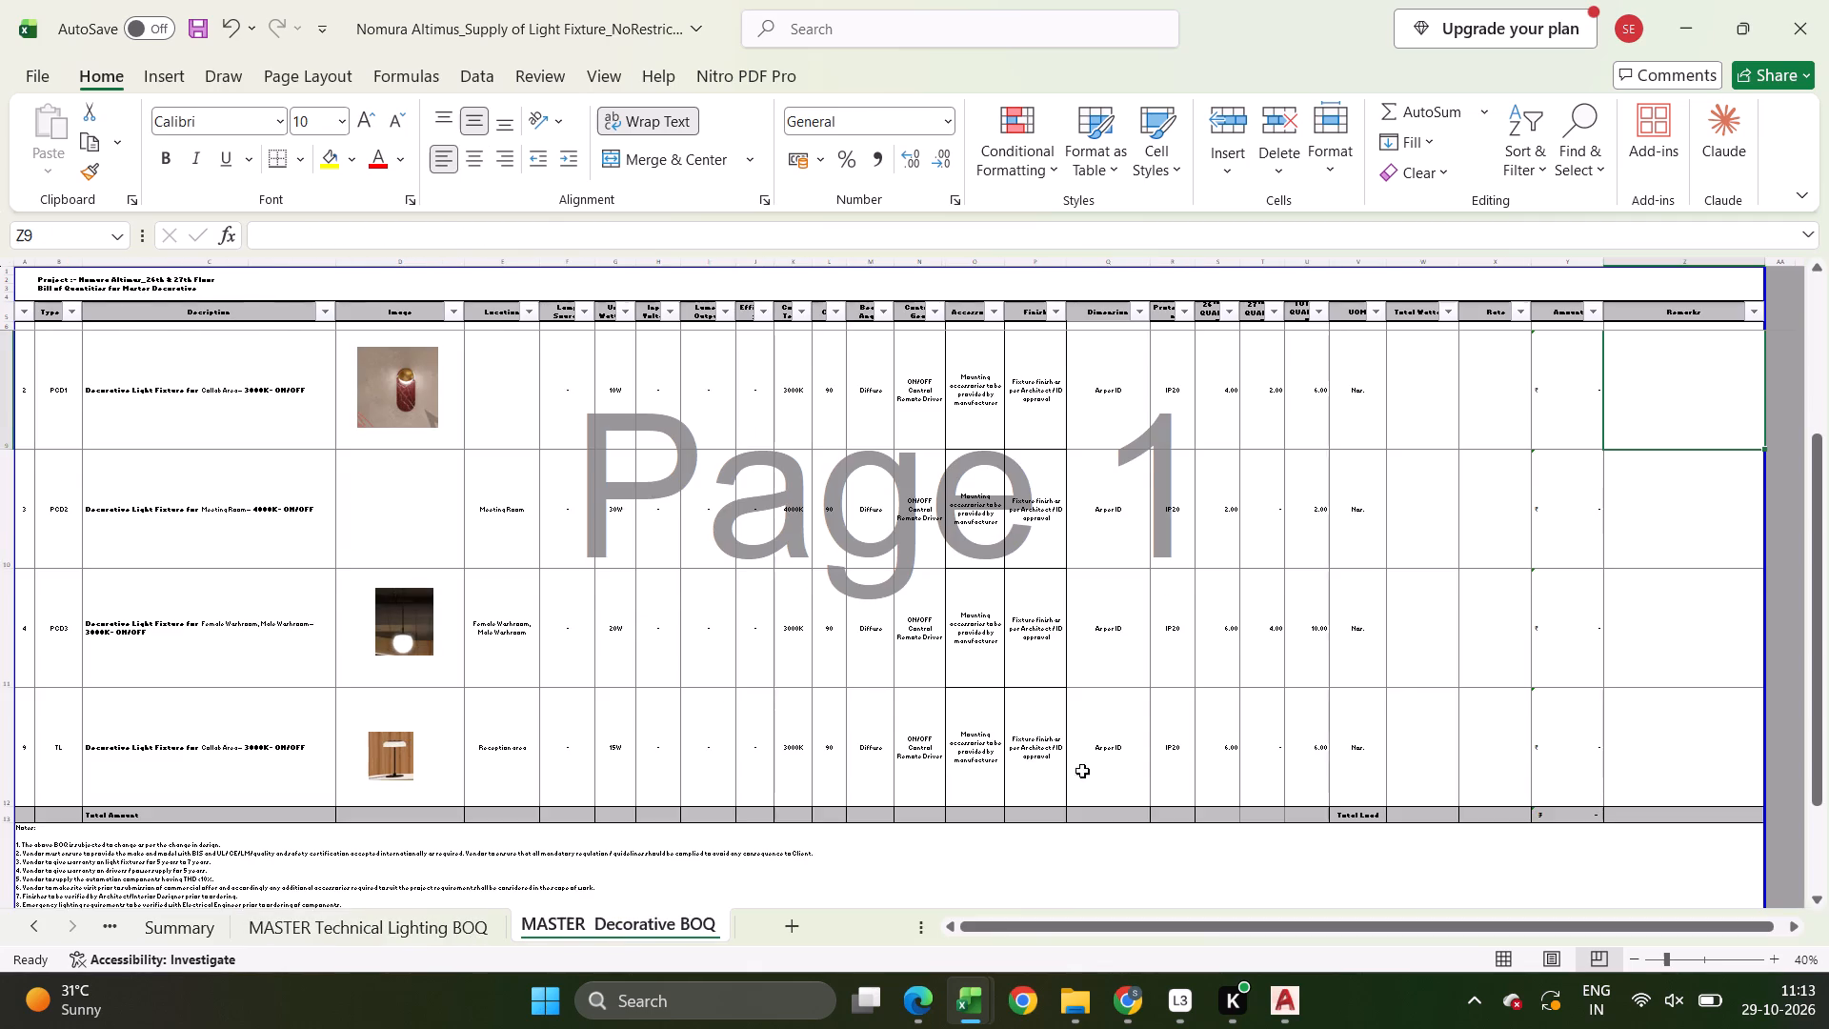
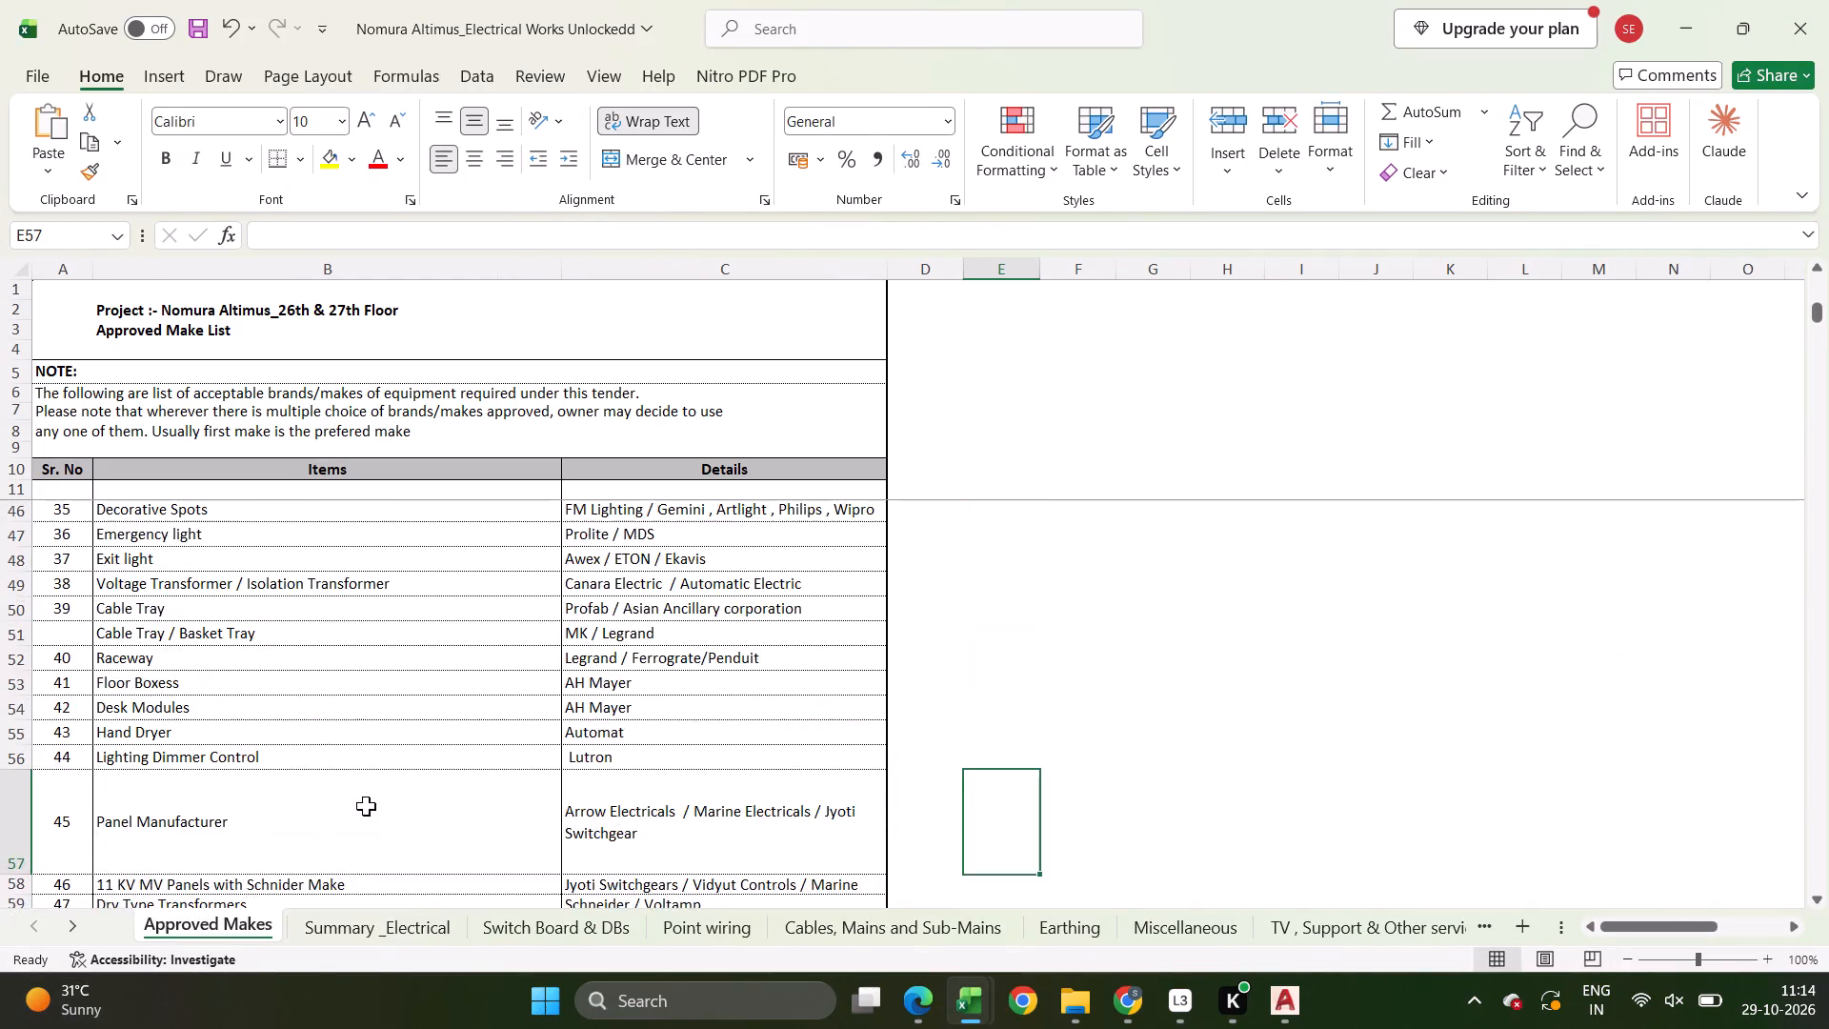
Check the approved makes for the lighting items in the electrical works workbook's Approved Make List.
scroll(366, 806, "up", 2)
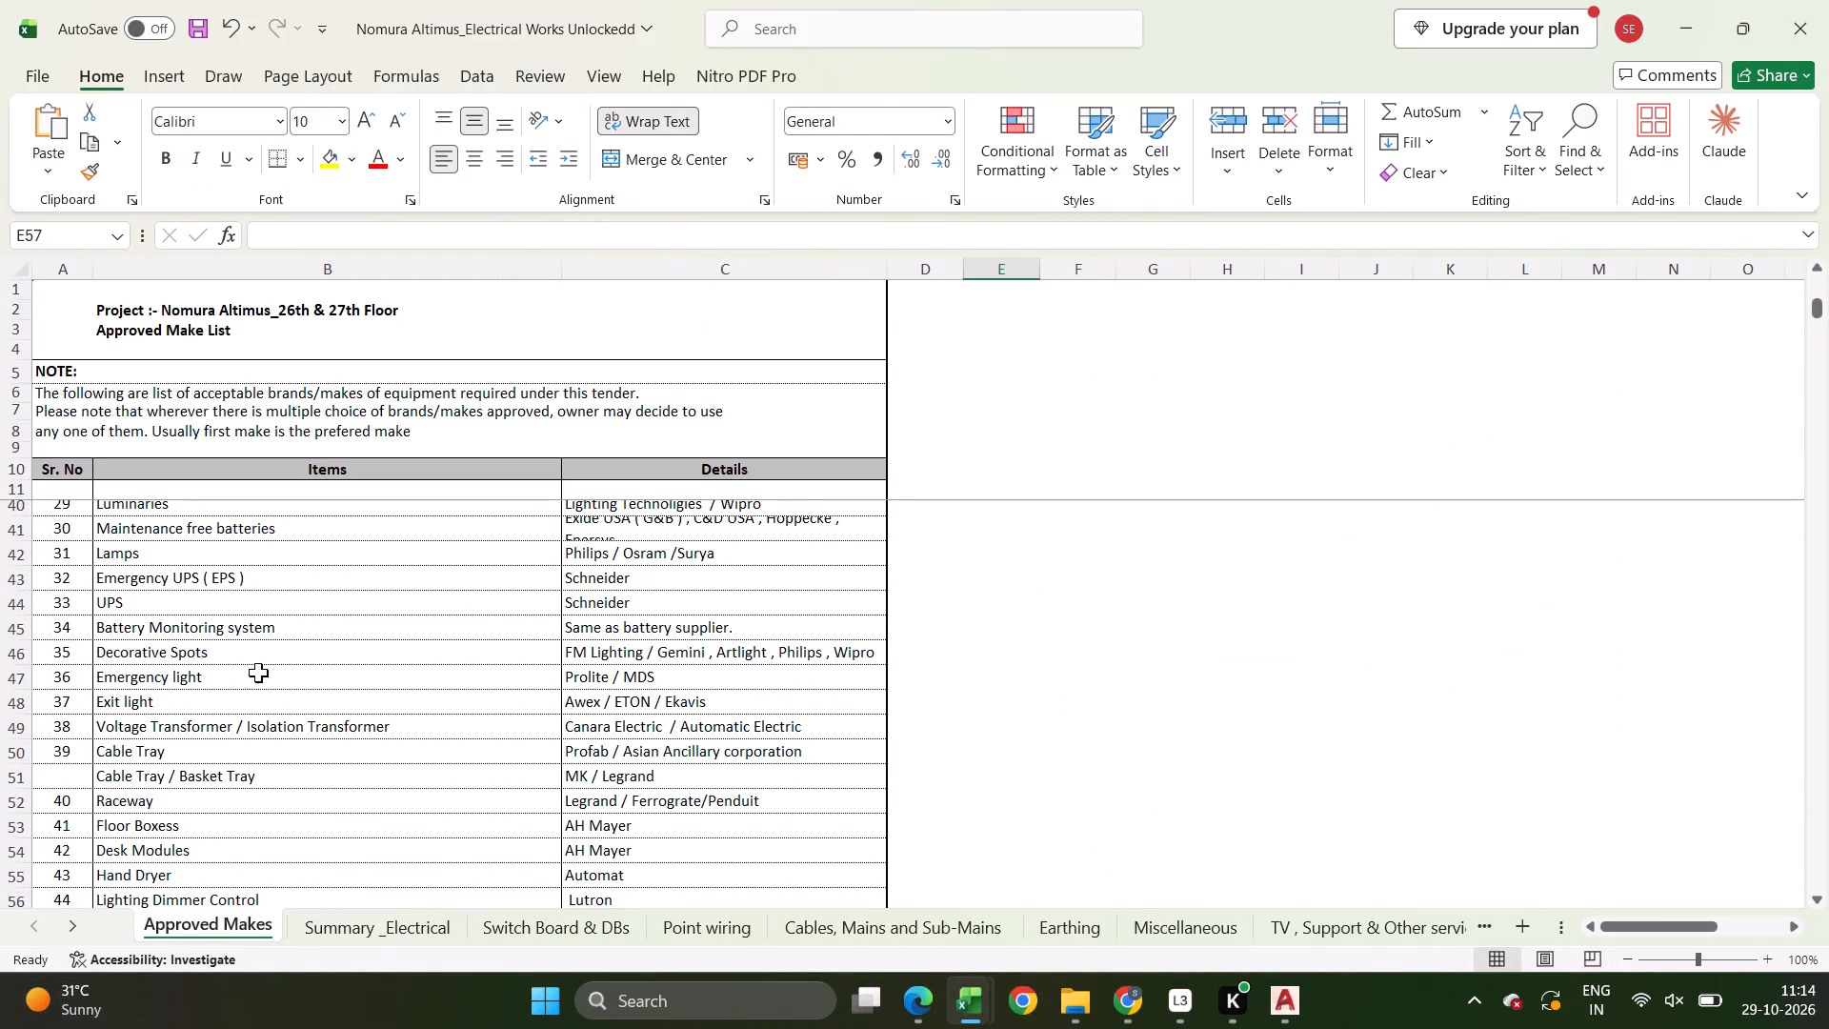
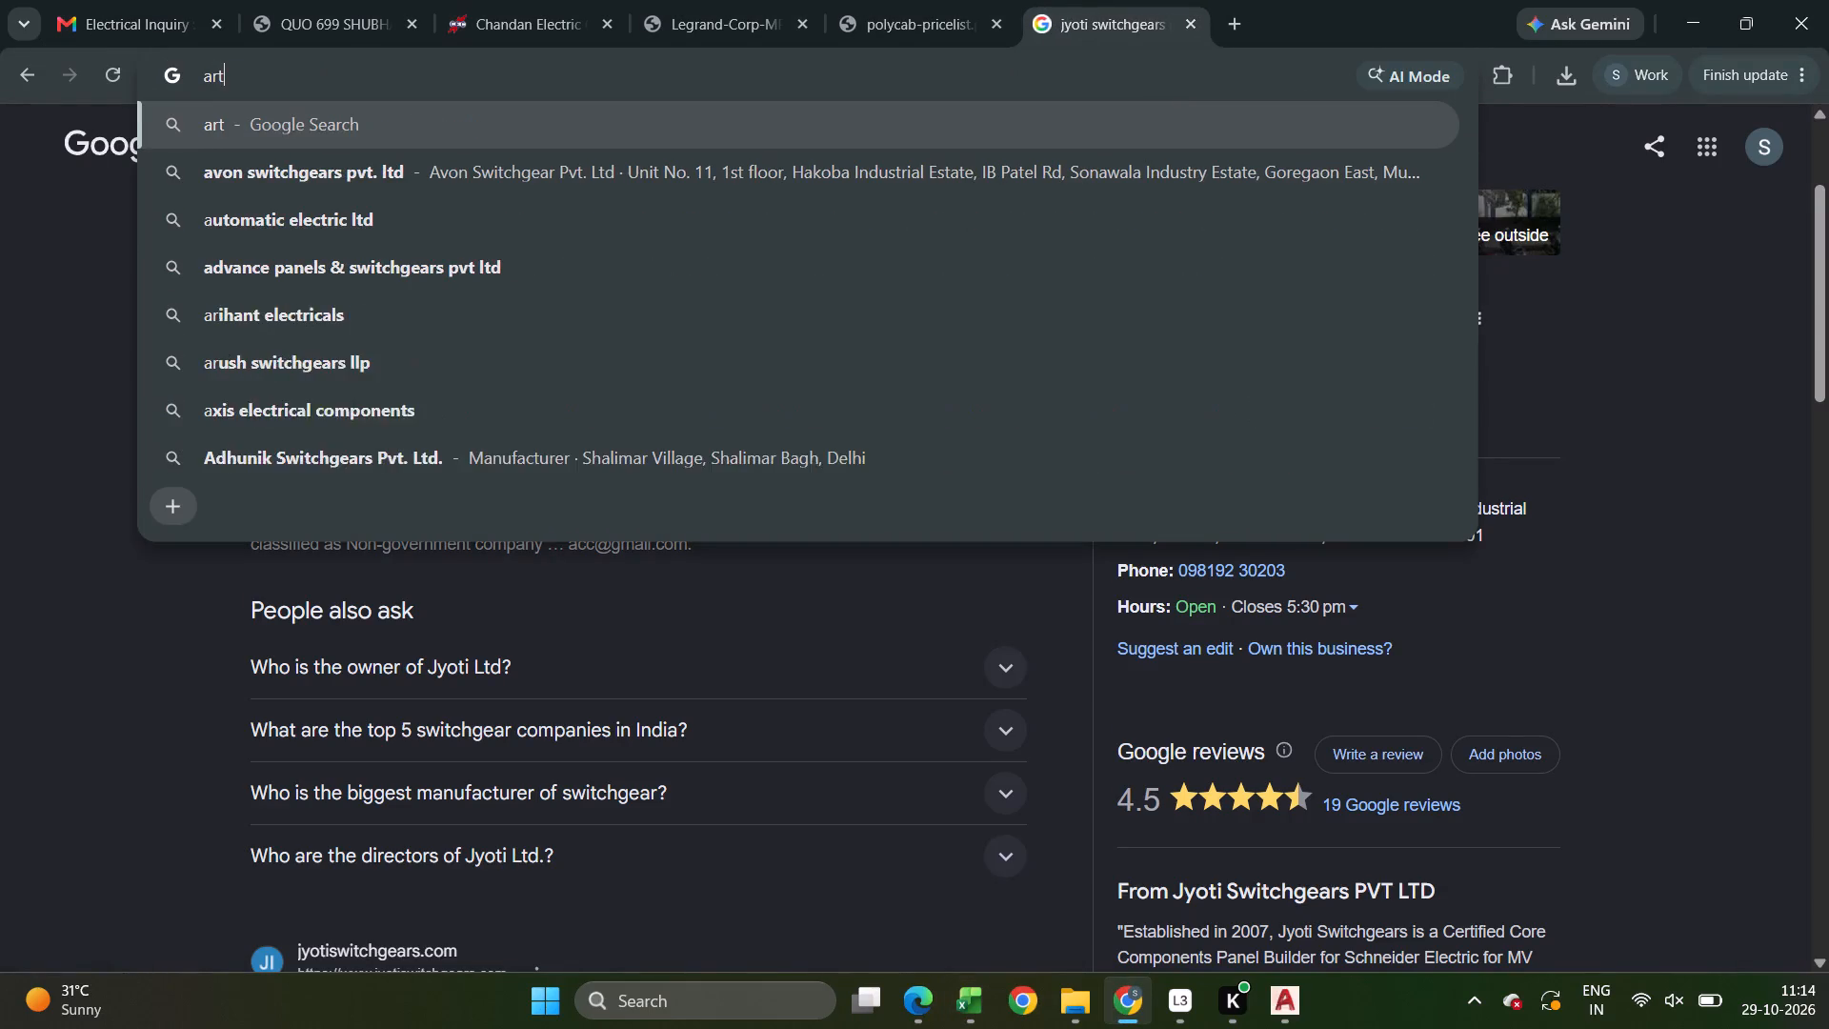
Search the web for "art light" and open the Art Lights website (artlights.in).
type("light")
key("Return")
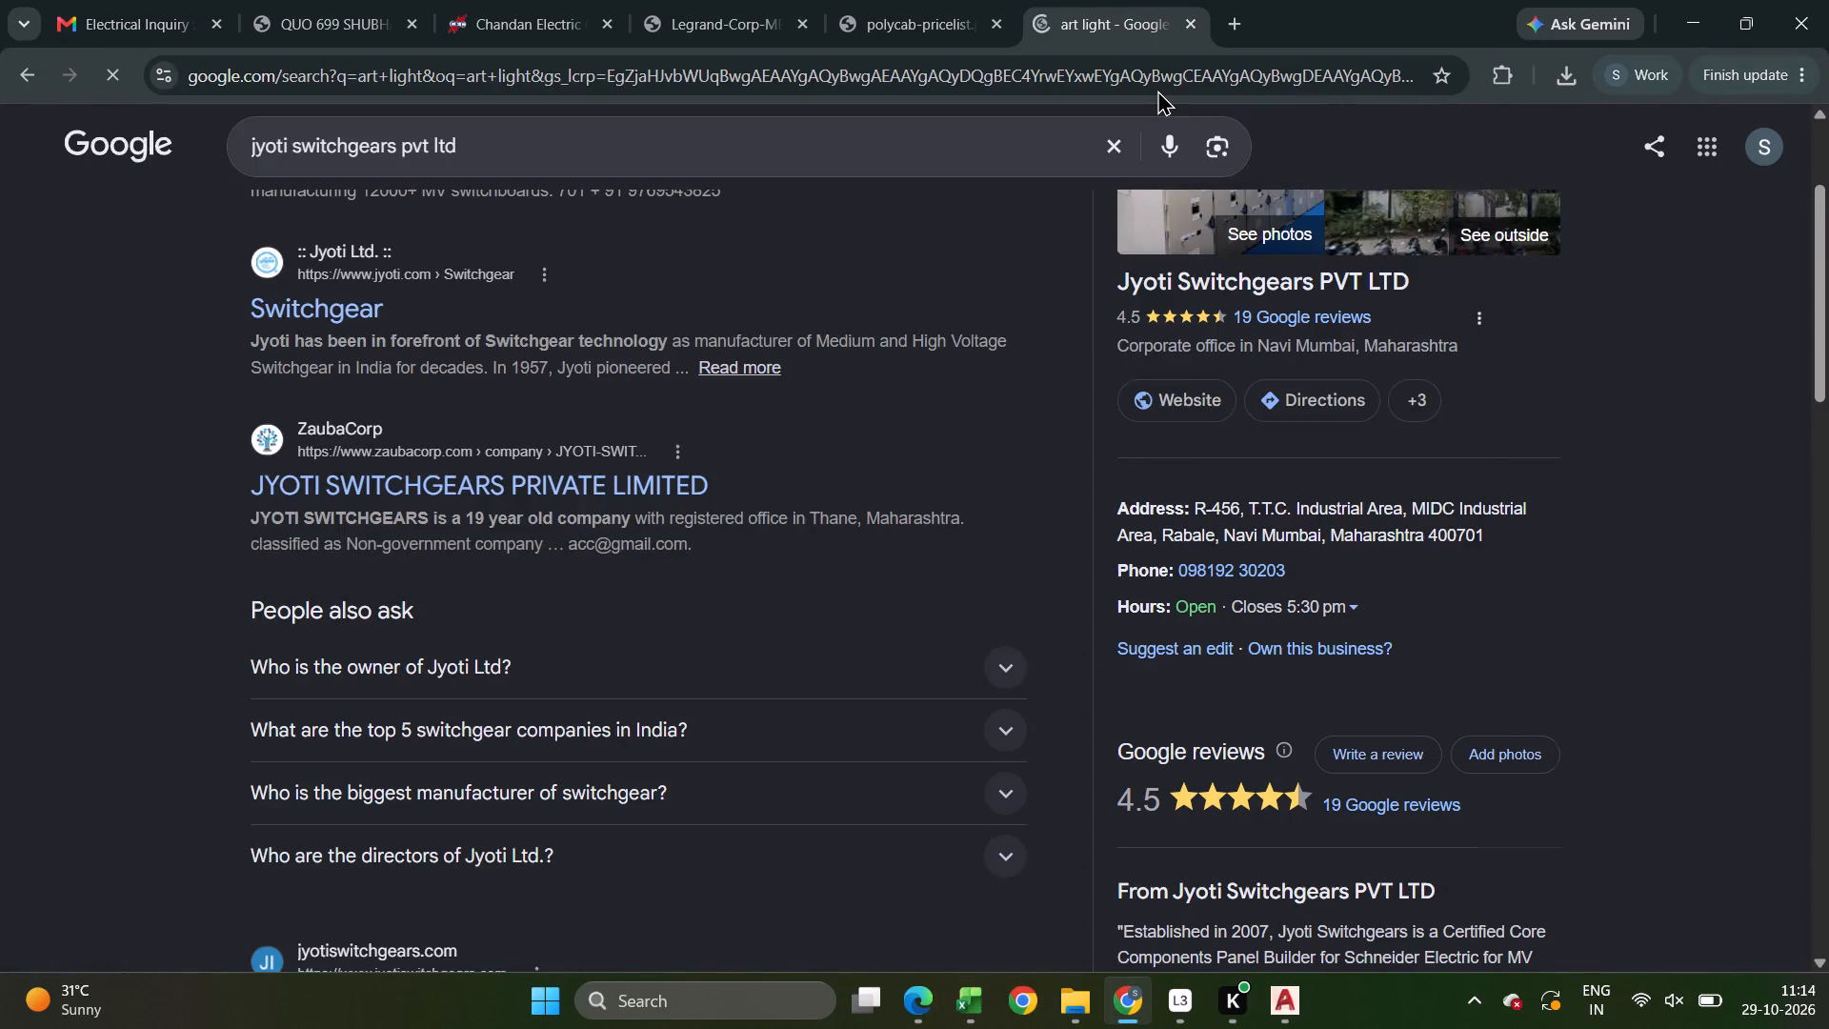
scroll(611, 278, "down", 4)
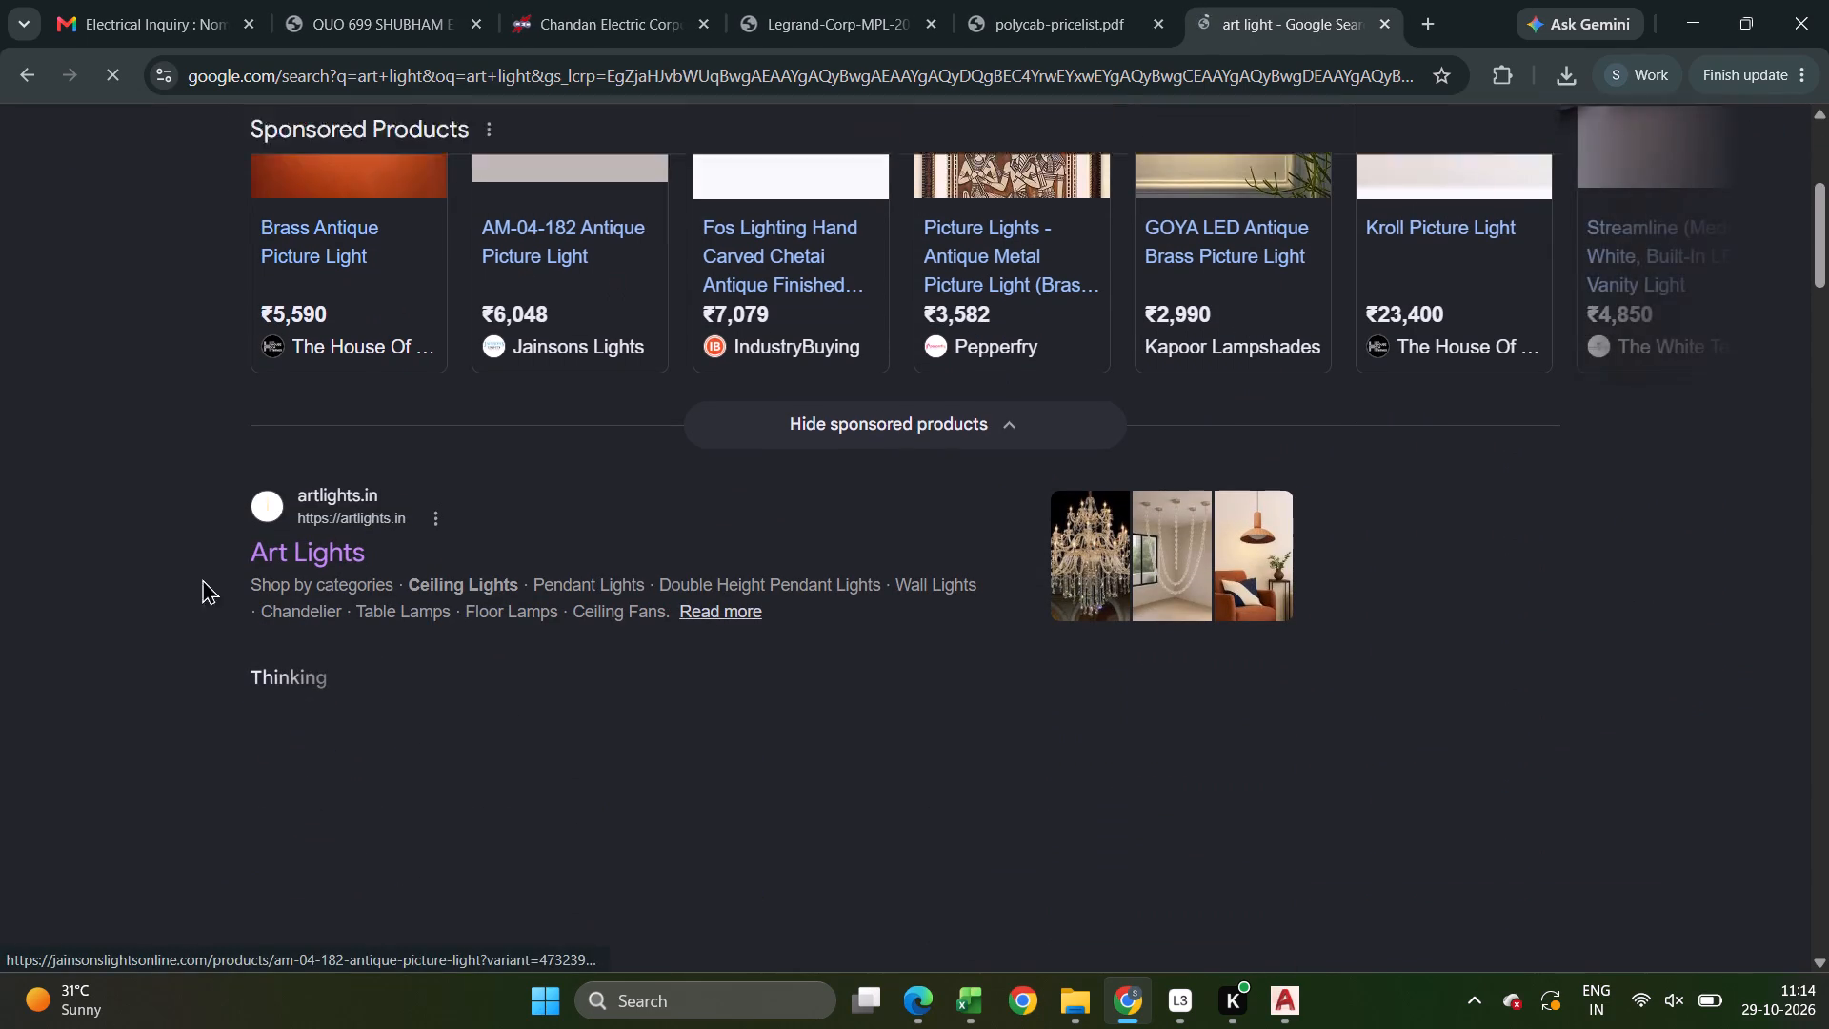
left_click(302, 516)
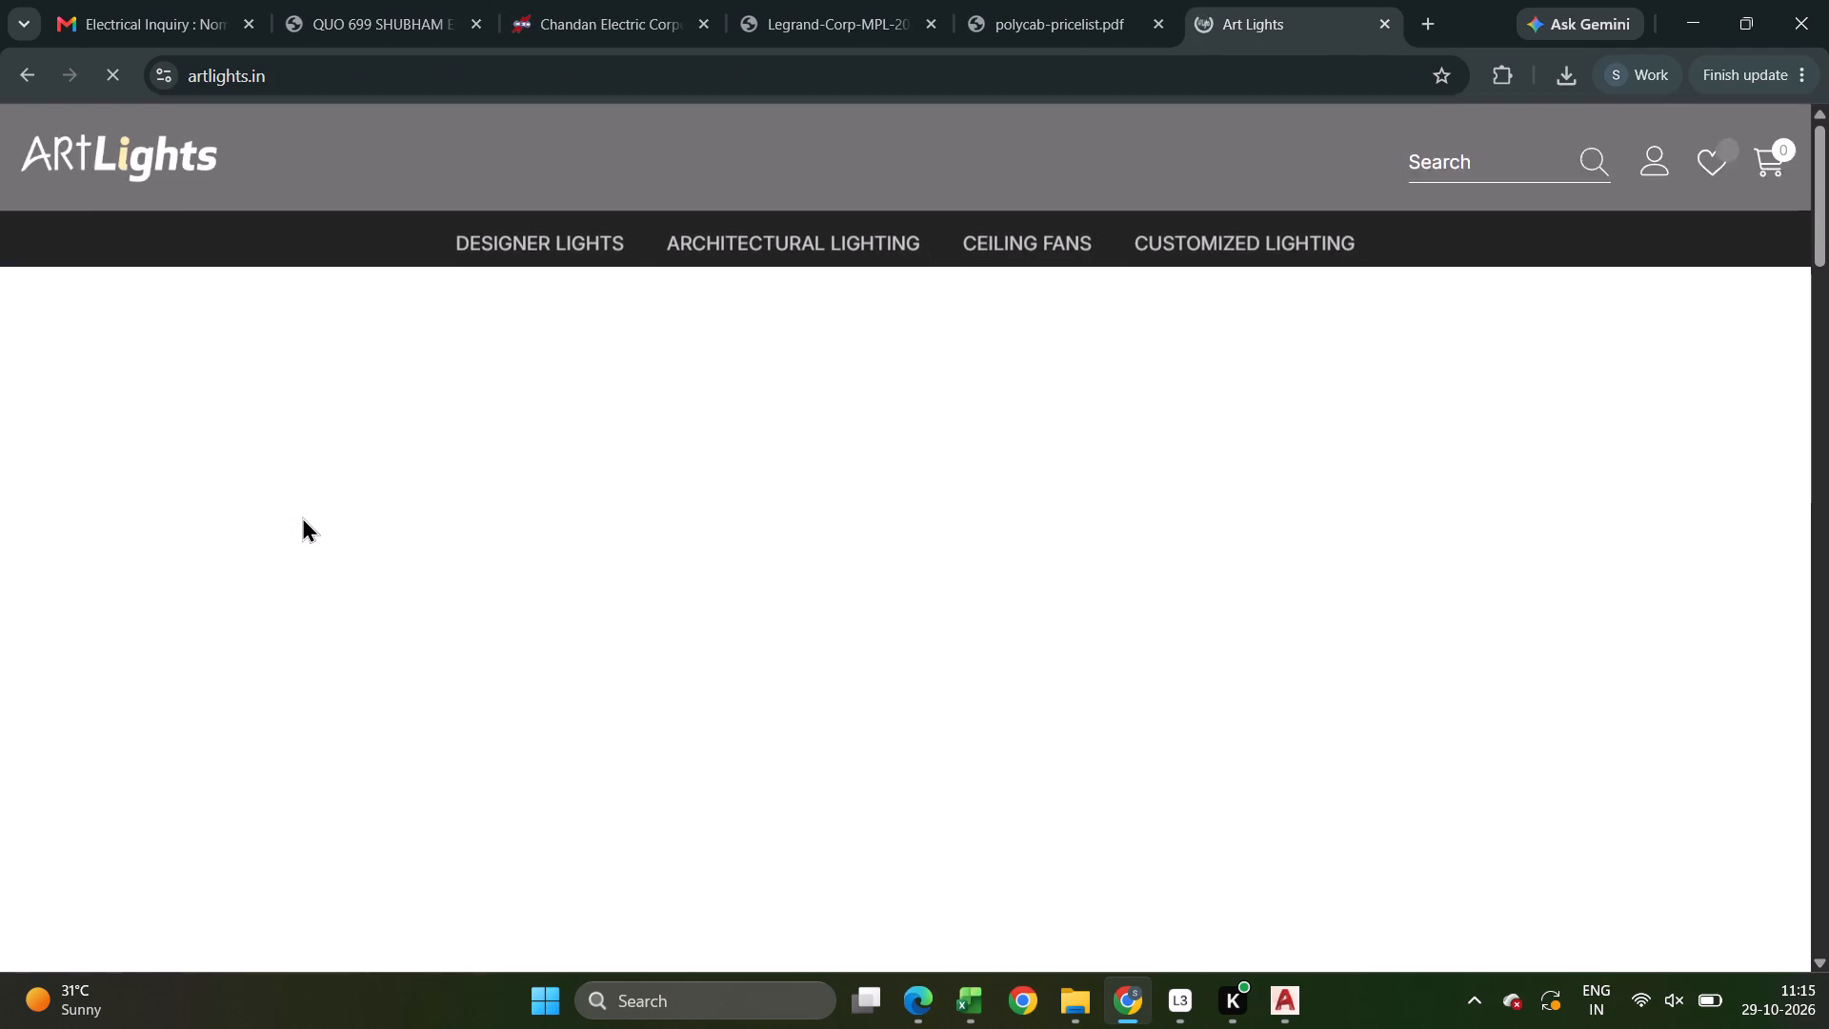
Look through the Art Lights home page and open its Contact Us page to check the supplier's contact details.
scroll(456, 497, "down", 7)
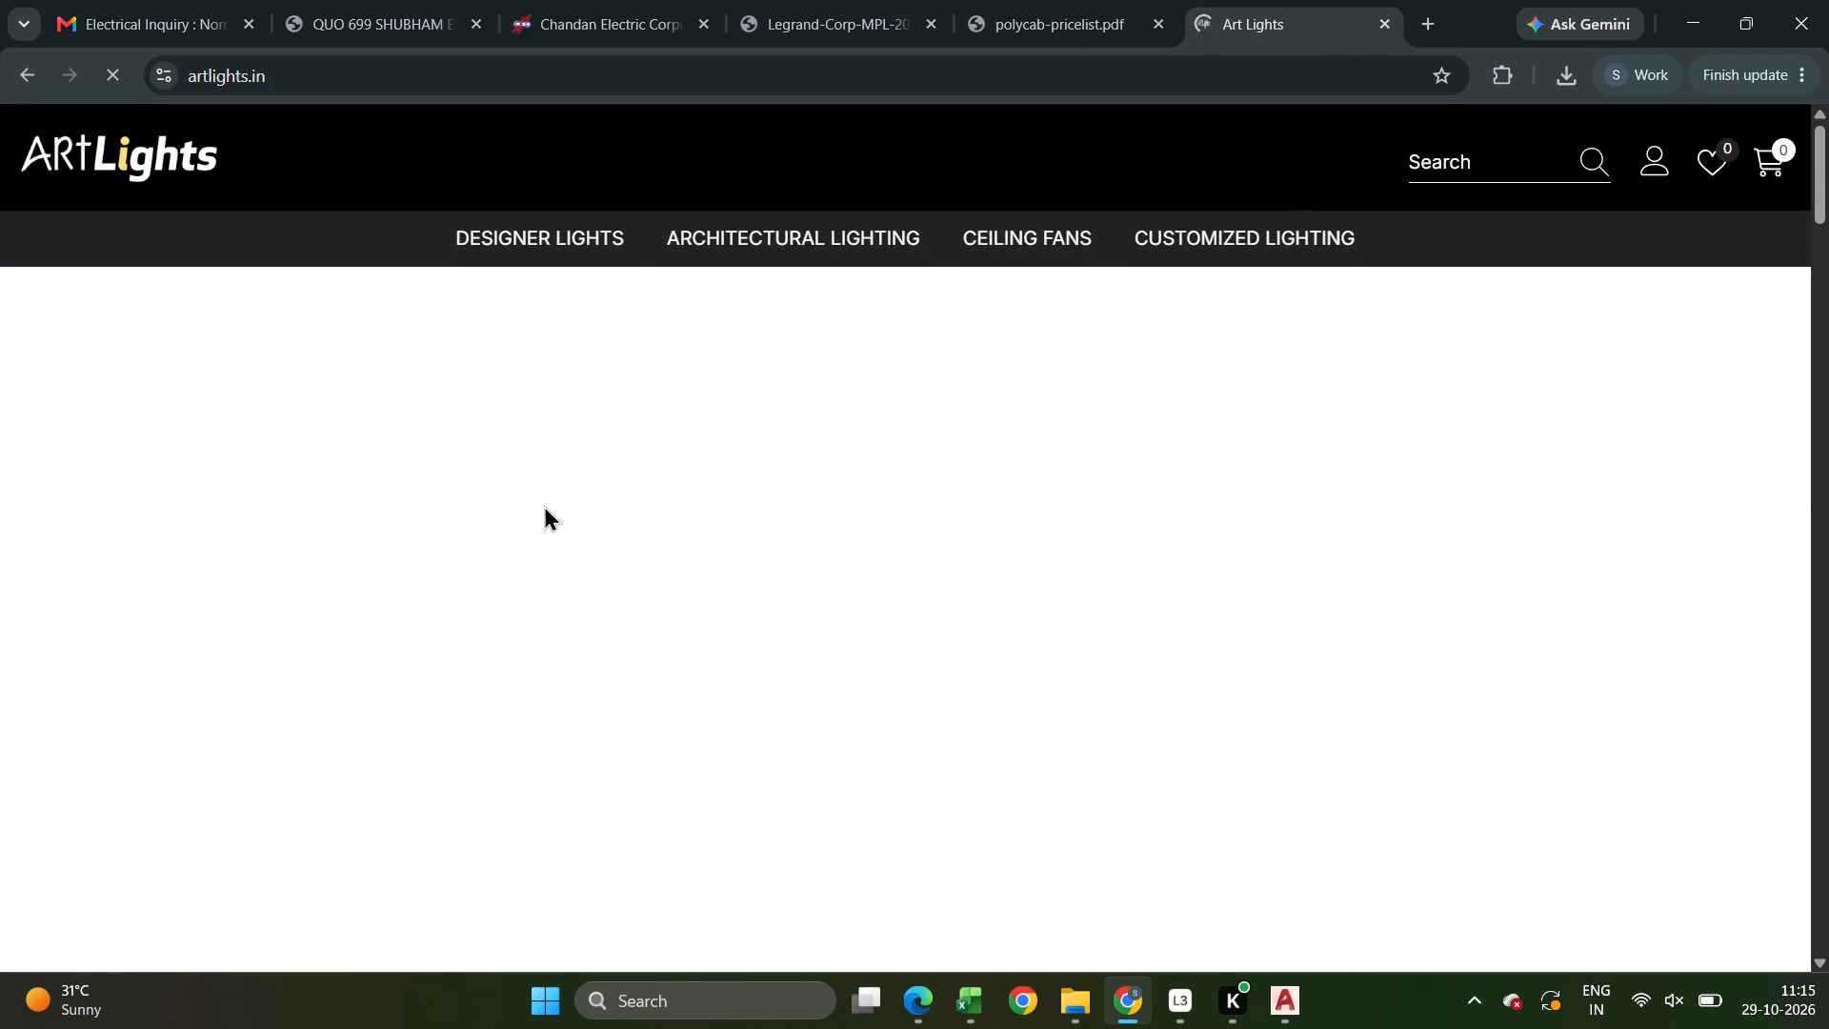
scroll(841, 521, "down", 12)
scroll(1073, 644, "down", 13)
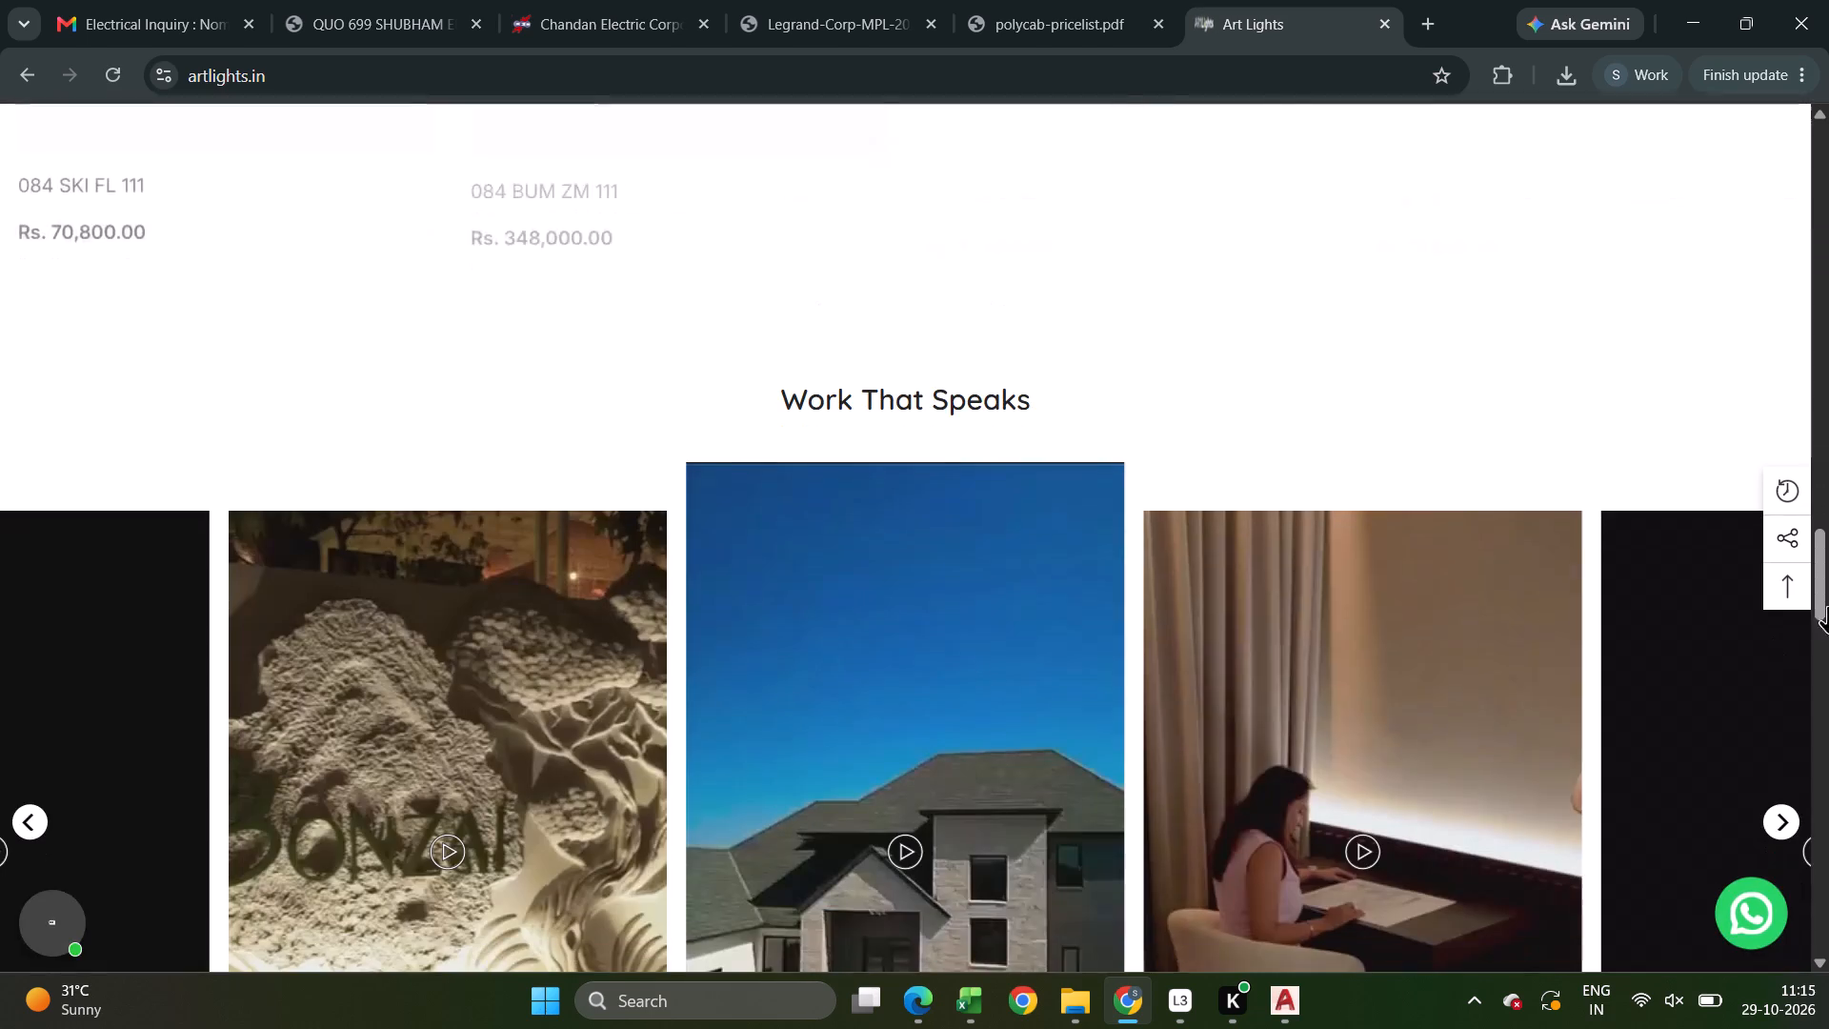
left_click_drag(1820, 569, 1828, 1028)
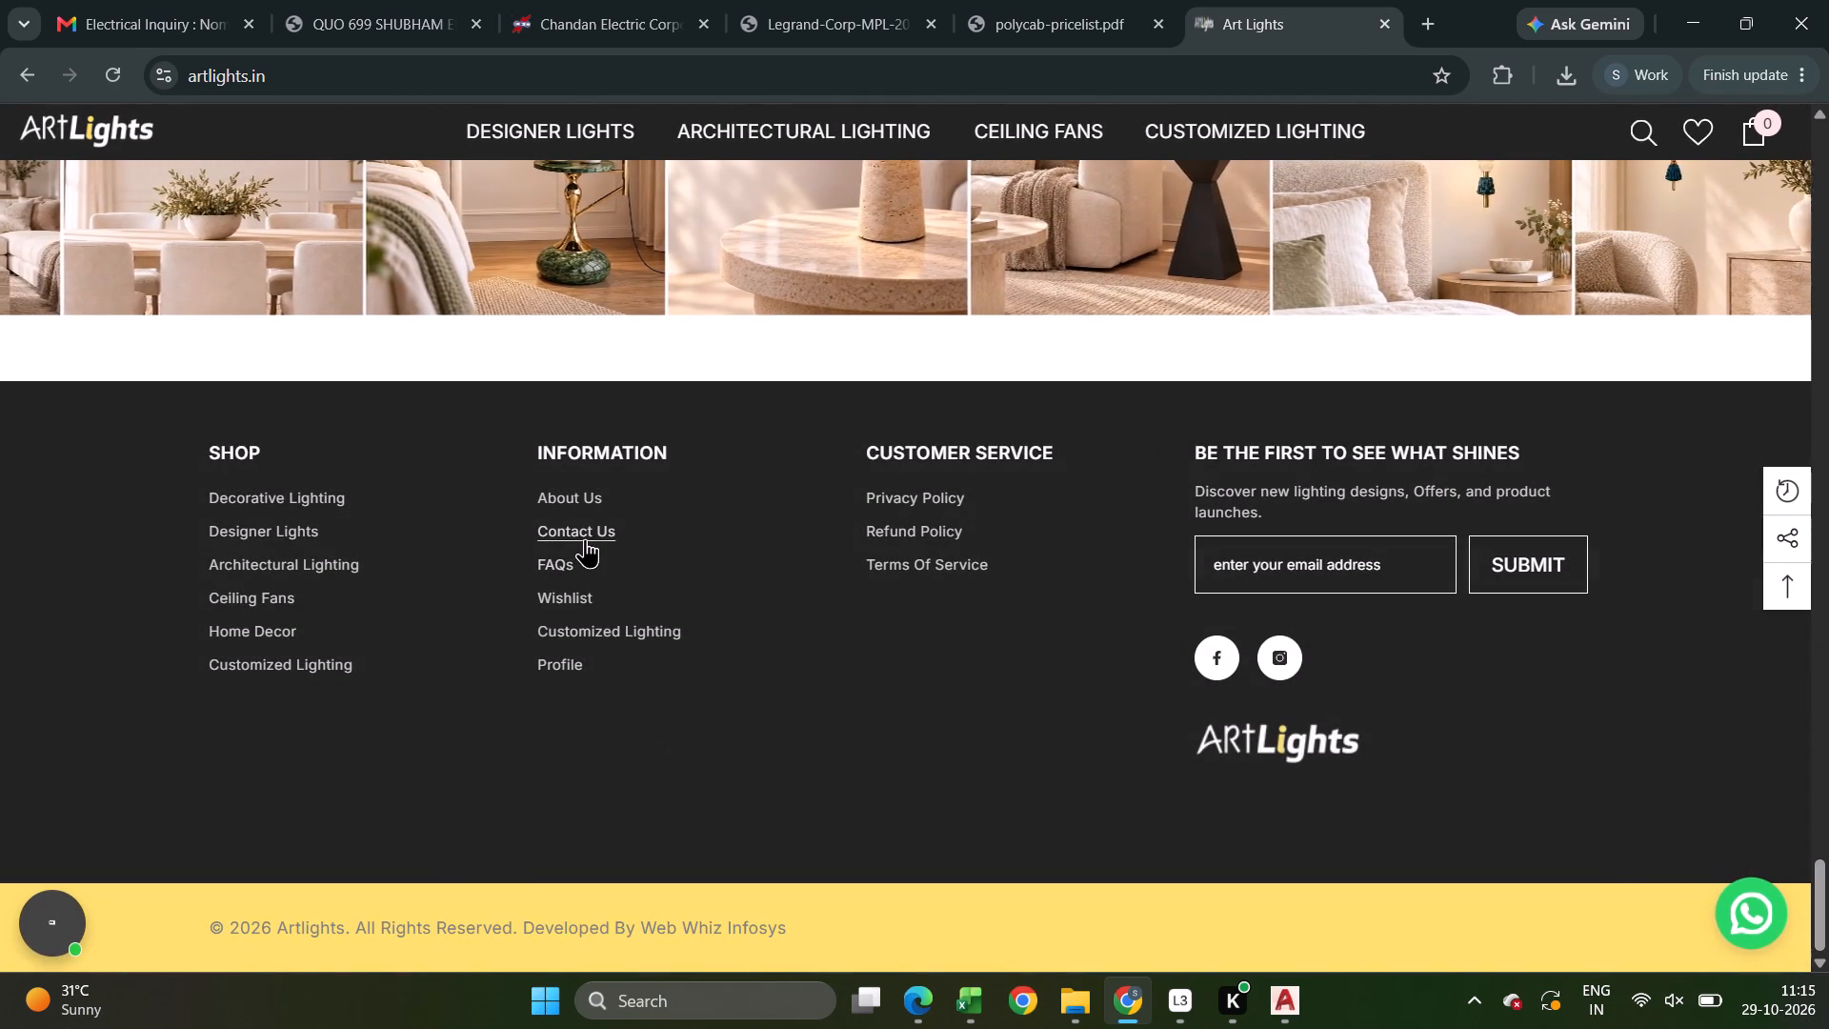
left_click(585, 536)
scroll(578, 636, "down", 6)
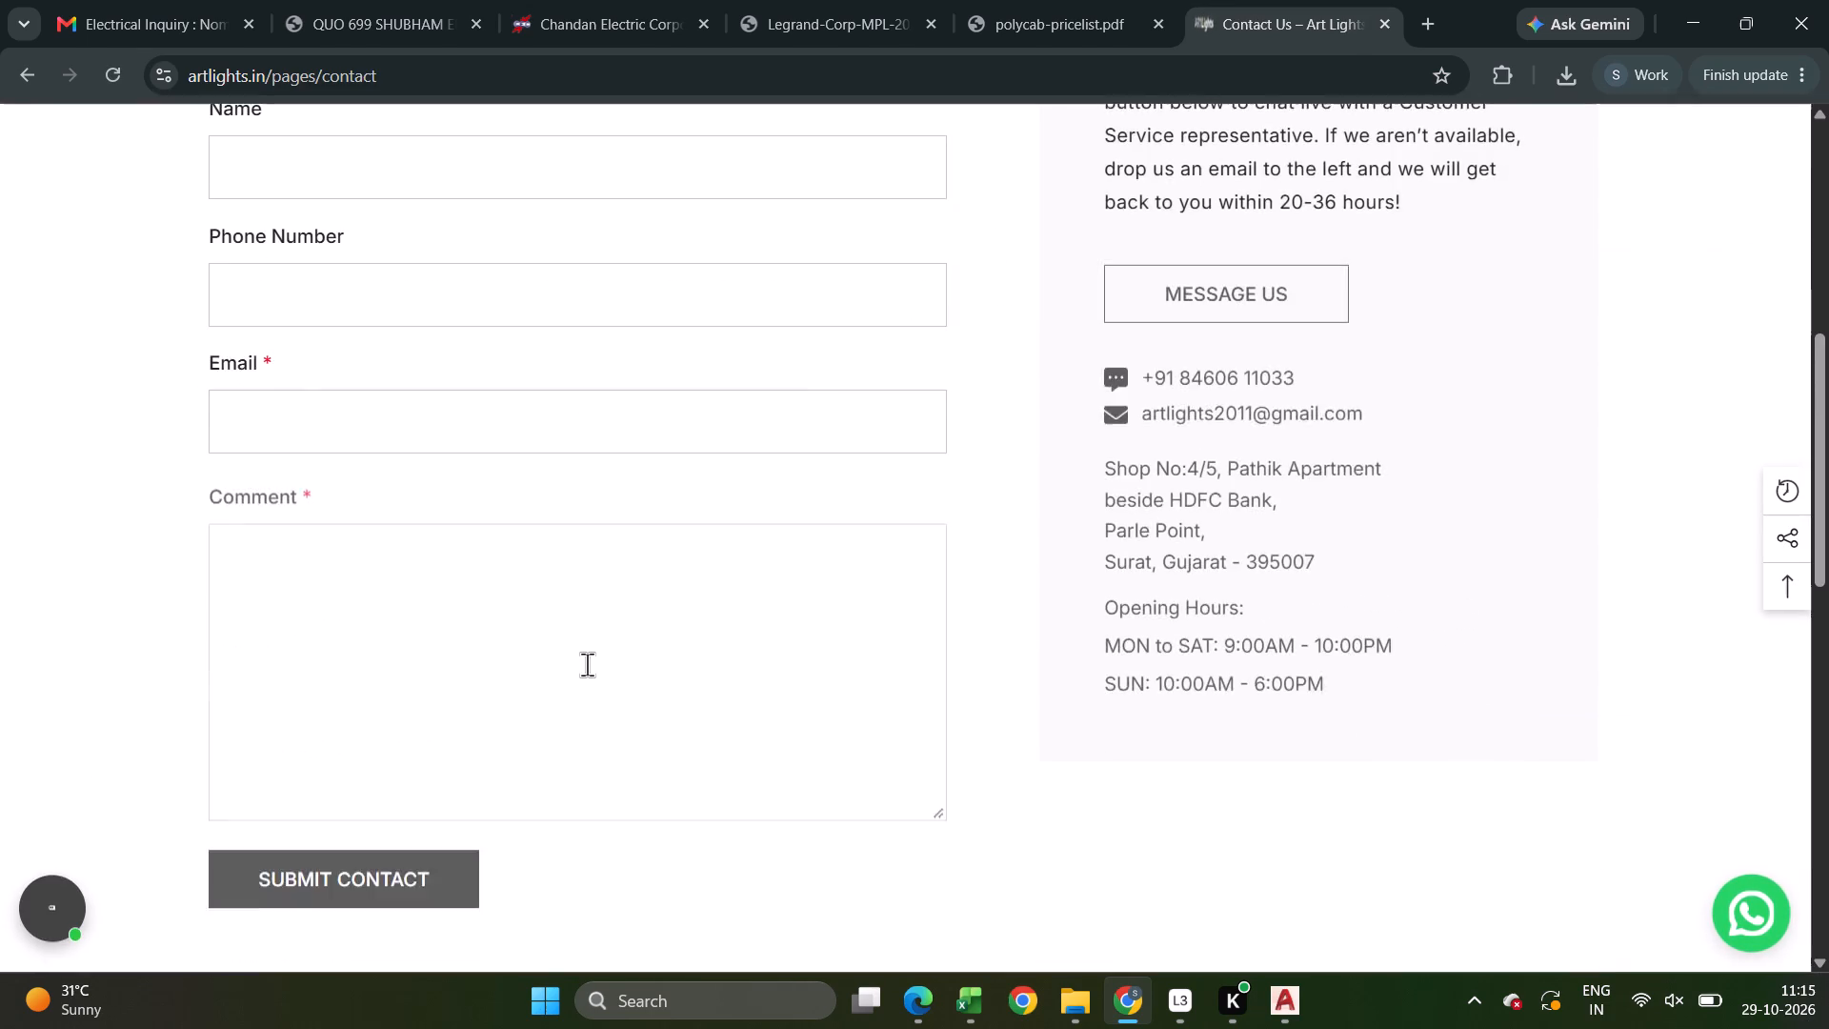